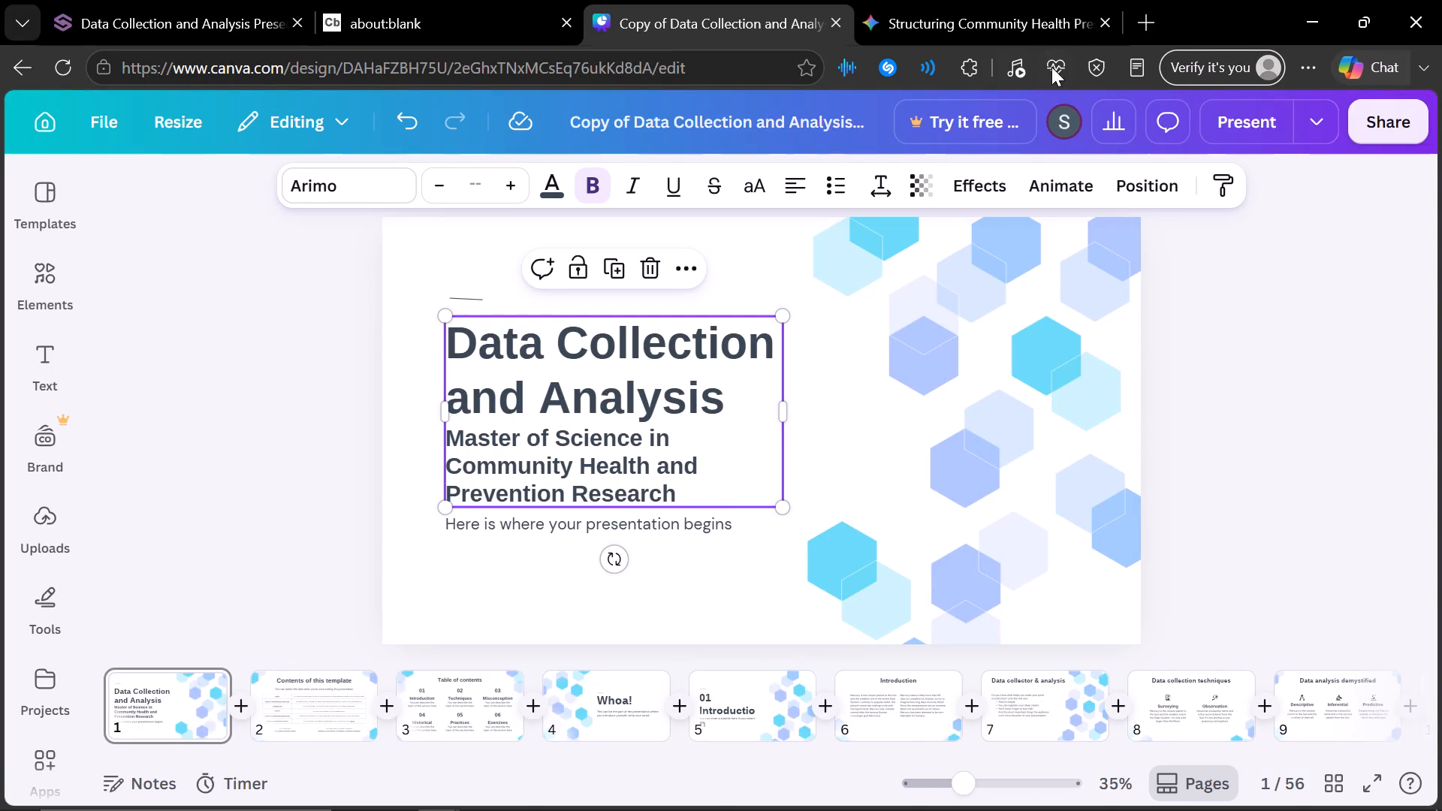
# Open the downloaded Community_Health_Full_Slide_Content_and_Script.docx, position its window over the browser, and bring the Slide 1 content table into view.
pyautogui.click(1308, 84)
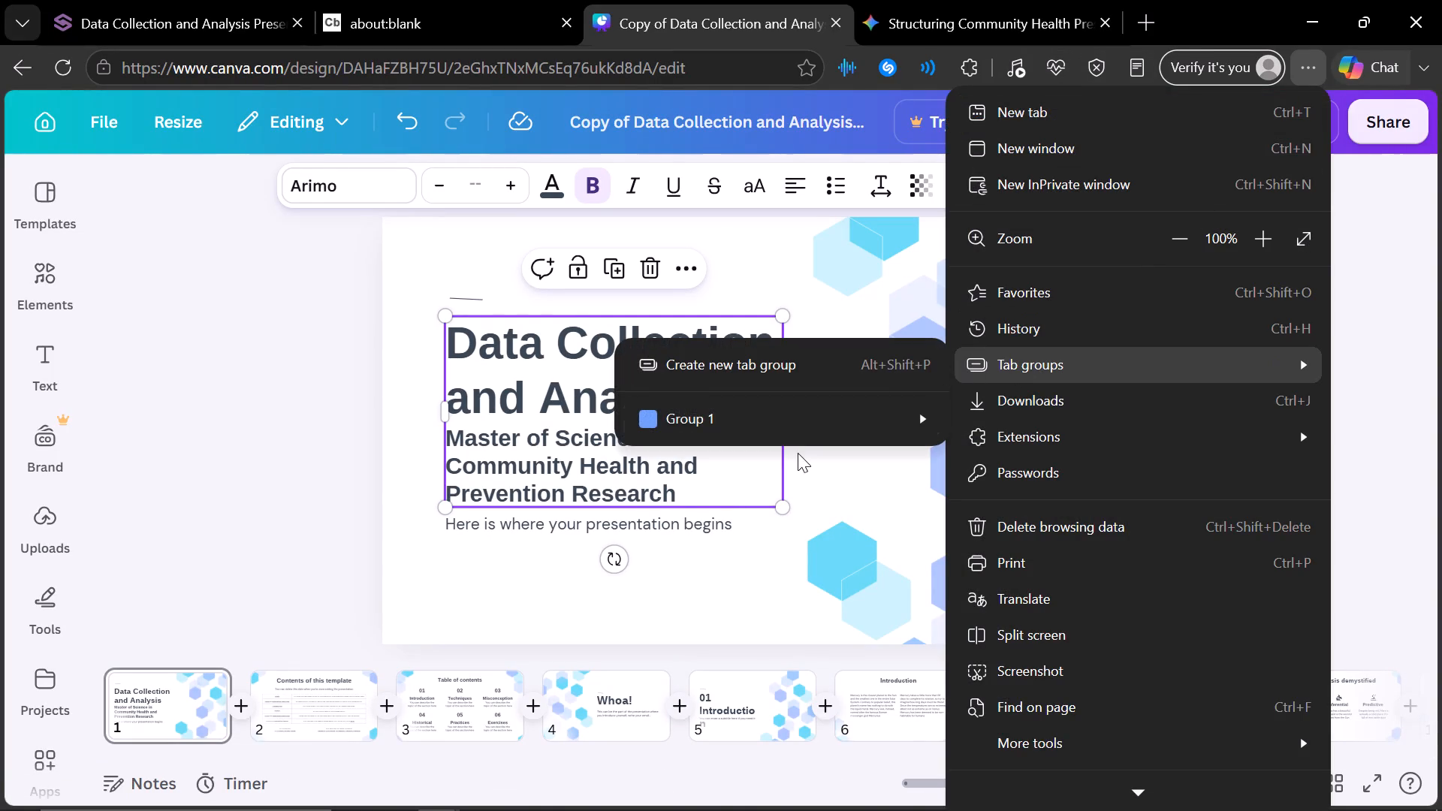
pyautogui.click(1070, 402)
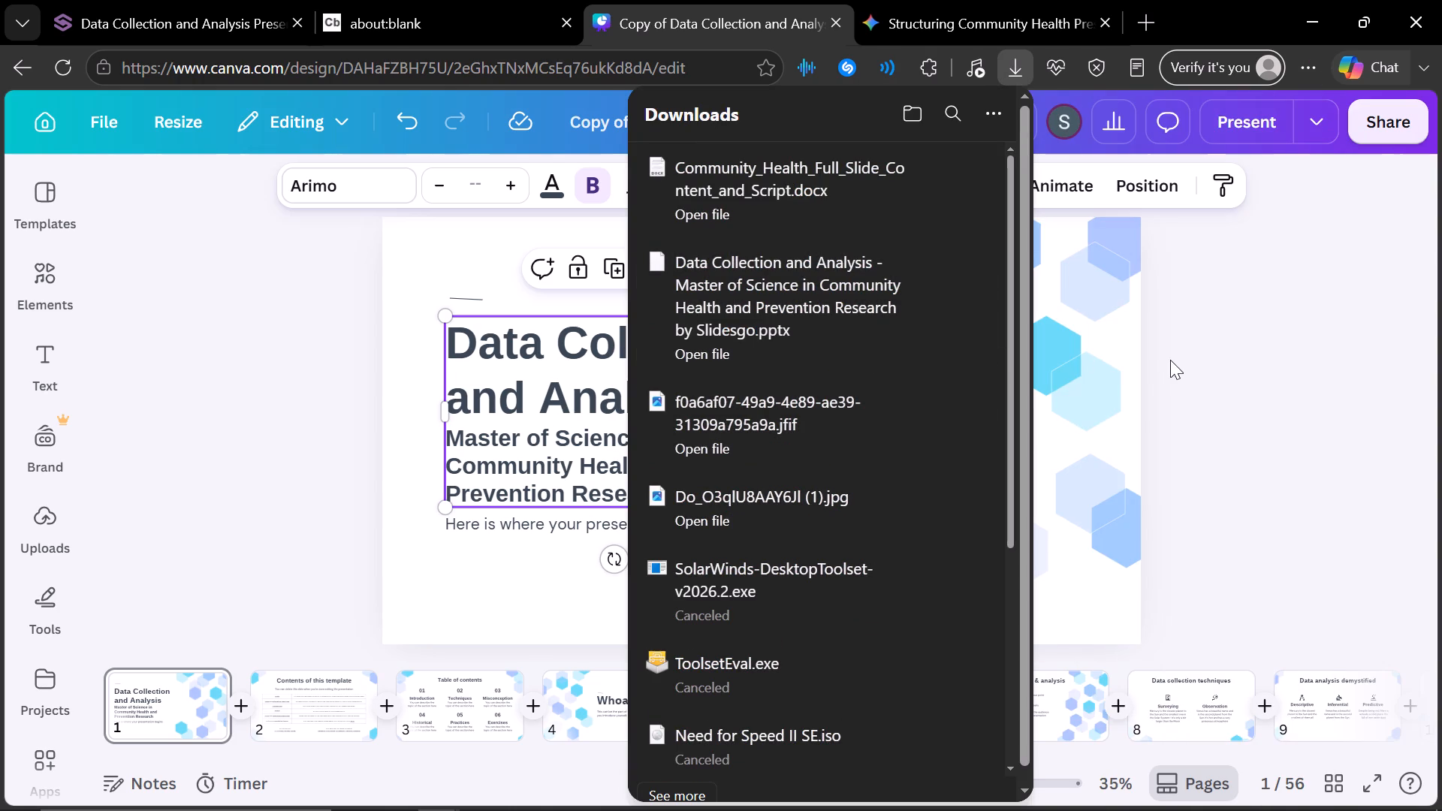
pyautogui.click(696, 206)
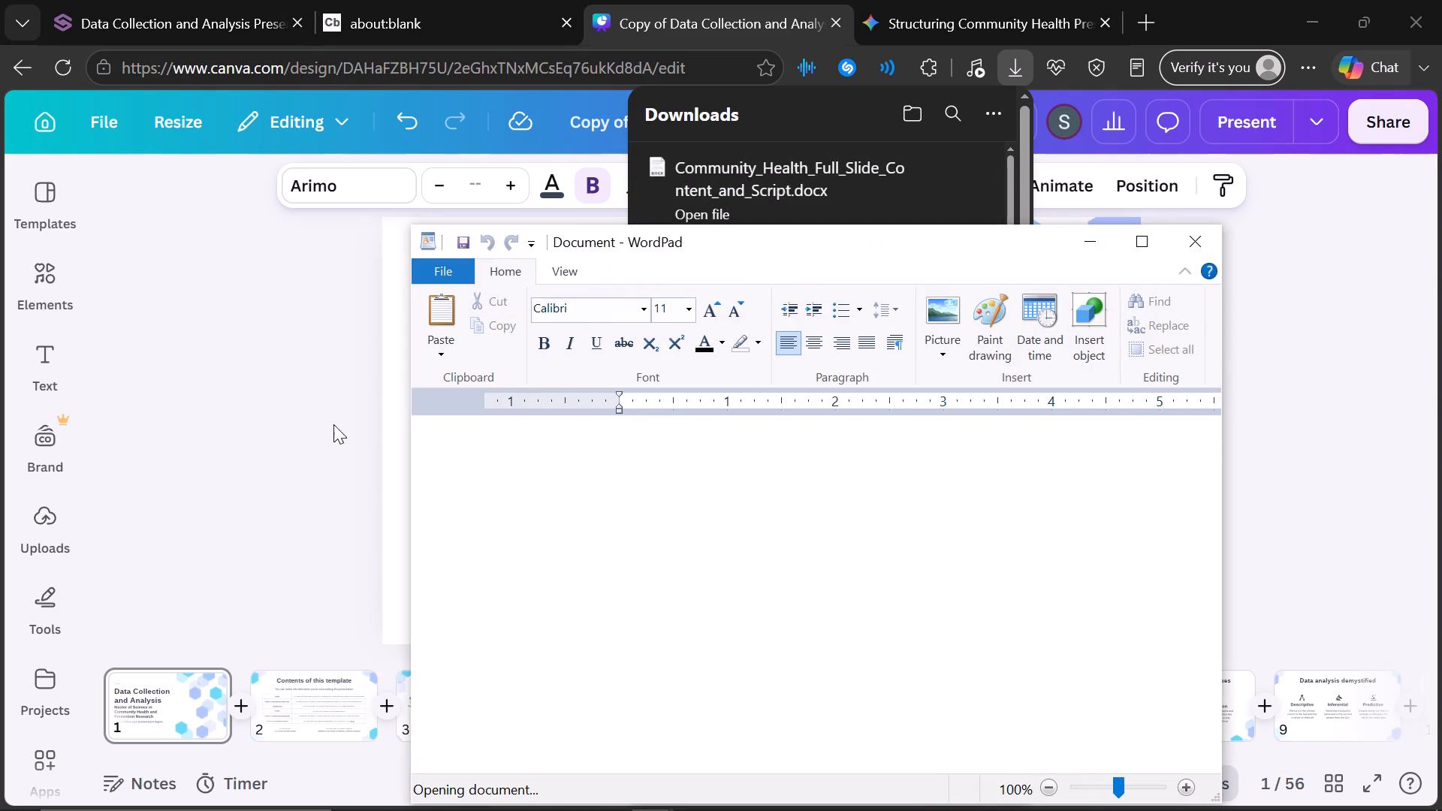
pyautogui.moveTo(766, 234); pyautogui.dragTo(1055, 119)
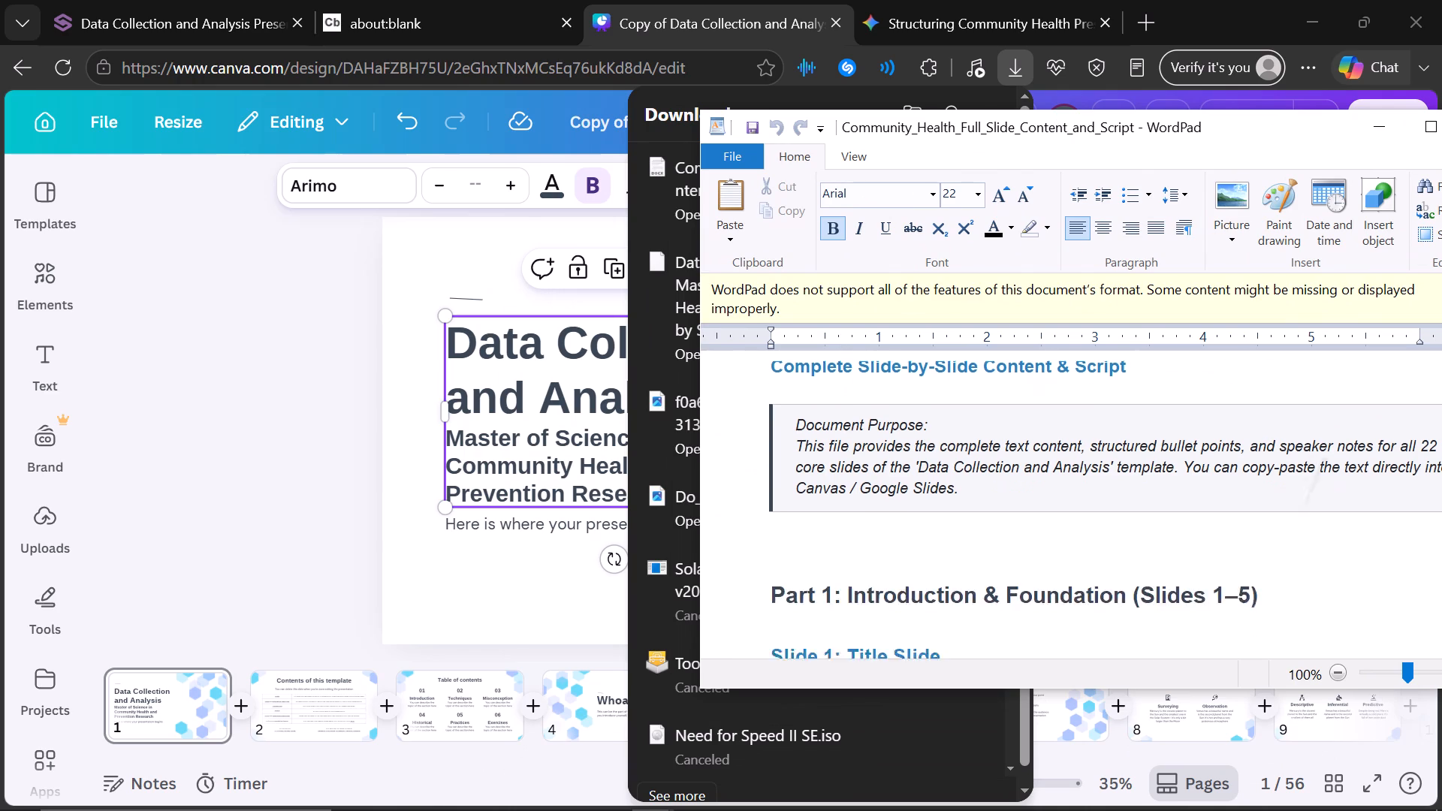
pyautogui.moveTo(1348, 544); pyautogui.dragTo(1276, 567)
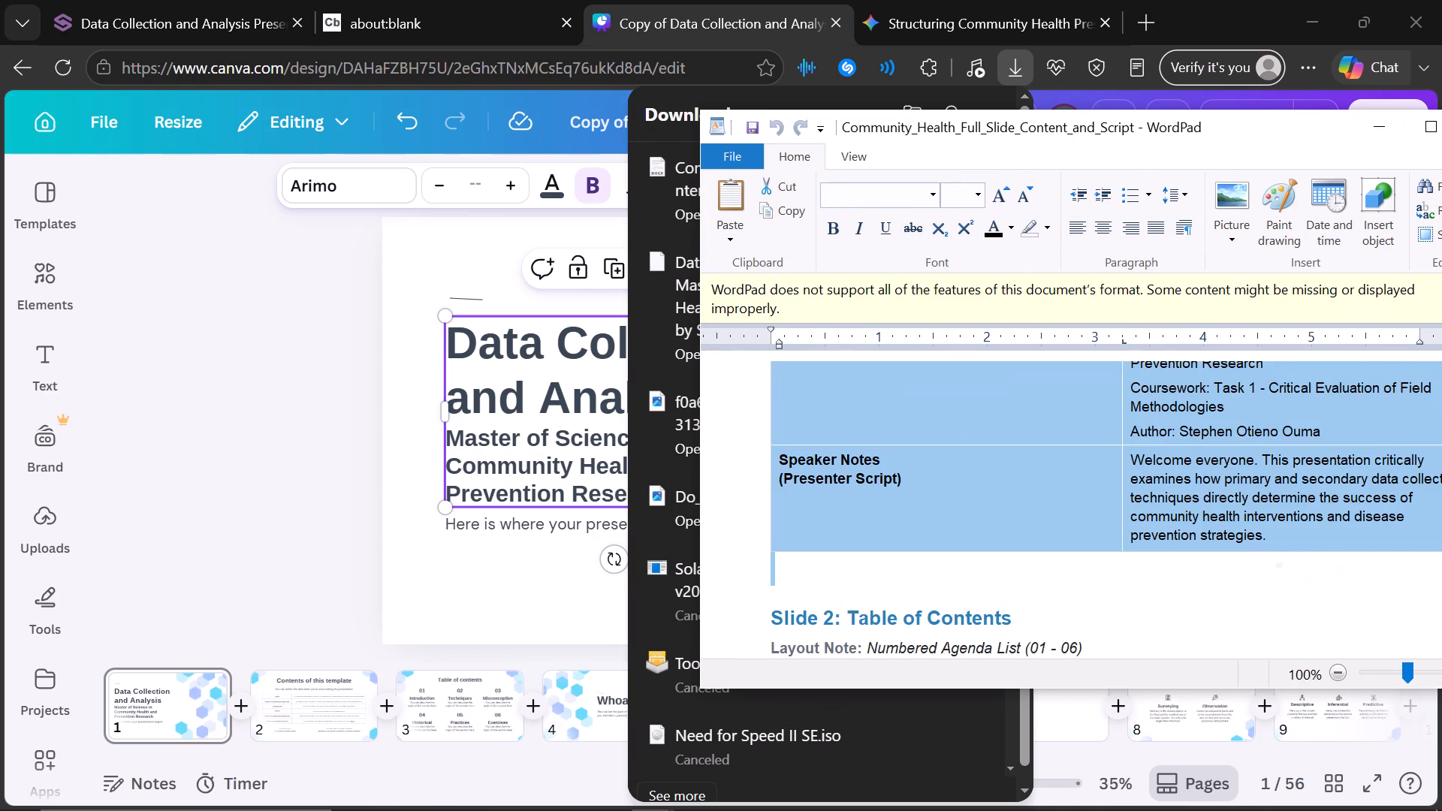
pyautogui.click(1300, 574)
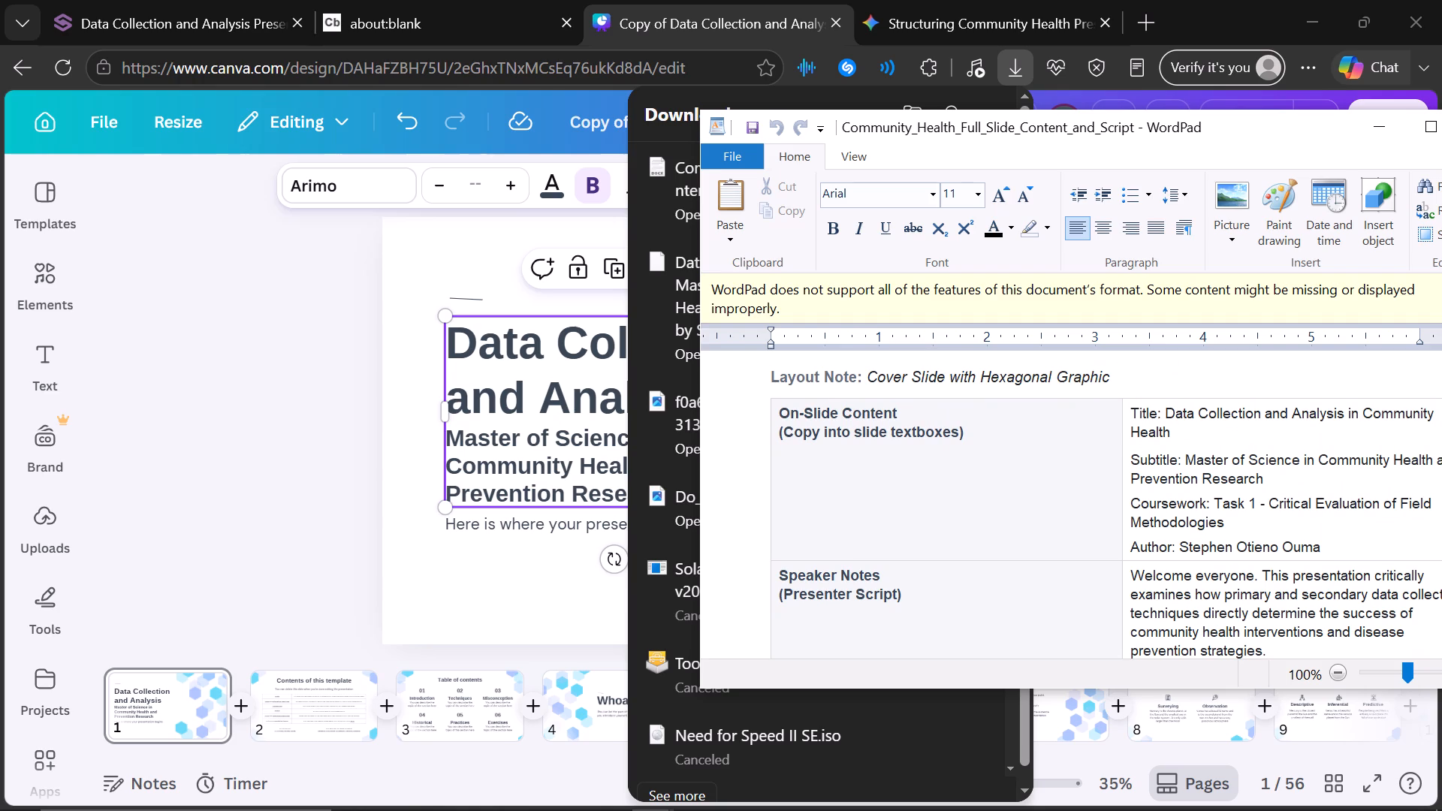
pyautogui.moveTo(694, 473); pyautogui.dragTo(559, 493)
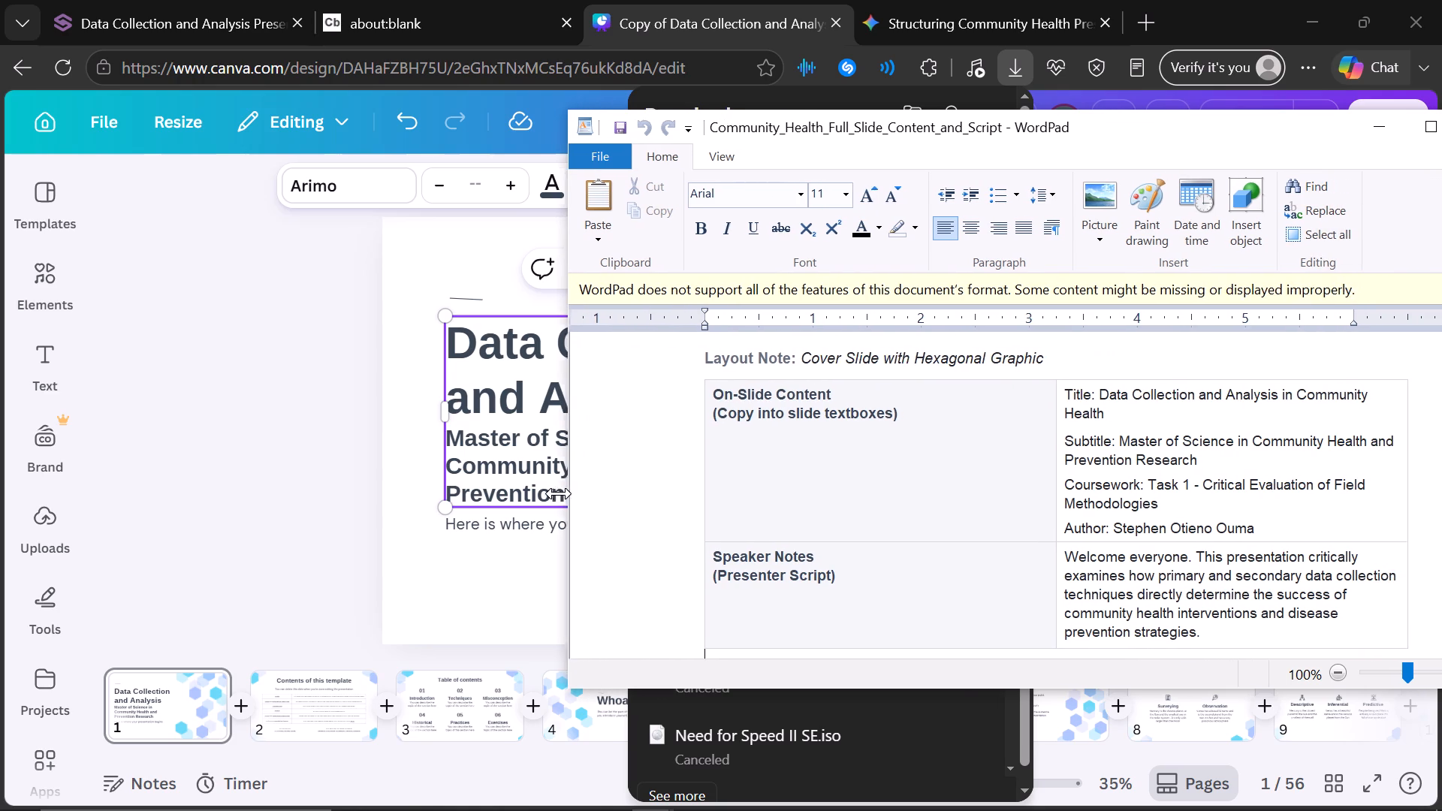
pyautogui.moveTo(559, 493); pyautogui.dragTo(535, 498)
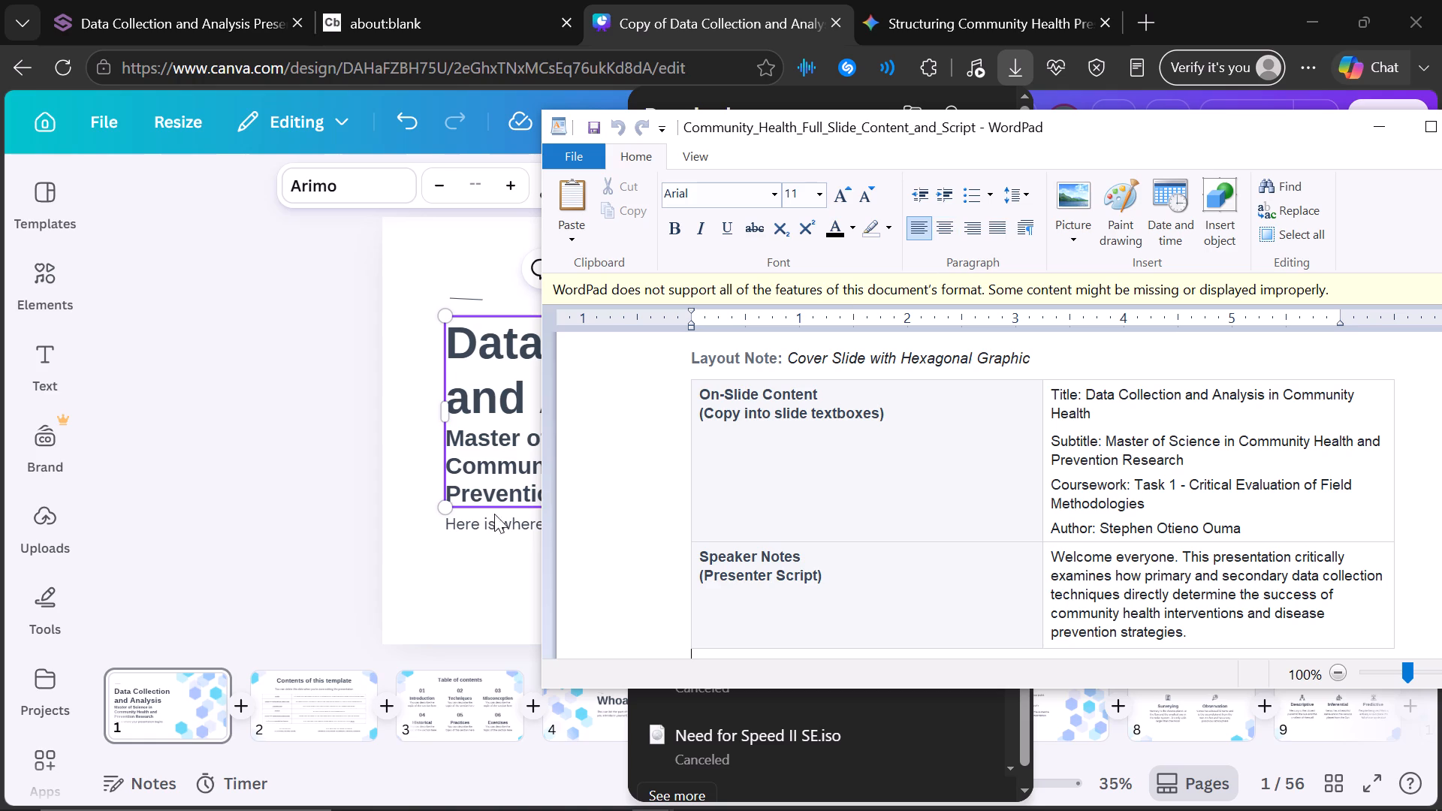
# Copy "Critical Evaluation of Field Methodologies" from the Coursework line of Slide 1's on-slide content in the WordPad script.
pyautogui.click(406, 514)
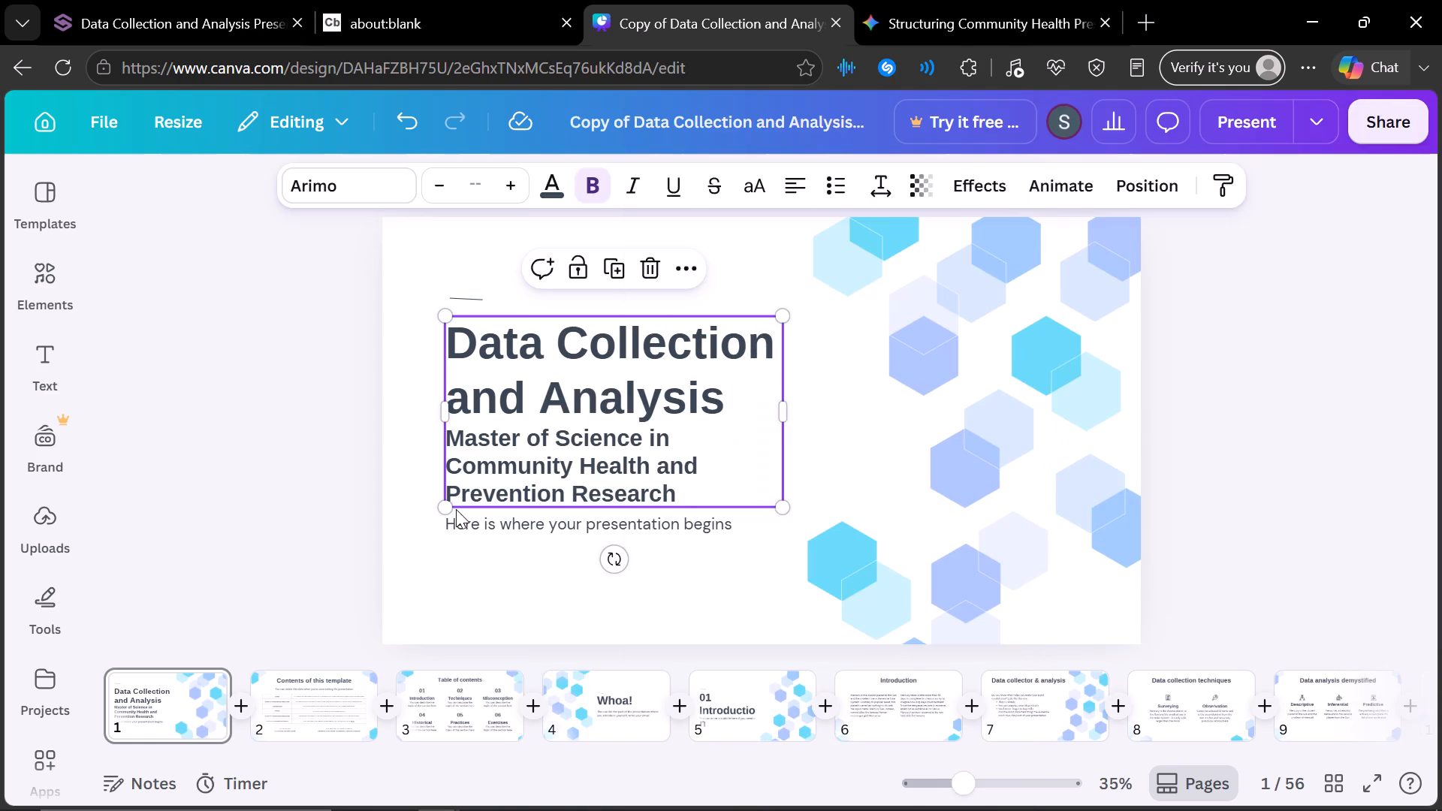
pyautogui.click(584, 523)
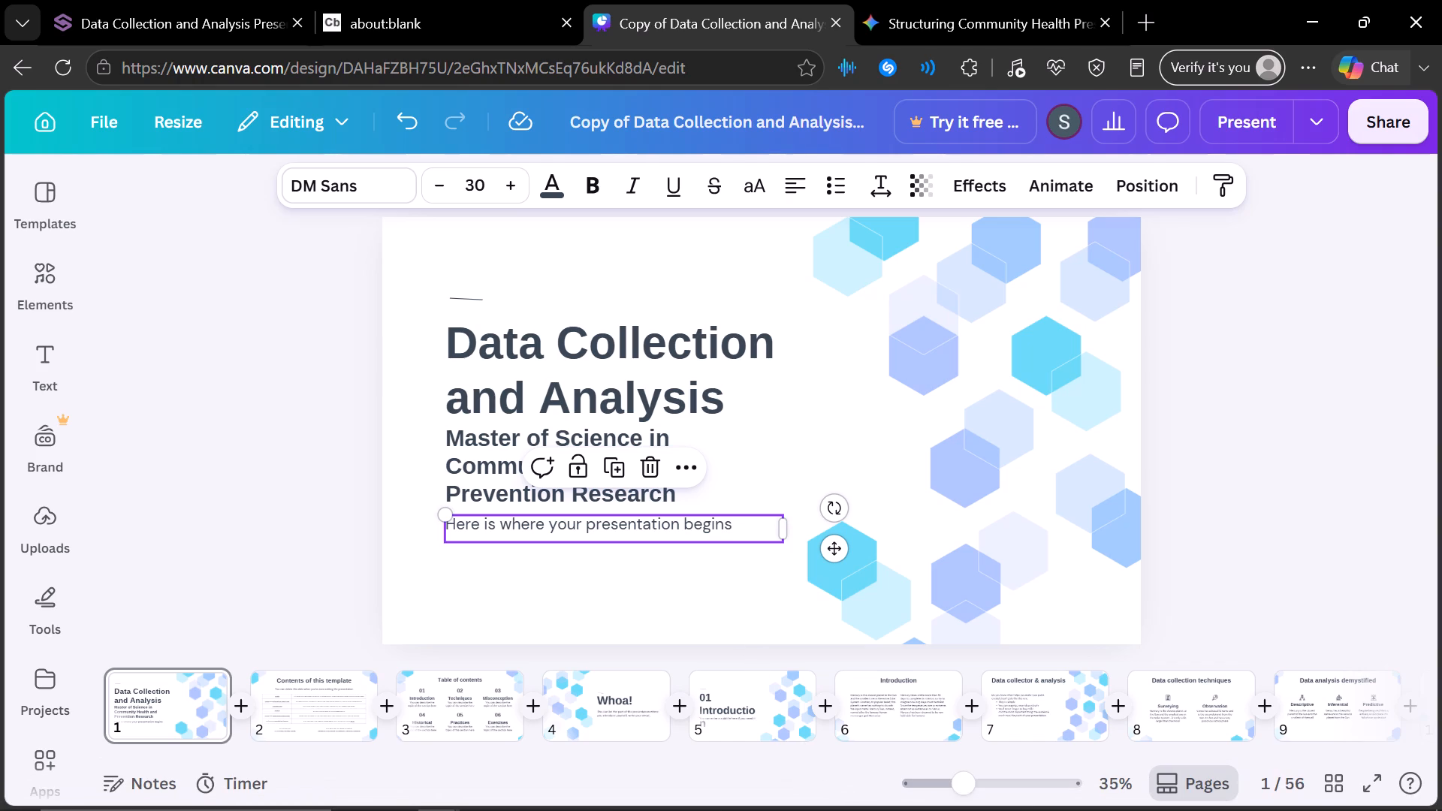
pyautogui.click(642, 791)
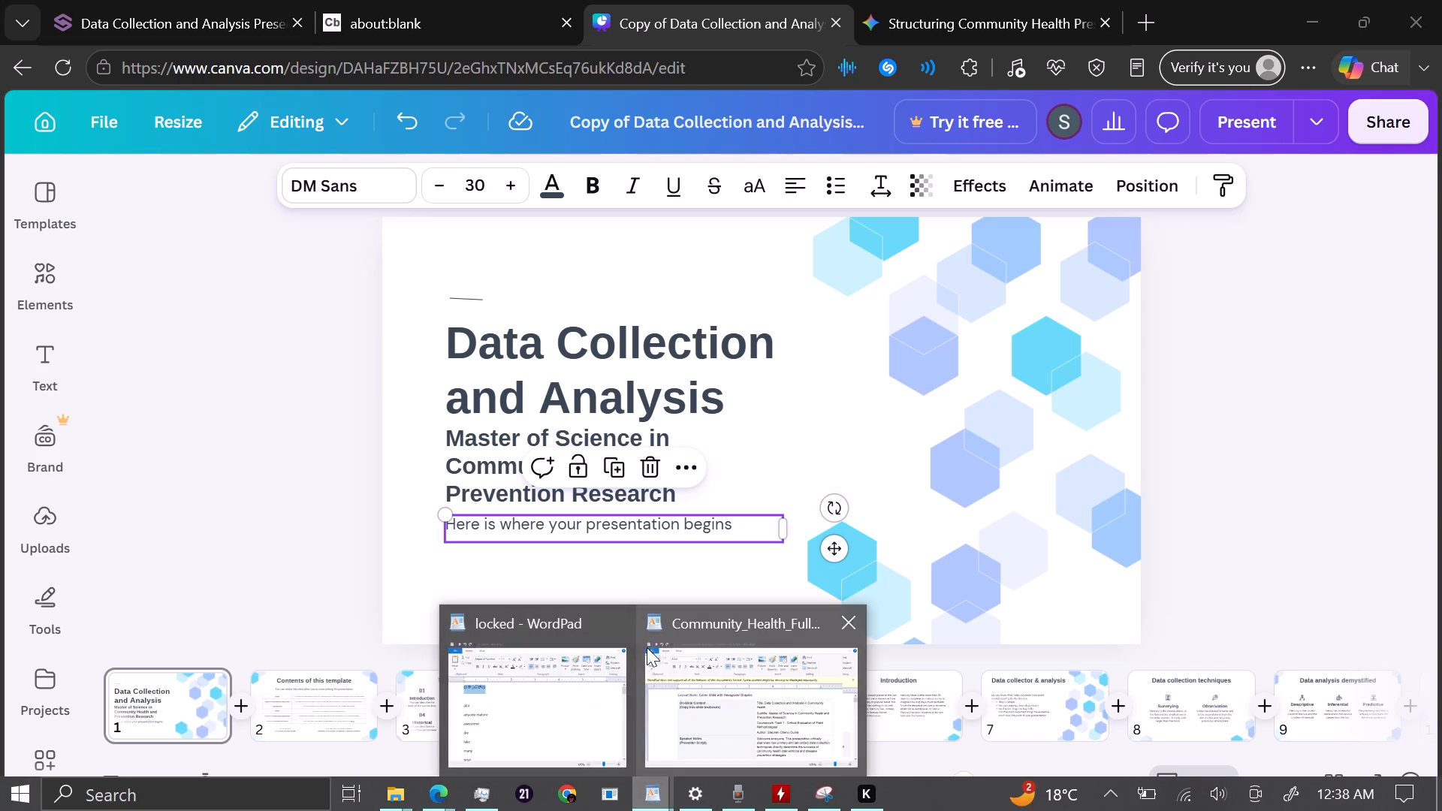
pyautogui.click(614, 614)
pyautogui.click(640, 709)
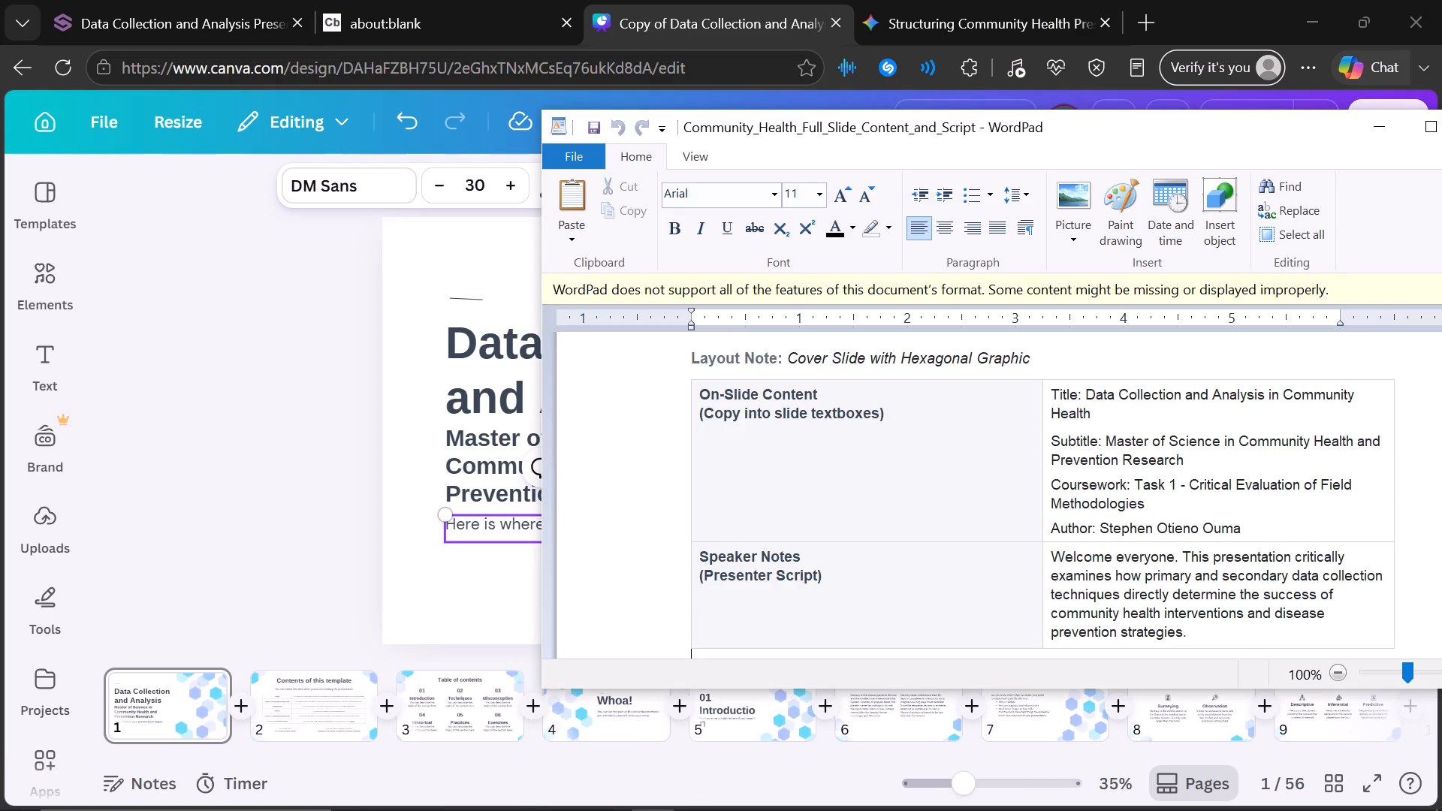
pyautogui.click(1217, 484)
pyautogui.moveTo(1187, 484); pyautogui.dragTo(1226, 529)
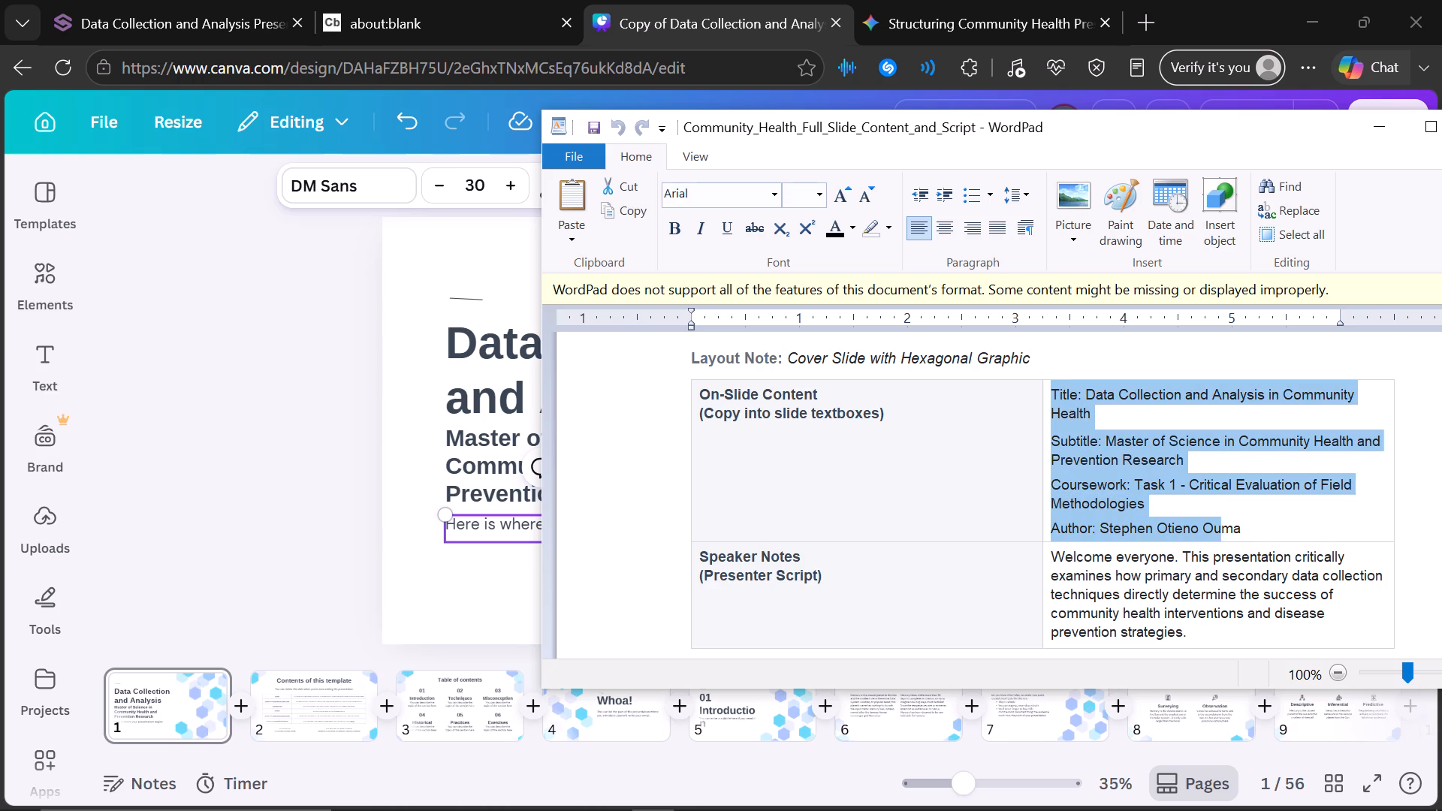
pyautogui.moveTo(1226, 529); pyautogui.dragTo(1232, 535)
pyautogui.click(1256, 529)
pyautogui.moveTo(1256, 529); pyautogui.dragTo(1243, 529)
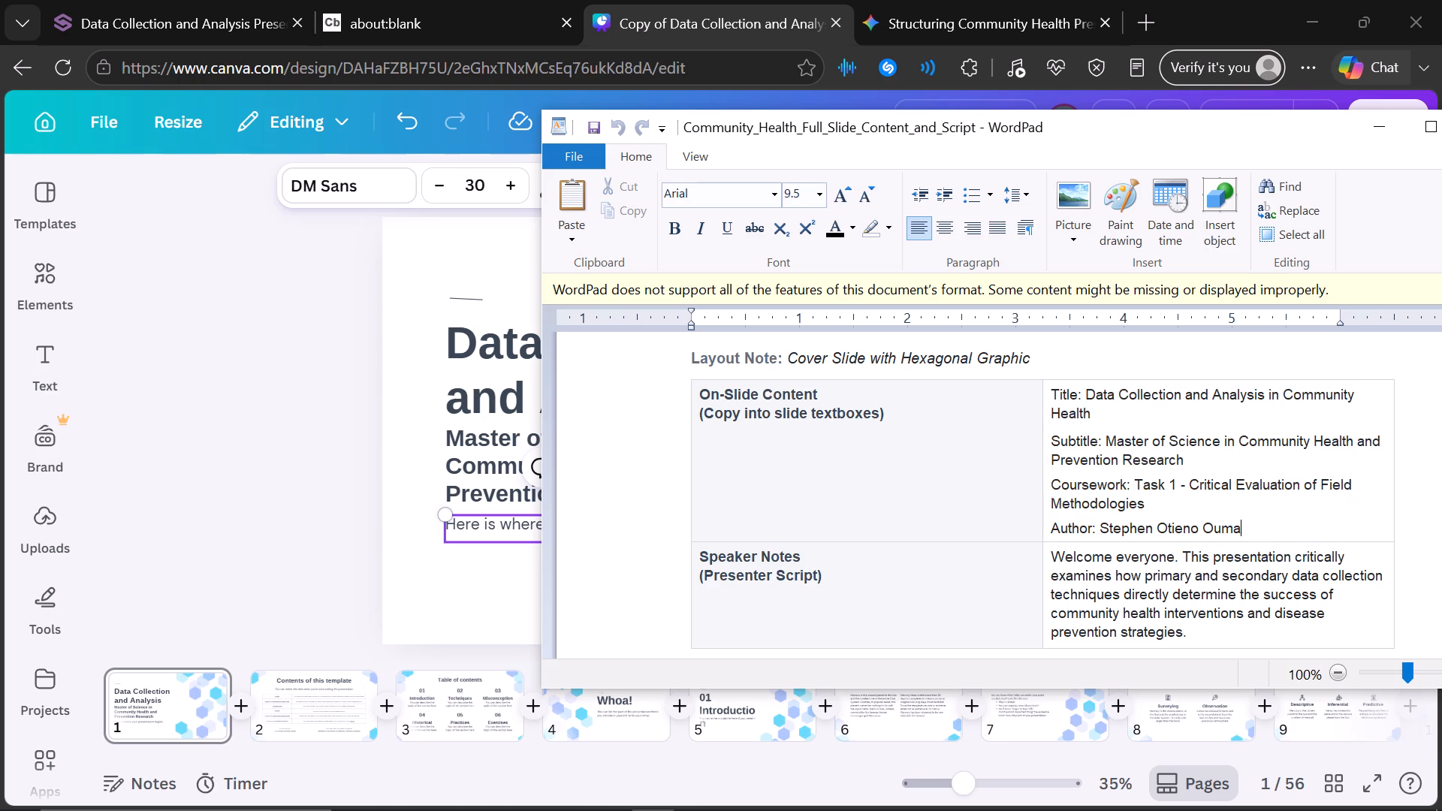
pyautogui.moveTo(1243, 529); pyautogui.dragTo(1043, 475)
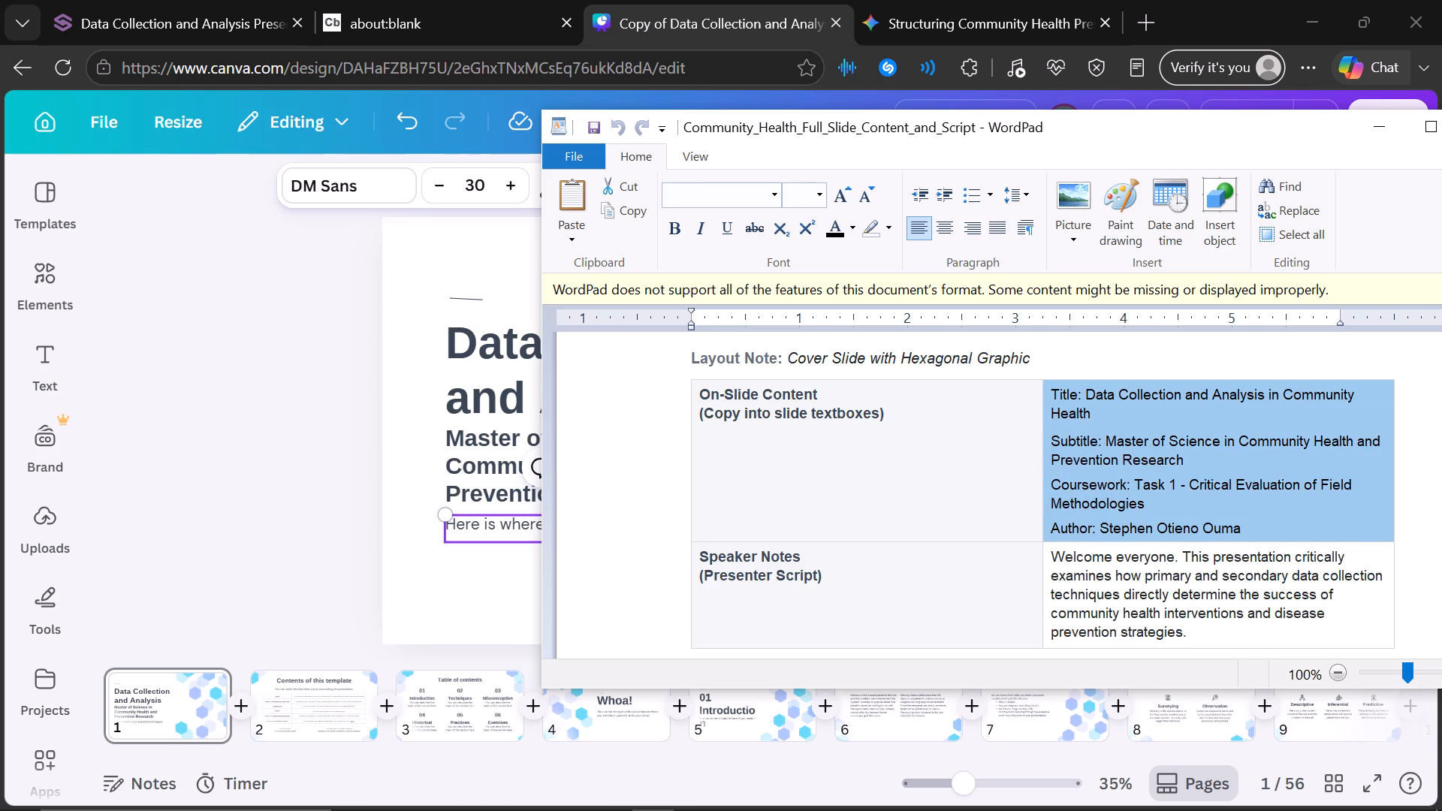
pyautogui.click(1162, 483)
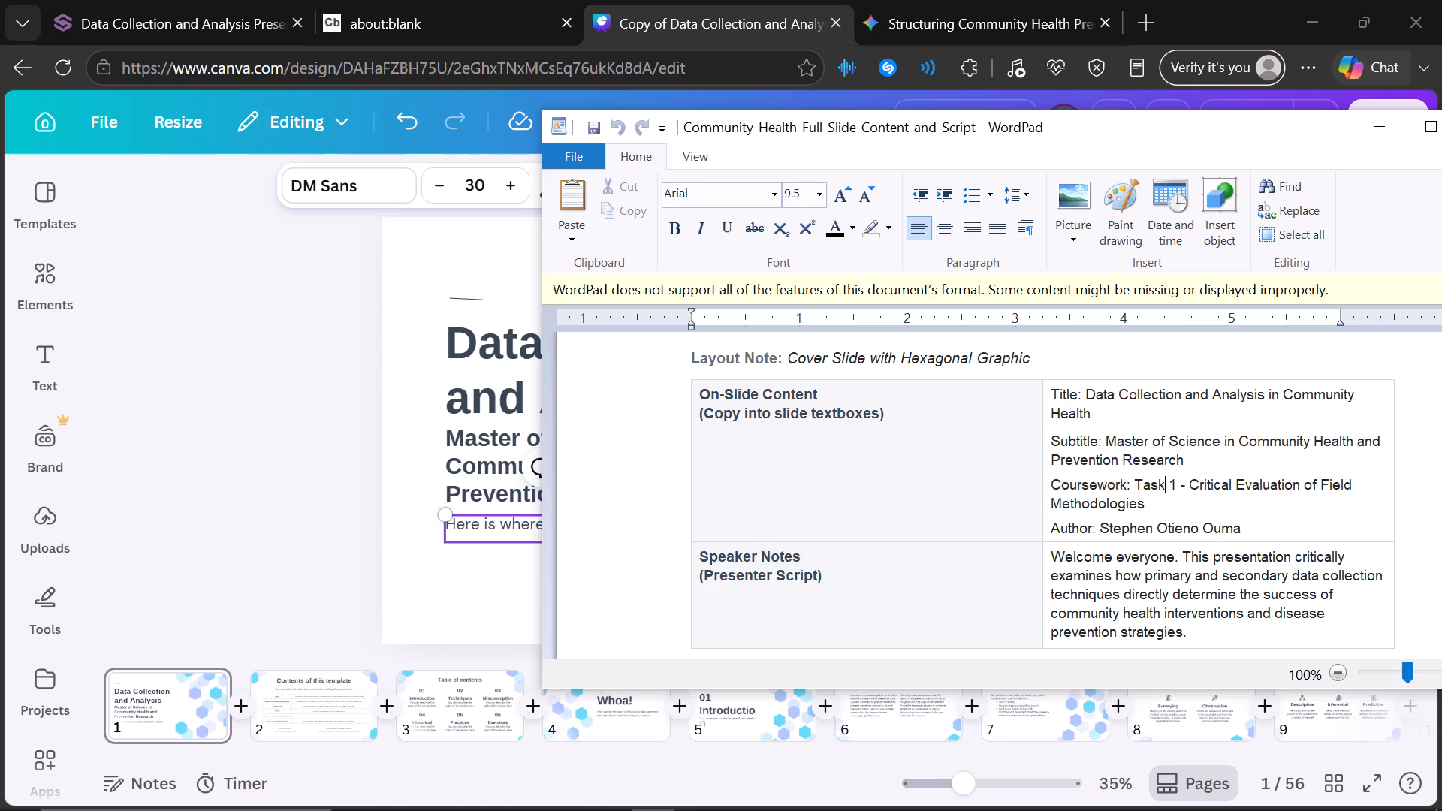
pyautogui.moveTo(1193, 483); pyautogui.dragTo(1226, 502)
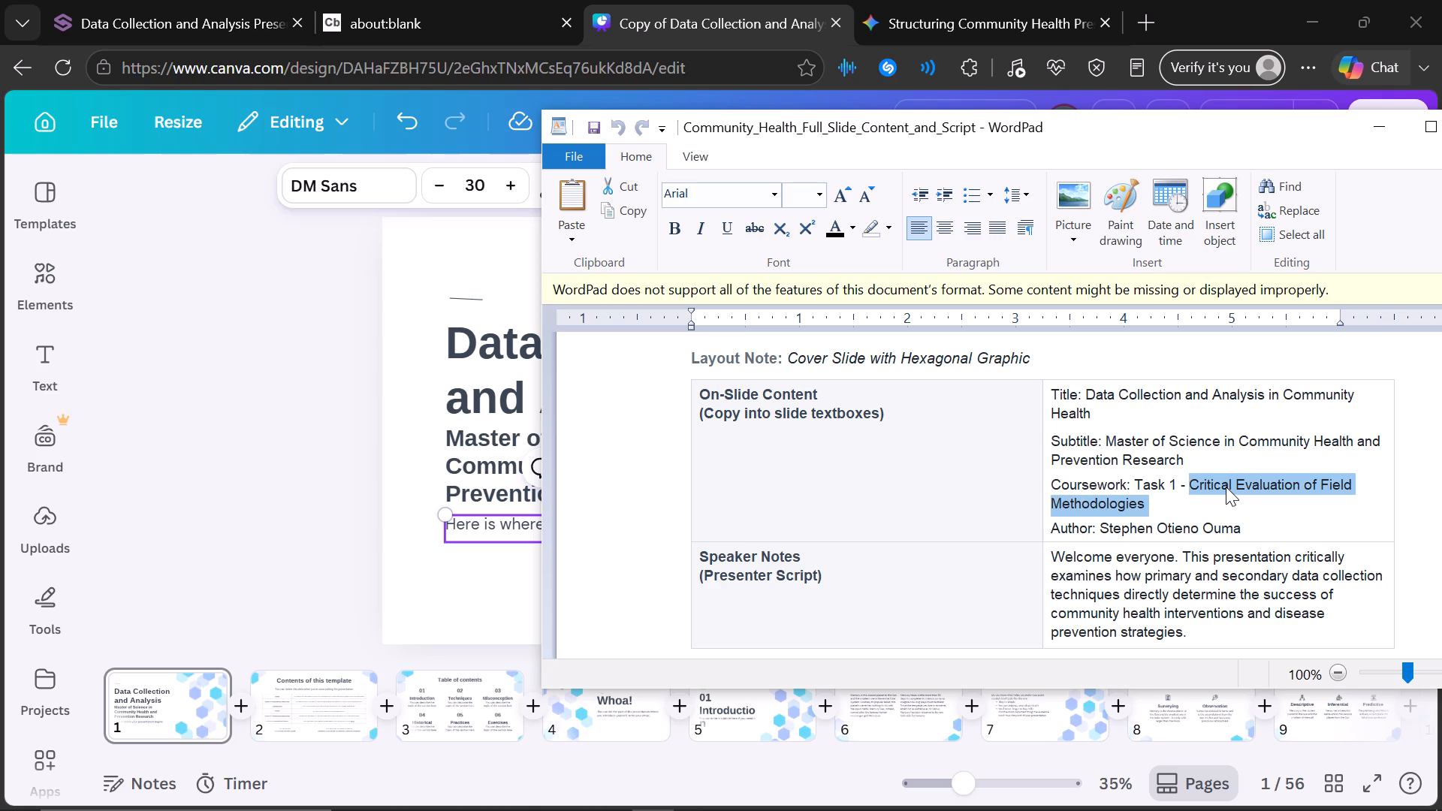
pyautogui.rightClick(1226, 487)
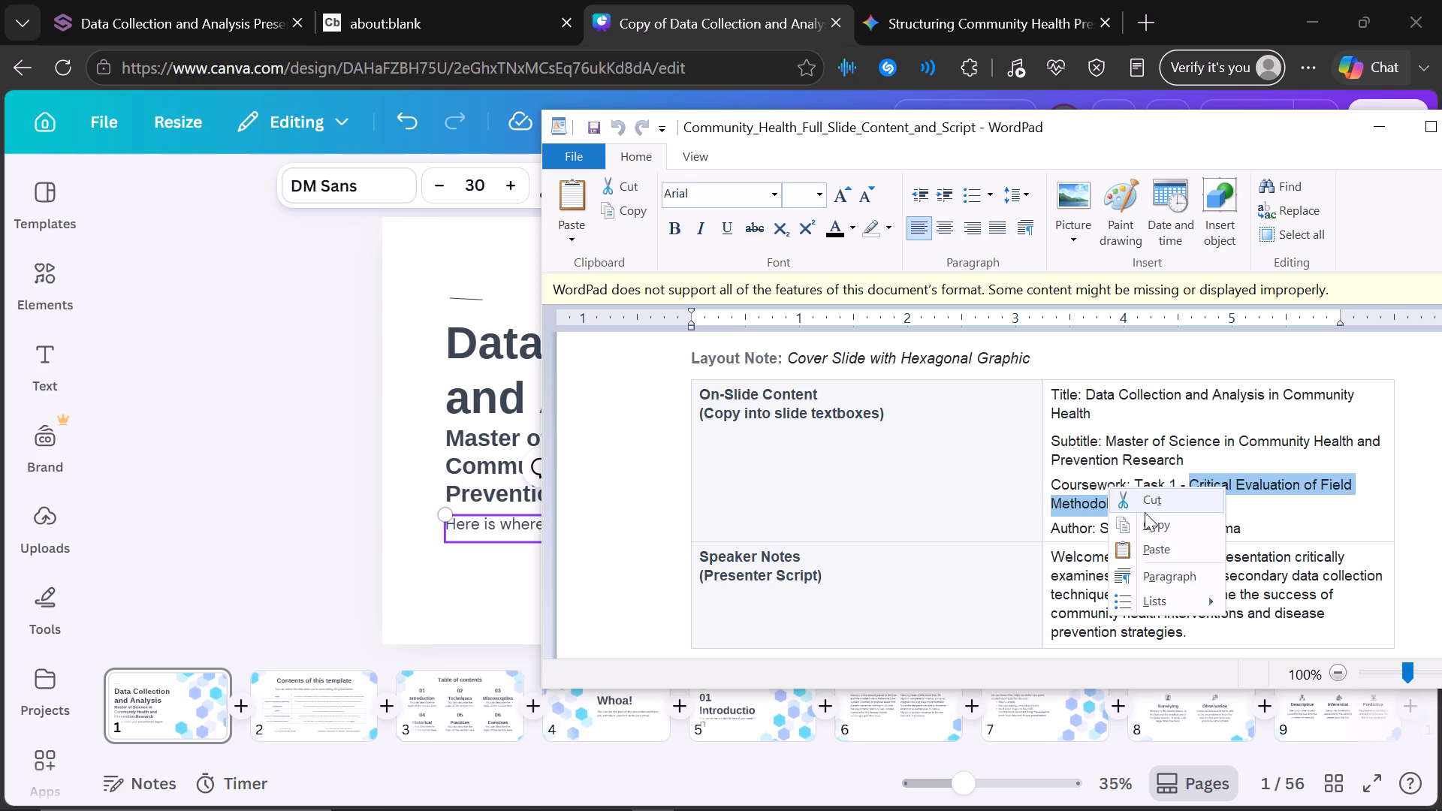
pyautogui.click(1134, 523)
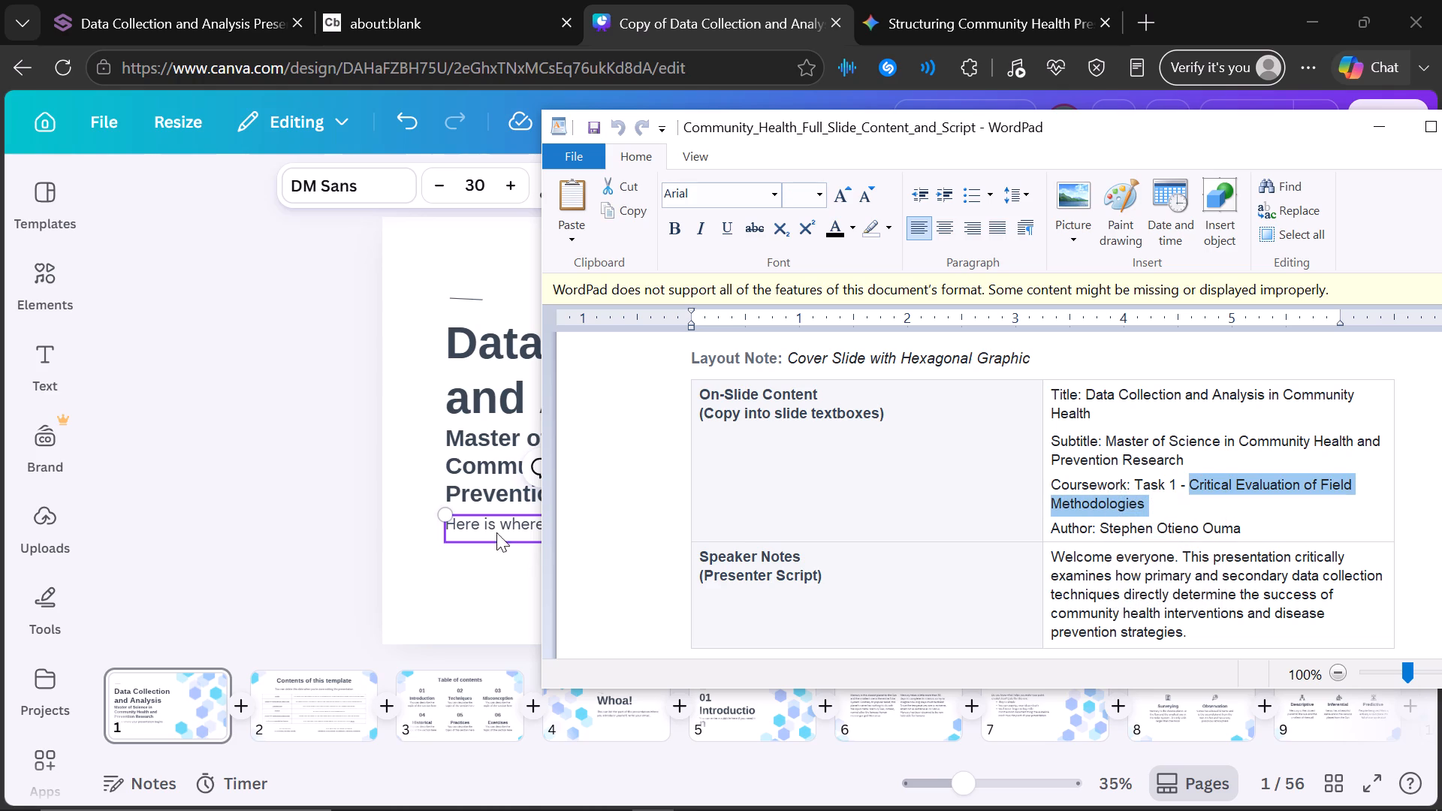
# In Canva, replace the cover slide's placeholder line "Here is where your presentation begins" with the copied text.
pyautogui.click(493, 528)
pyautogui.press('BackSpace')
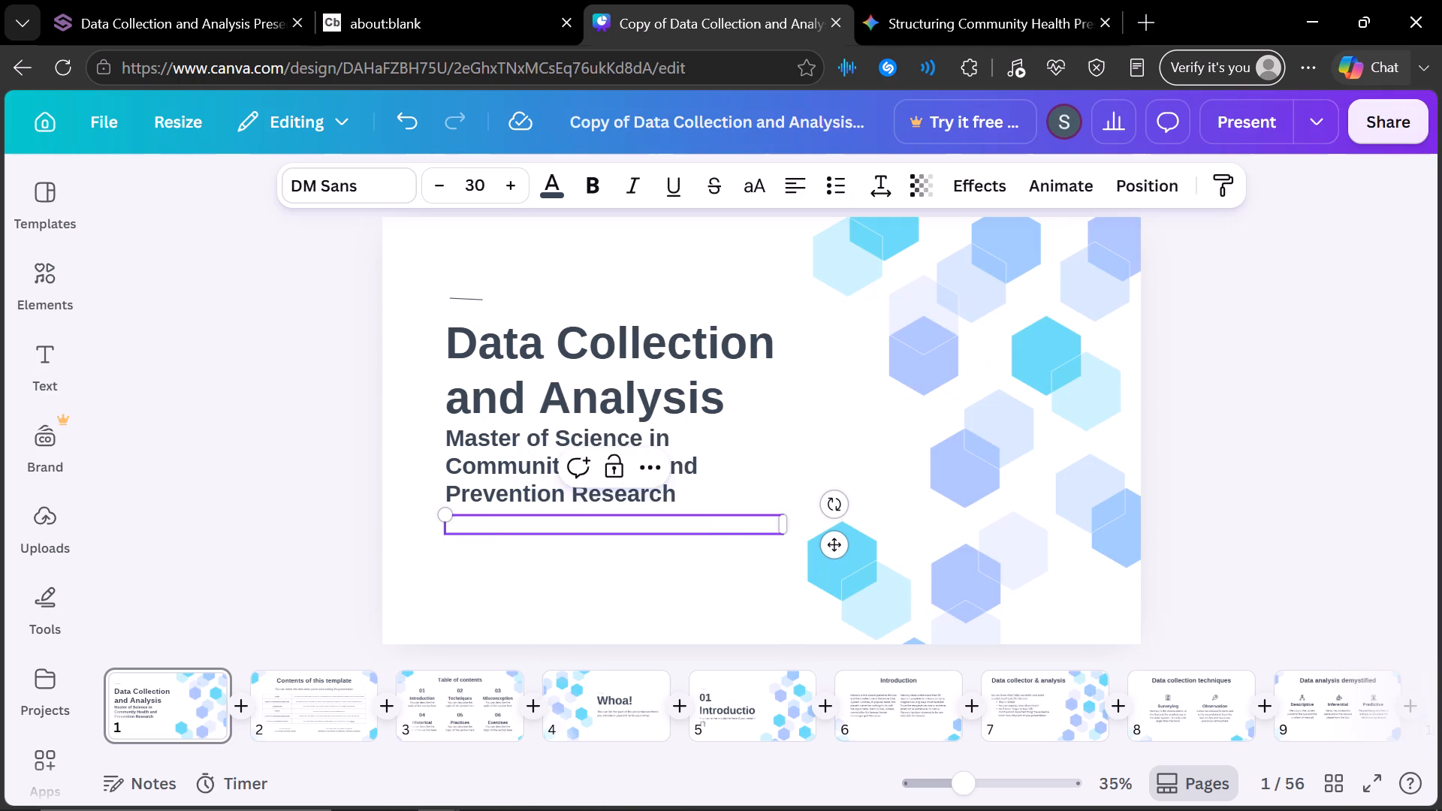
pyautogui.hotkey('ctrl', 'v')
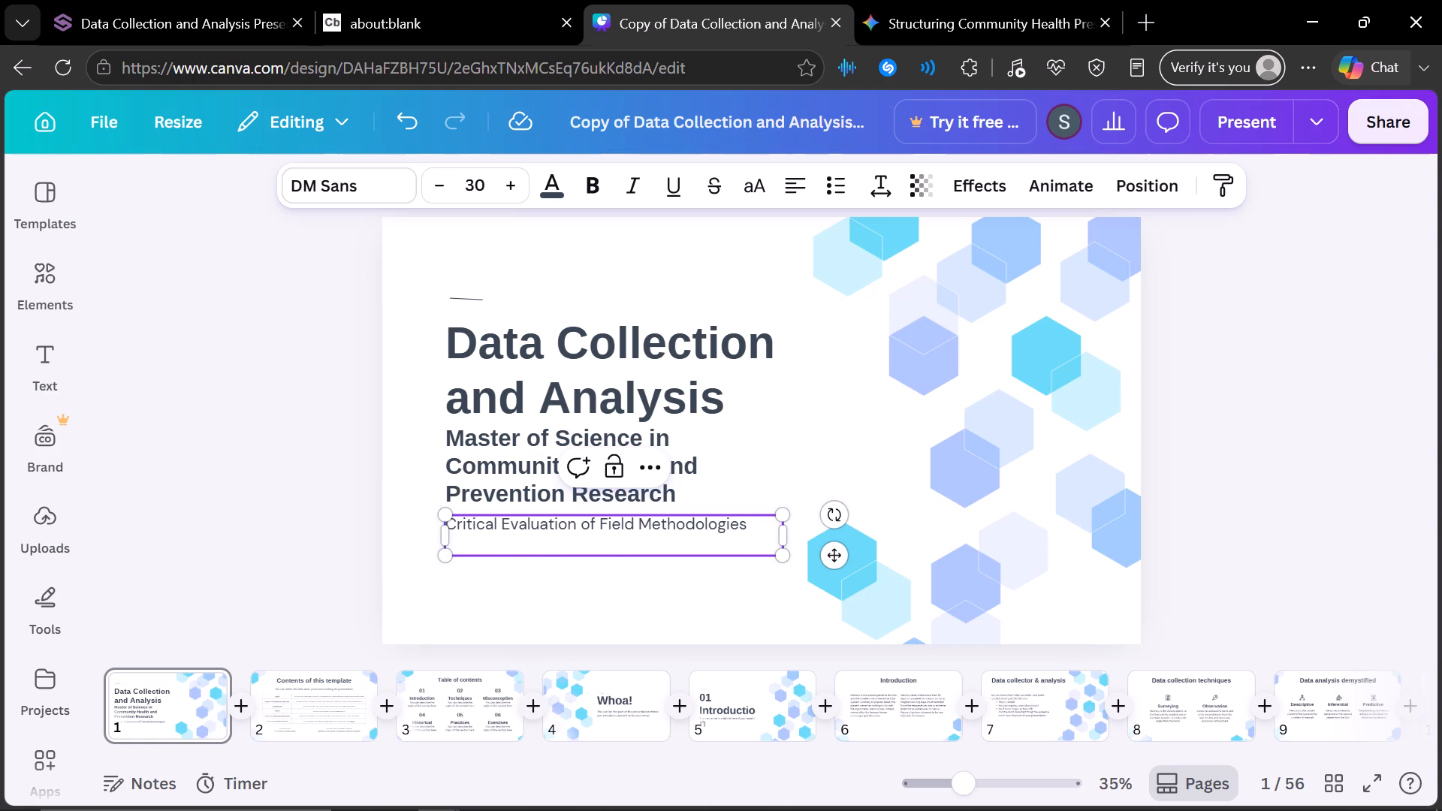
# Scale down the cover slide's coursework text box to a font size of about 27.2.
pyautogui.moveTo(783, 553); pyautogui.dragTo(756, 541)
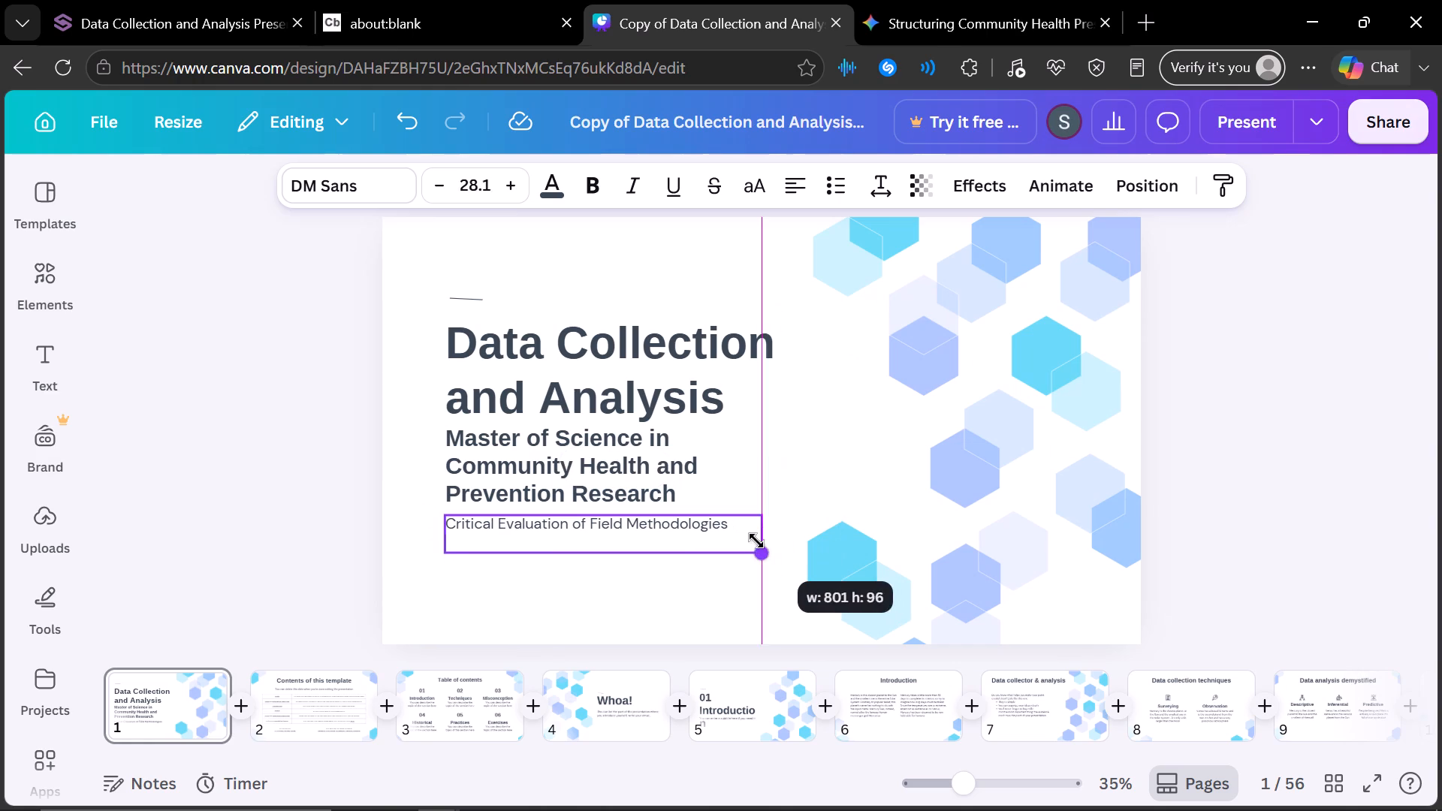
pyautogui.moveTo(756, 541); pyautogui.dragTo(754, 534)
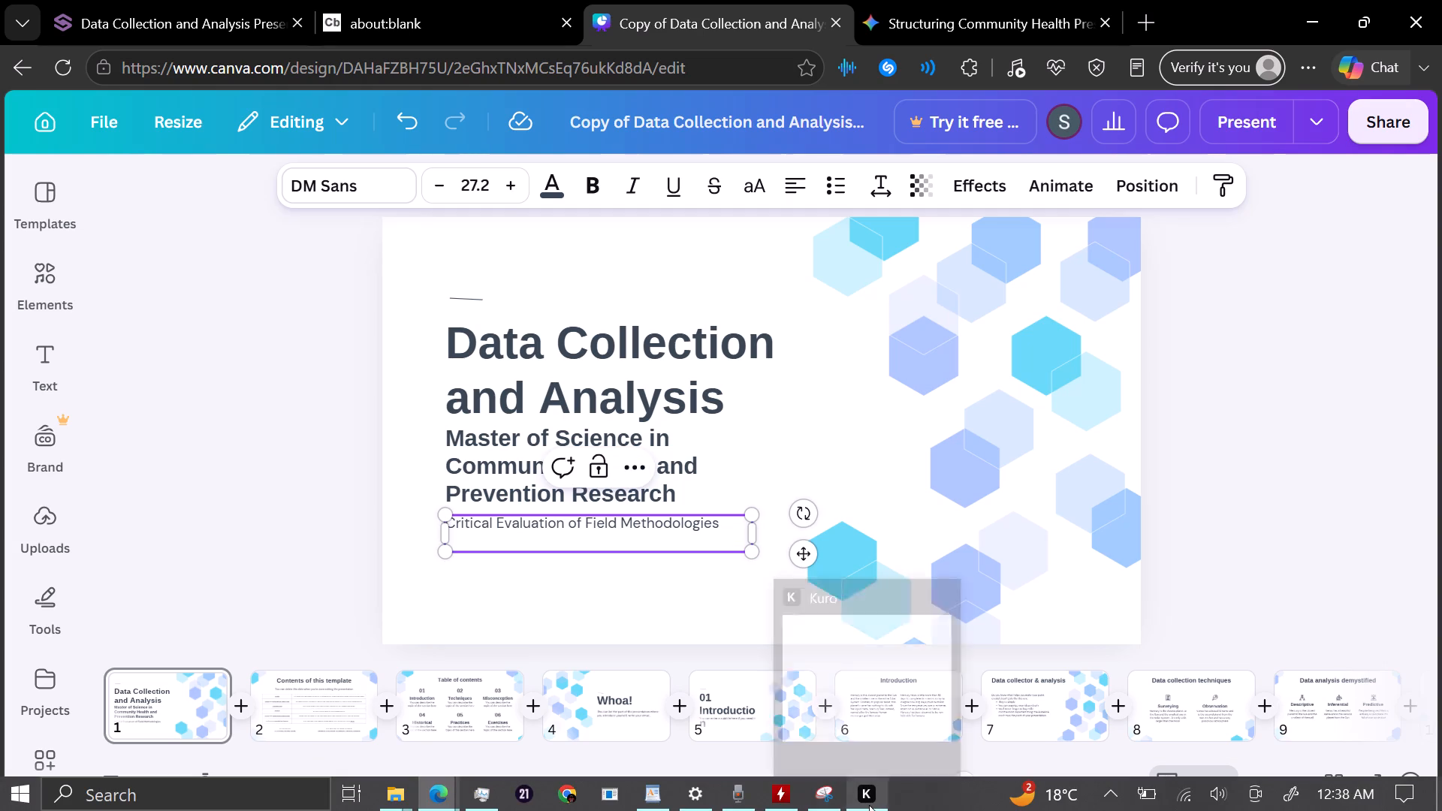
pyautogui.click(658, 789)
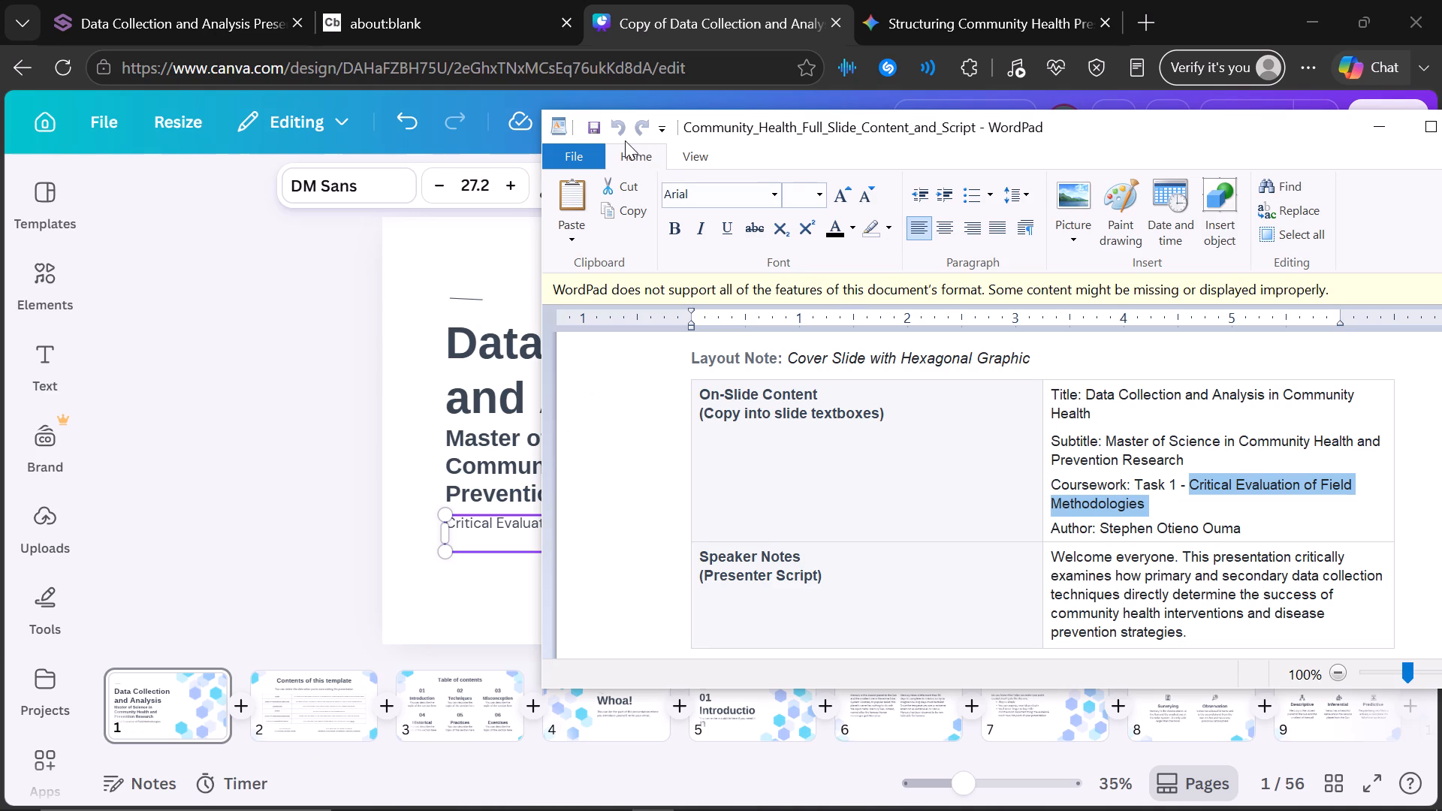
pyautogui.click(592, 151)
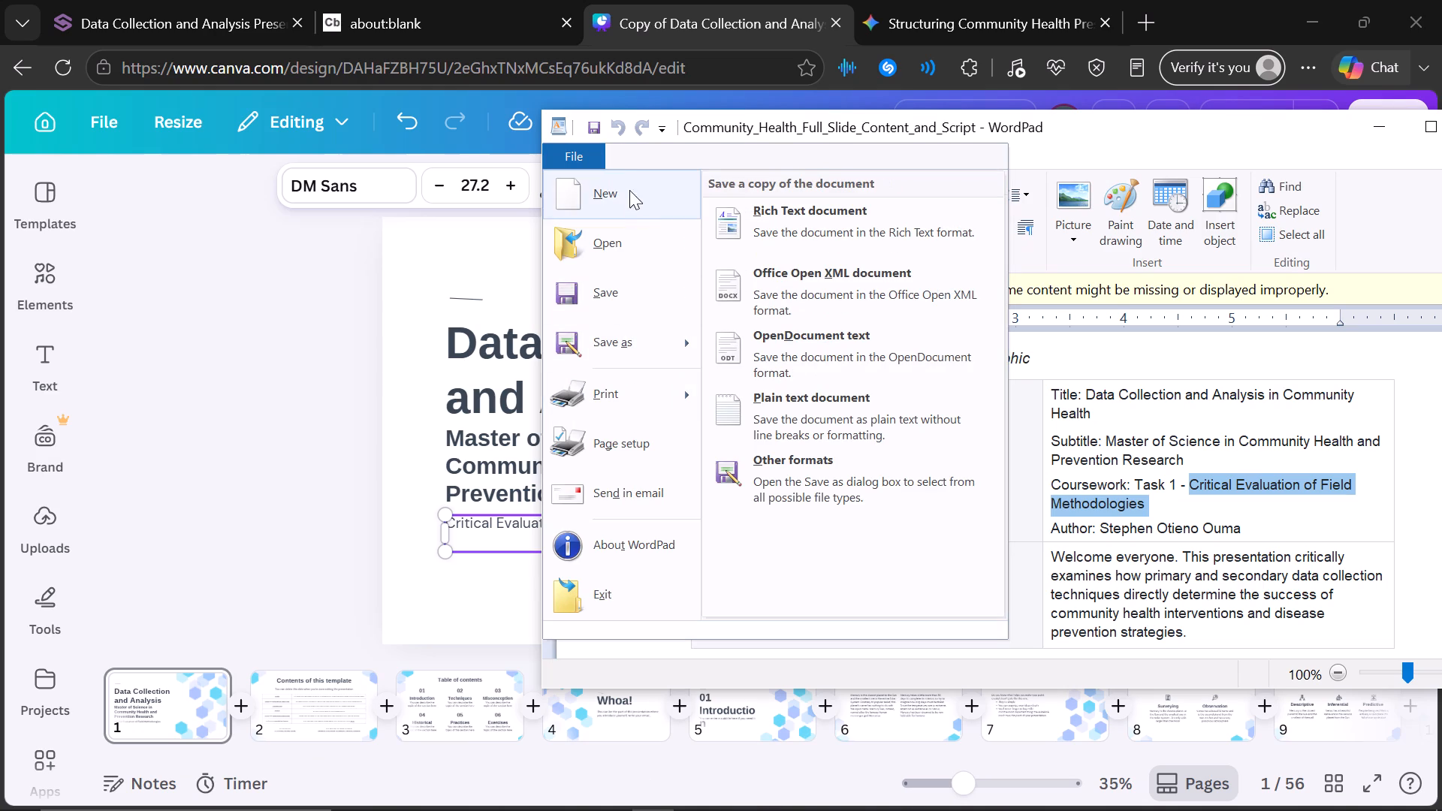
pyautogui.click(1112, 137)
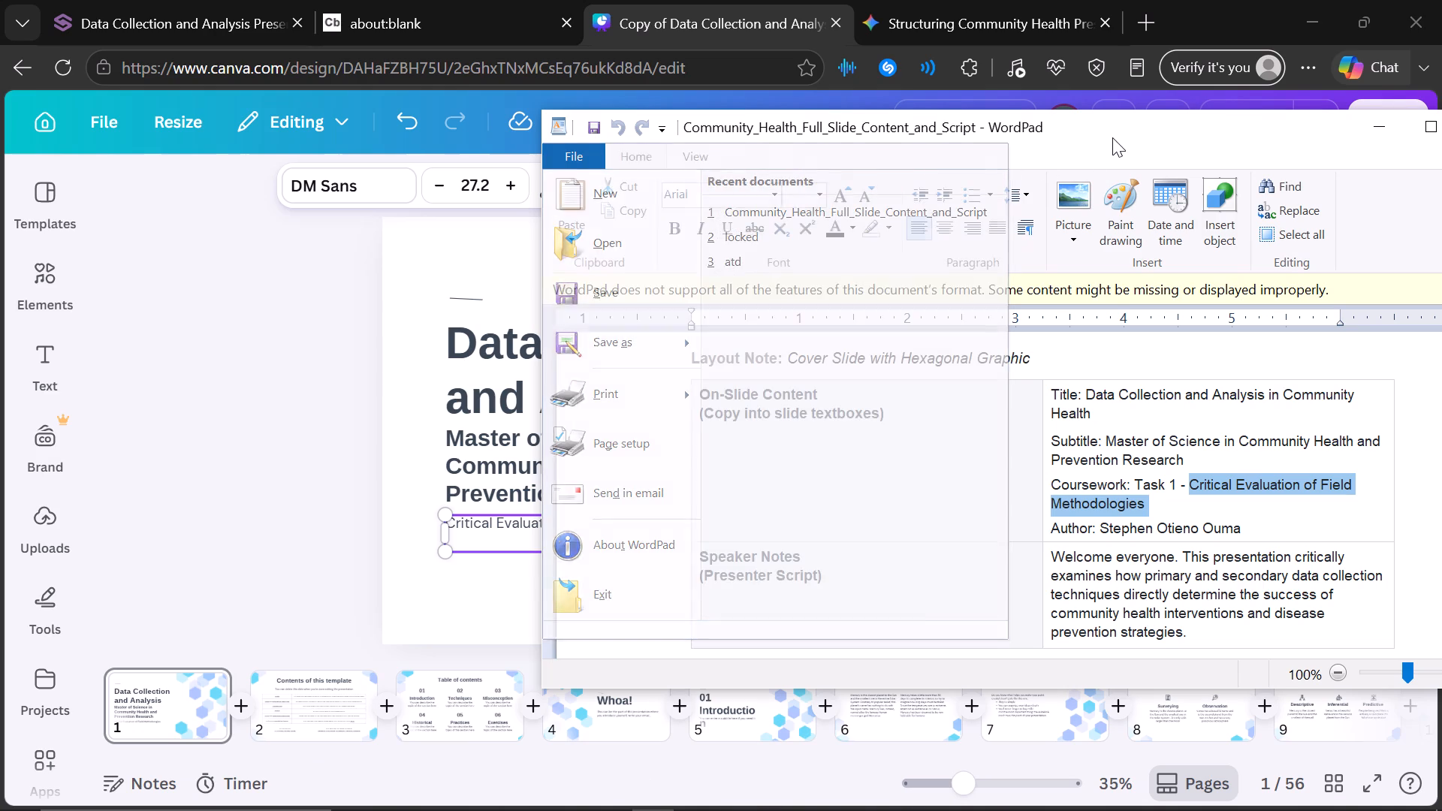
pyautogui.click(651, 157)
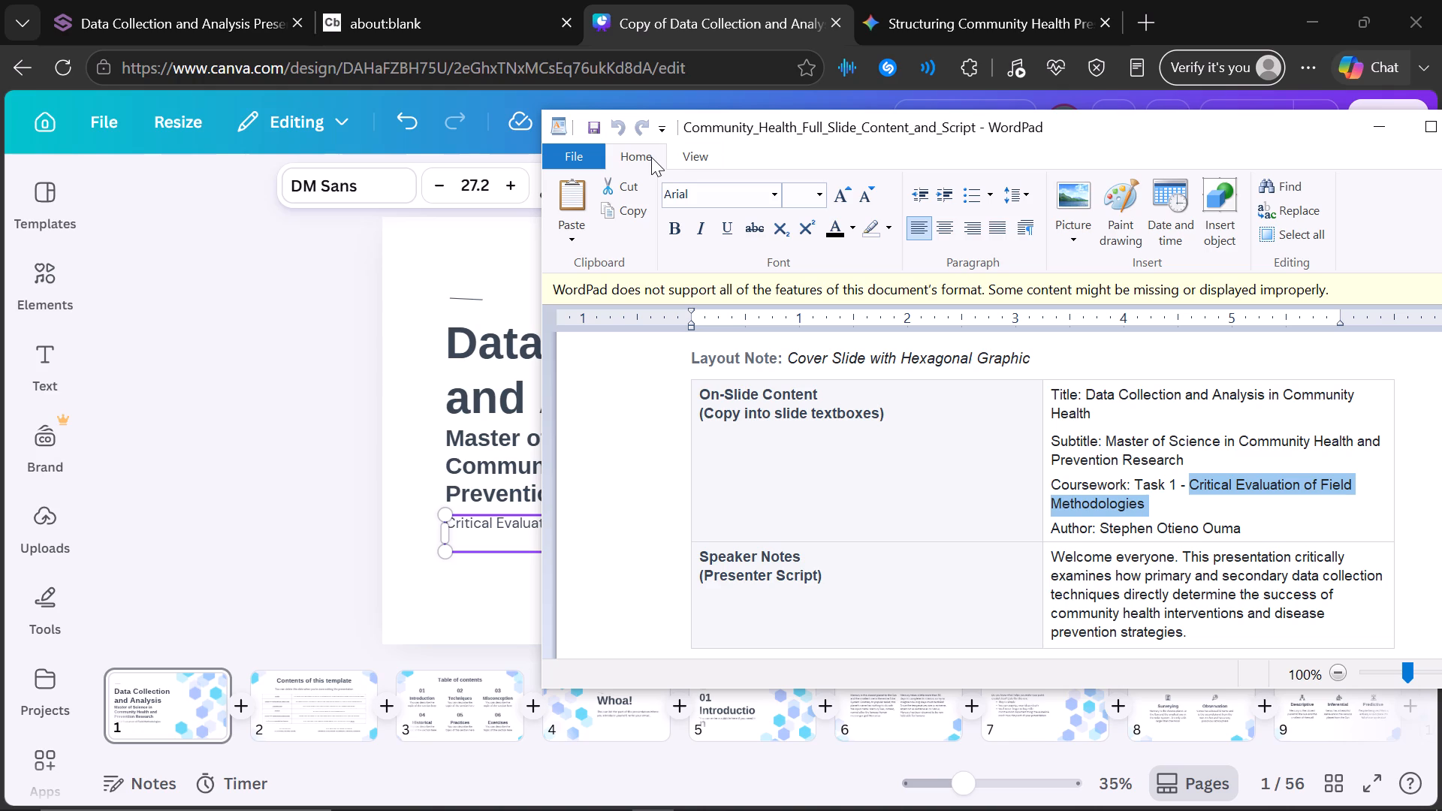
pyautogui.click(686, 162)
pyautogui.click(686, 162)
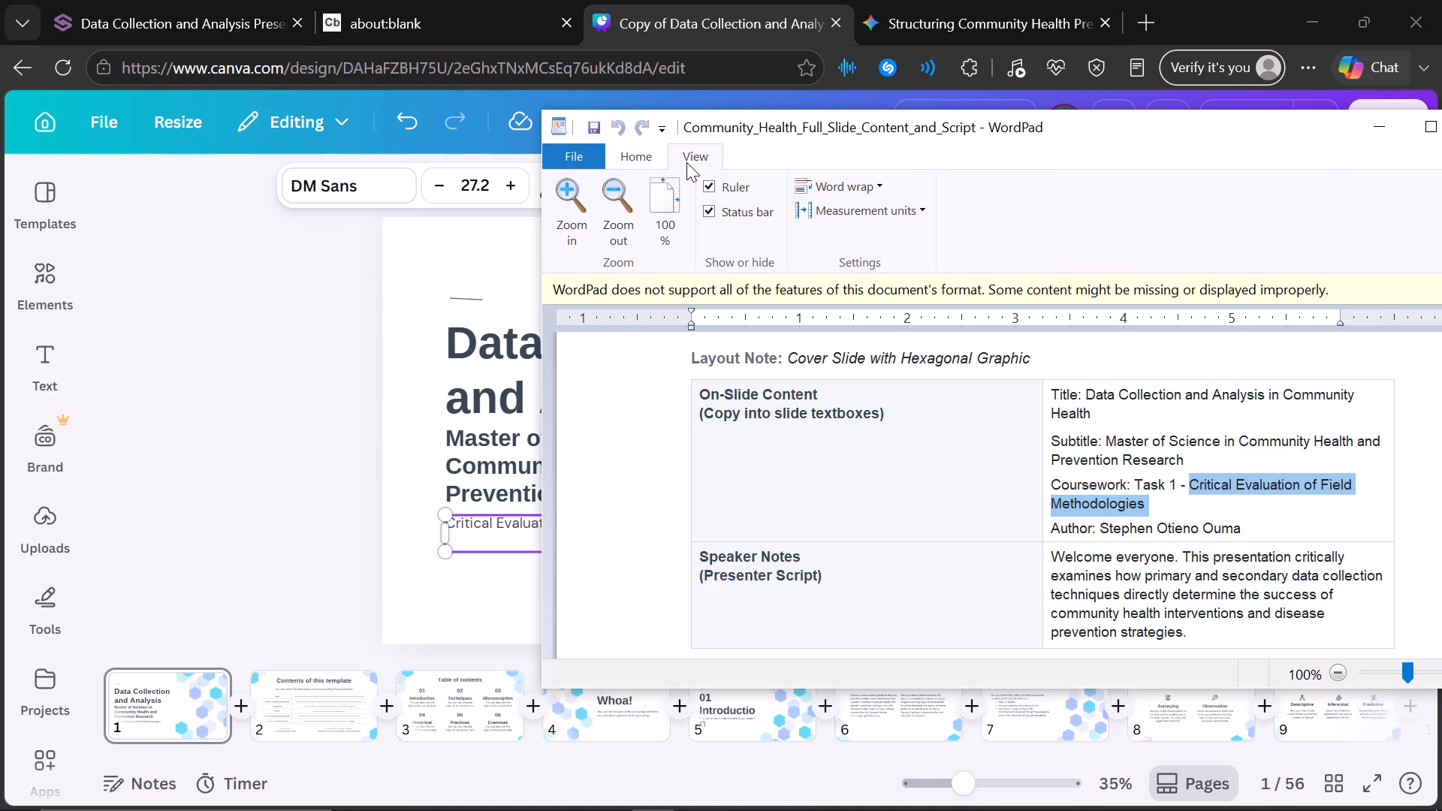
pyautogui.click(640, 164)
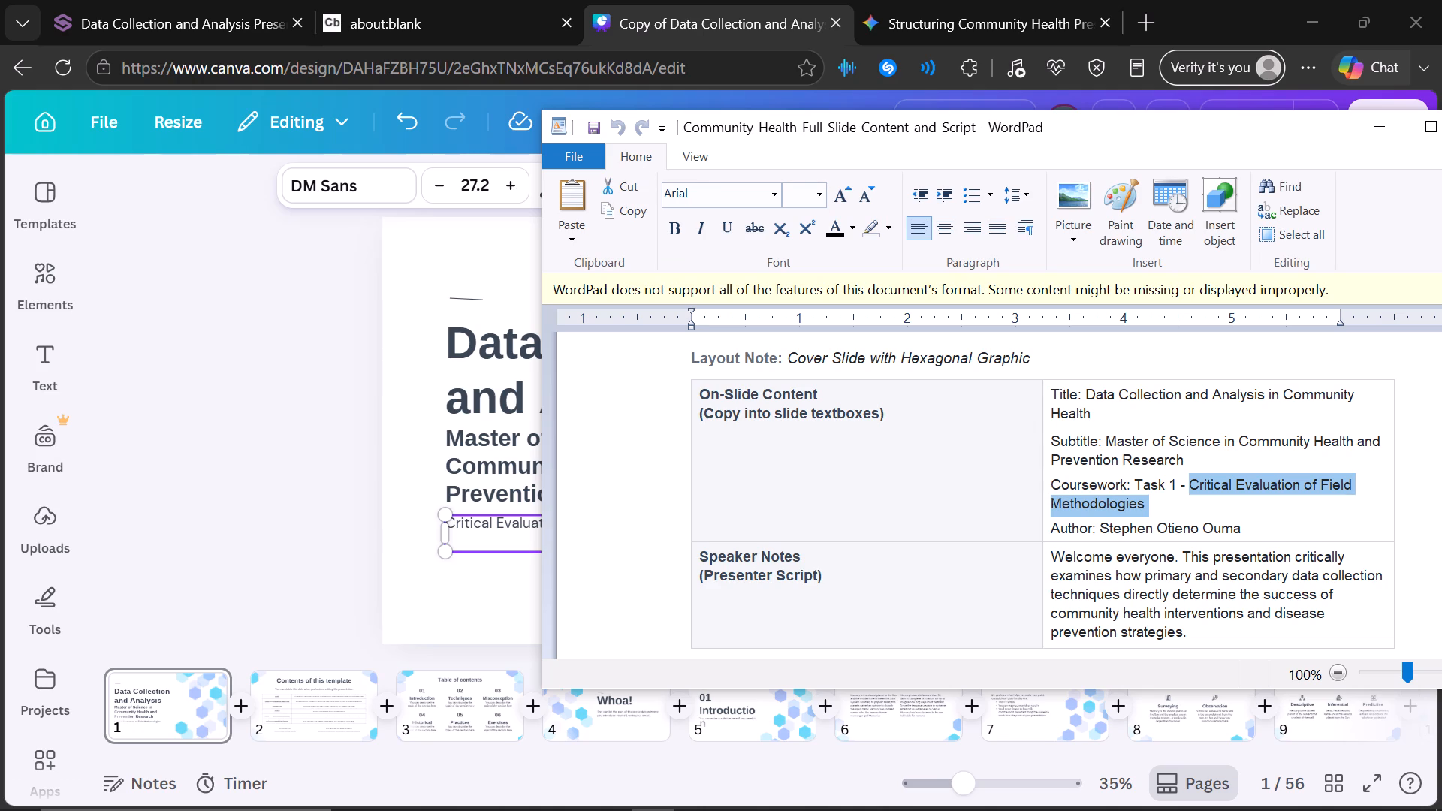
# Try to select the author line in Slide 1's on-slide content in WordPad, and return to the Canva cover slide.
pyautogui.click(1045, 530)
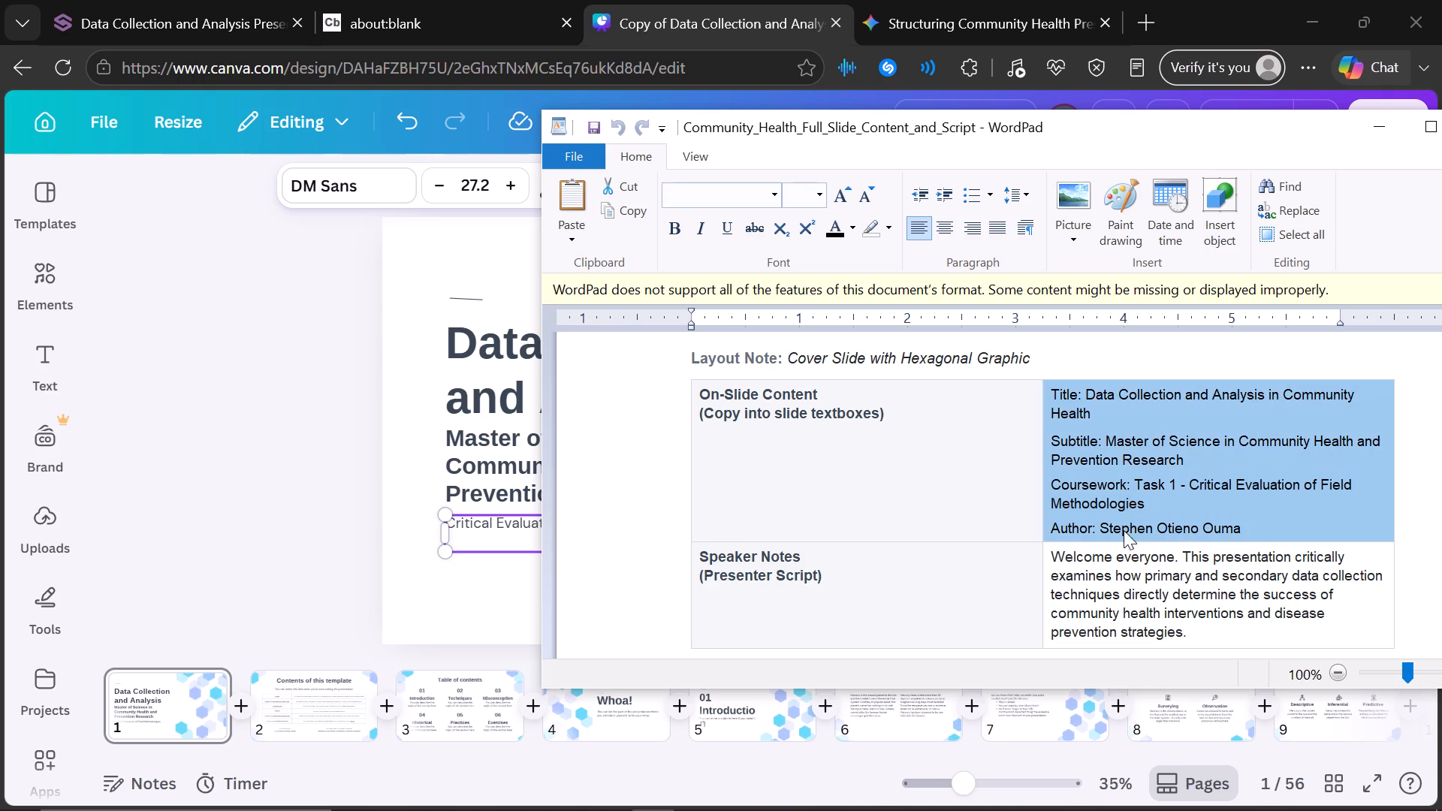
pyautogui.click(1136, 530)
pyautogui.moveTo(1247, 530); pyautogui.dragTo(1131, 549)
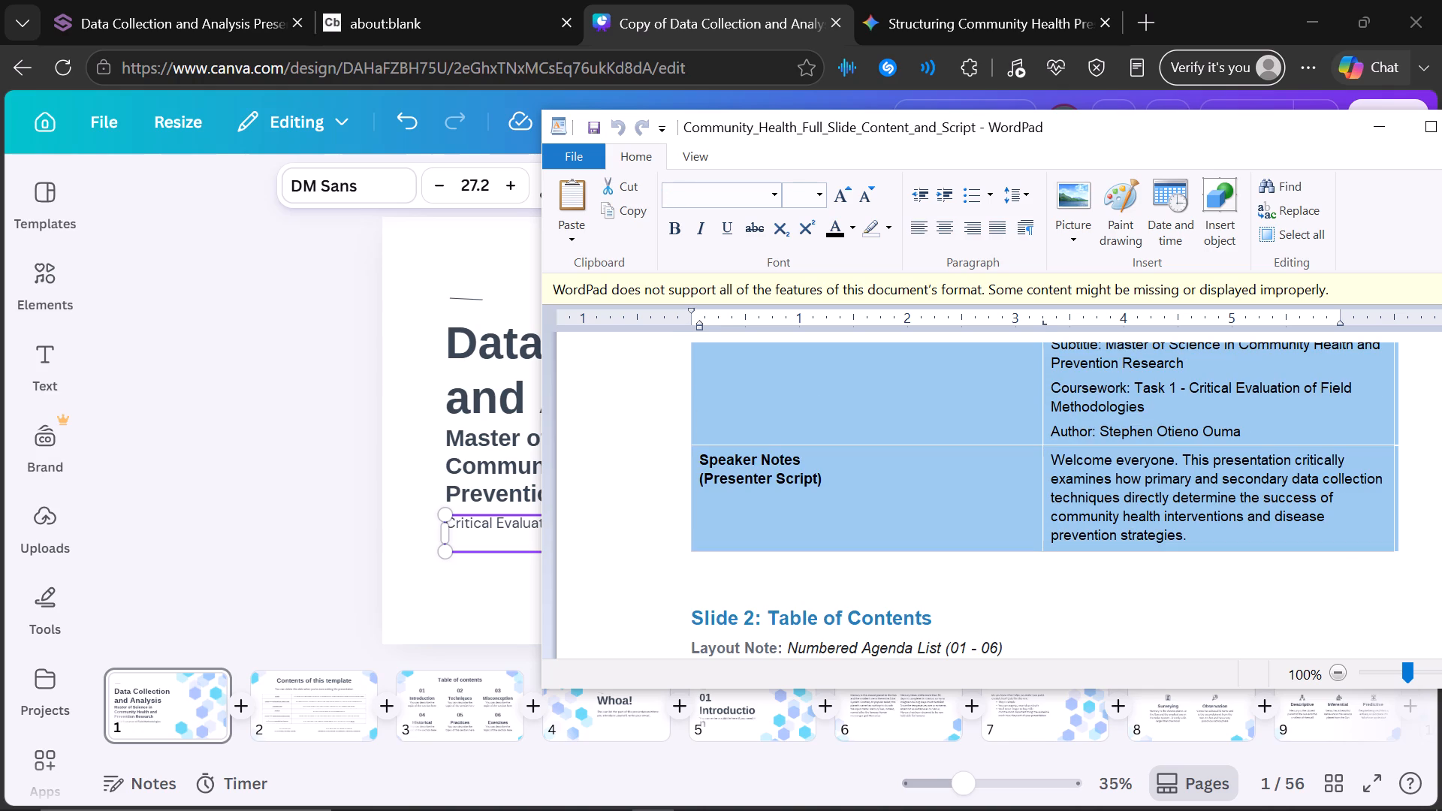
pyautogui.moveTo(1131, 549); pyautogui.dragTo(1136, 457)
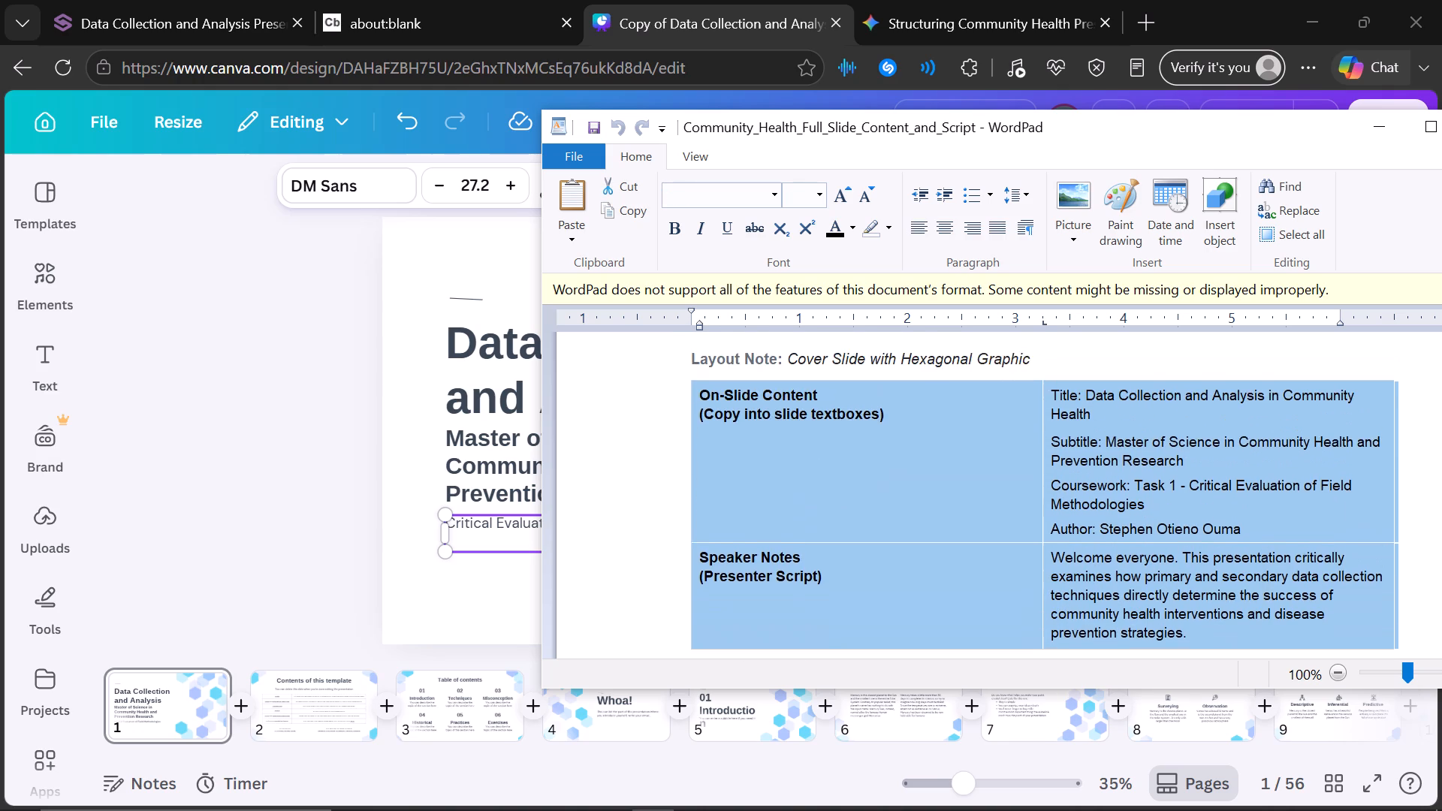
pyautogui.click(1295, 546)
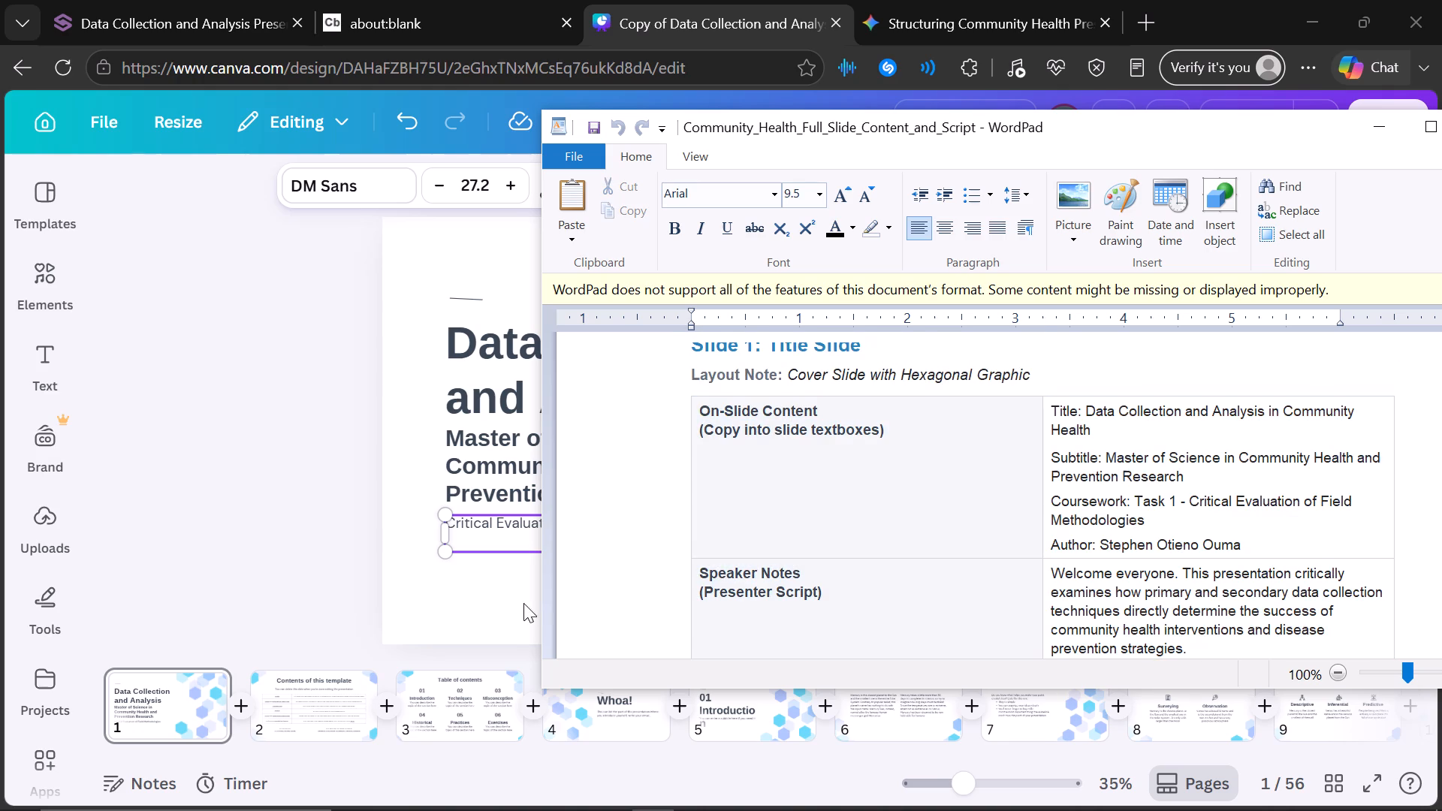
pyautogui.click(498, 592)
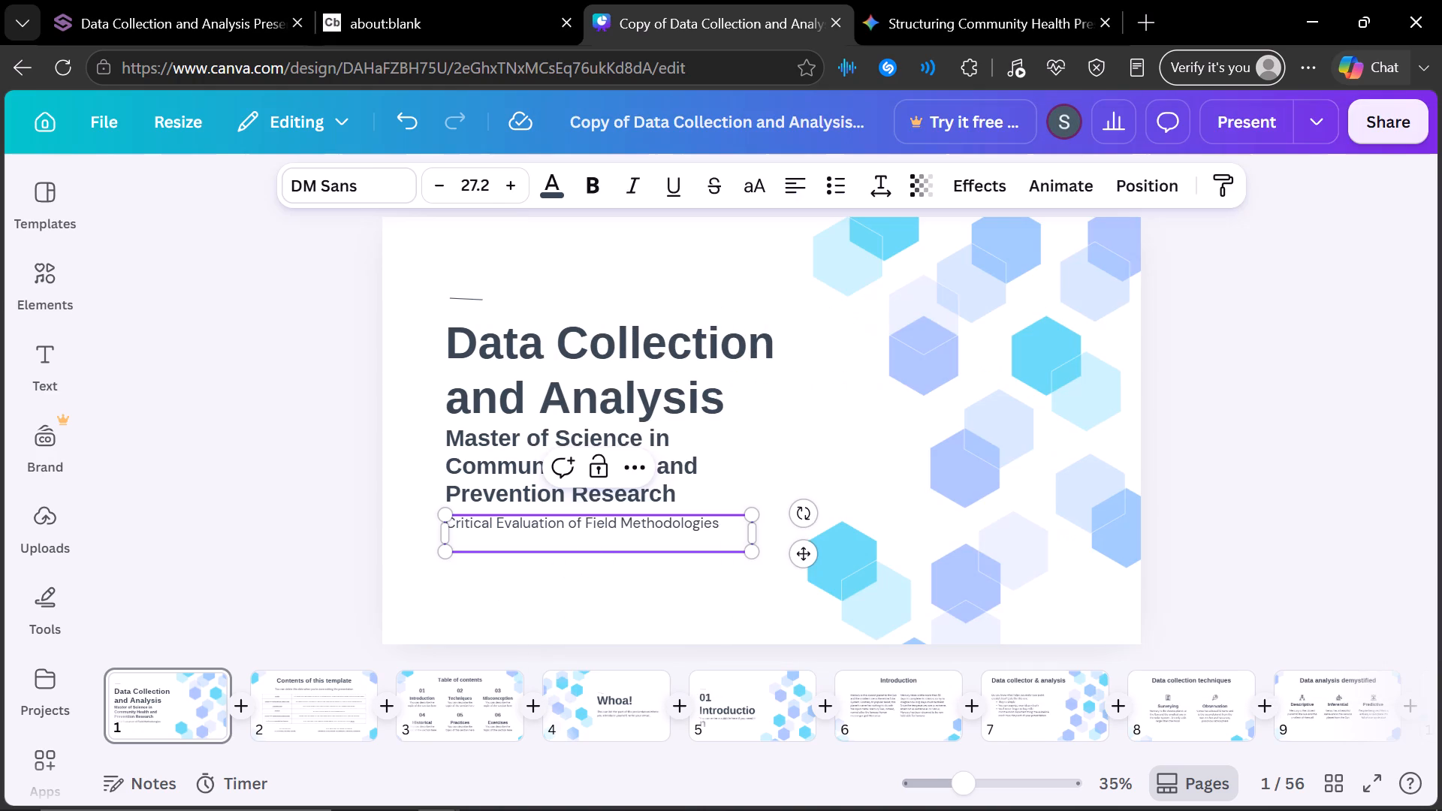
# Shift the cover slide's hexagon graphic slightly toward the title text.
pyautogui.click(856, 500)
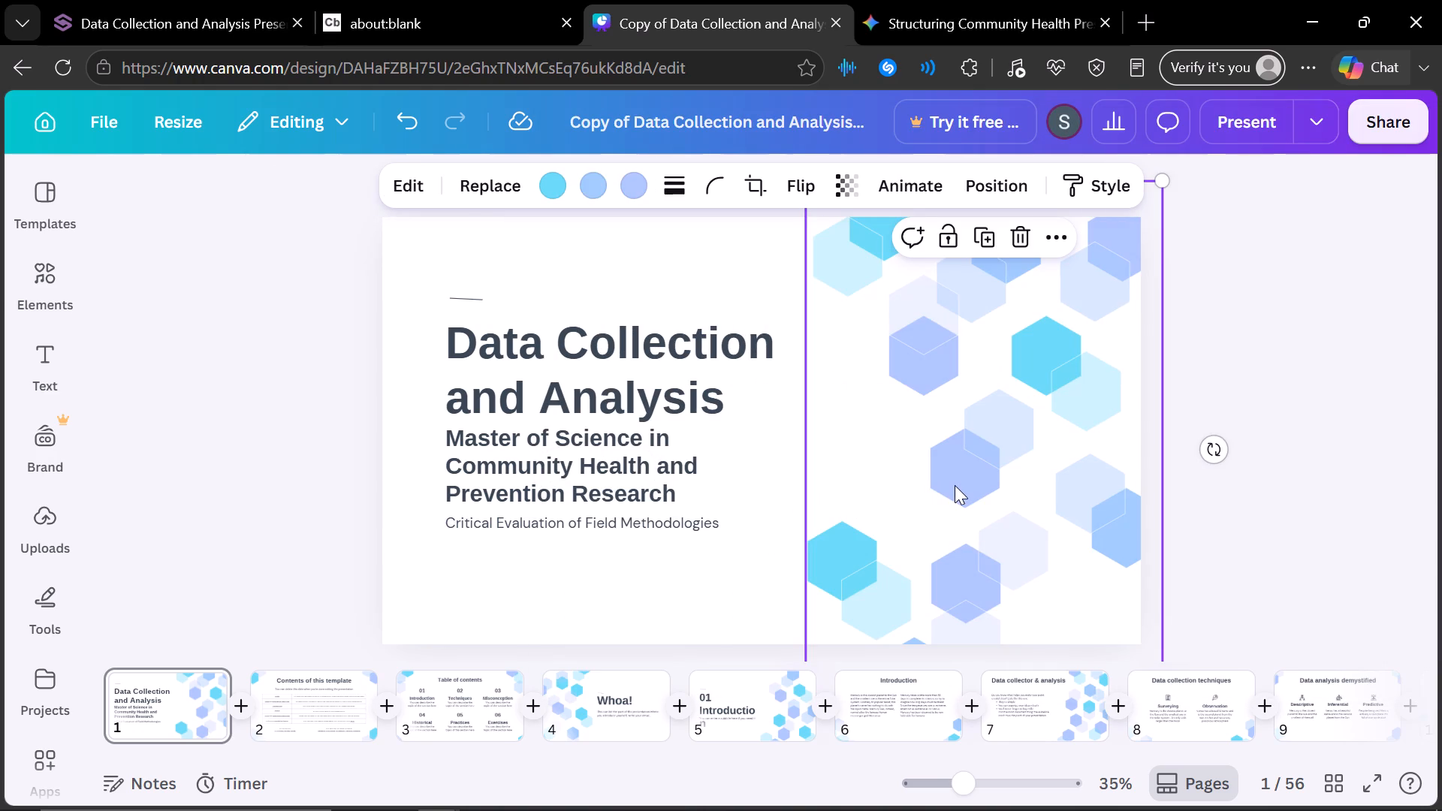
pyautogui.moveTo(955, 485); pyautogui.dragTo(943, 485)
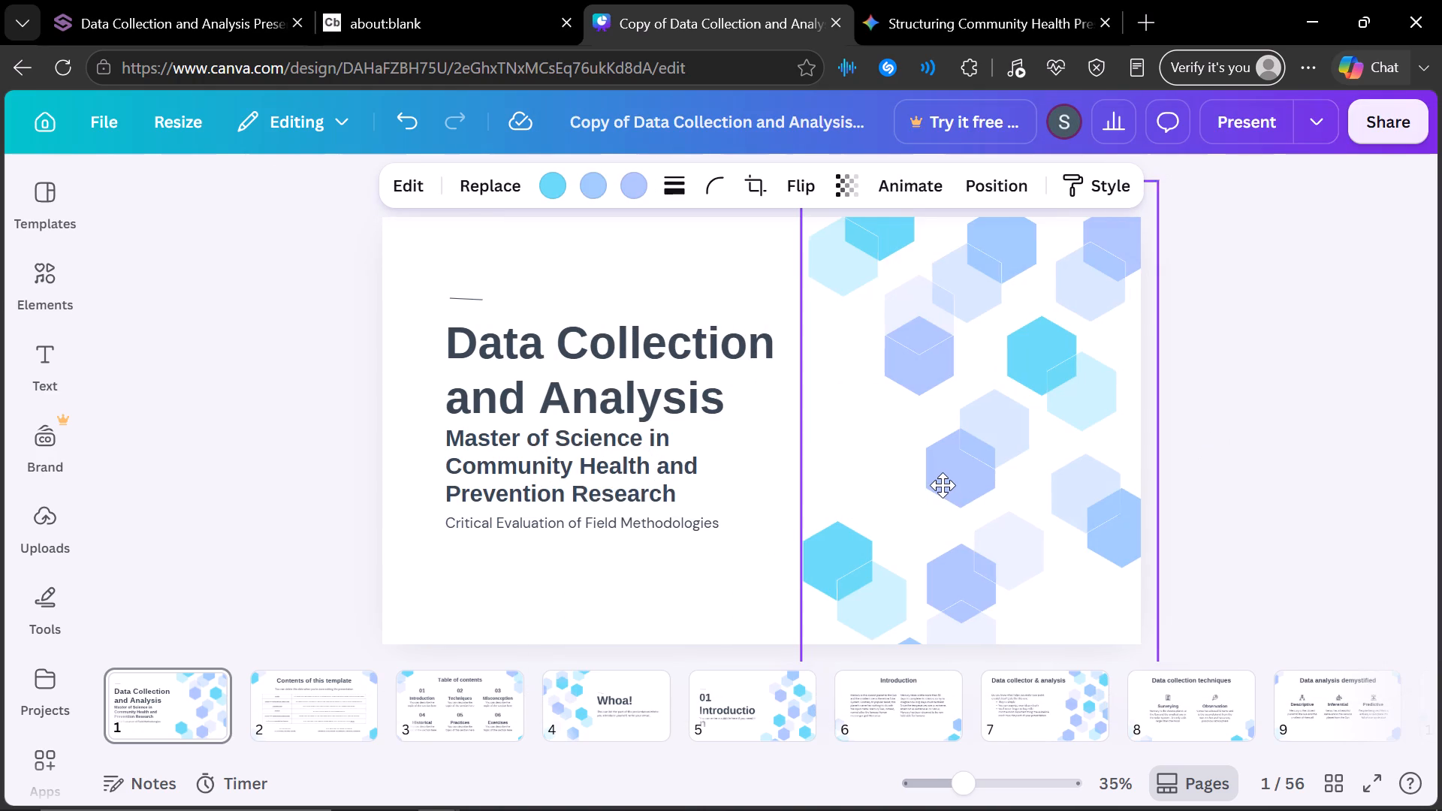
pyautogui.moveTo(943, 485); pyautogui.dragTo(931, 485)
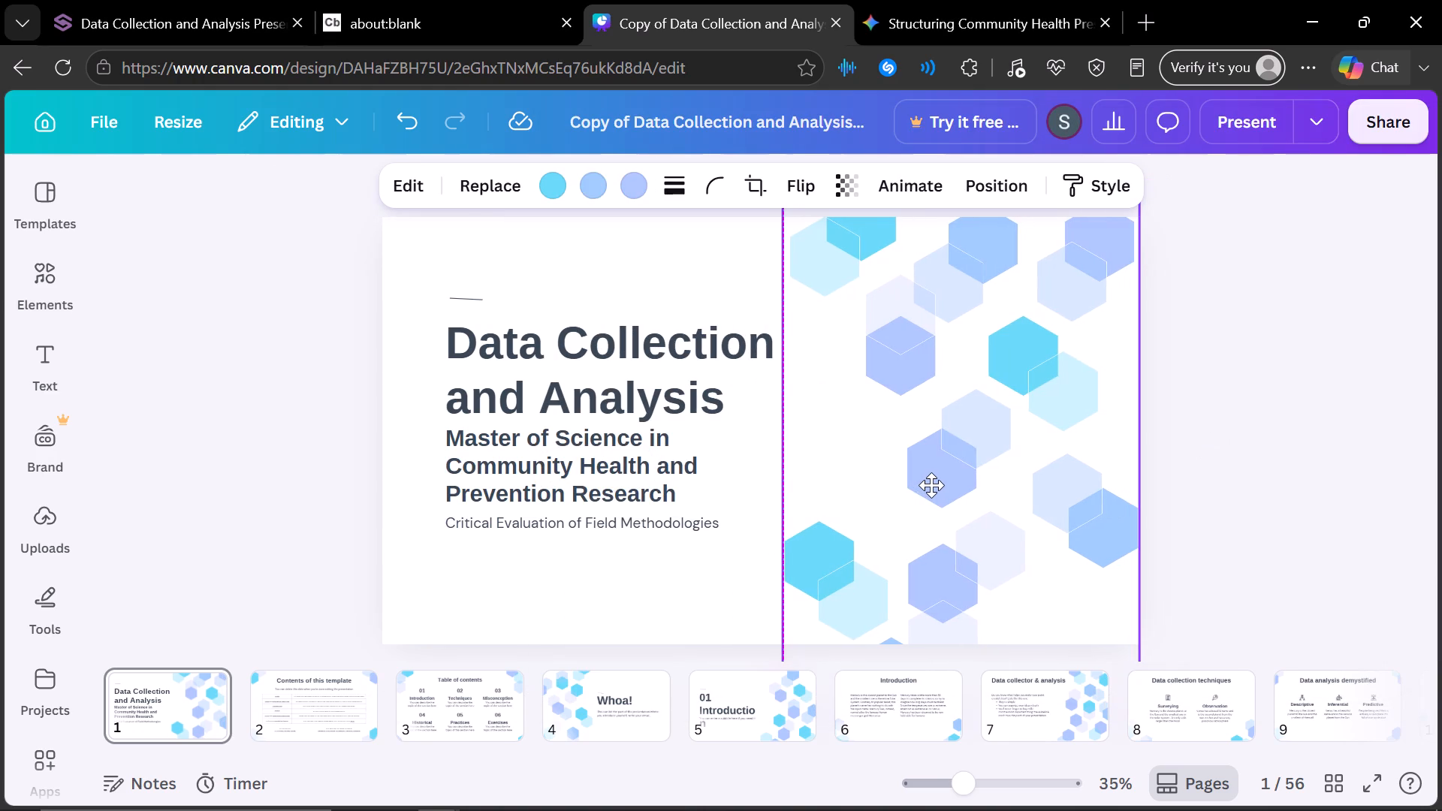
pyautogui.moveTo(931, 485); pyautogui.dragTo(921, 485)
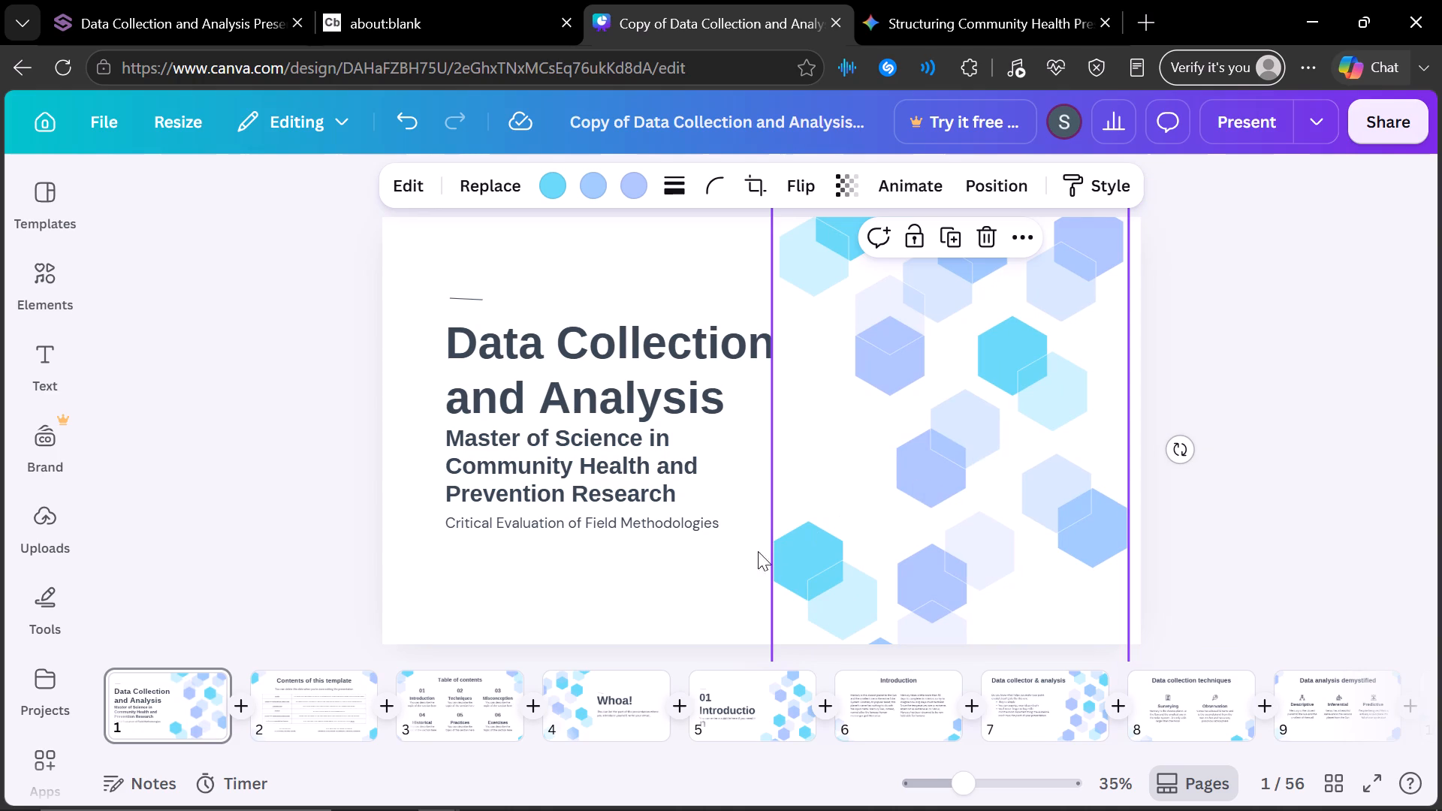
pyautogui.click(742, 560)
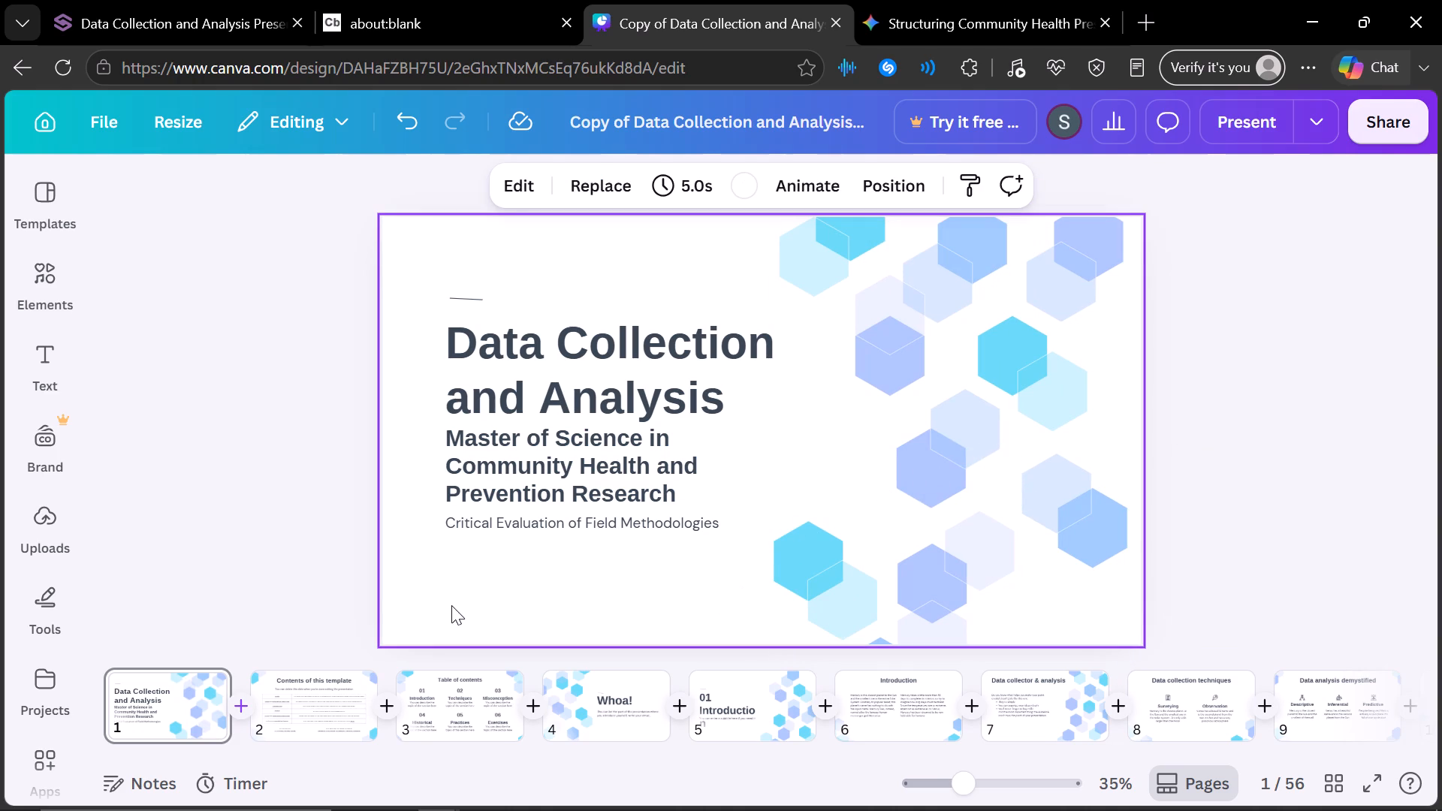
# Delete the short decorative line above the cover slide's title.
pyautogui.click(451, 288)
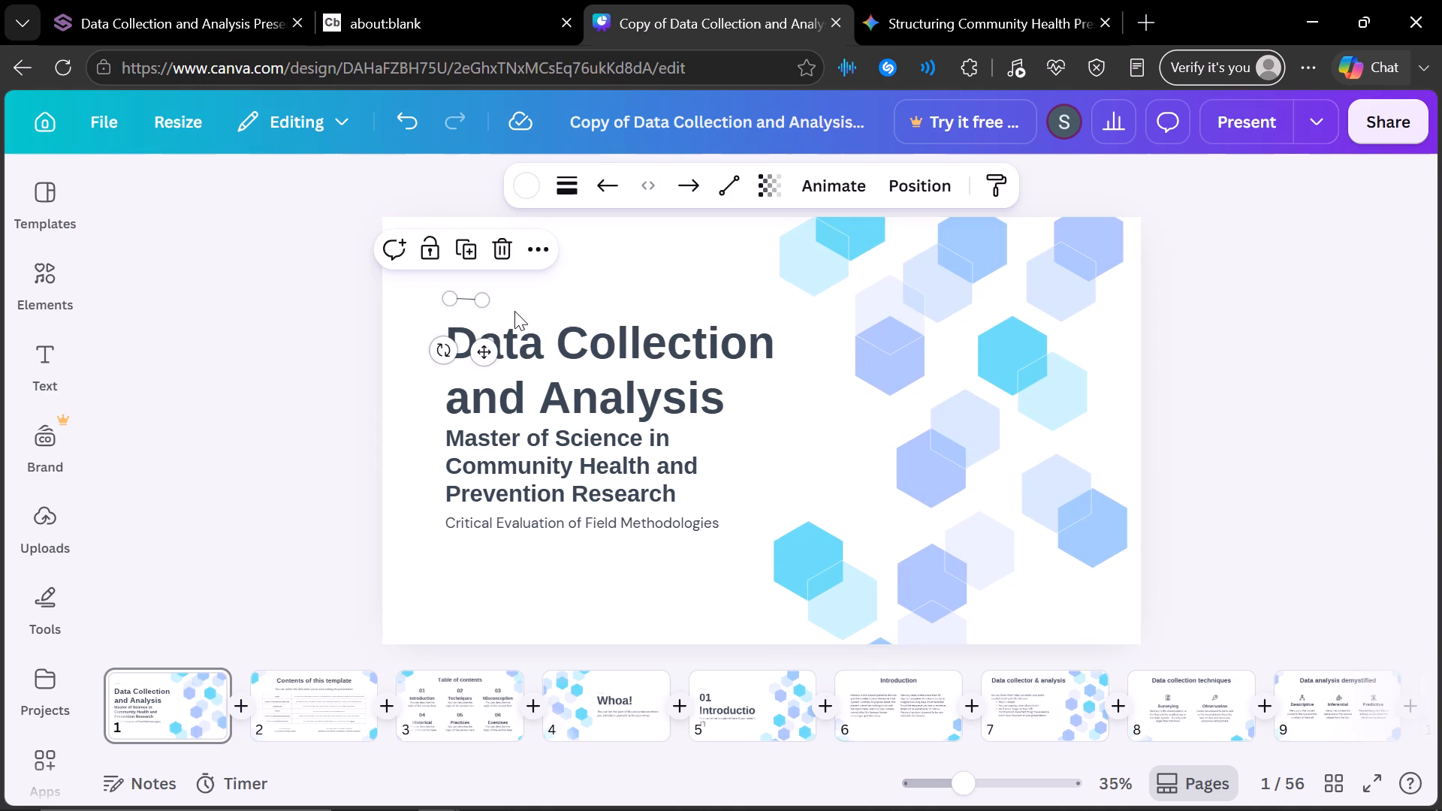
pyautogui.press('BackSpace')
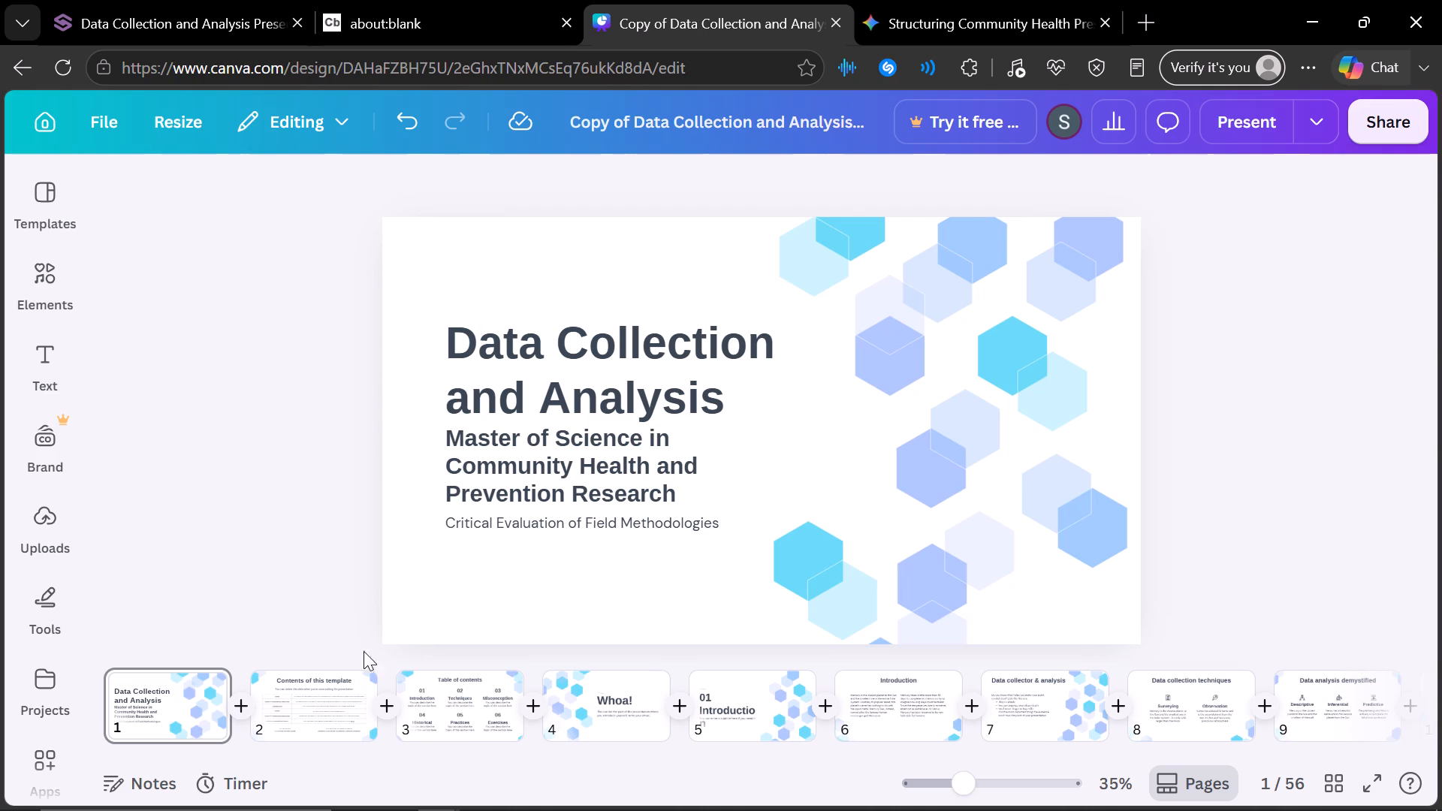
# Open slide 2, and copy "Introduction & Epidemiological Foundations" from item 01 of the agenda list in the WordPad script.
pyautogui.click(321, 697)
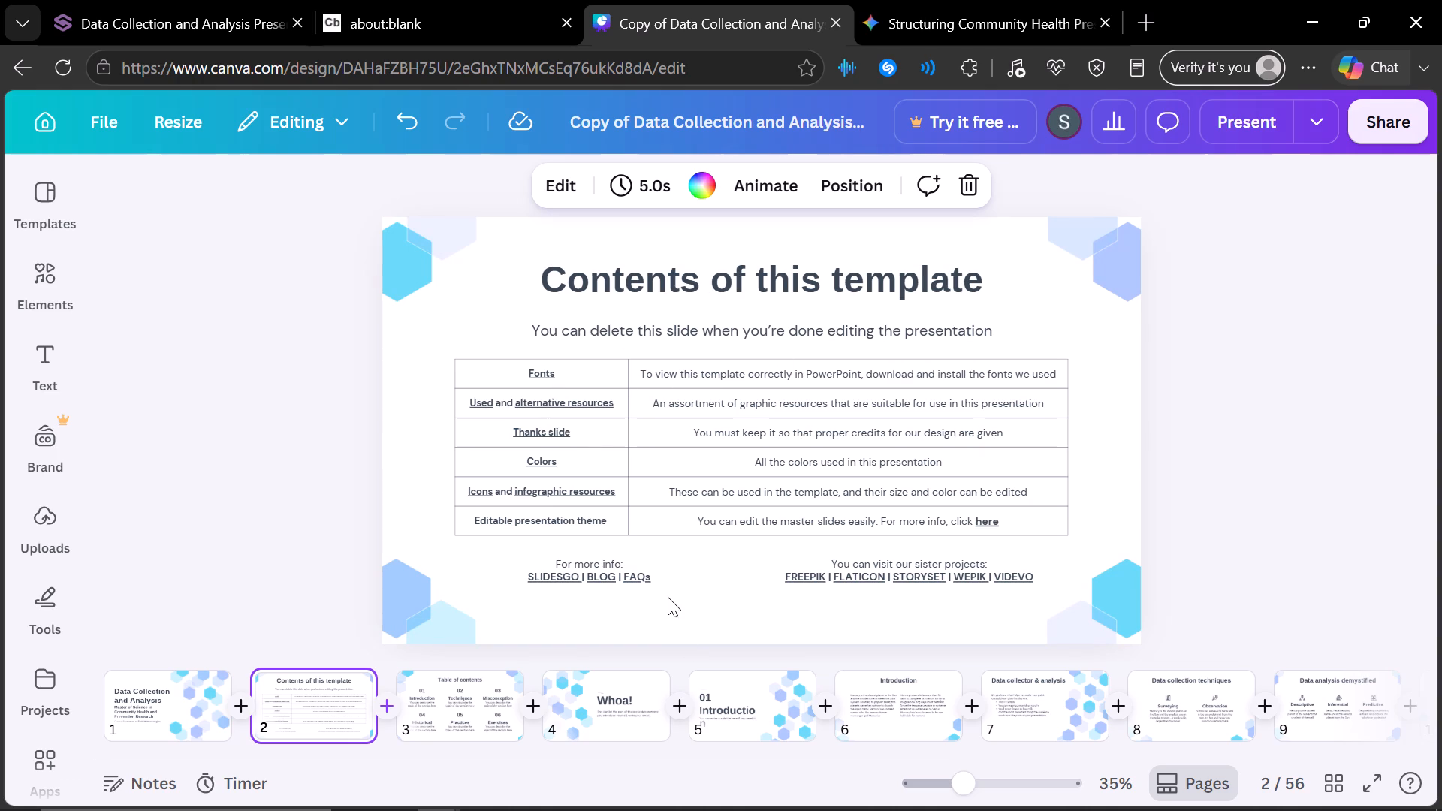
pyautogui.click(648, 802)
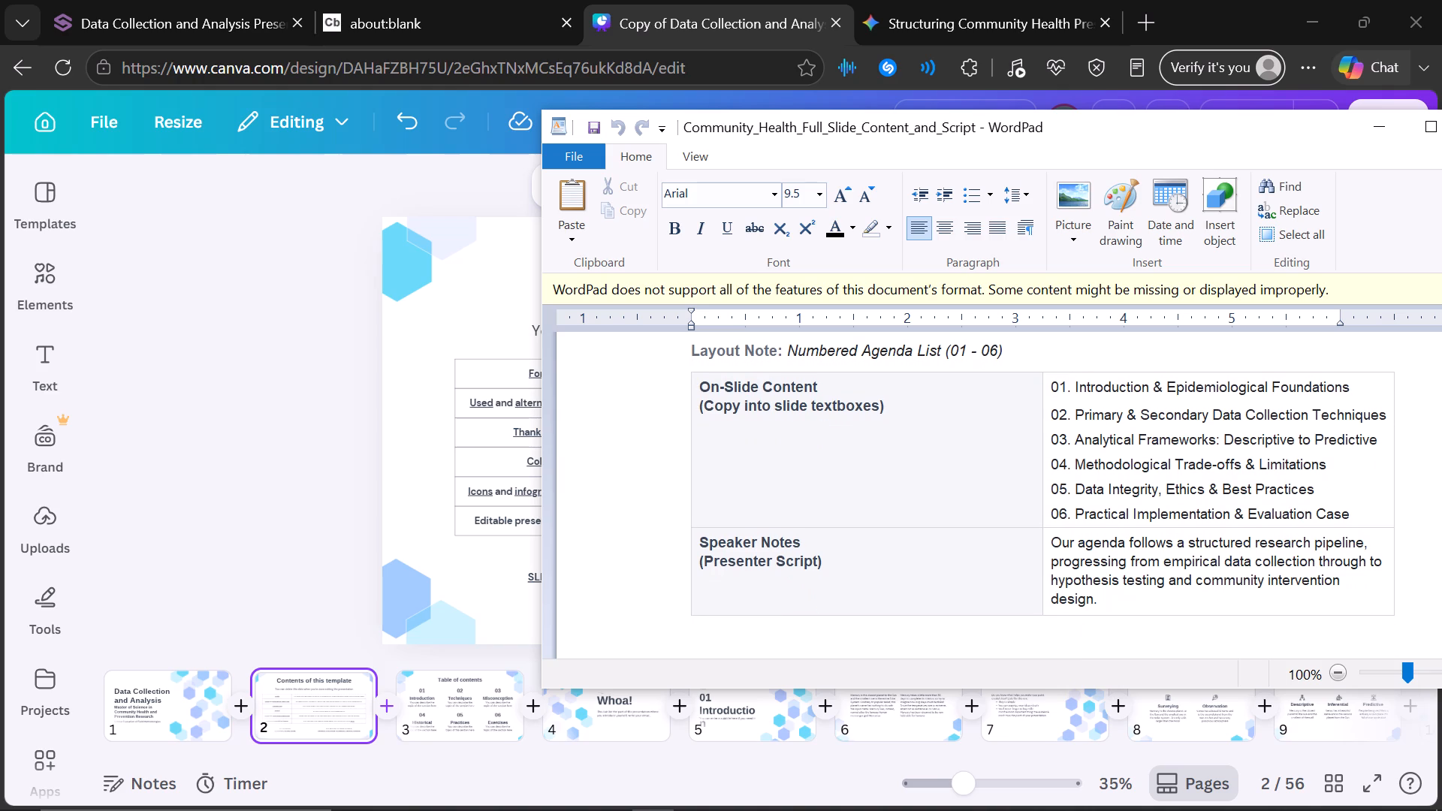
pyautogui.moveTo(1072, 383); pyautogui.dragTo(1329, 383)
pyautogui.rightClick(1284, 383)
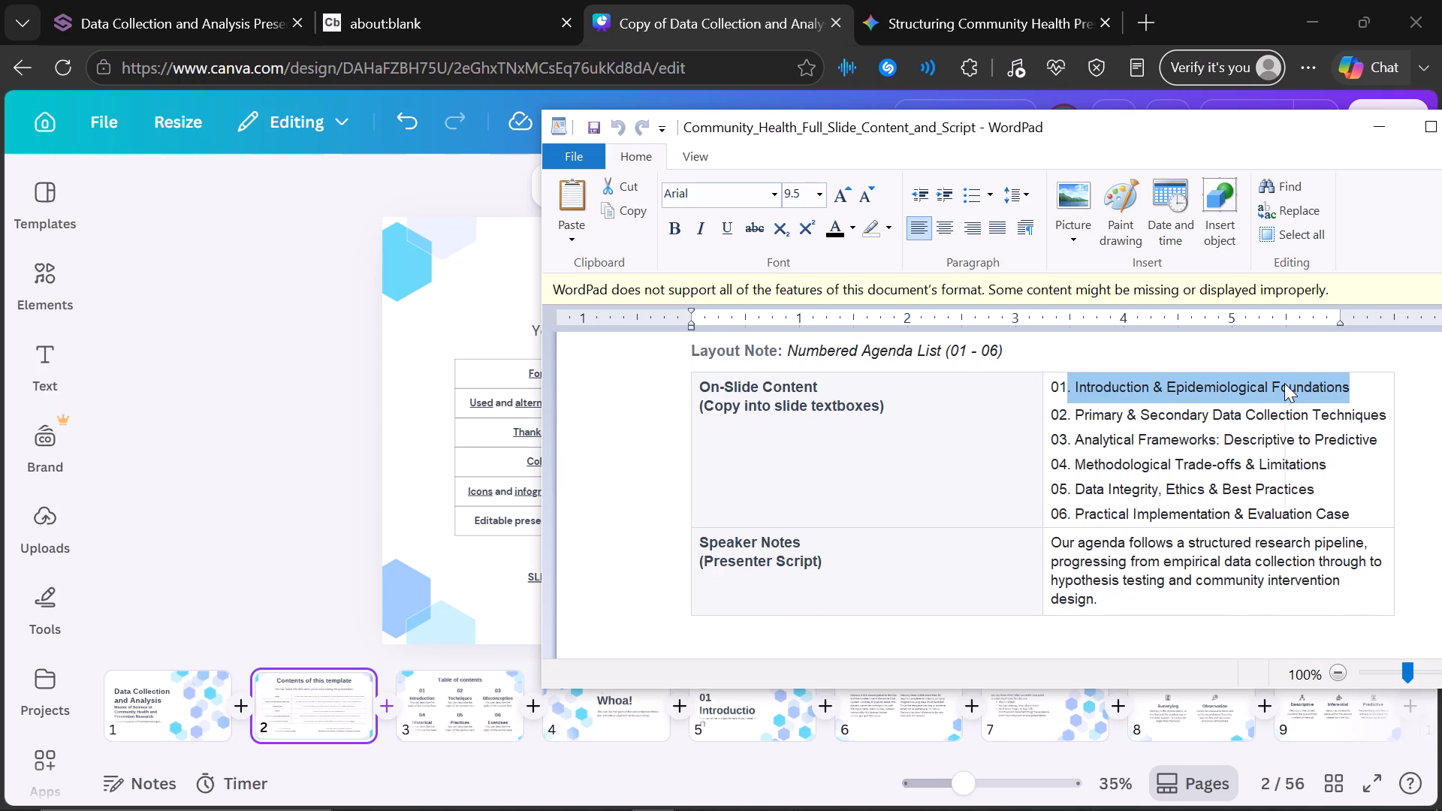
pyautogui.click(1202, 427)
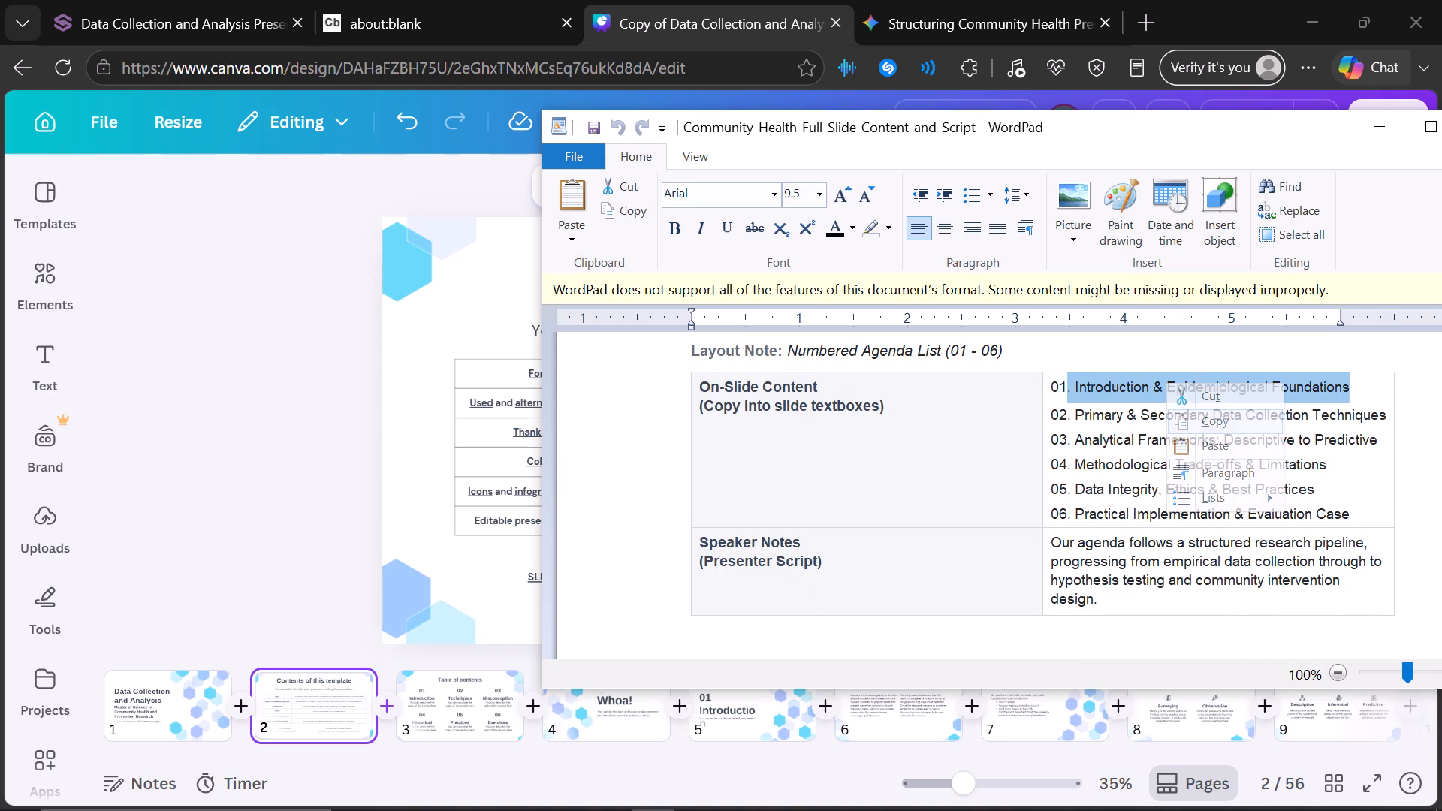
# In Canva, replace slide 2's heading "Contents of this template" with the copied agenda text.
pyautogui.click(442, 519)
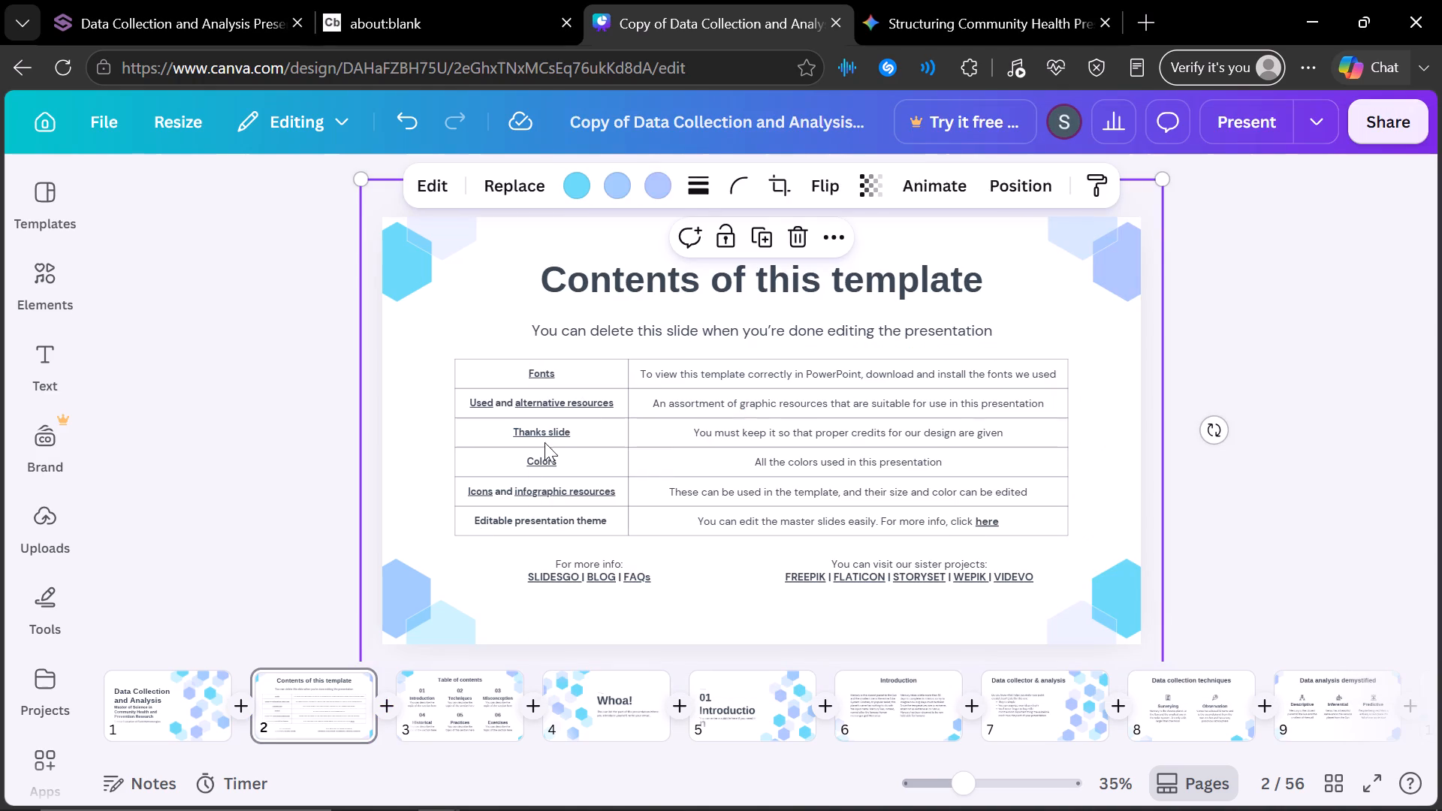
pyautogui.click(661, 283)
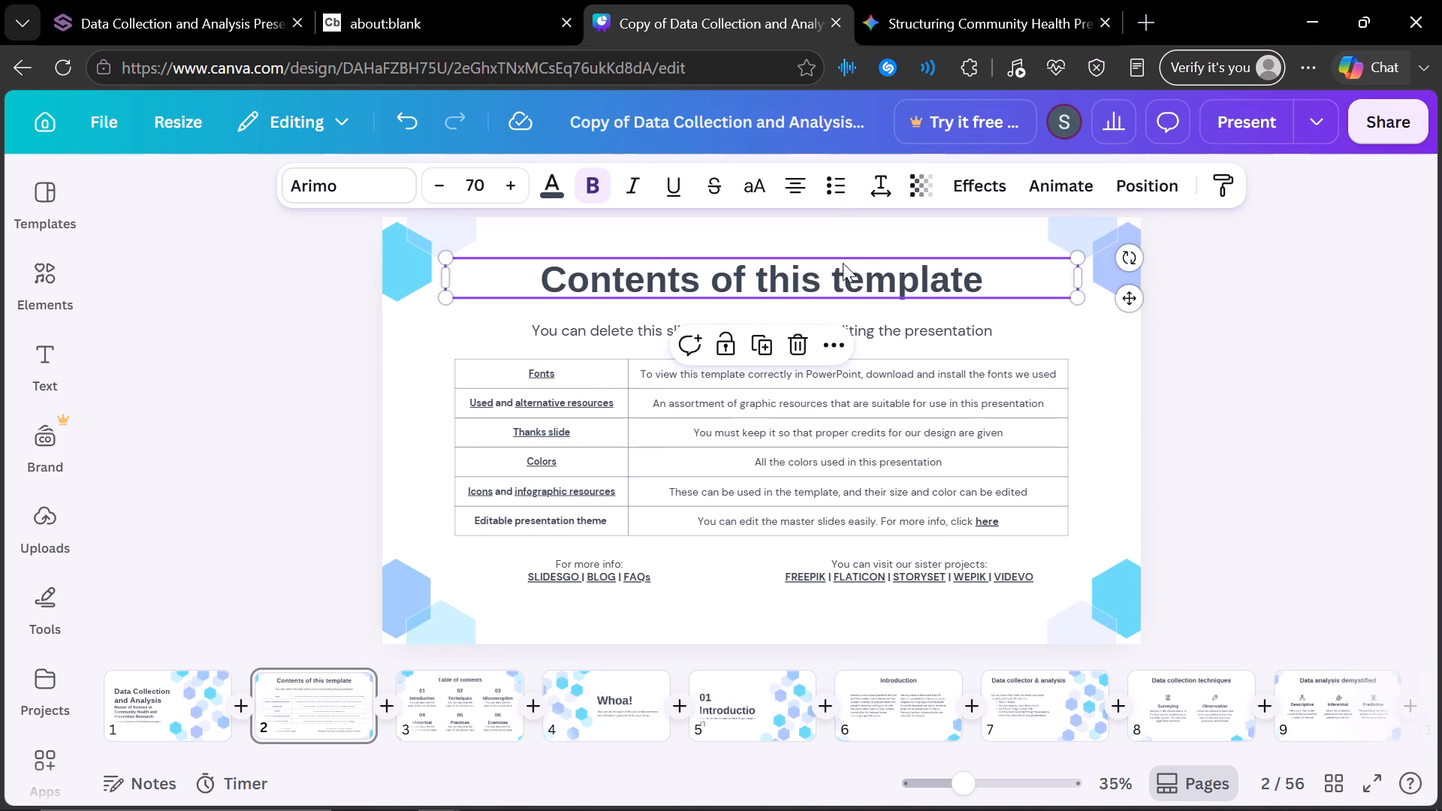
pyautogui.click(986, 269)
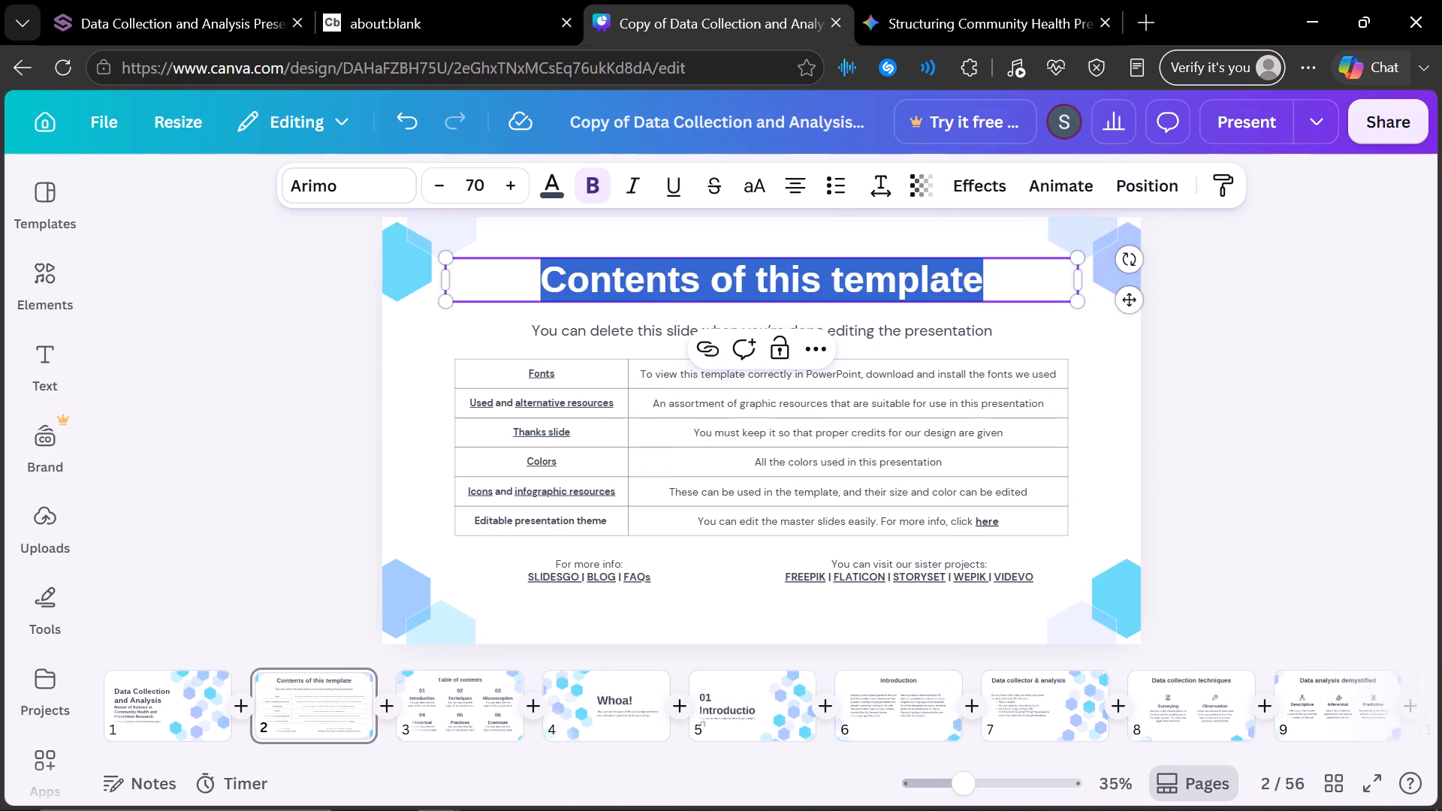
pyautogui.hotkey('ctrl', 'v')
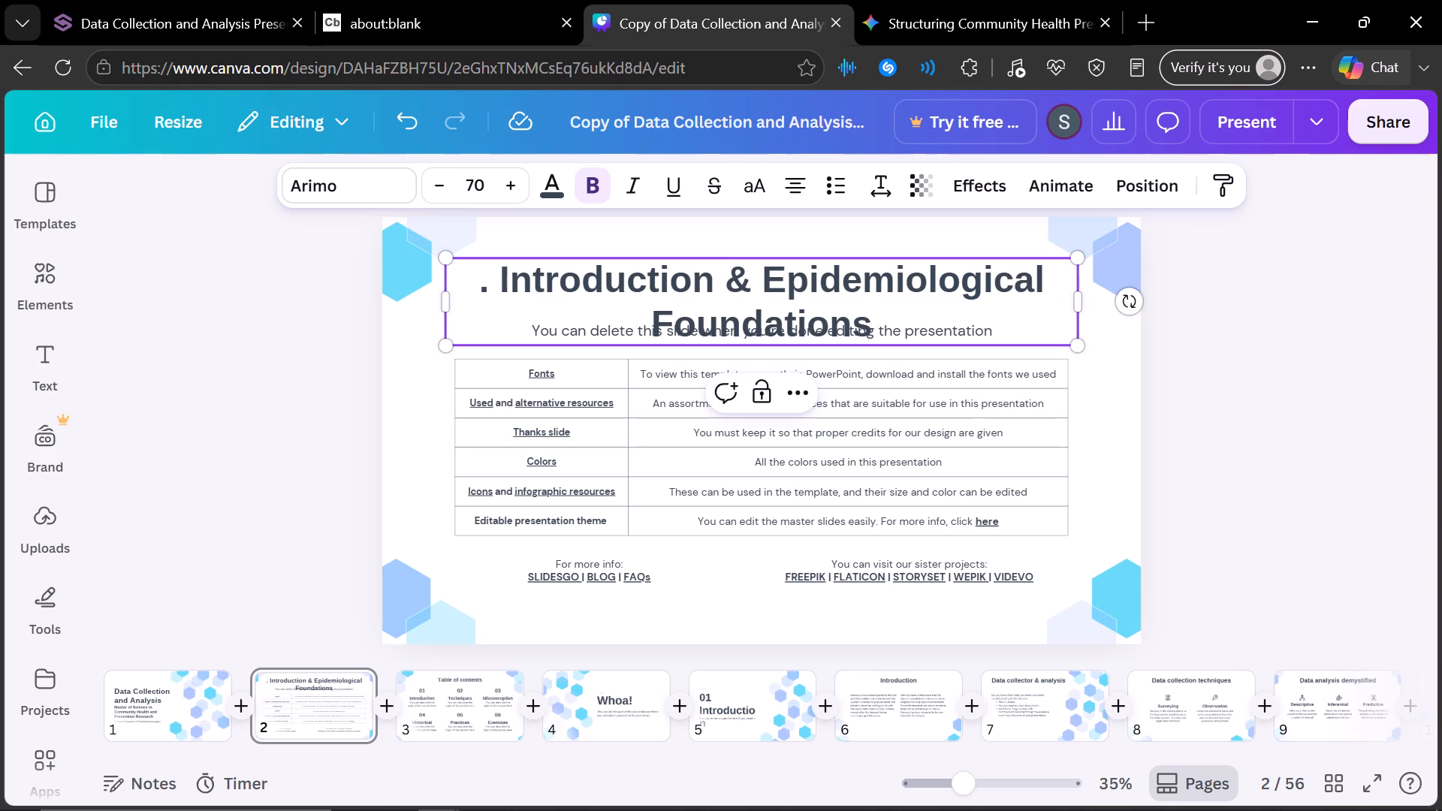
# Scale down slide 2's heading text box to a font size of about 57.7.
pyautogui.moveTo(1075, 342); pyautogui.dragTo(1069, 330)
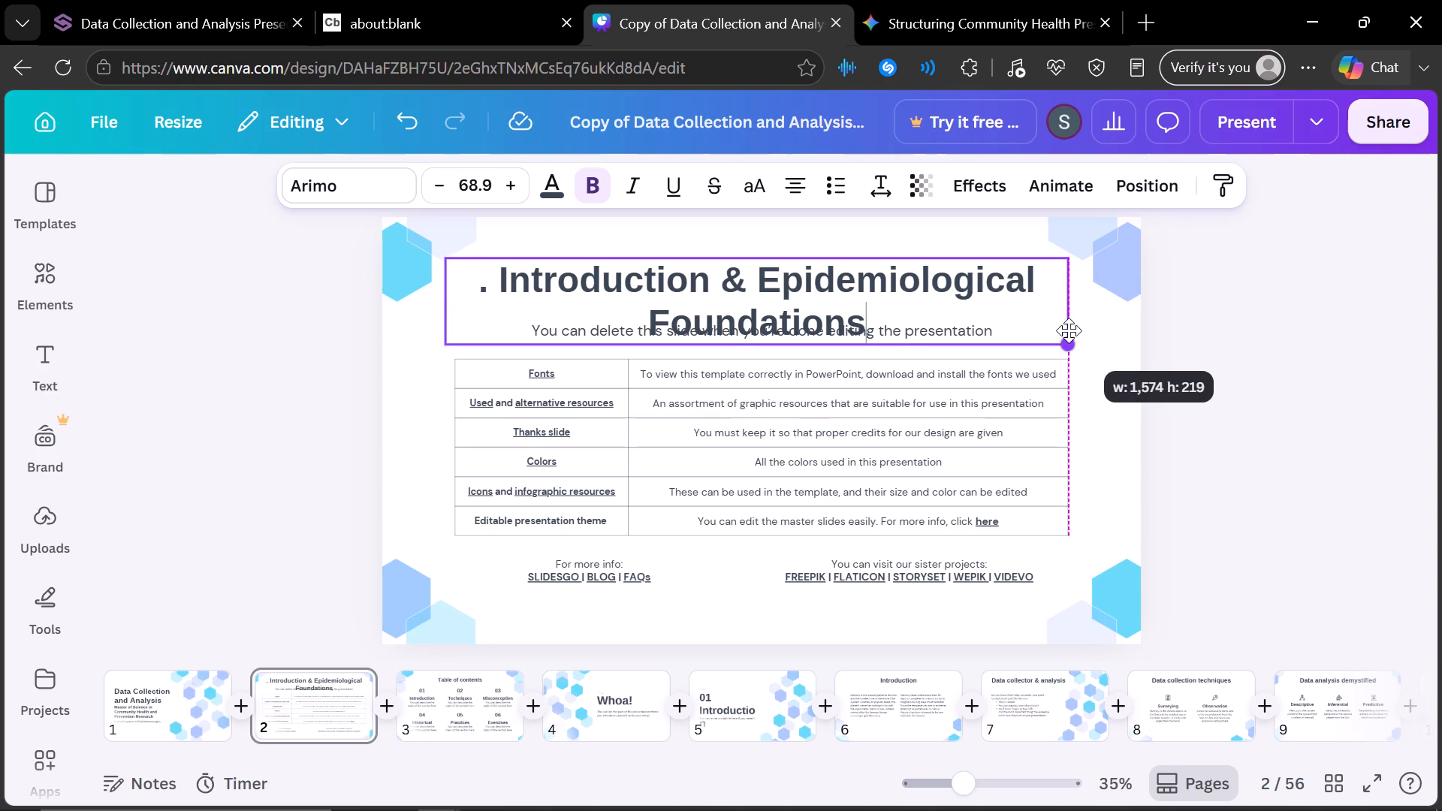
pyautogui.moveTo(1069, 330); pyautogui.dragTo(1030, 311)
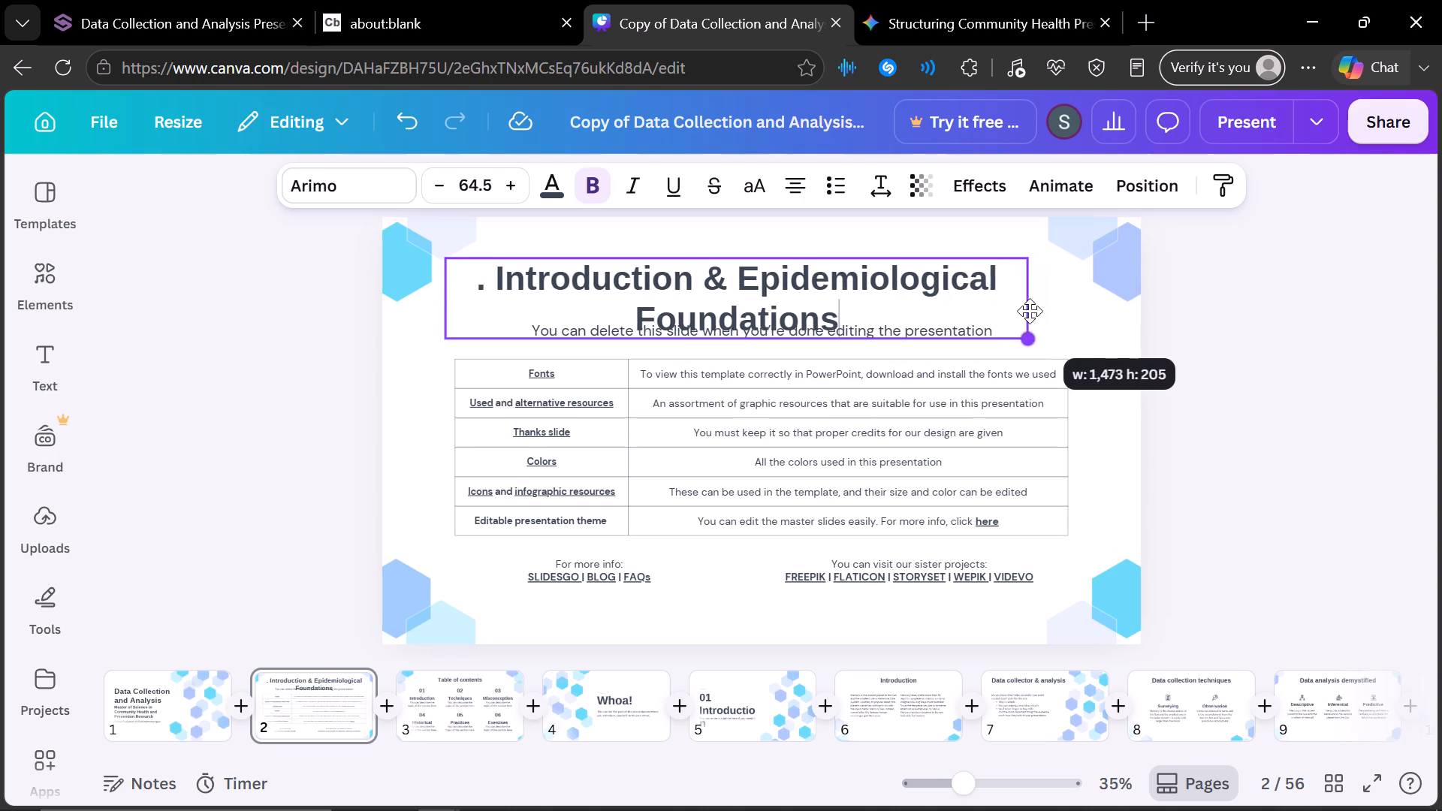
pyautogui.moveTo(1030, 311); pyautogui.dragTo(969, 289)
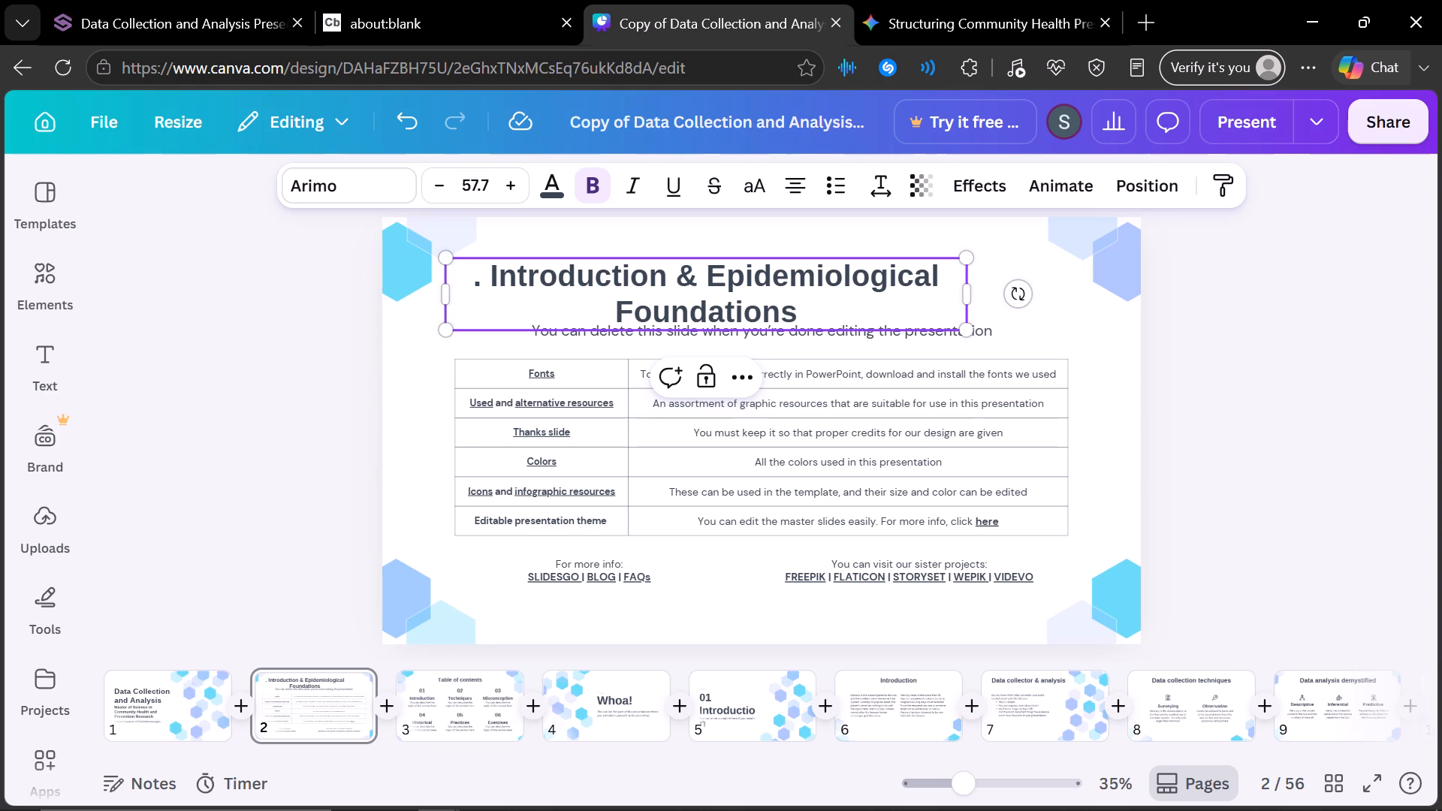
# Move slide 2's heading up so it sits centred above the subtitle line without overlapping it.
pyautogui.moveTo(680, 297); pyautogui.dragTo(701, 297)
pyautogui.click(906, 430)
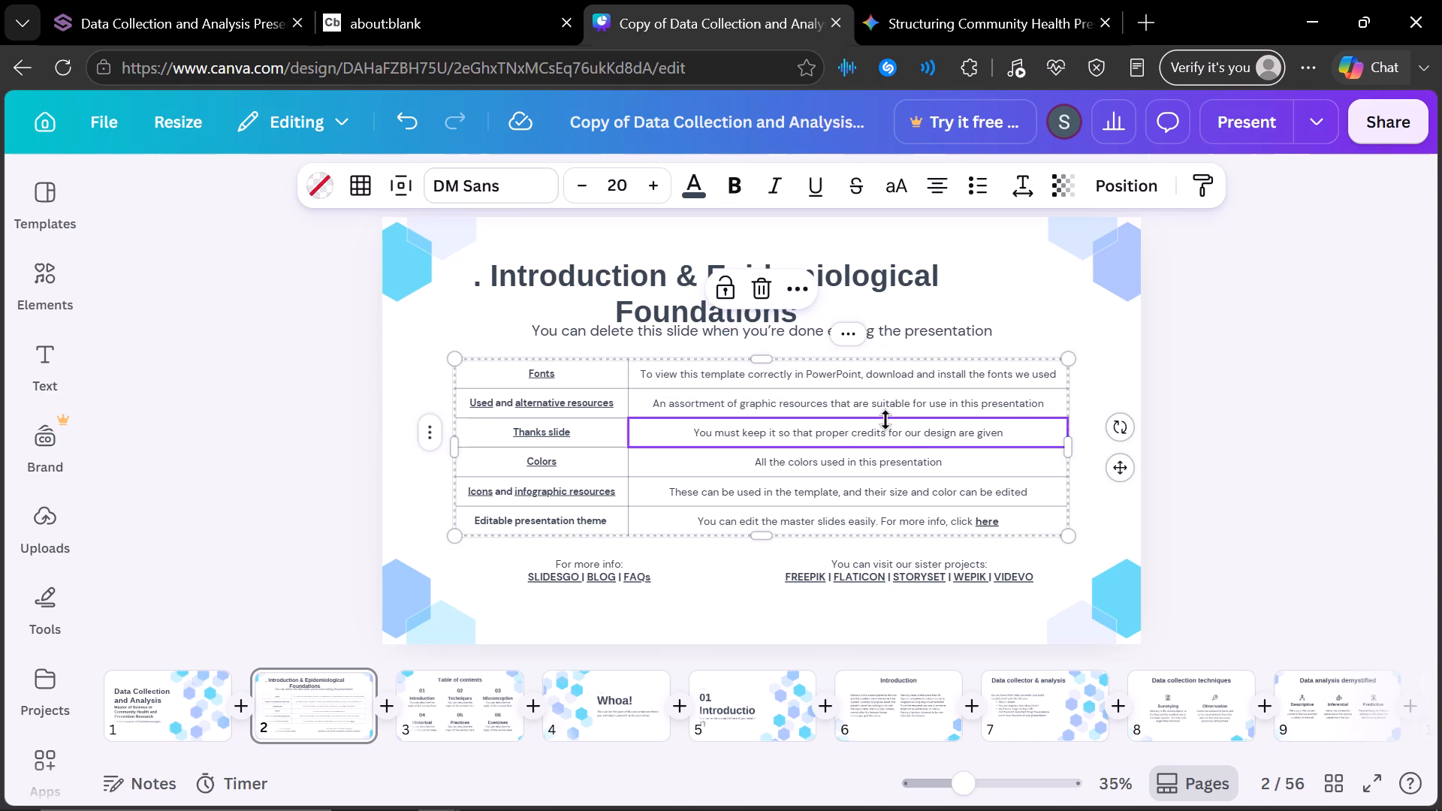
pyautogui.click(646, 268)
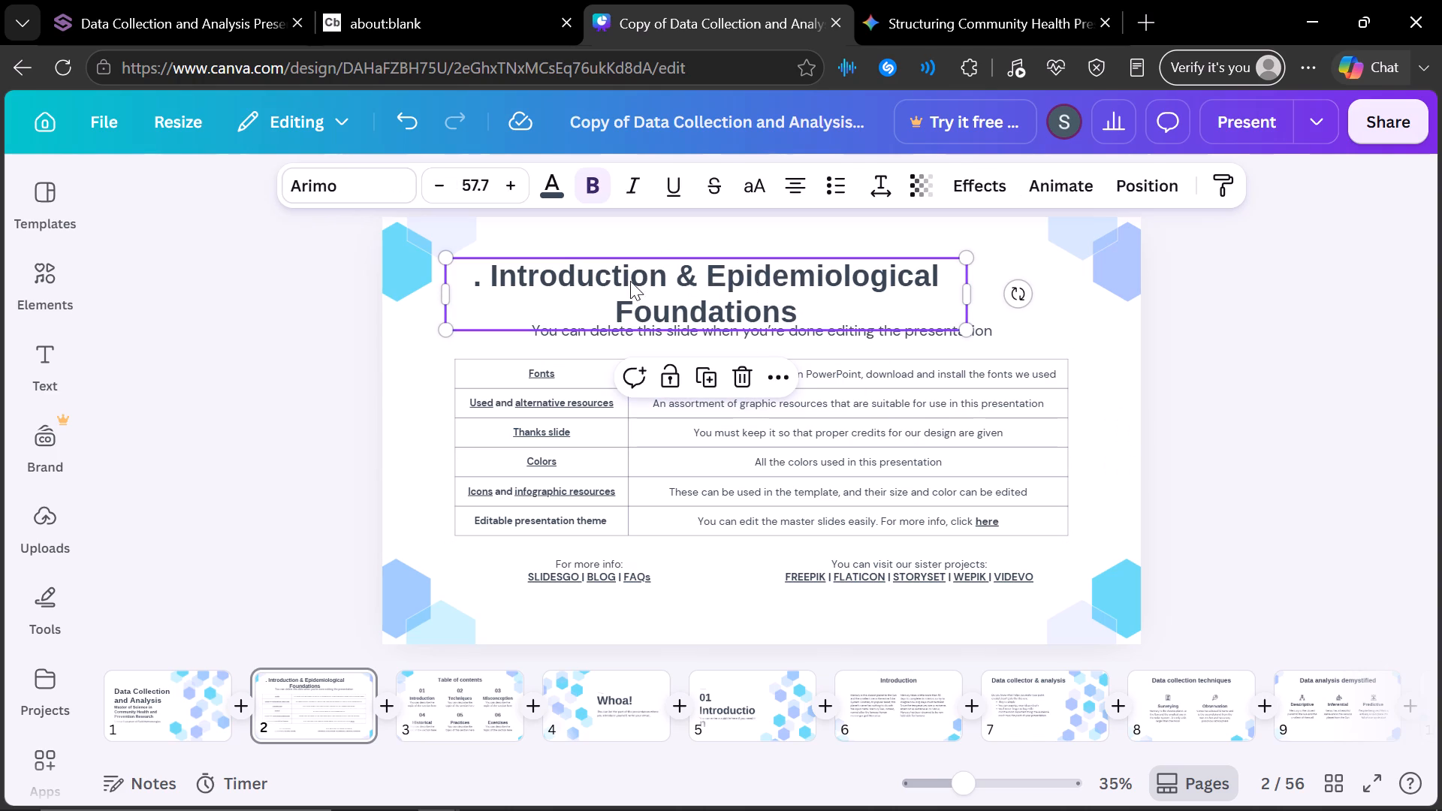
pyautogui.moveTo(642, 300); pyautogui.dragTo(706, 263)
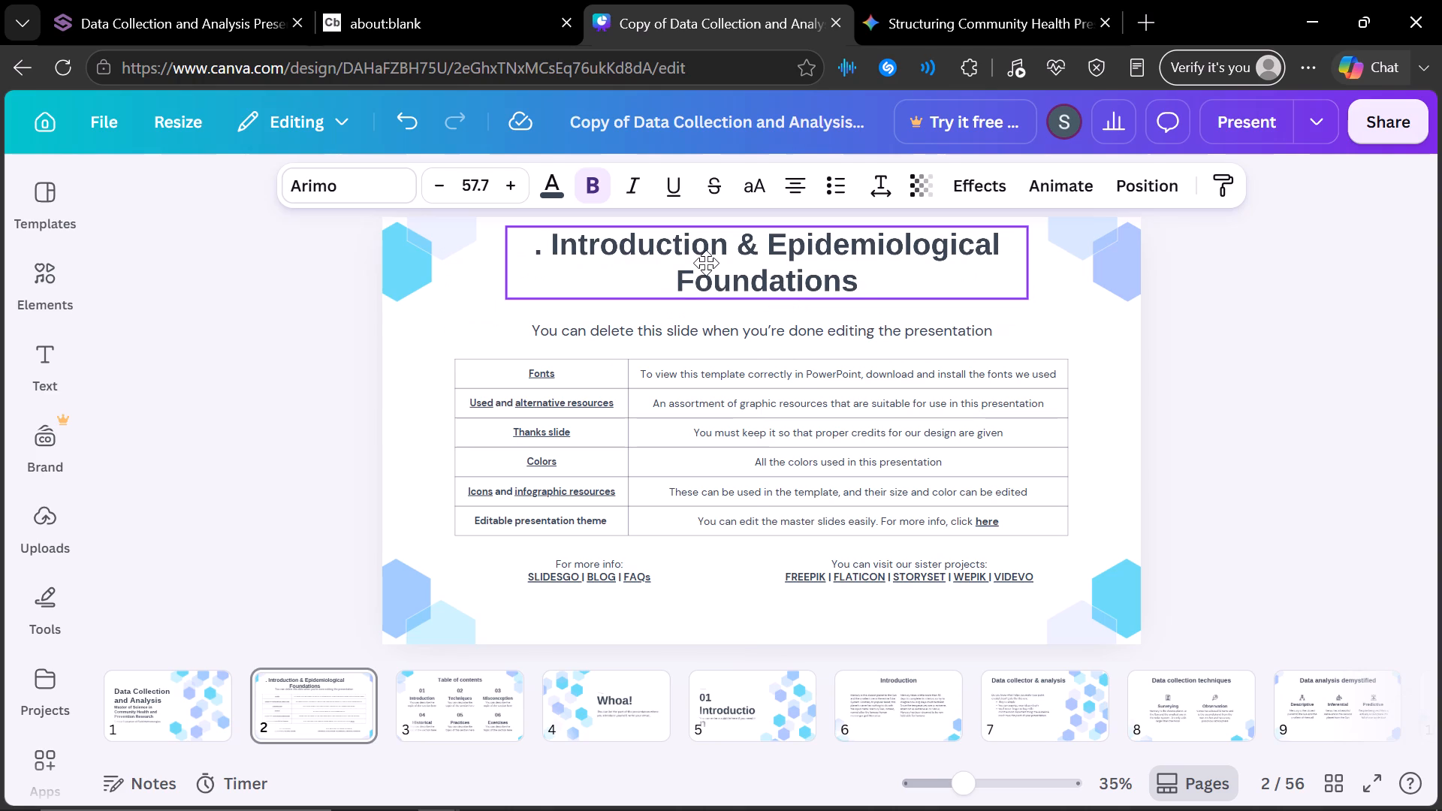
pyautogui.moveTo(706, 263); pyautogui.dragTo(706, 274)
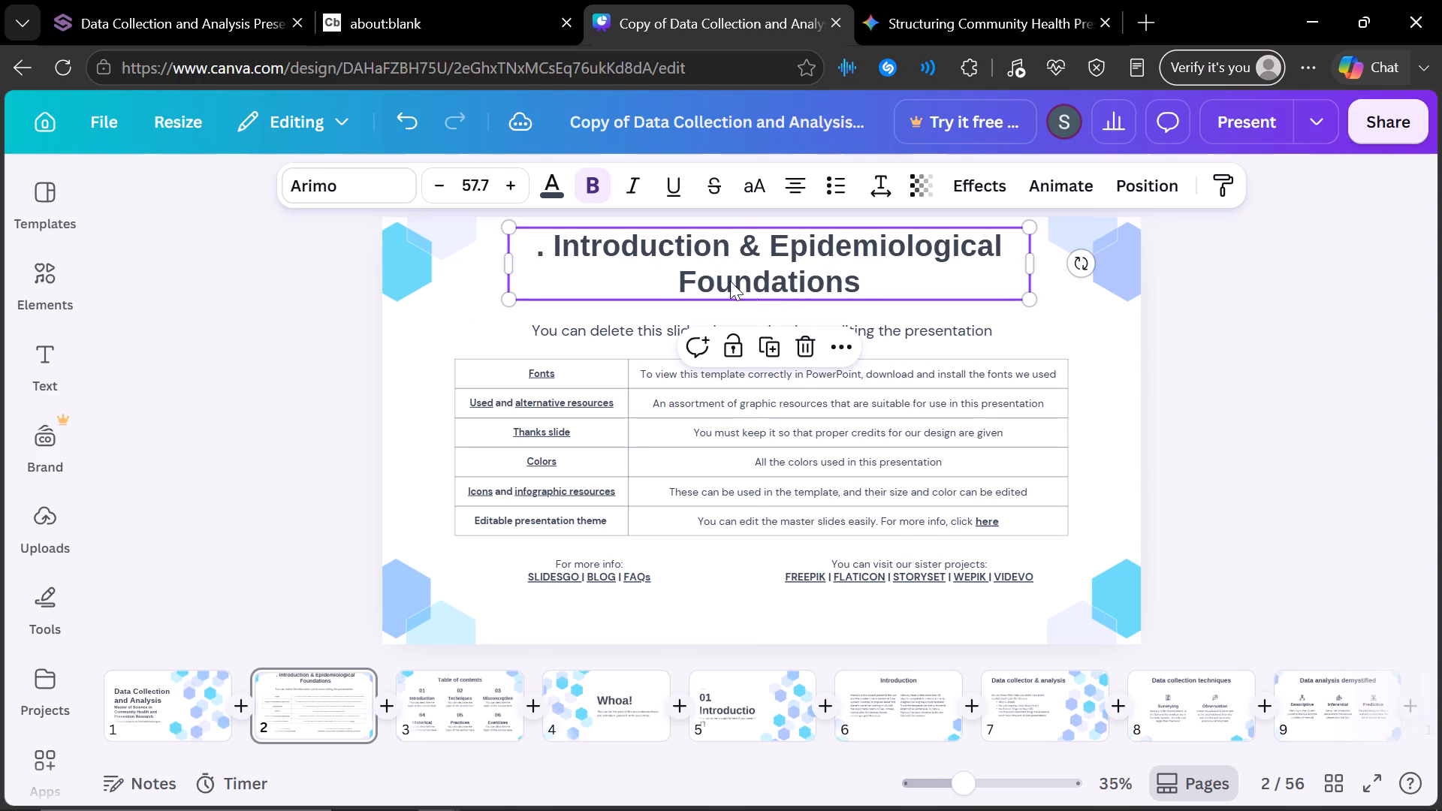
pyautogui.click(1000, 477)
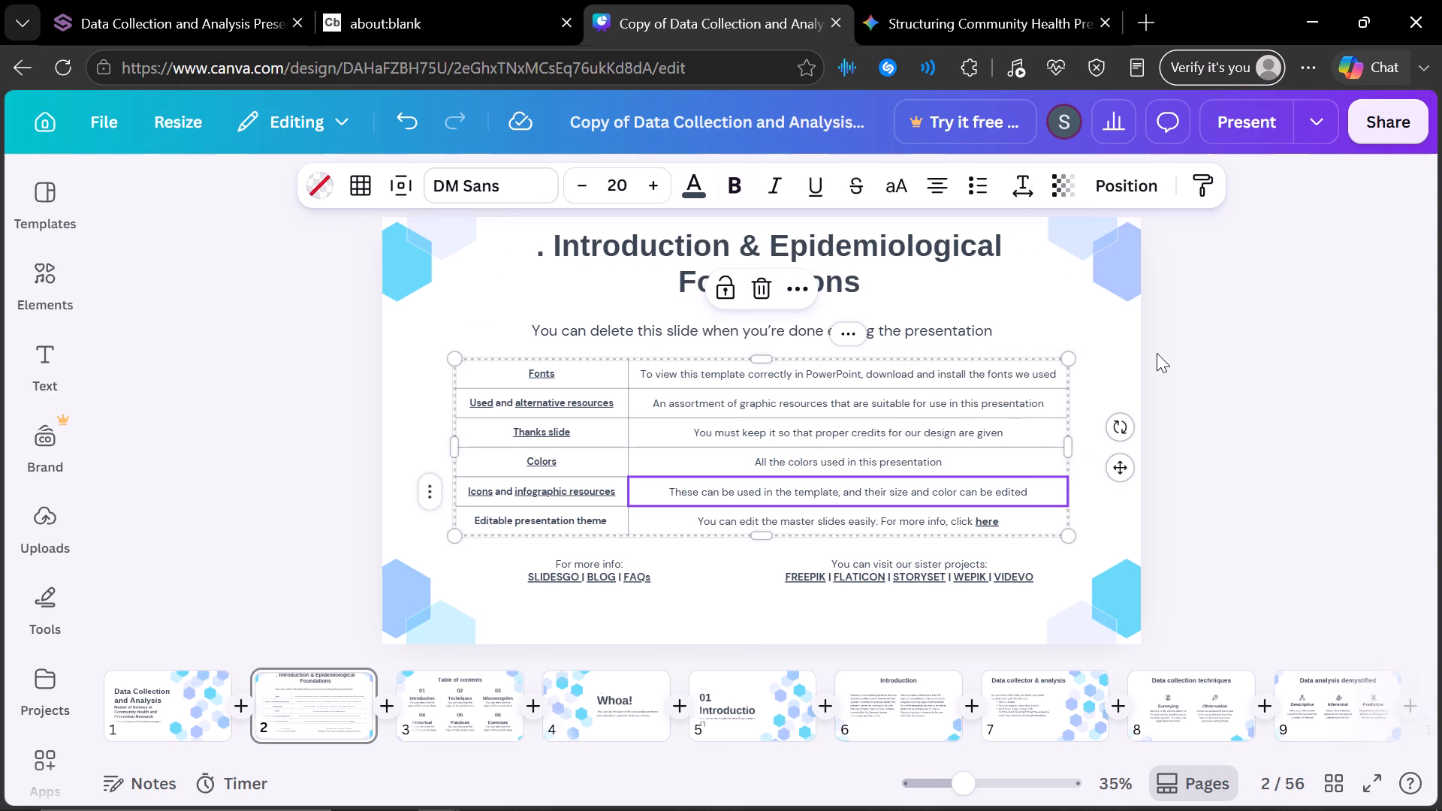
pyautogui.click(1157, 353)
# Remove the stray period and space before "Introduction" in slide 2's heading.
pyautogui.click(549, 259)
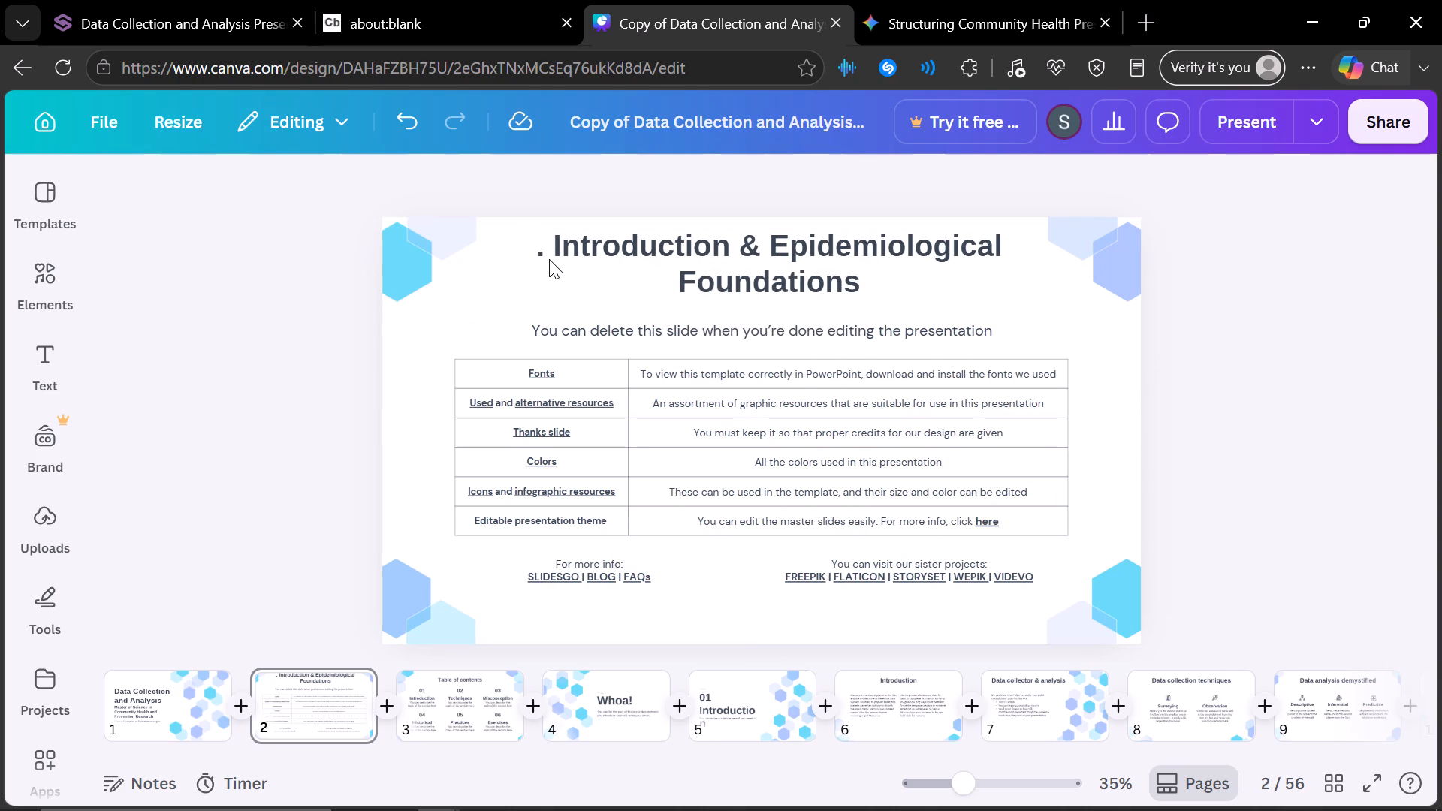
pyautogui.click(538, 249)
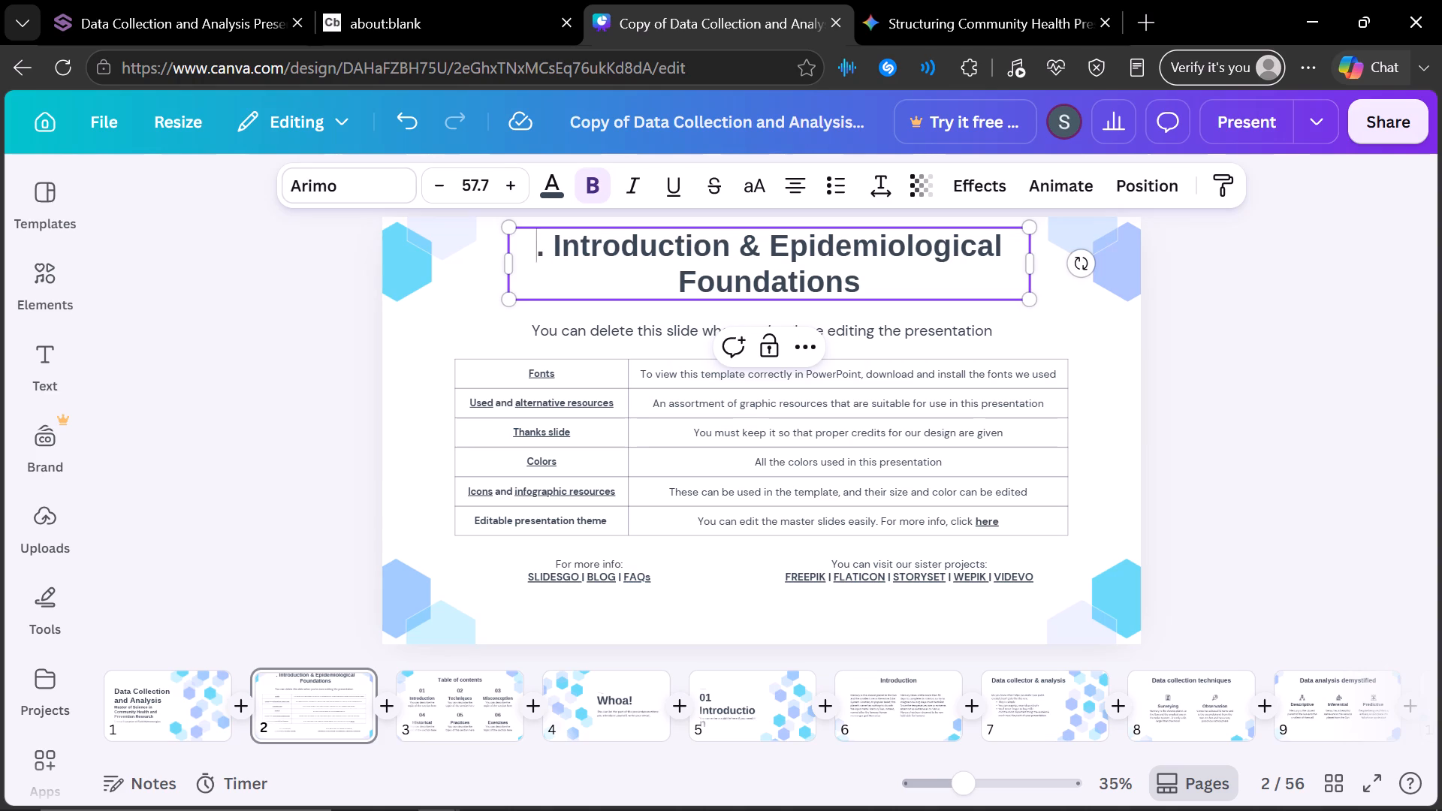
pyautogui.click(552, 249)
pyautogui.press('BackSpace')
pyautogui.press('BackSpace')
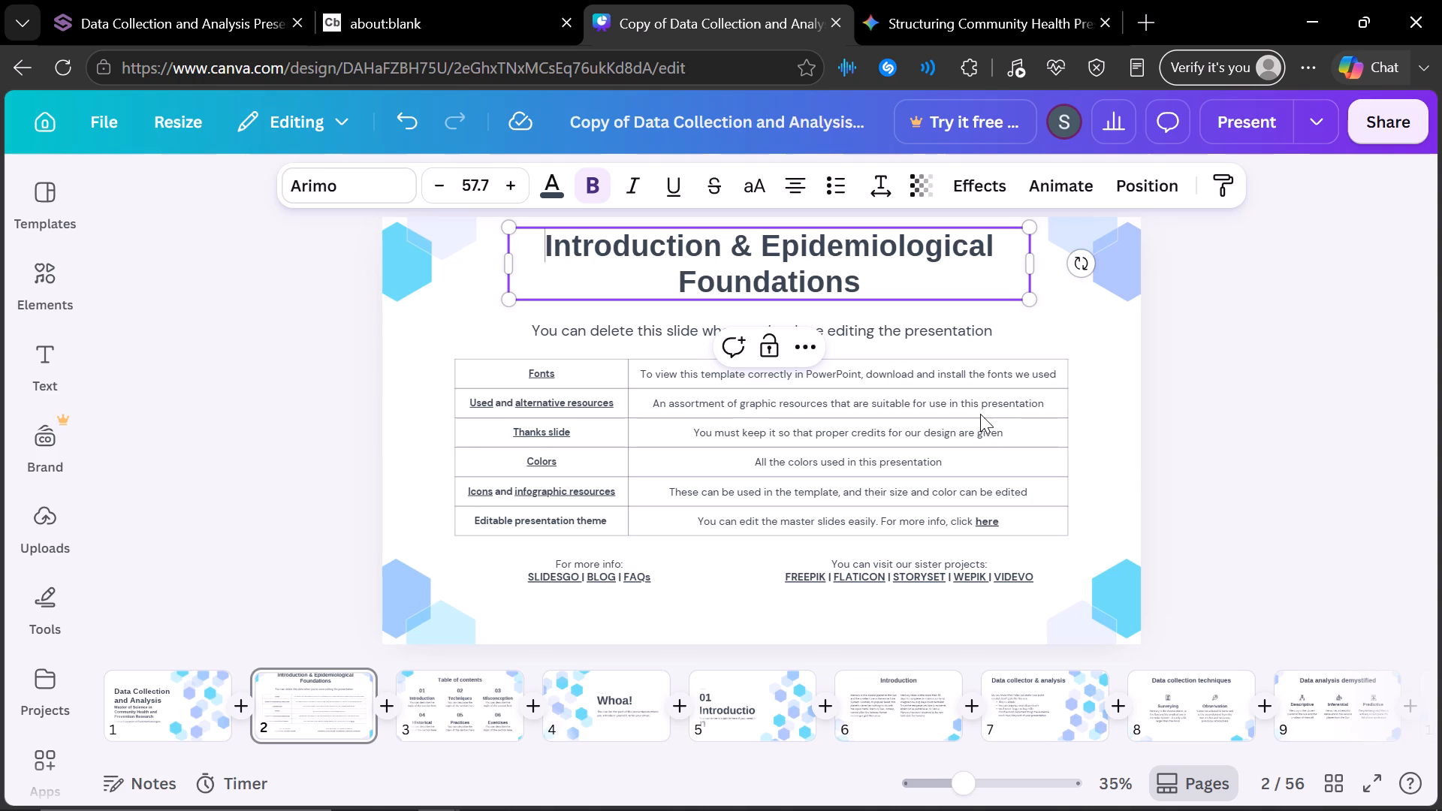
pyautogui.click(995, 424)
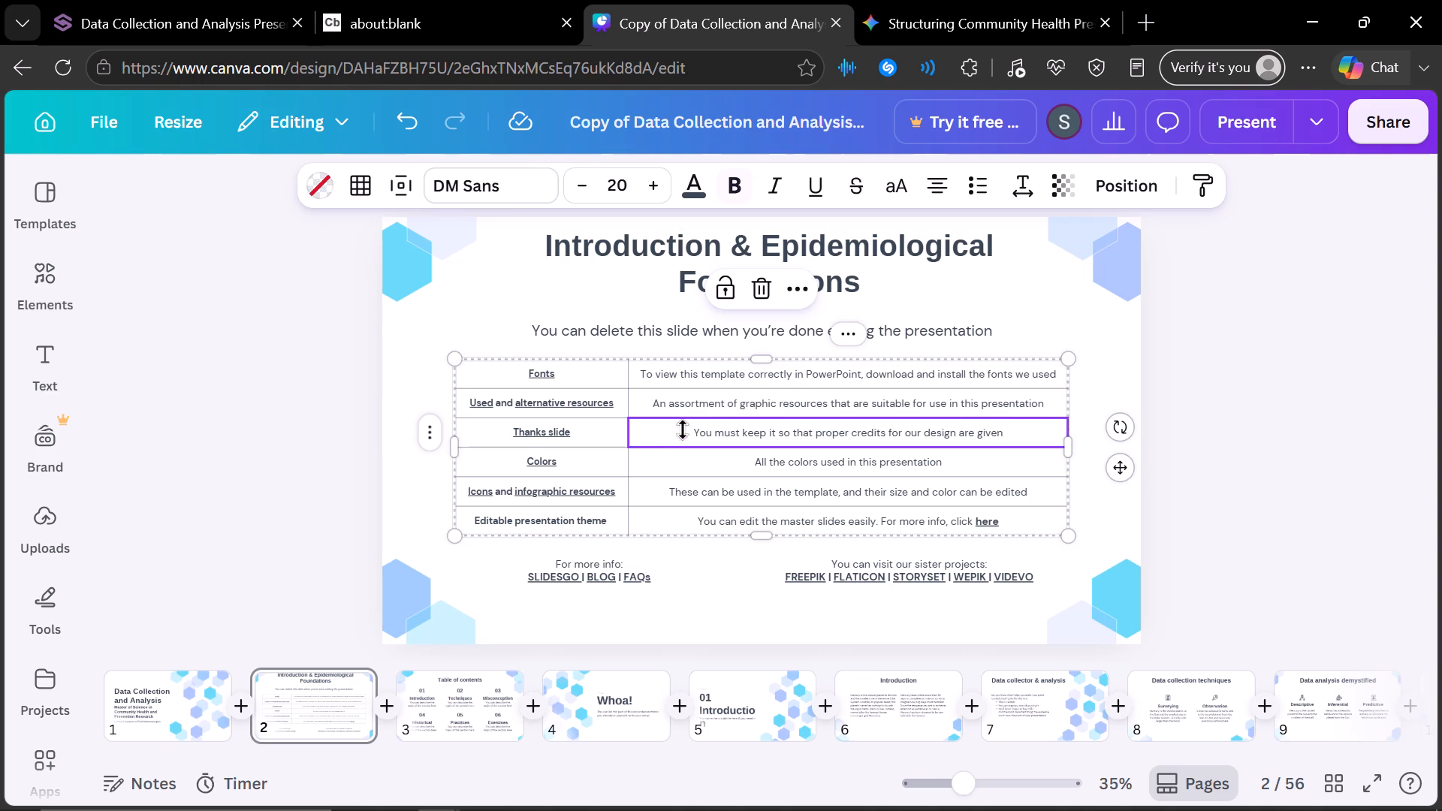
pyautogui.click(1118, 369)
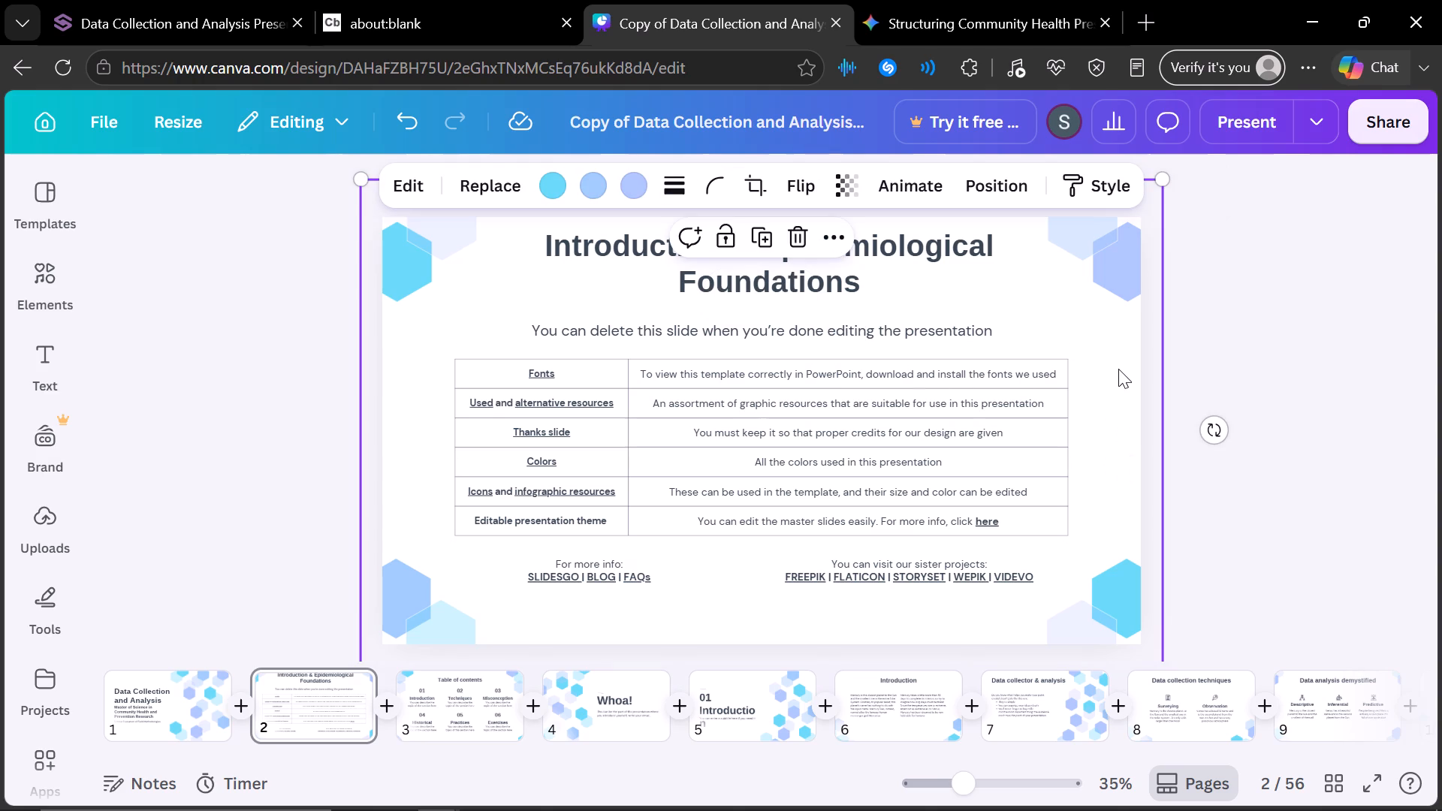
pyautogui.click(732, 568)
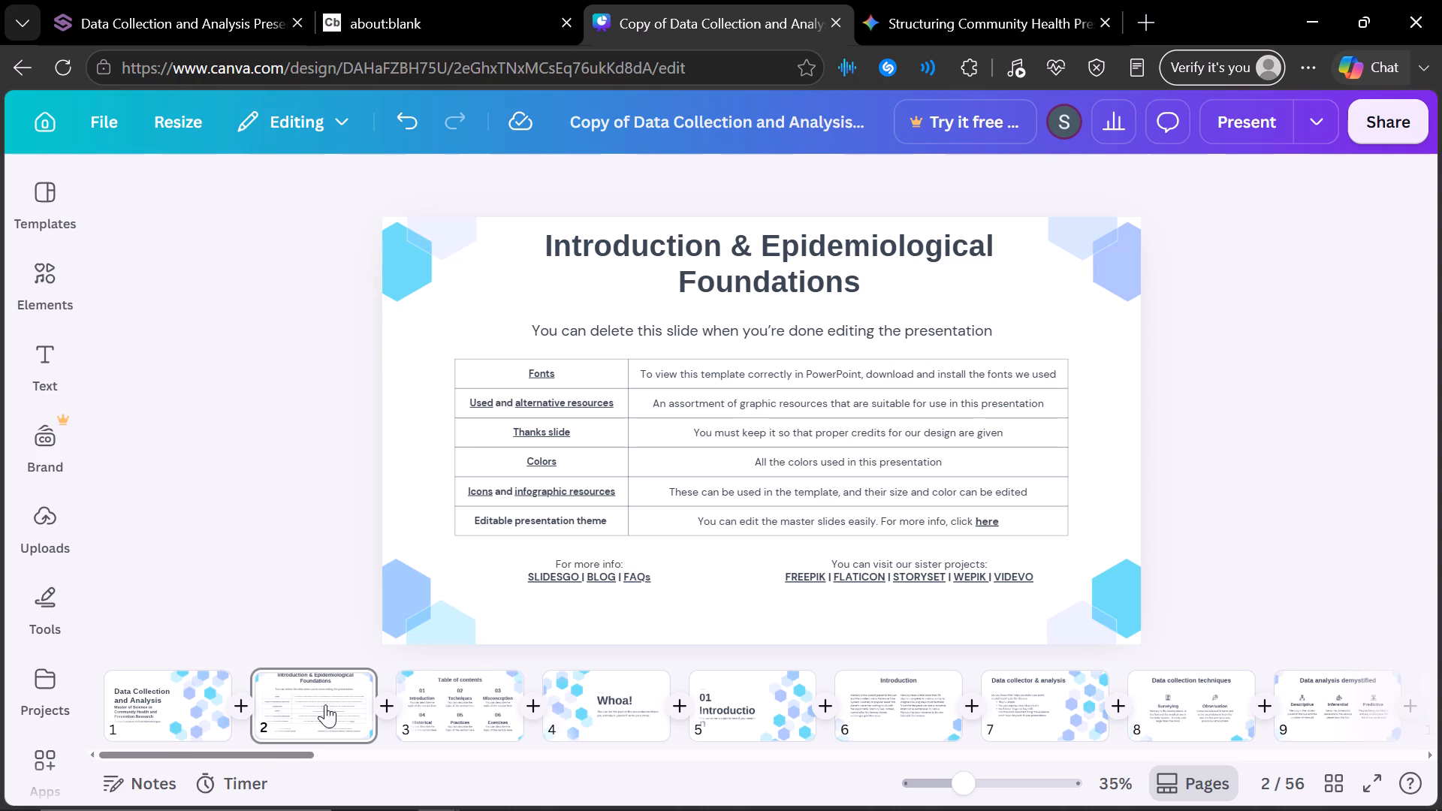
# Look through slides 1 to 7 to review the template's layouts and placeholder content.
pyautogui.click(148, 734)
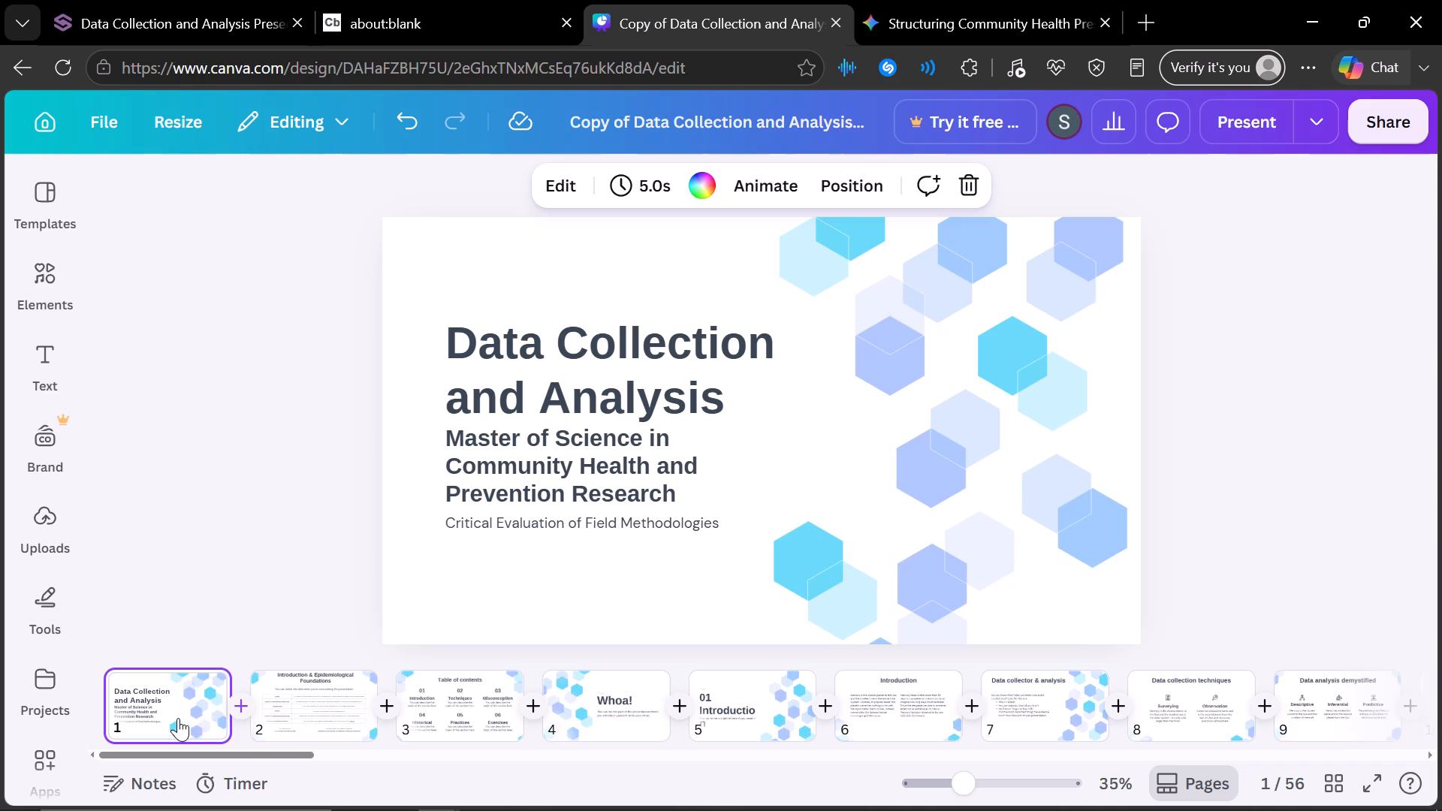
pyautogui.click(299, 713)
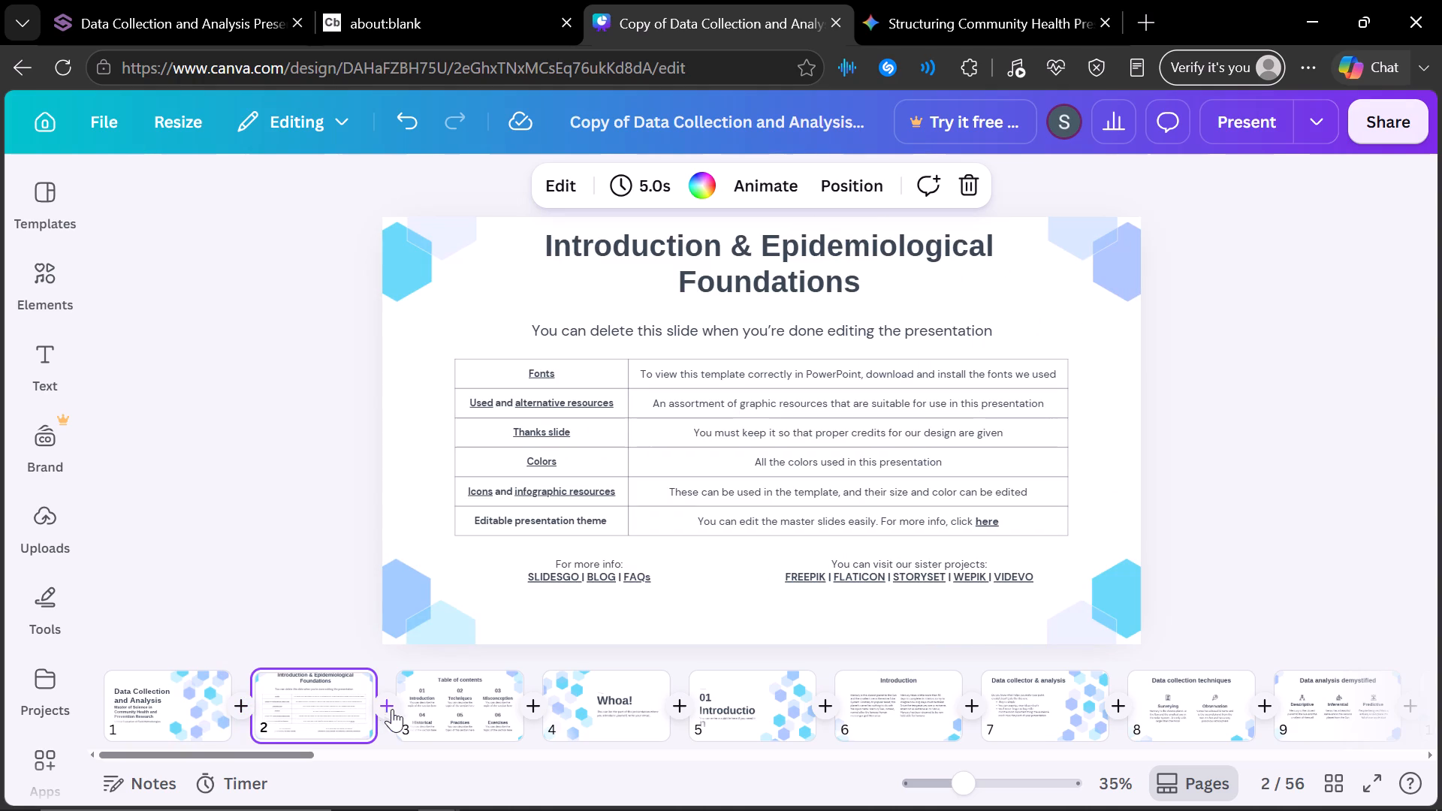
pyautogui.click(475, 702)
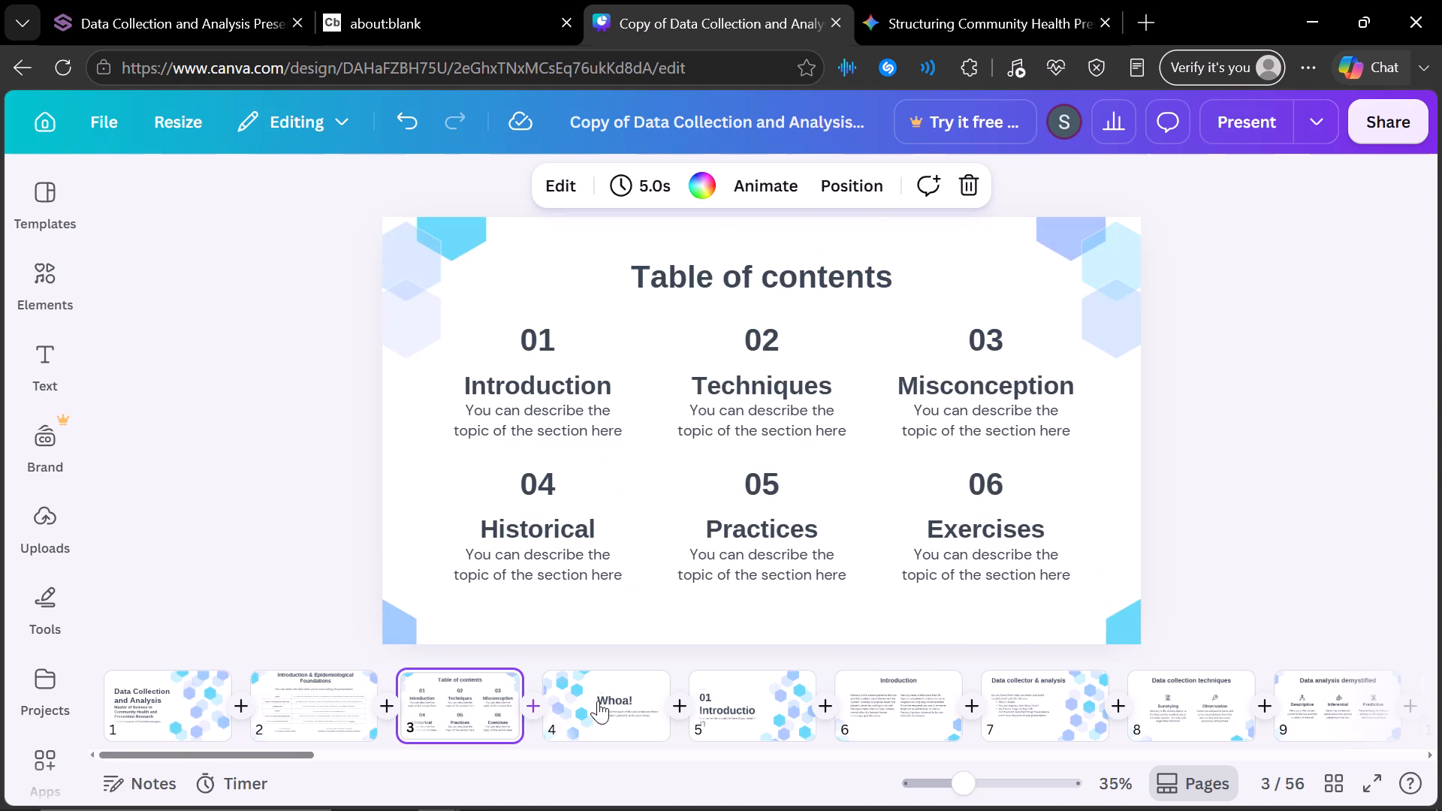
pyautogui.click(614, 701)
pyautogui.click(775, 681)
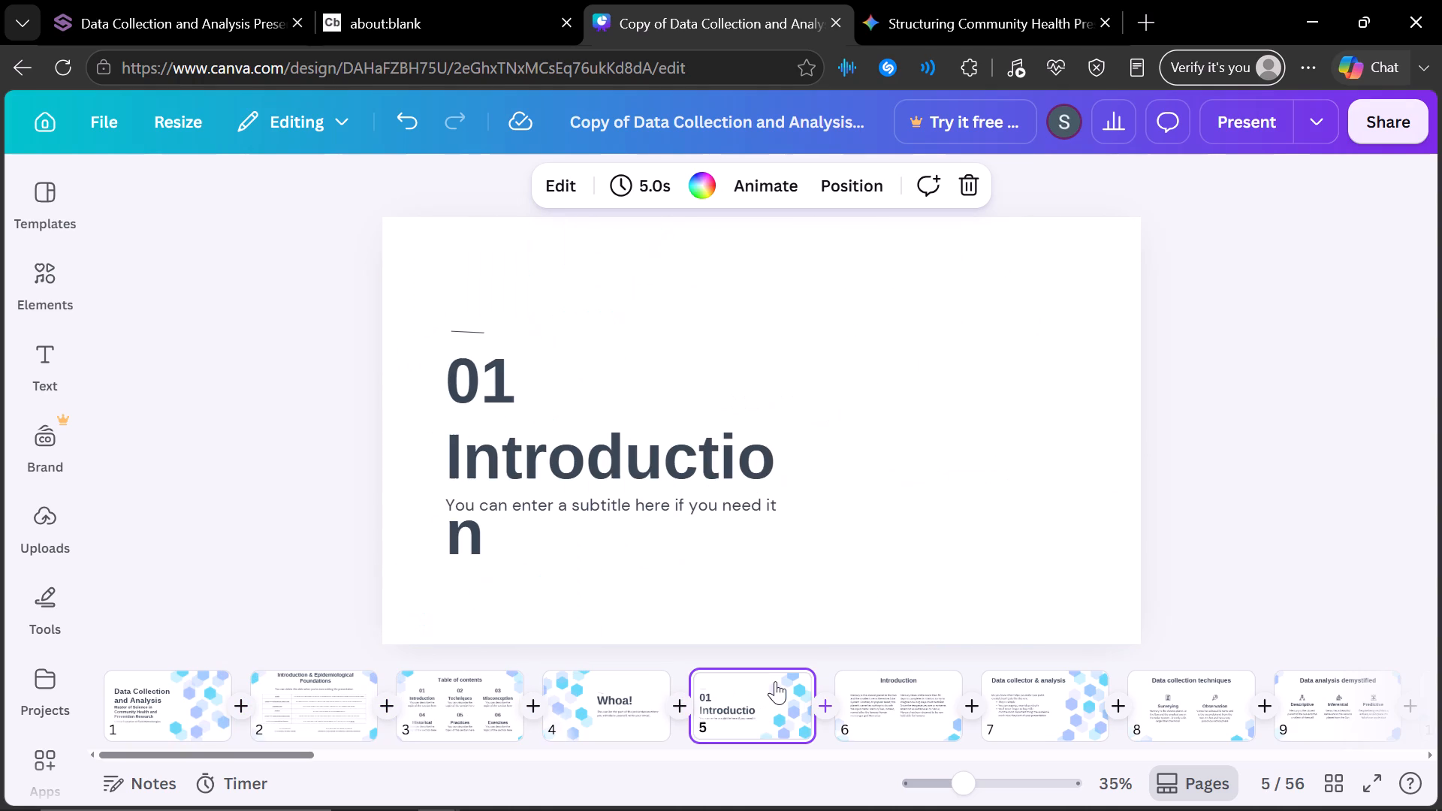
pyautogui.click(872, 691)
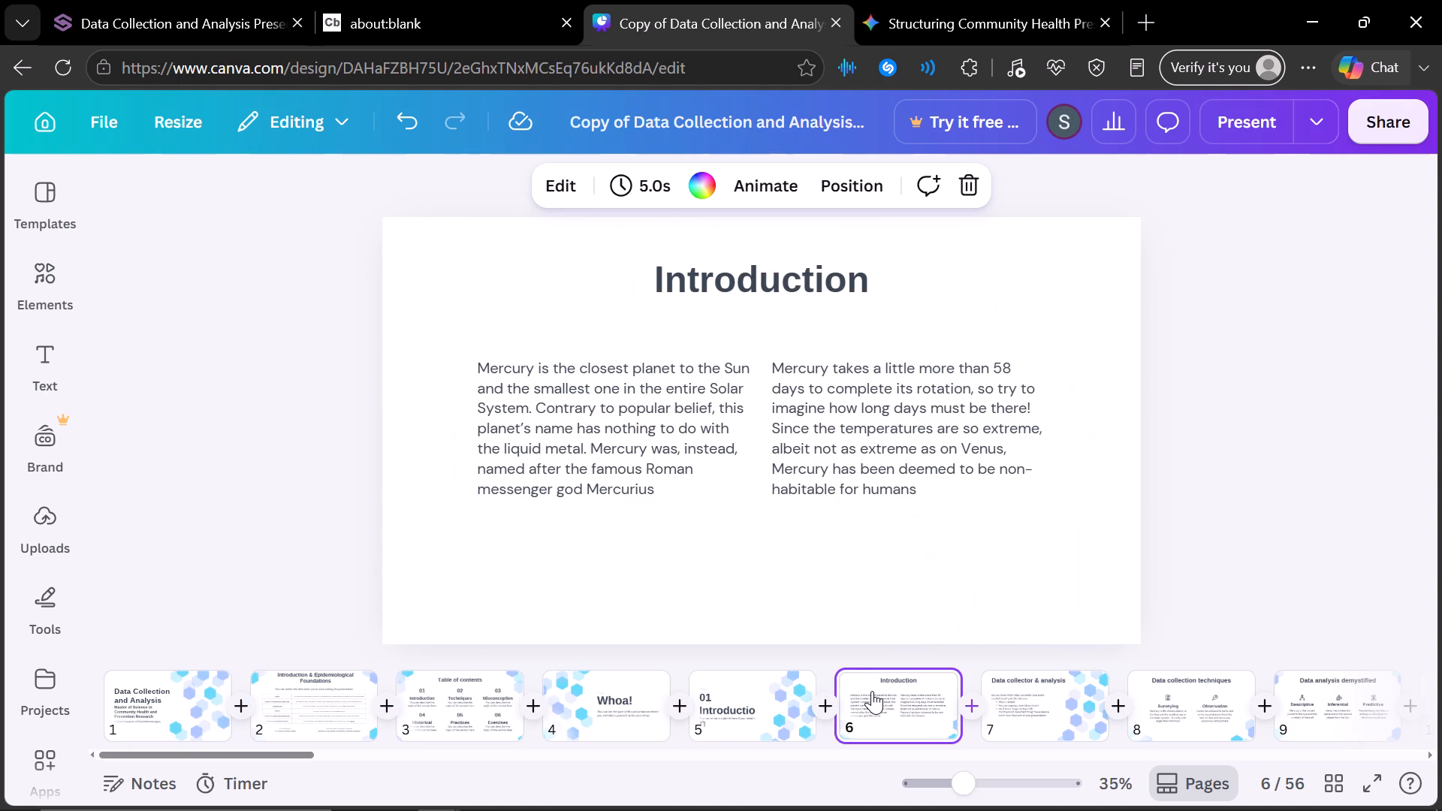
pyautogui.click(1076, 707)
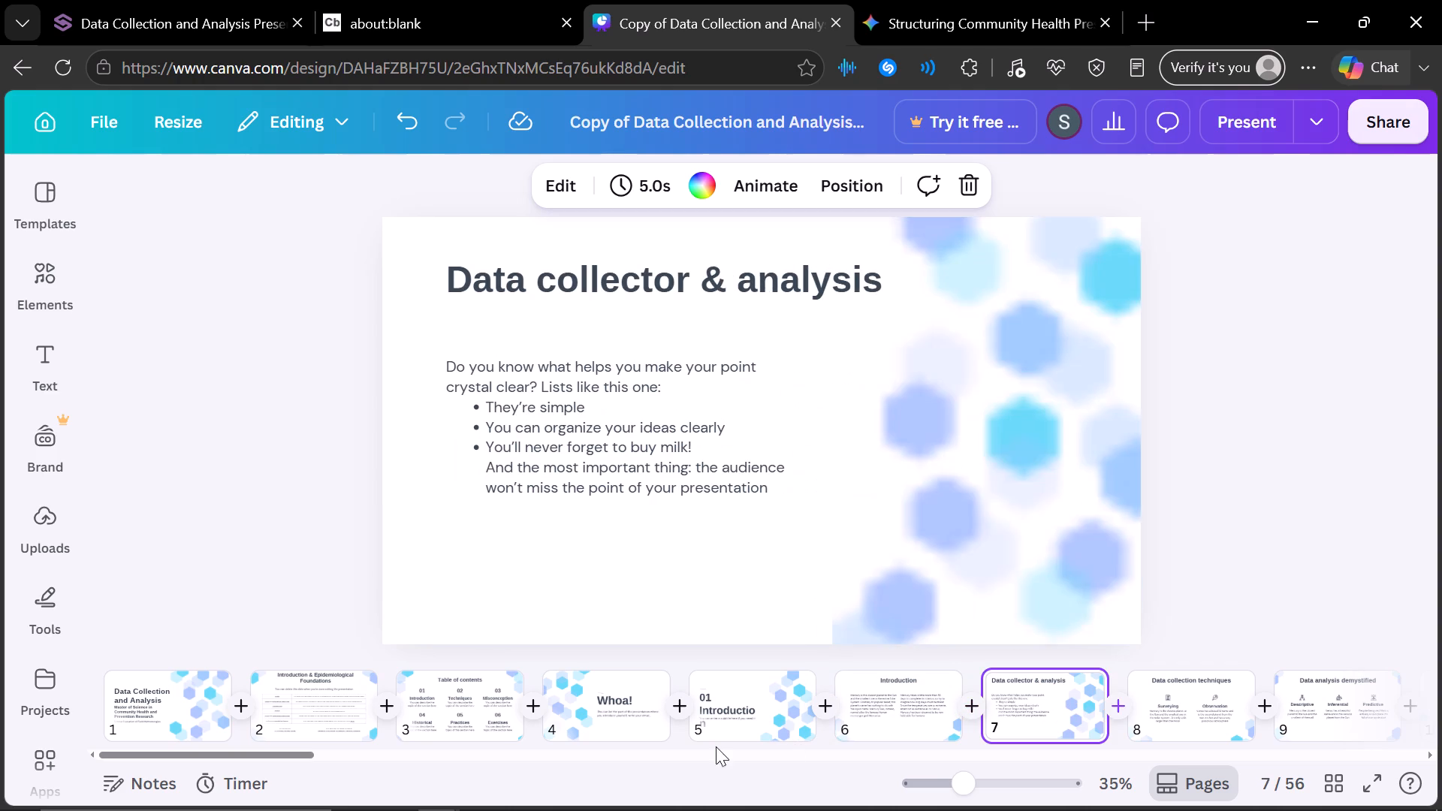
# Copy the full agenda list, items 01 to 06, from the on-slide content in the WordPad script for use on slide 2.
pyautogui.click(309, 716)
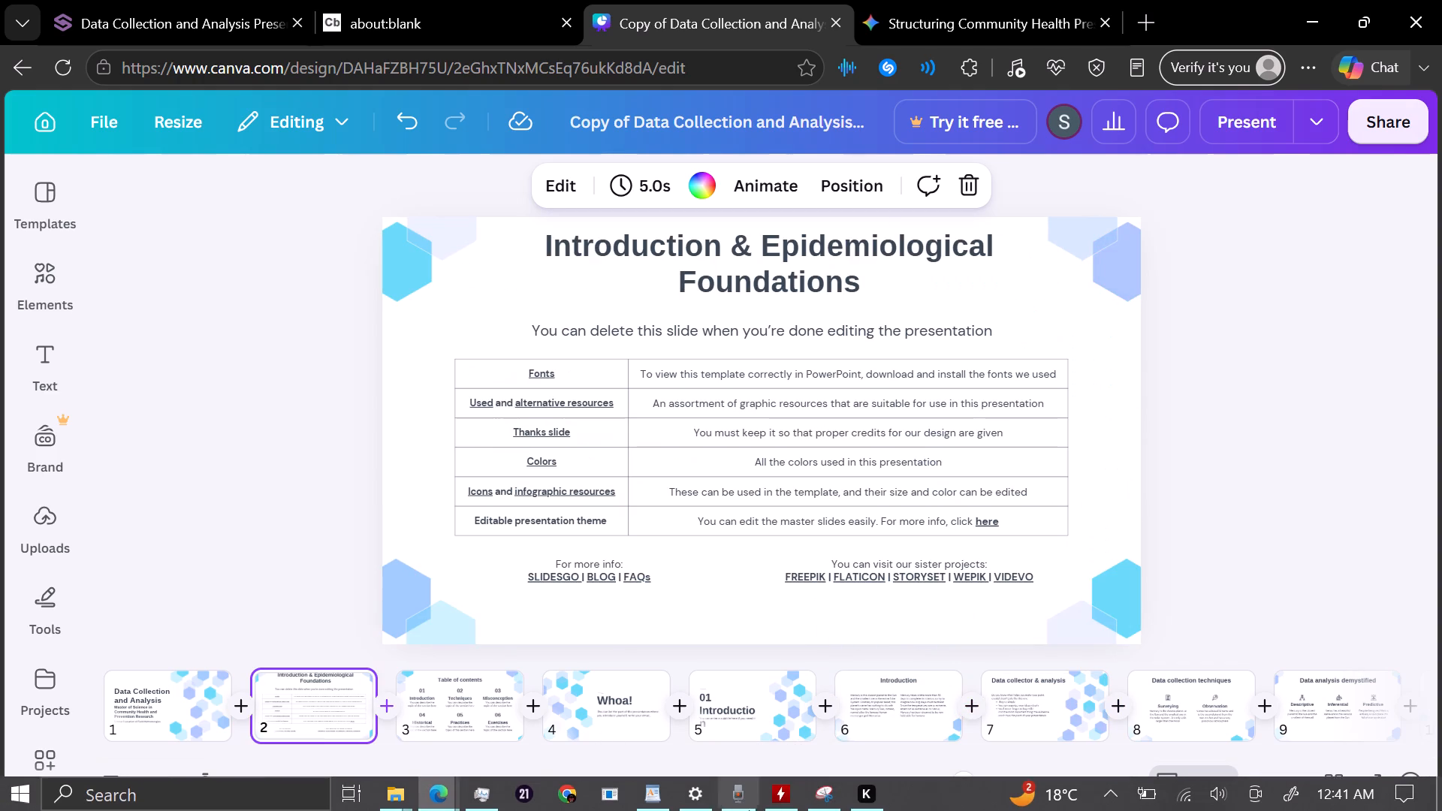
pyautogui.click(659, 797)
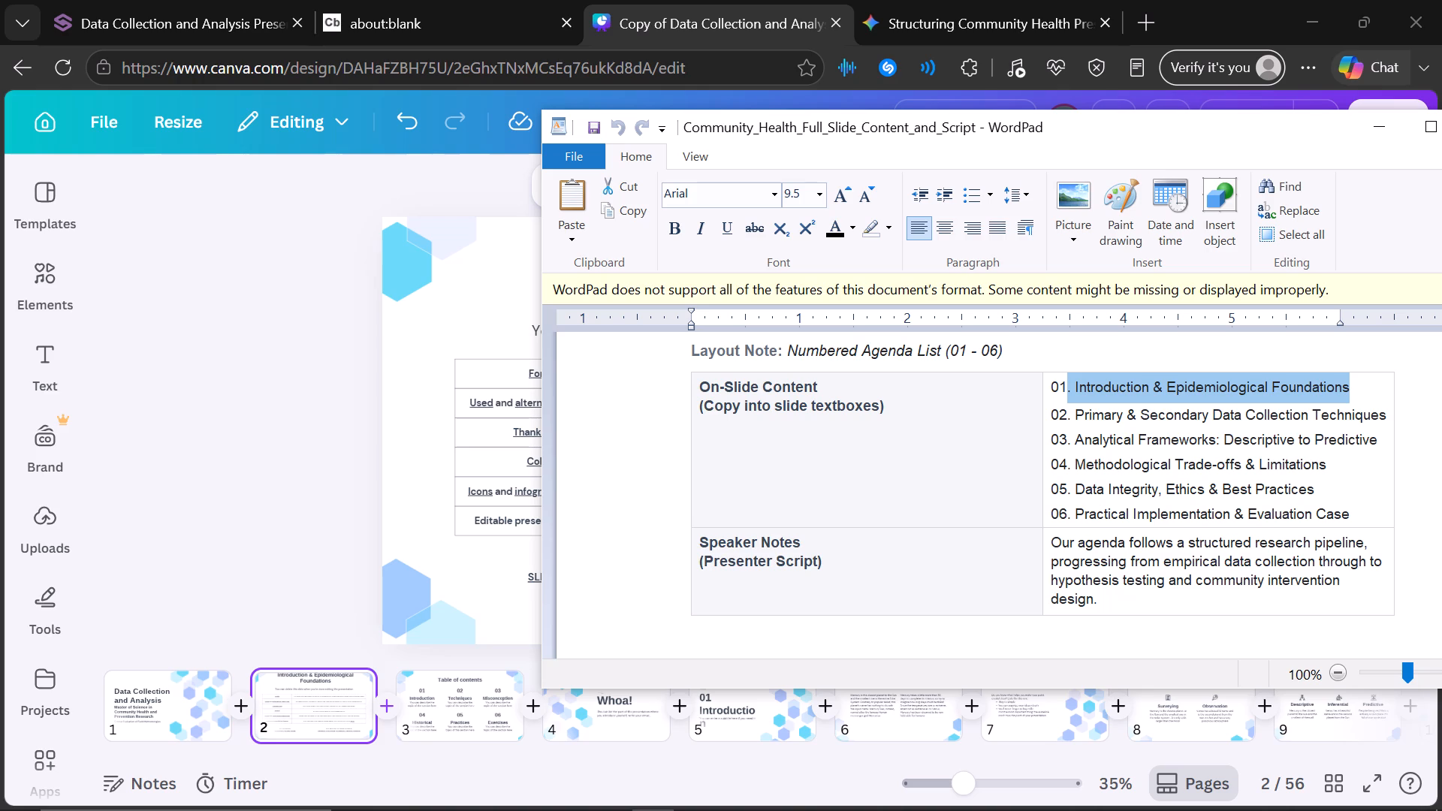
pyautogui.click(1050, 390)
pyautogui.rightClick(1130, 424)
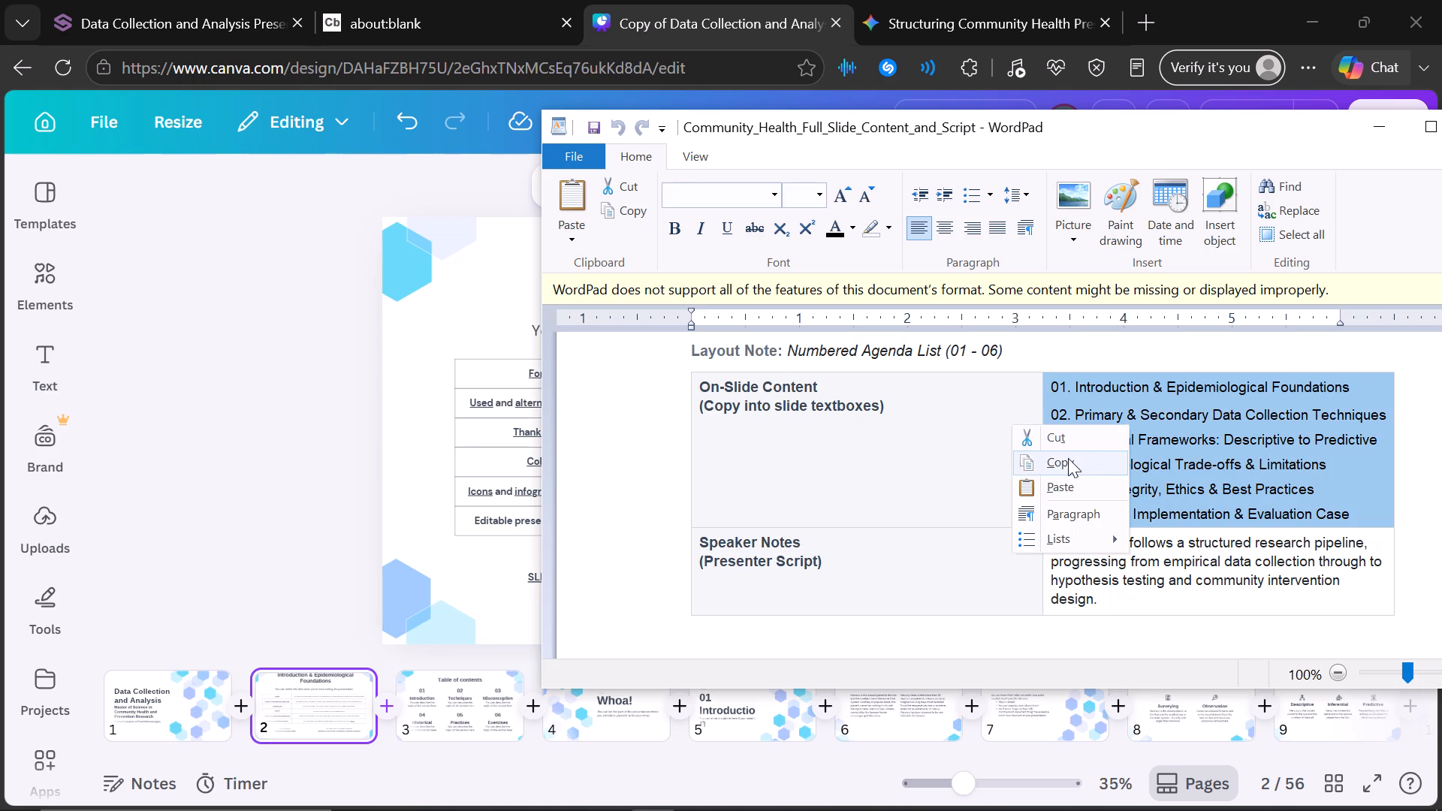
pyautogui.click(1068, 458)
# Delete the sister-projects and "For more info" link text boxes below slide 2's table, and clear the description beside "Icons and infographic resources".
pyautogui.click(388, 447)
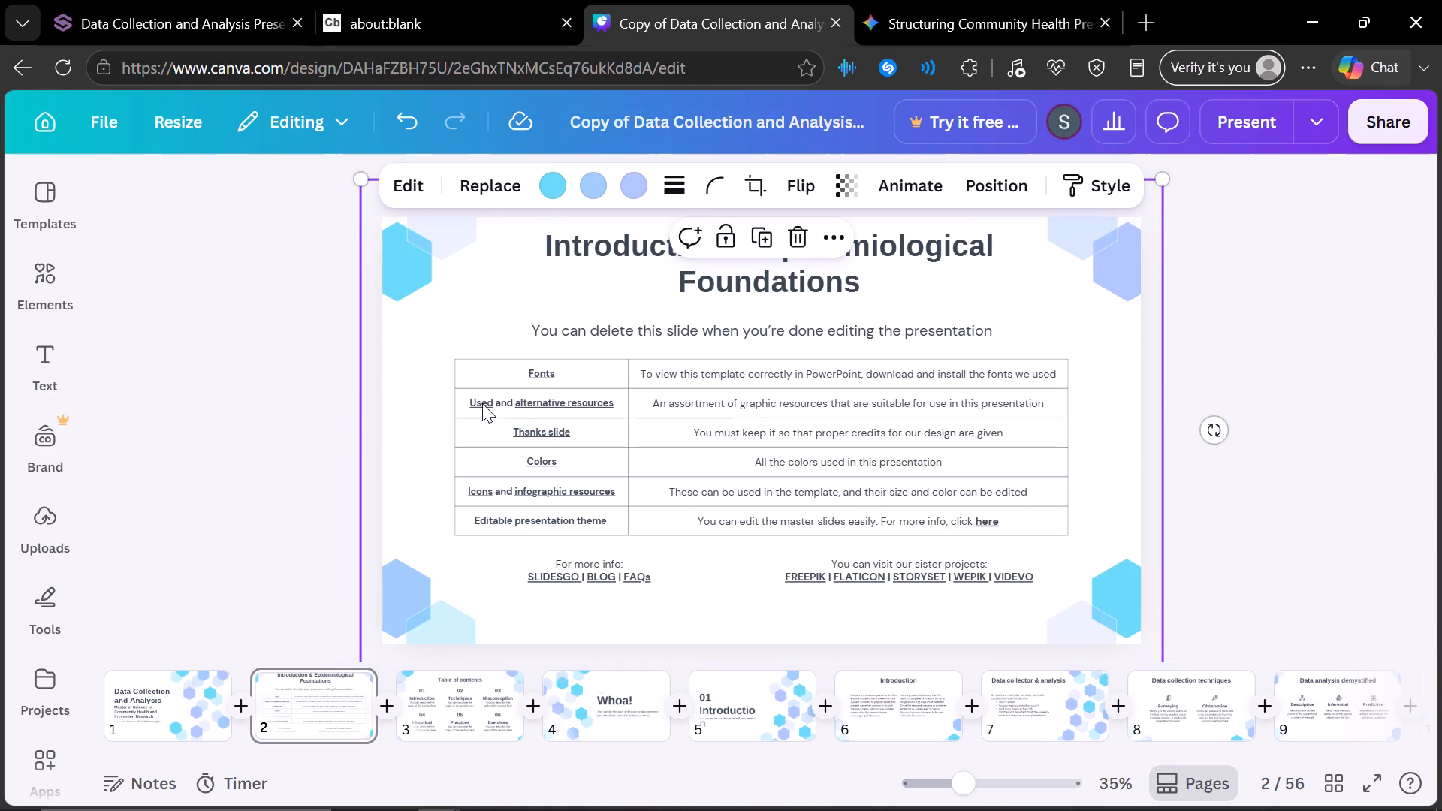
pyautogui.click(776, 330)
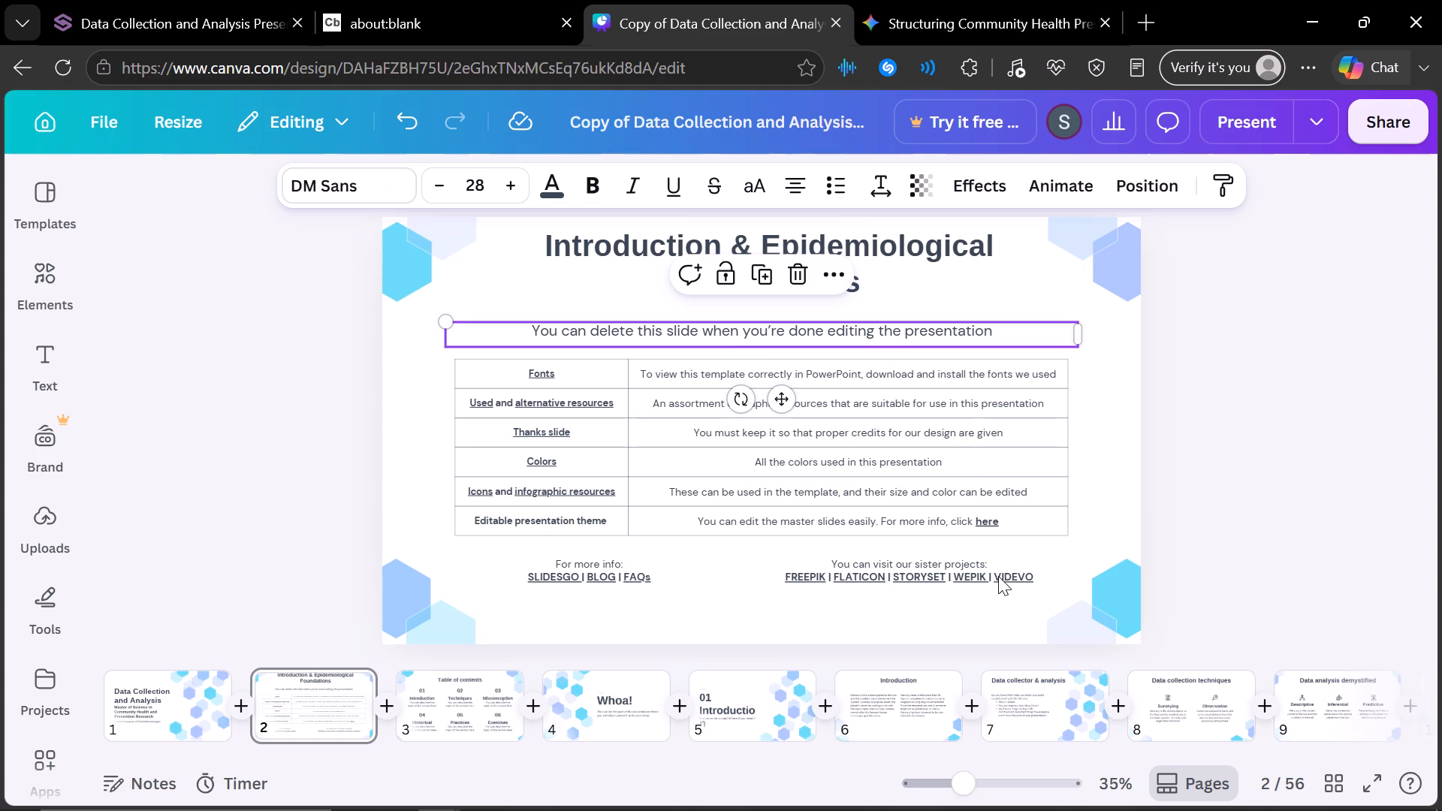
pyautogui.click(1001, 576)
pyautogui.moveTo(1056, 575); pyautogui.dragTo(1024, 565)
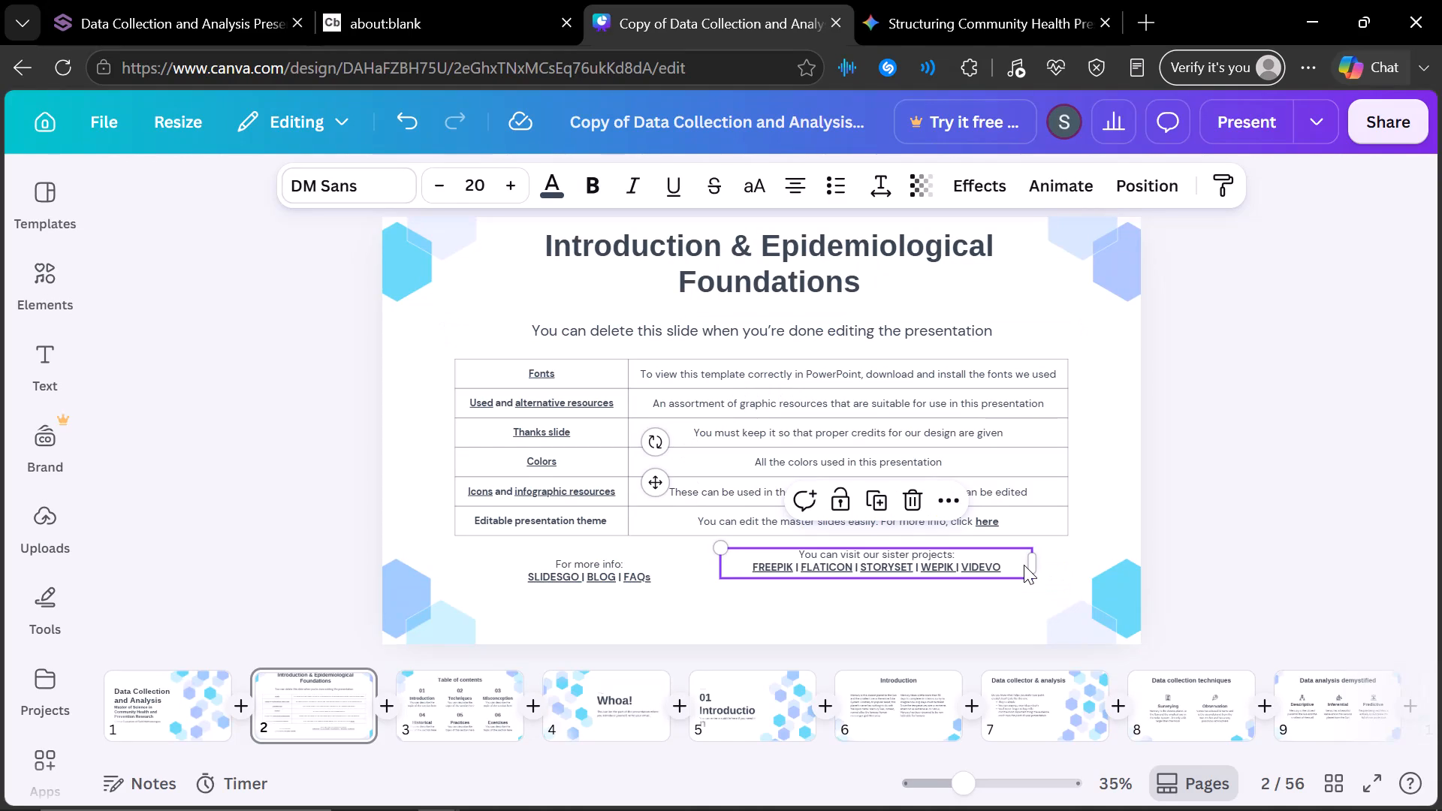
pyautogui.press('BackSpace')
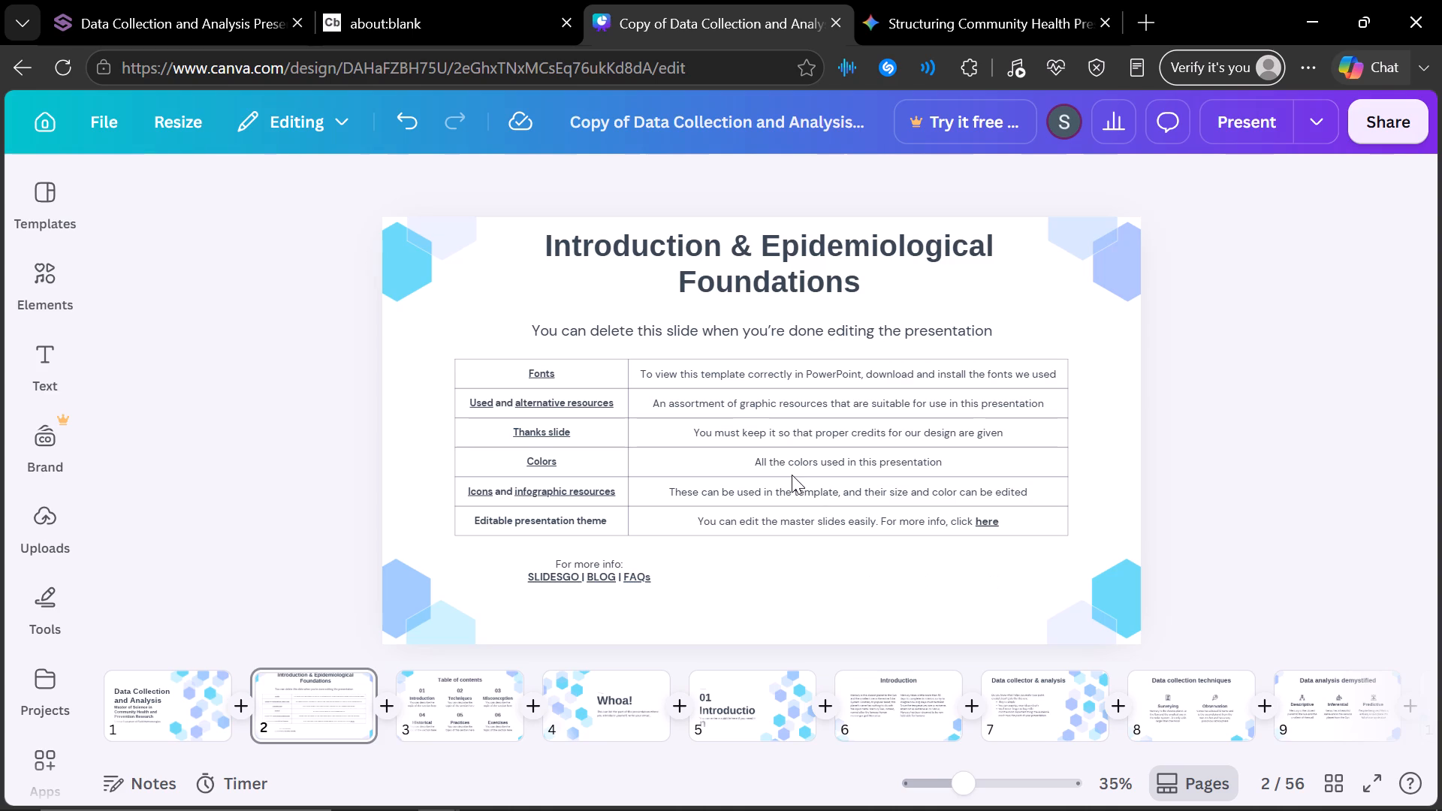
pyautogui.click(718, 503)
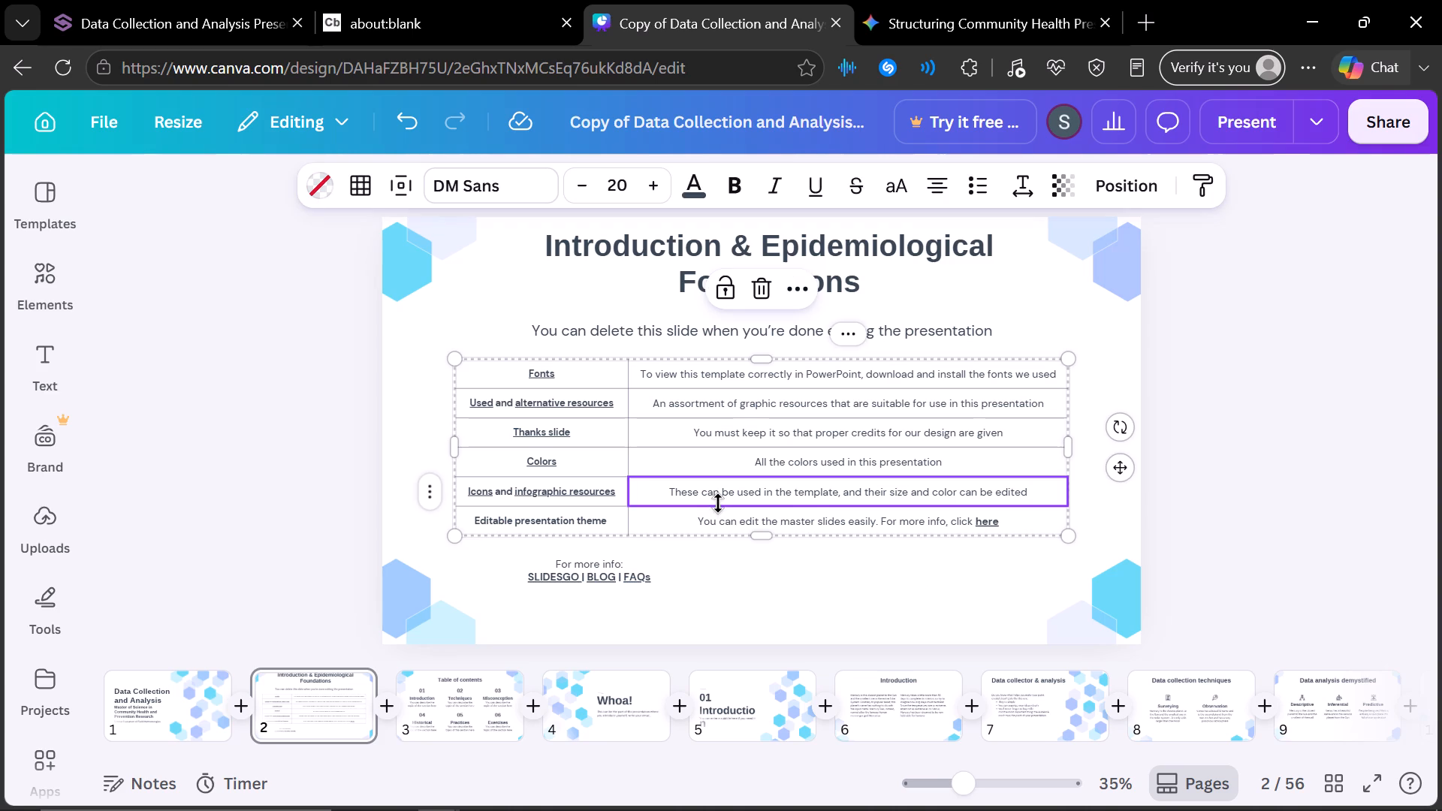
pyautogui.press('BackSpace')
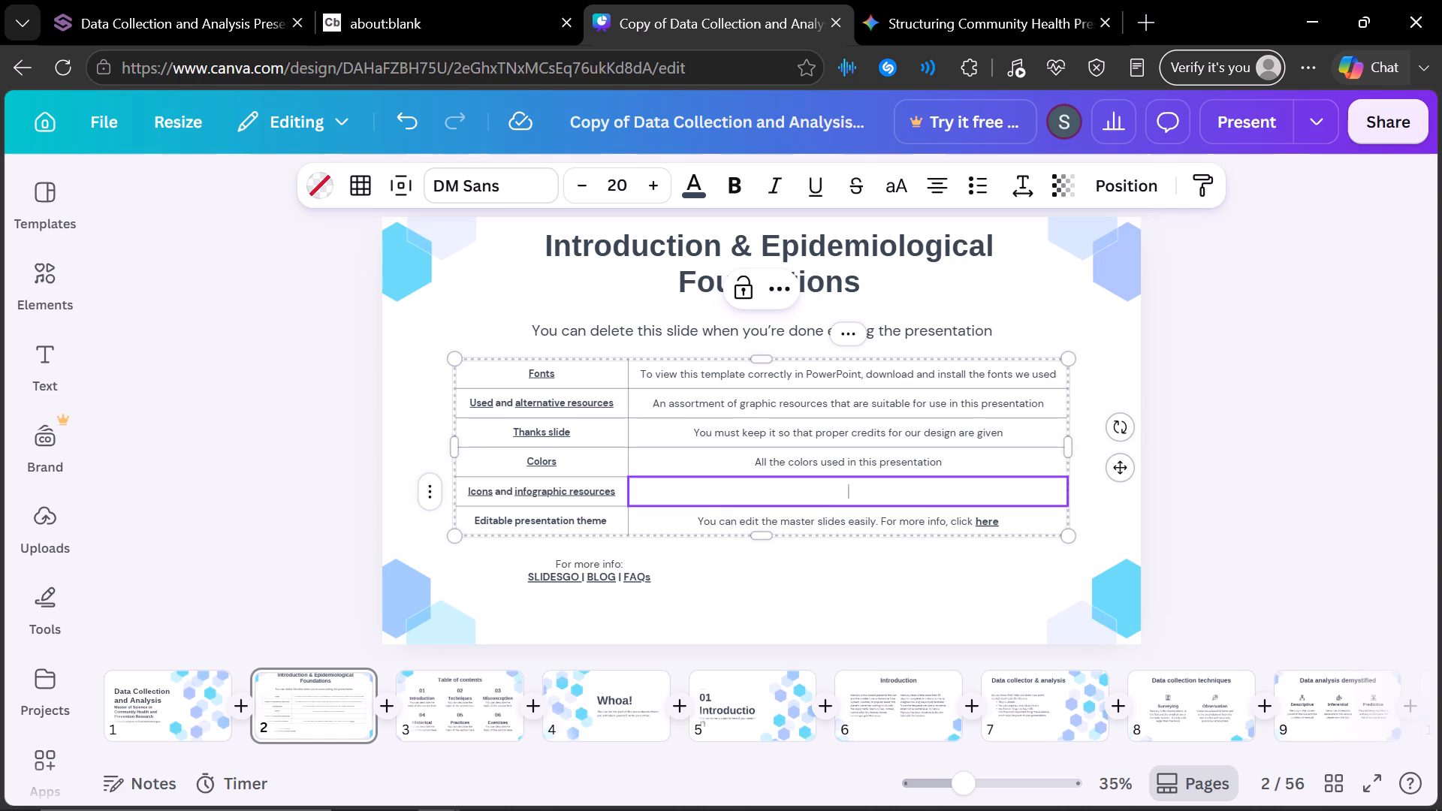
pyautogui.click(612, 568)
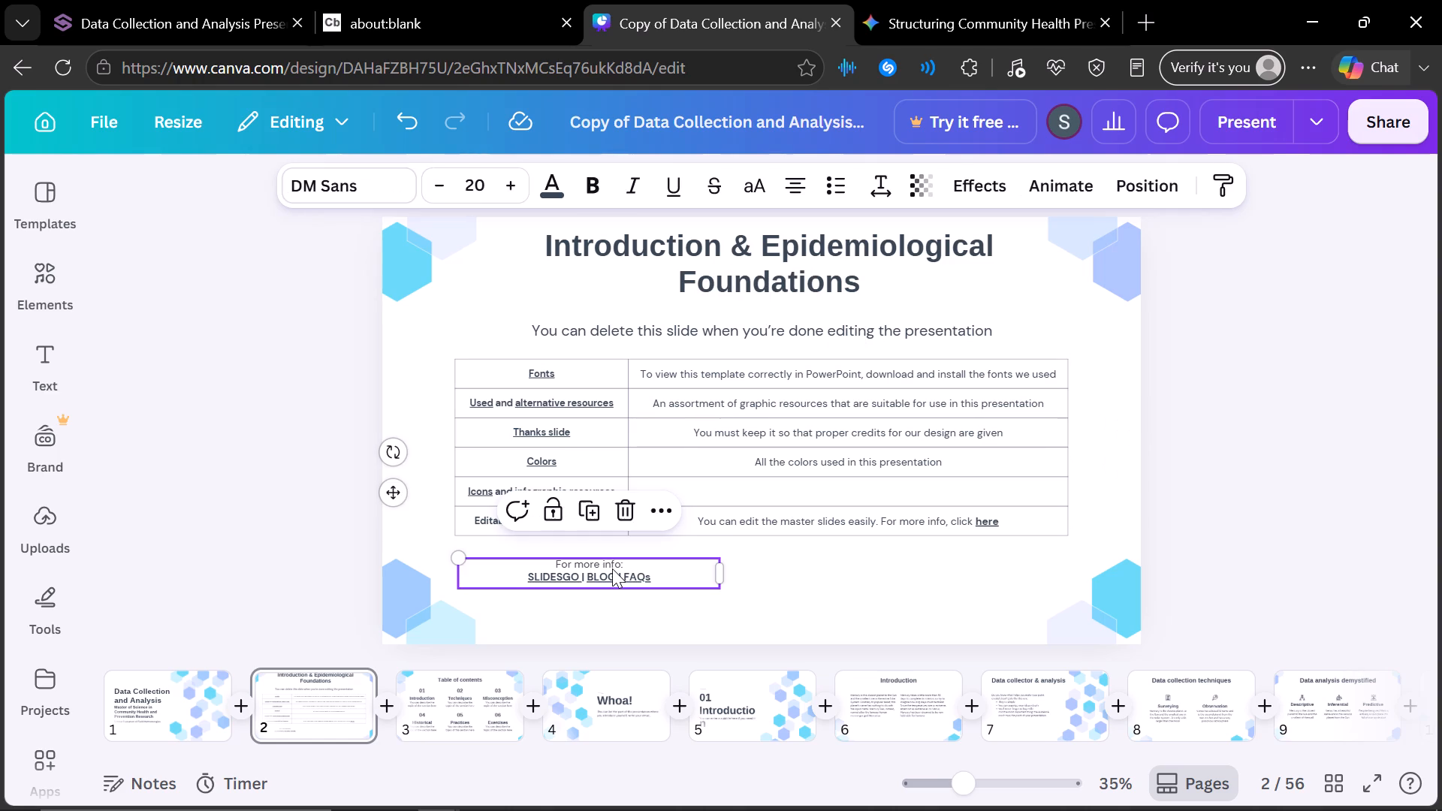
pyautogui.press('BackSpace')
# Remove the template resources table from slide 2.
pyautogui.click(549, 512)
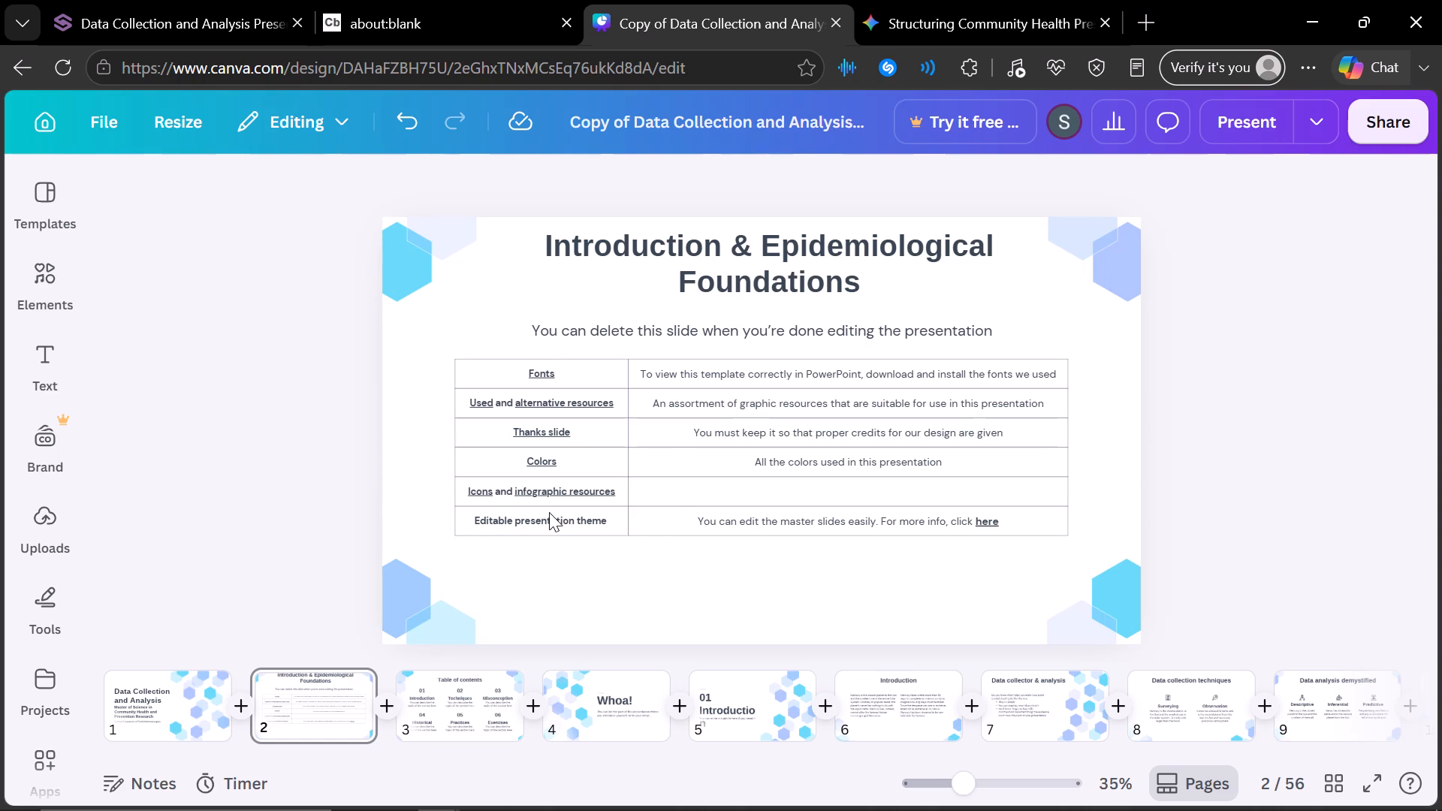
pyautogui.press('BackSpace')
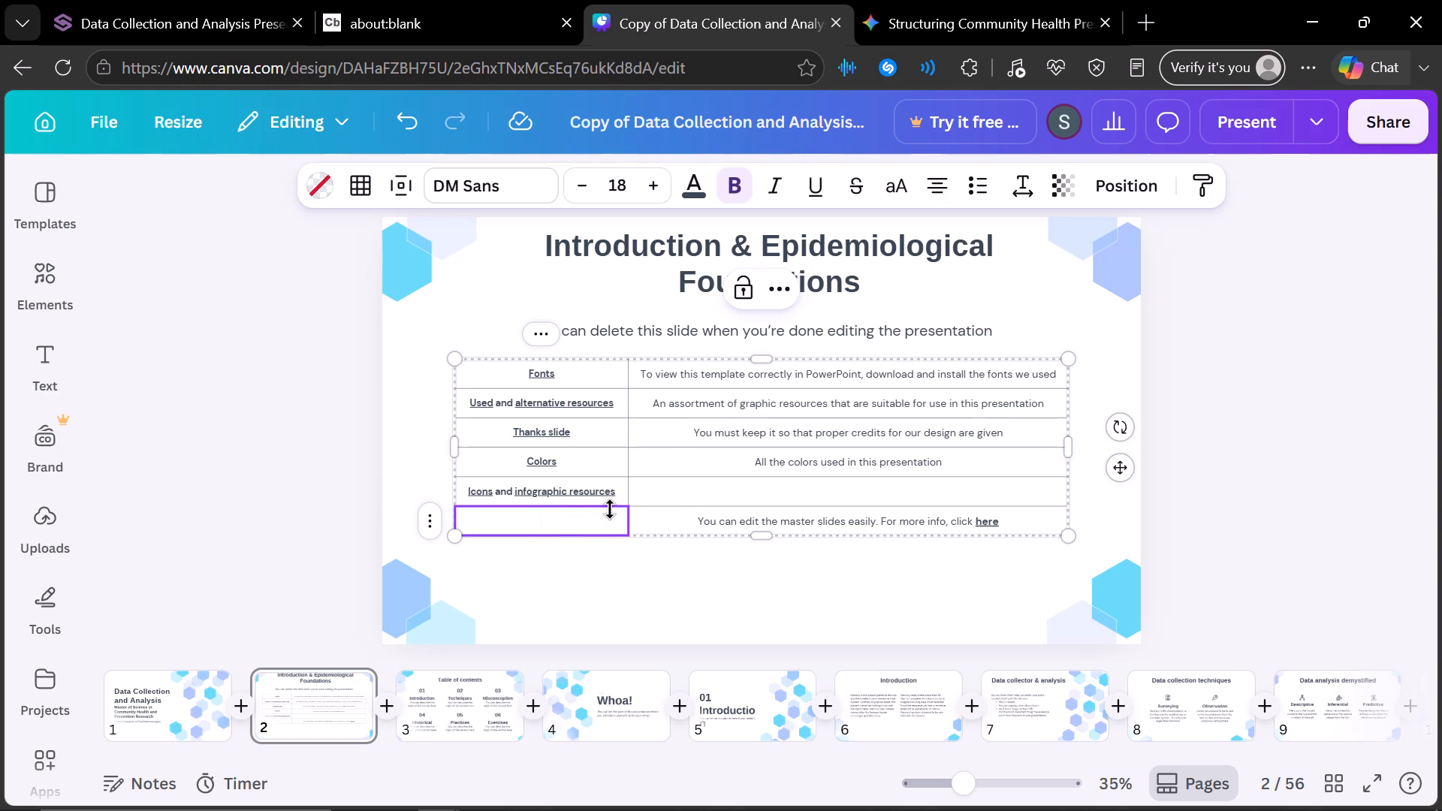
pyautogui.click(672, 527)
pyautogui.press('BackSpace')
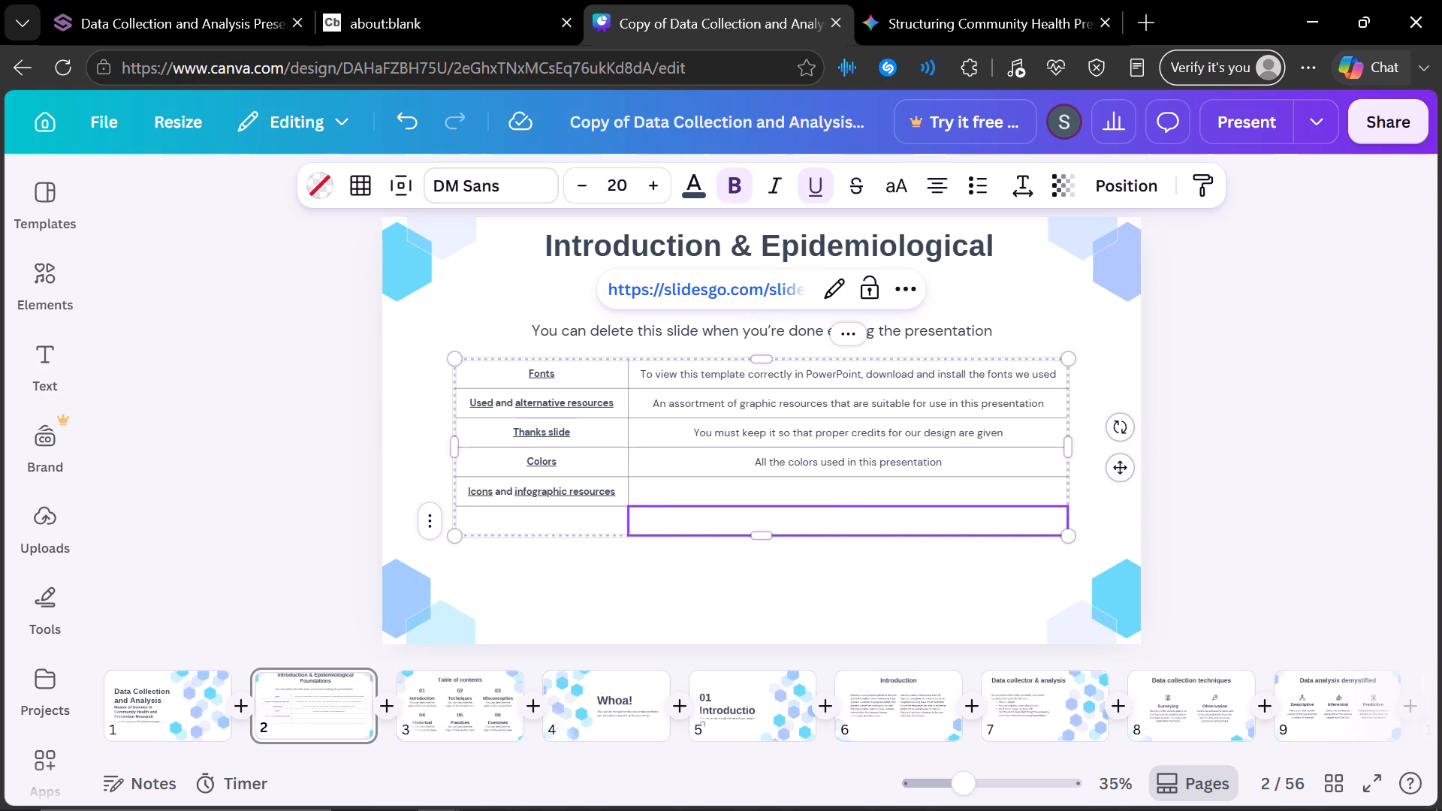
pyautogui.click(544, 480)
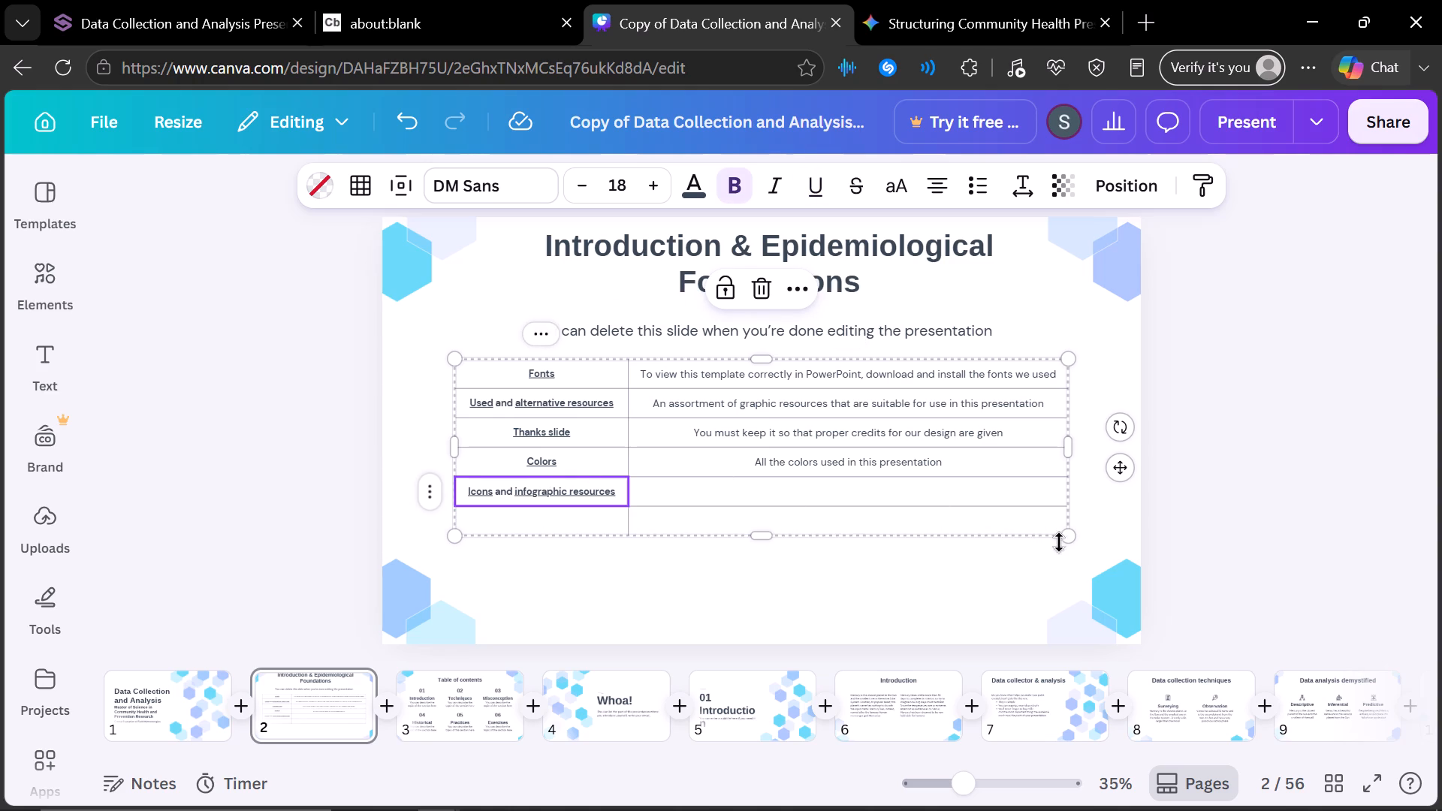
pyautogui.moveTo(1065, 542); pyautogui.dragTo(743, 463)
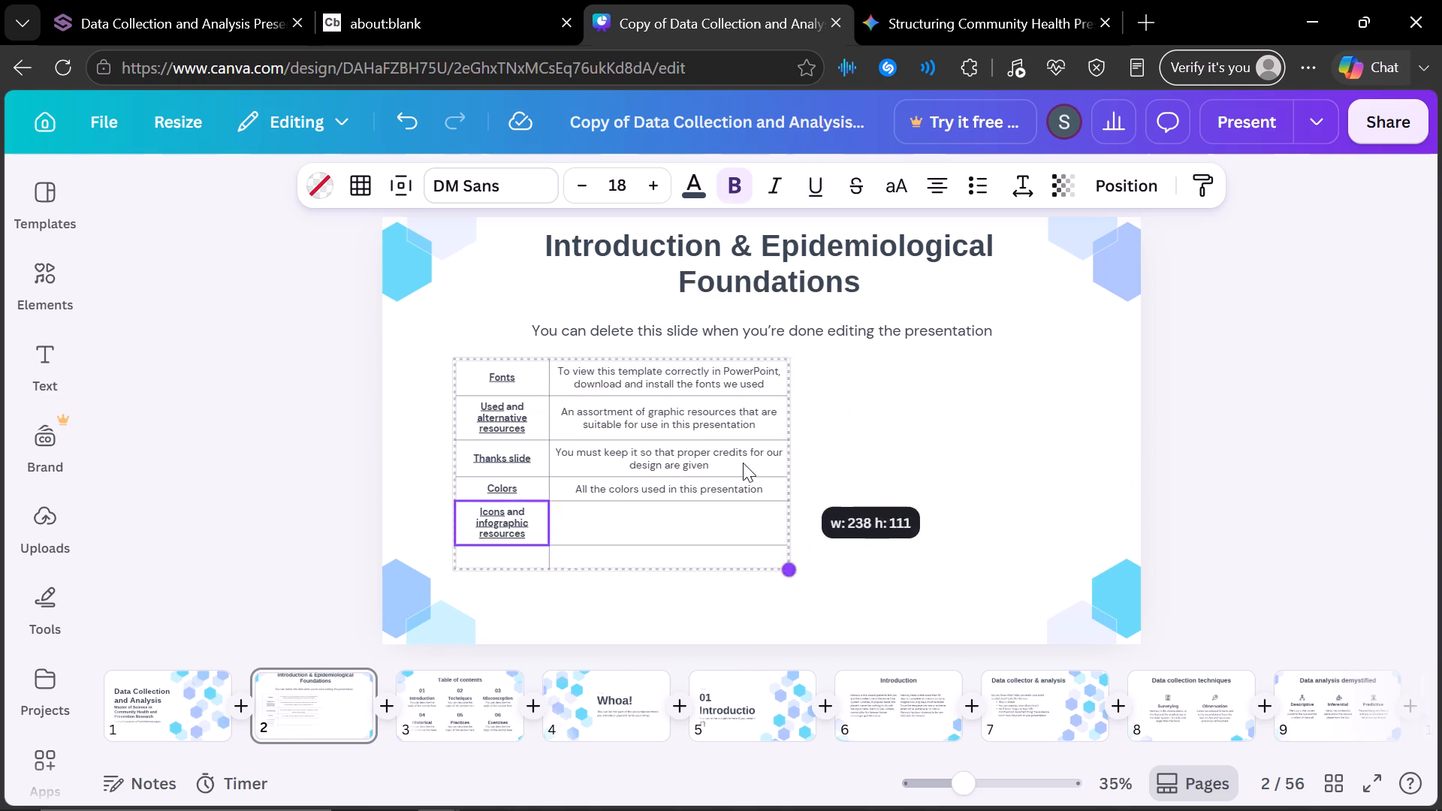
pyautogui.moveTo(743, 463); pyautogui.dragTo(593, 428)
pyautogui.press('BackSpace')
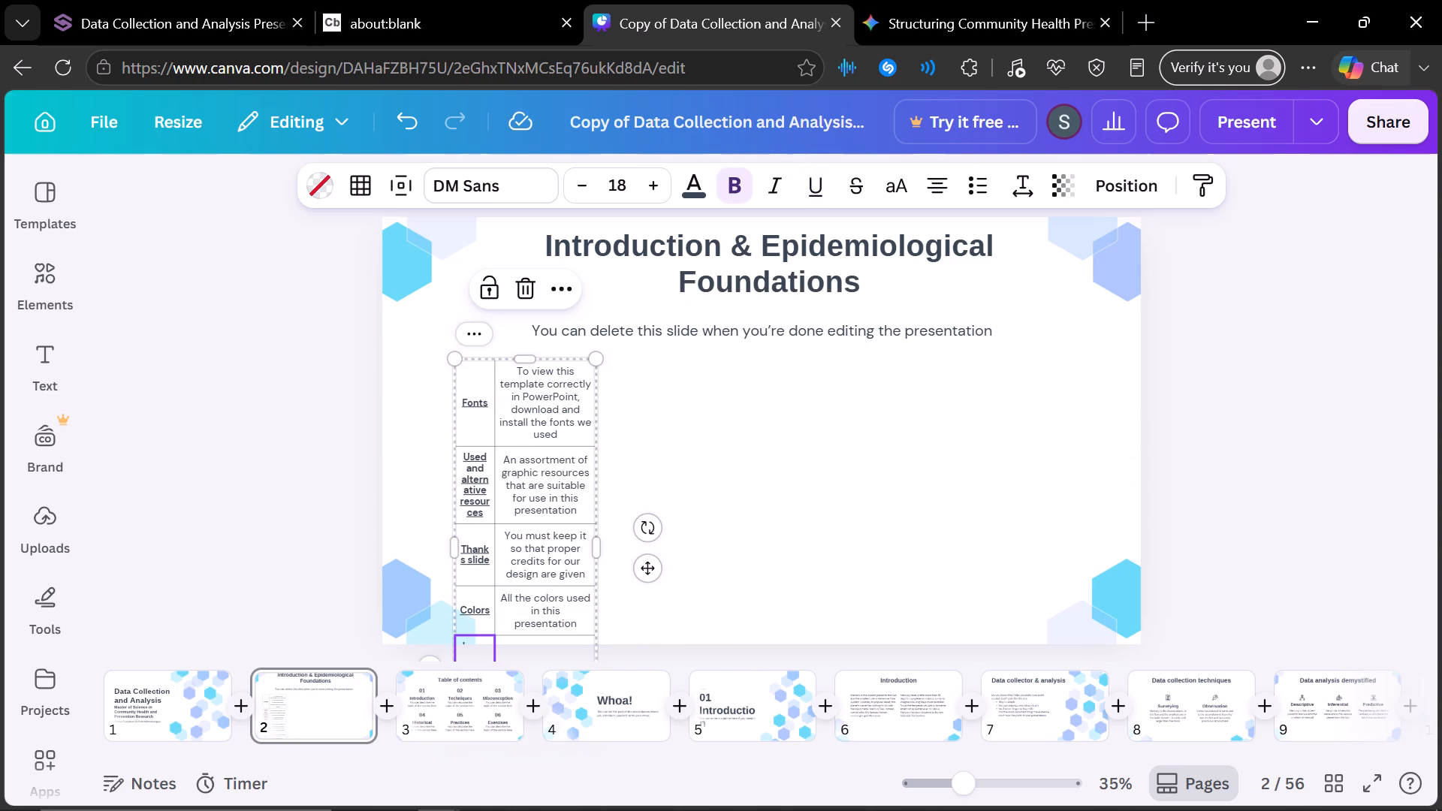
pyautogui.press('BackSpace')
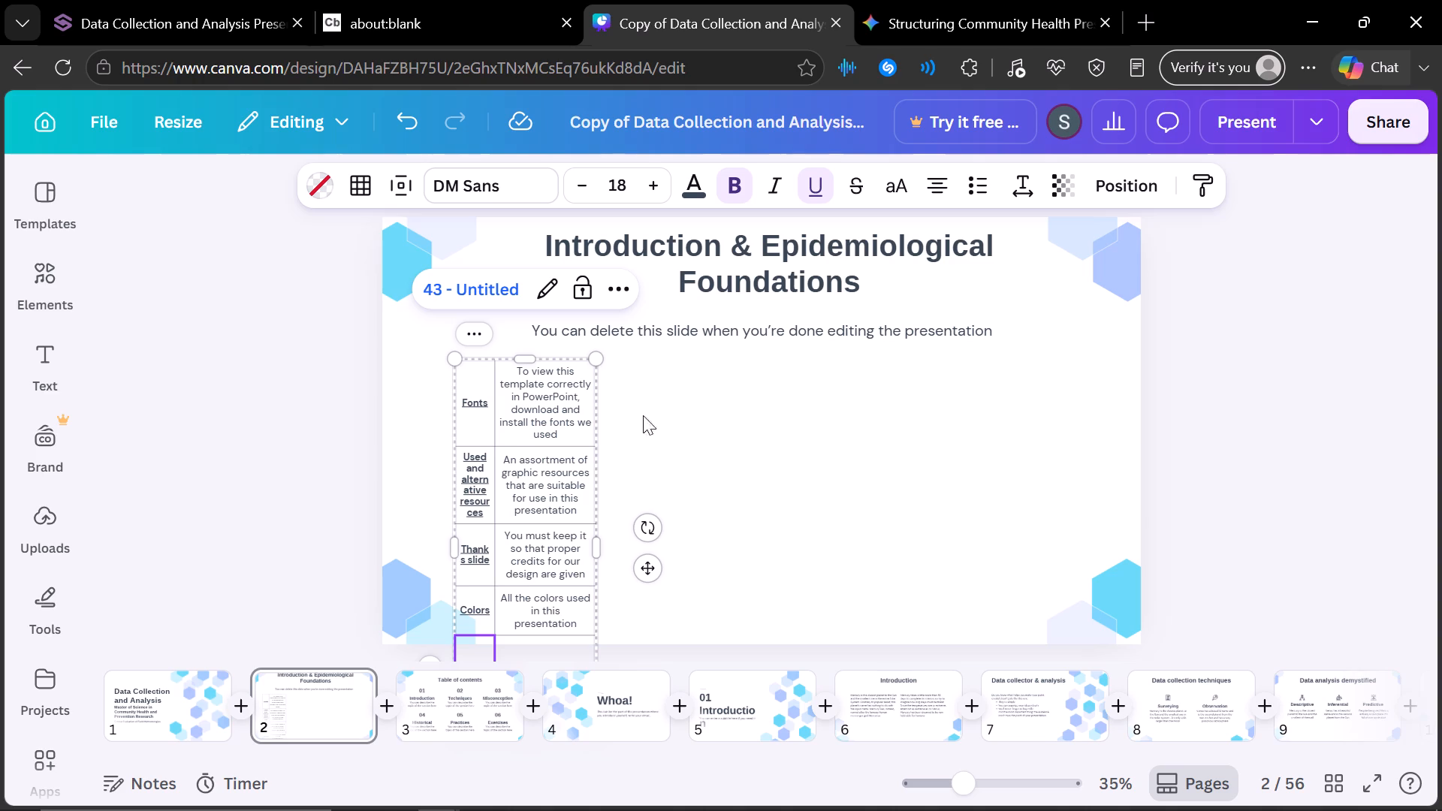
pyautogui.click(590, 499)
pyautogui.press('BackSpace')
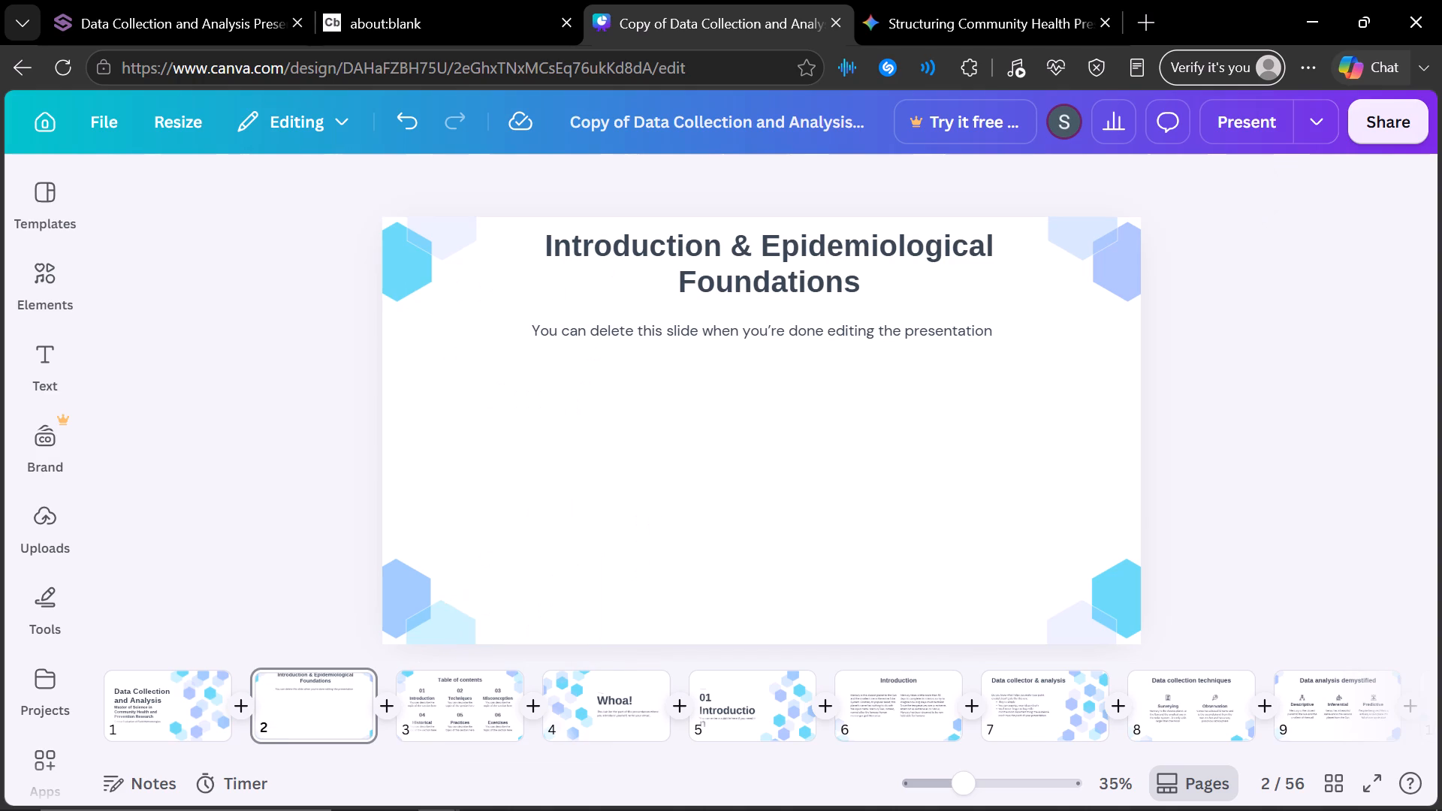
# Delete the "You can delete this slide" subtitle and the "Introduction & Epidemiological Foundations" heading from slide 2.
pyautogui.click(895, 331)
pyautogui.moveTo(919, 331); pyautogui.dragTo(874, 354)
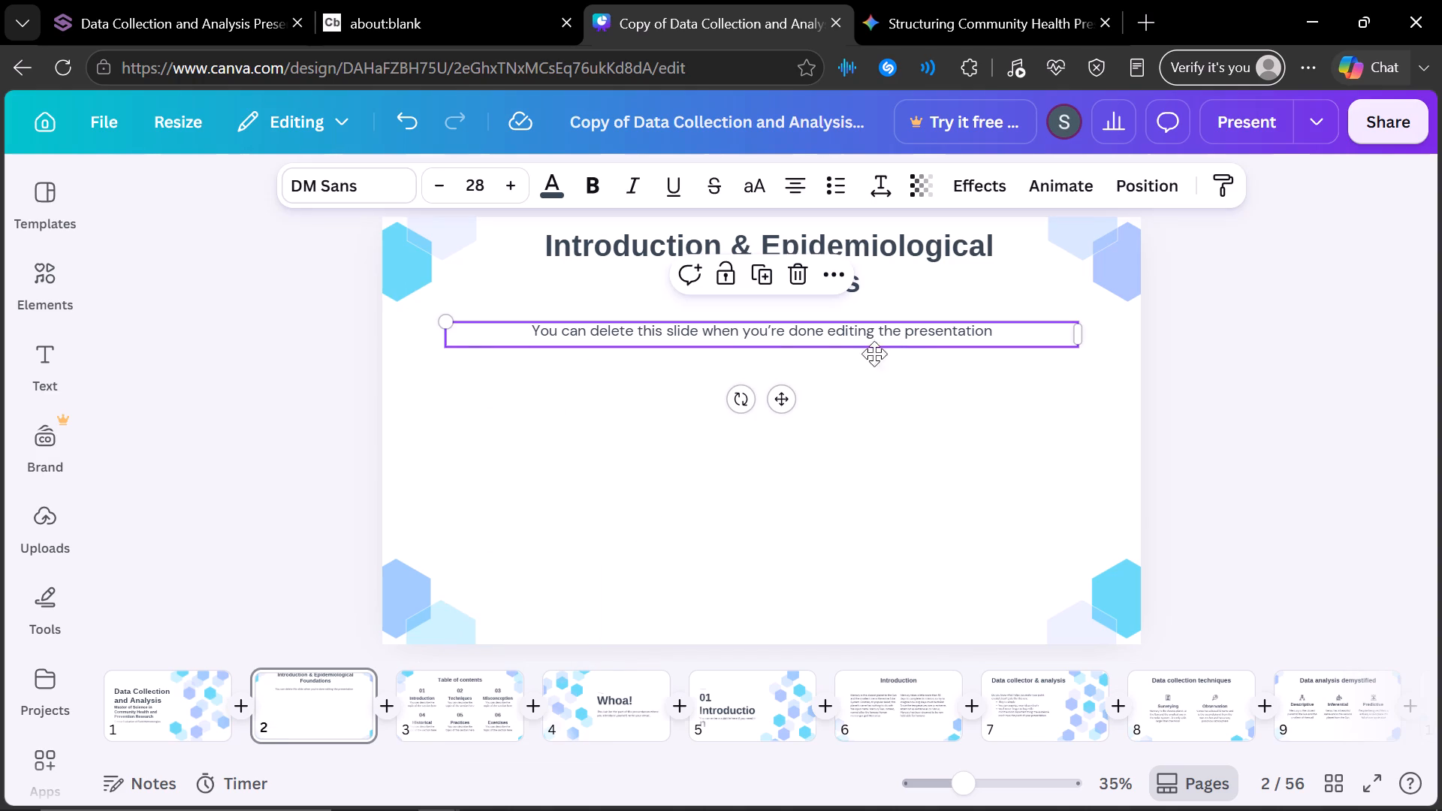
pyautogui.moveTo(874, 354); pyautogui.dragTo(835, 381)
pyautogui.press('BackSpace')
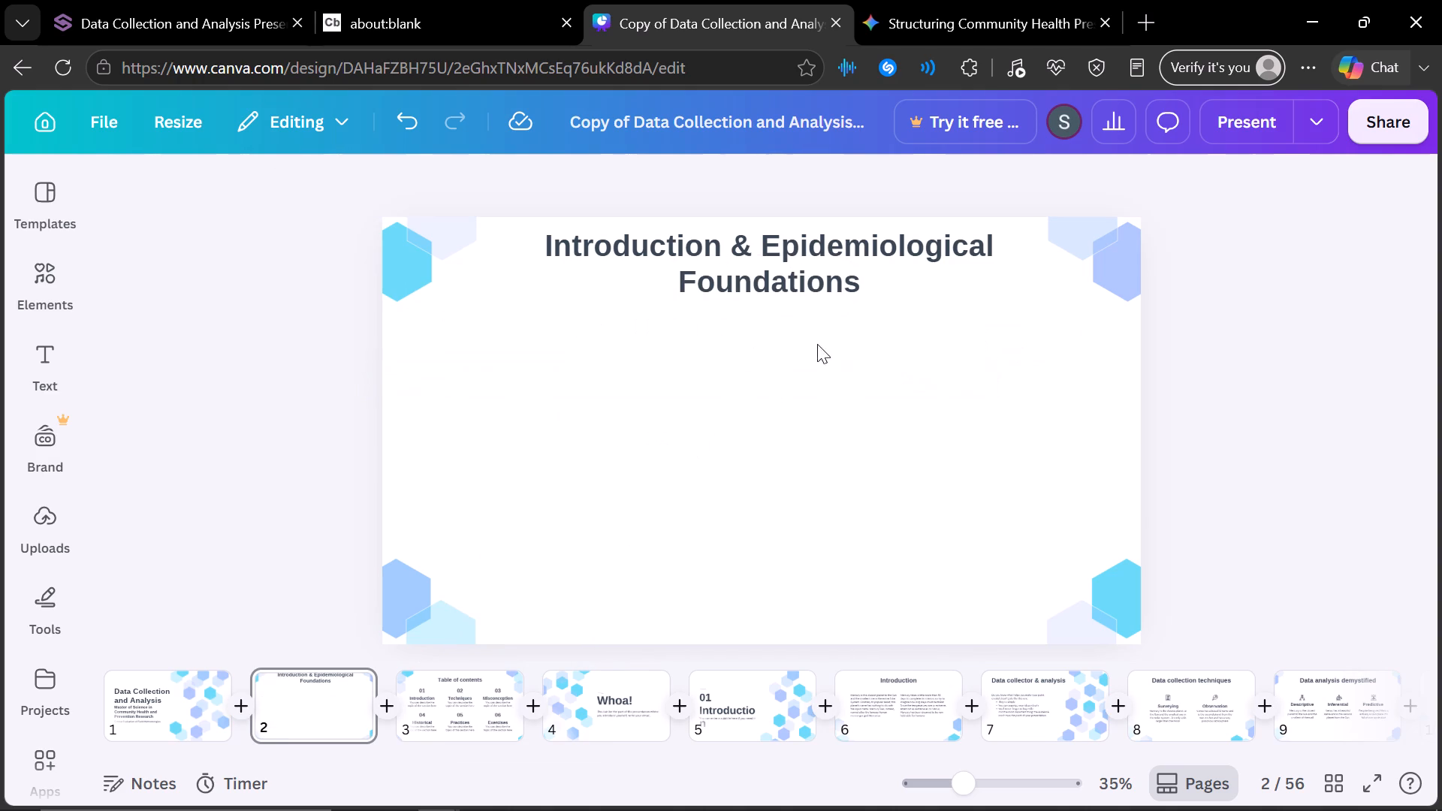
pyautogui.click(804, 285)
pyautogui.press('BackSpace')
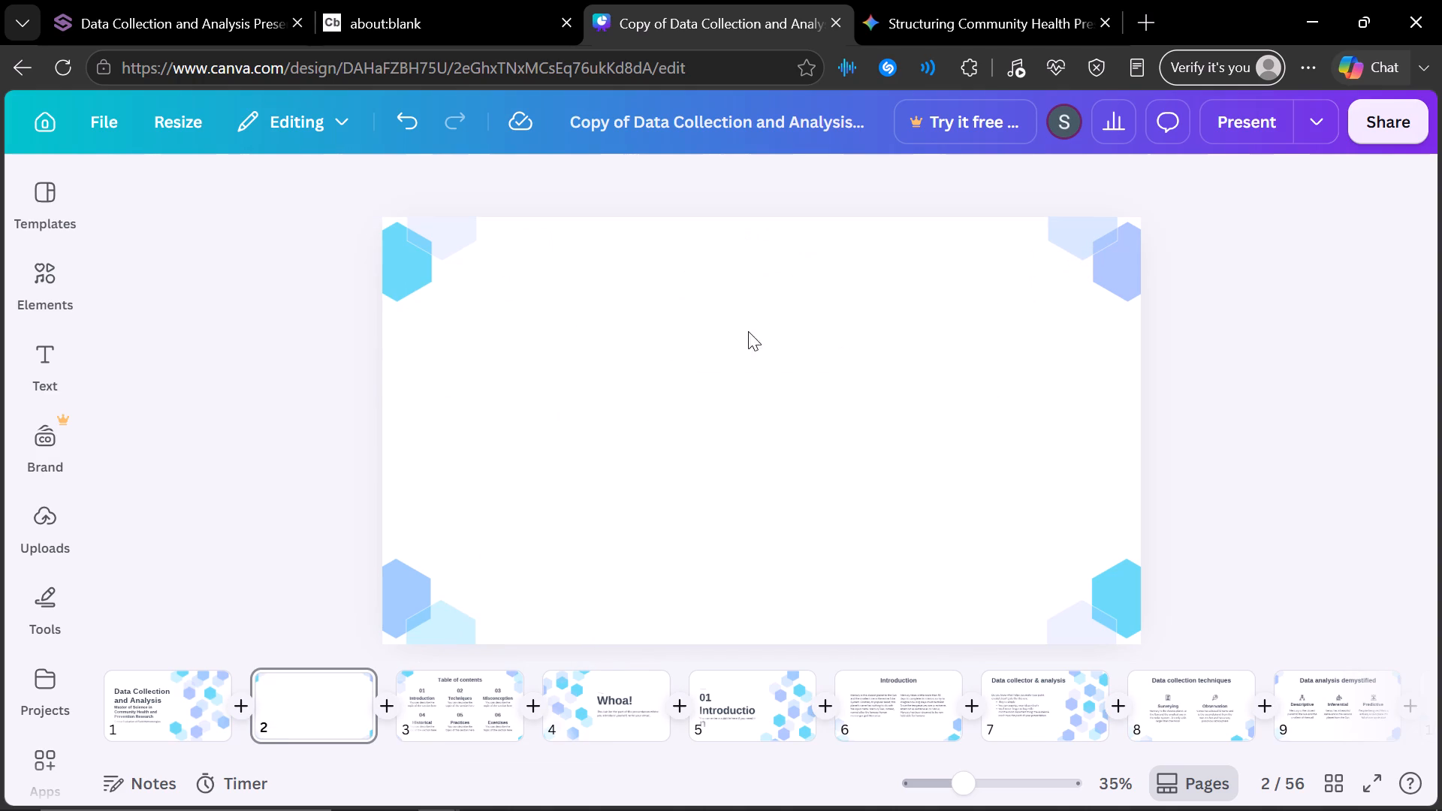
# Paste the copied six-item agenda list onto the emptied slide 2, keeping the hexagon background uncropped.
pyautogui.click(702, 336)
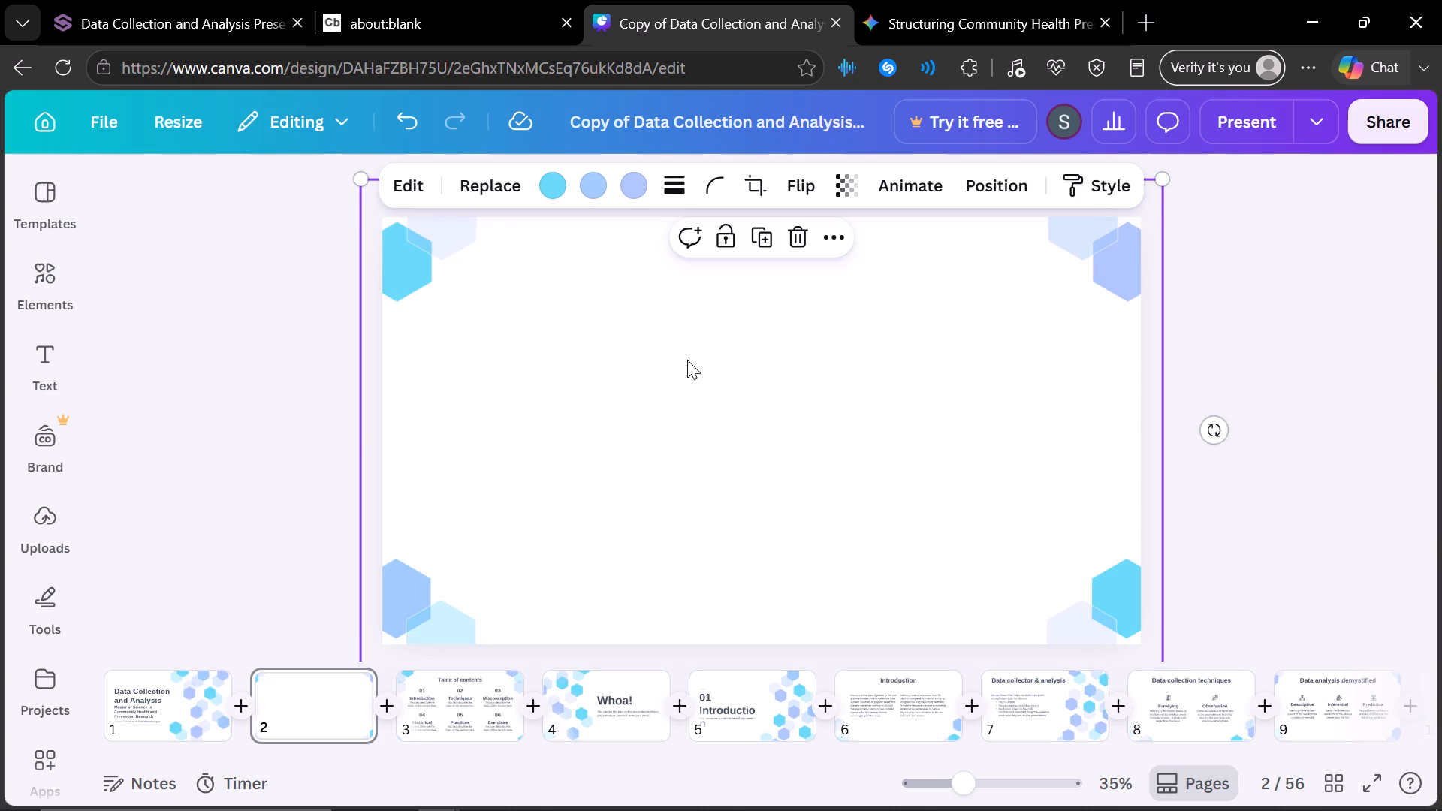
pyautogui.tripleClick(629, 324)
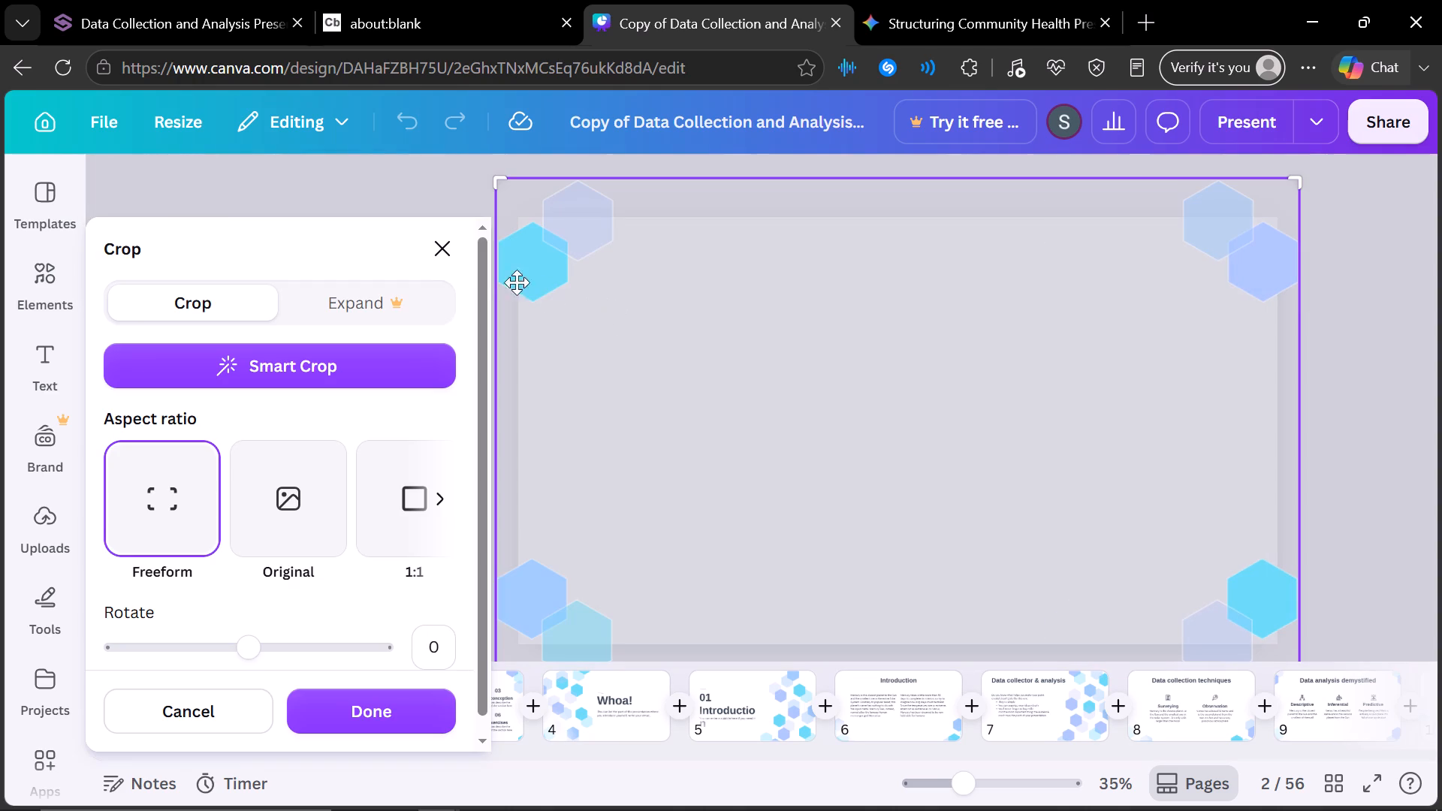
pyautogui.click(443, 252)
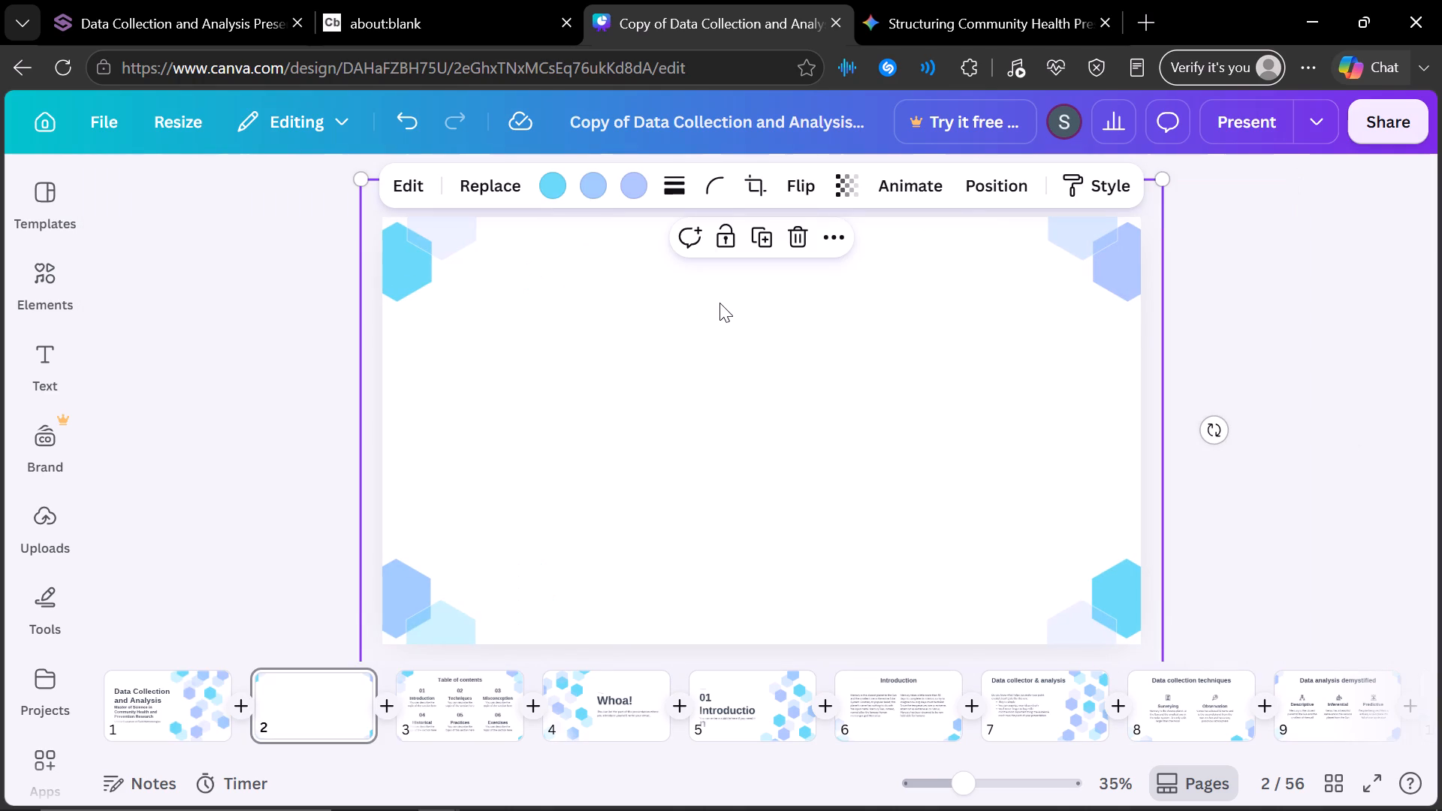
pyautogui.hotkey('ctrl', 'v')
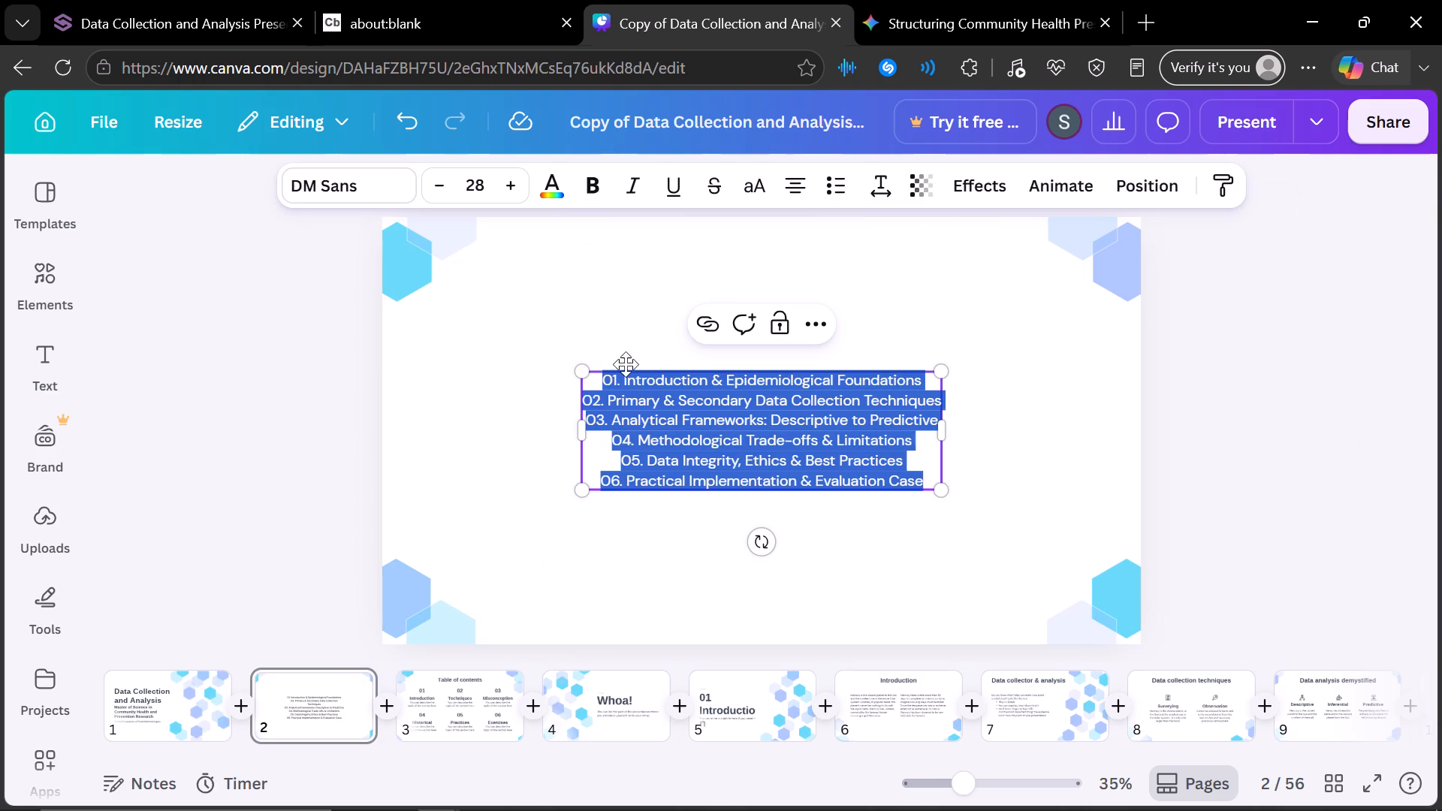
# Scale up the agenda text box on slide 2 to a font size of about 52.2.
pyautogui.moveTo(572, 372); pyautogui.dragTo(430, 230)
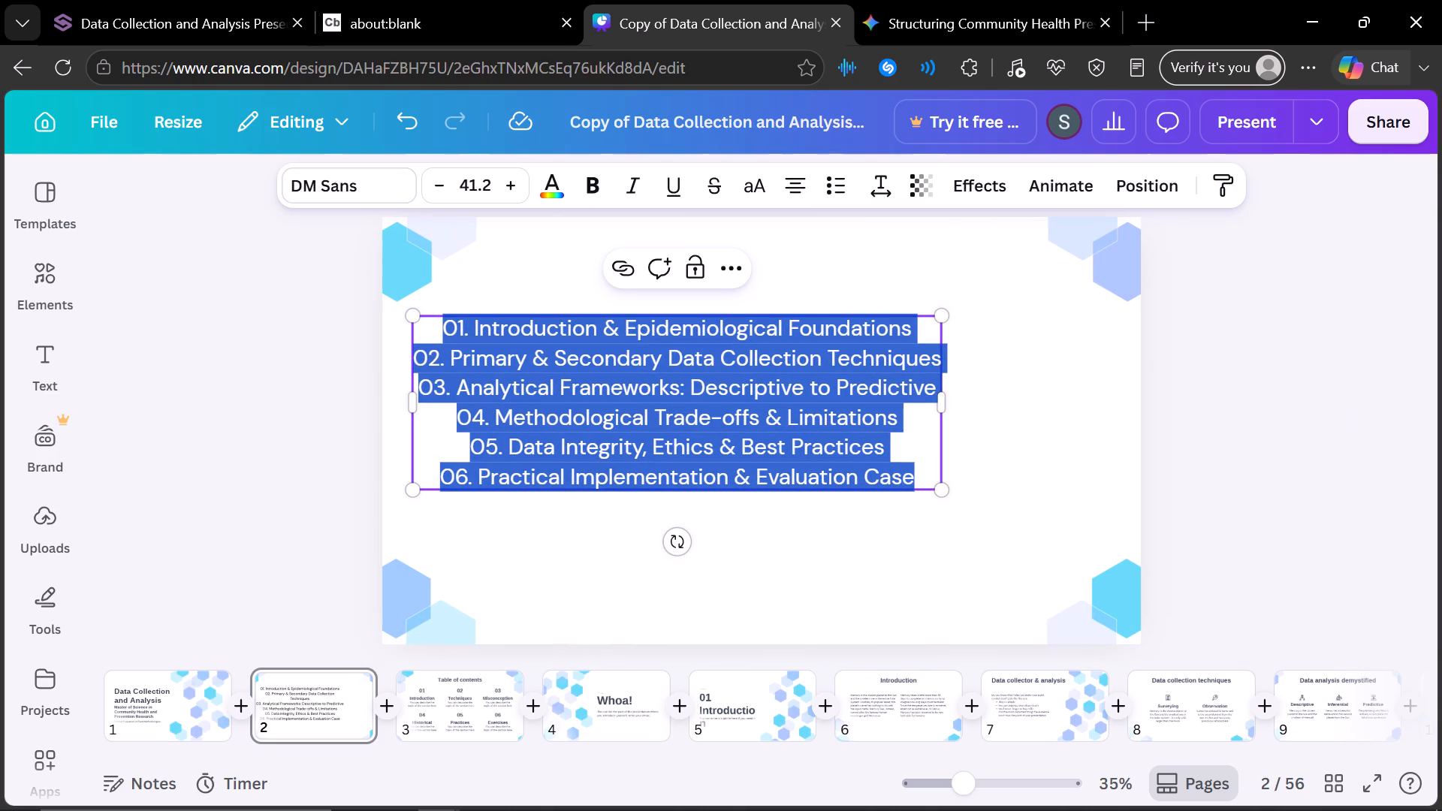
pyautogui.moveTo(946, 493); pyautogui.dragTo(1047, 595)
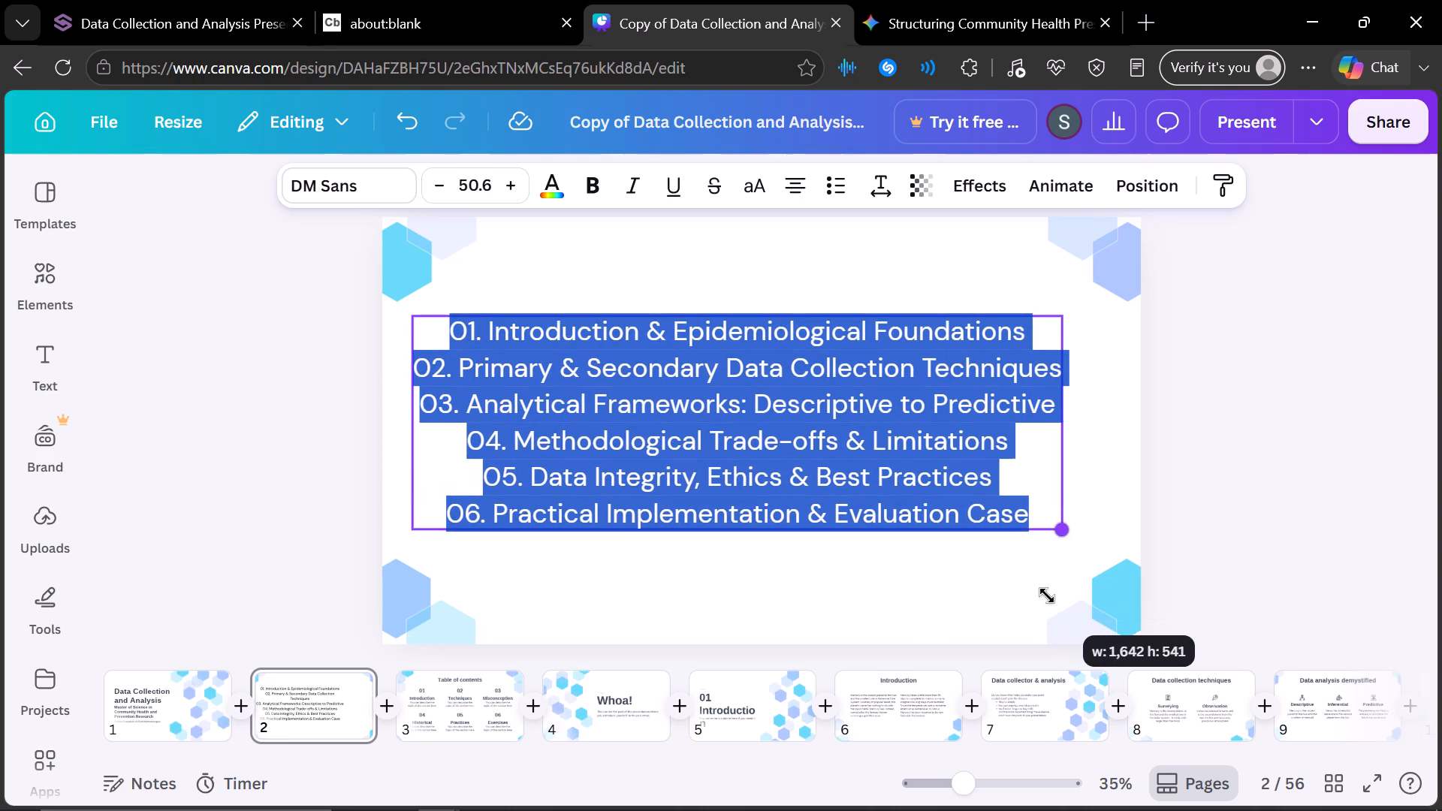
pyautogui.moveTo(1047, 595); pyautogui.dragTo(1066, 607)
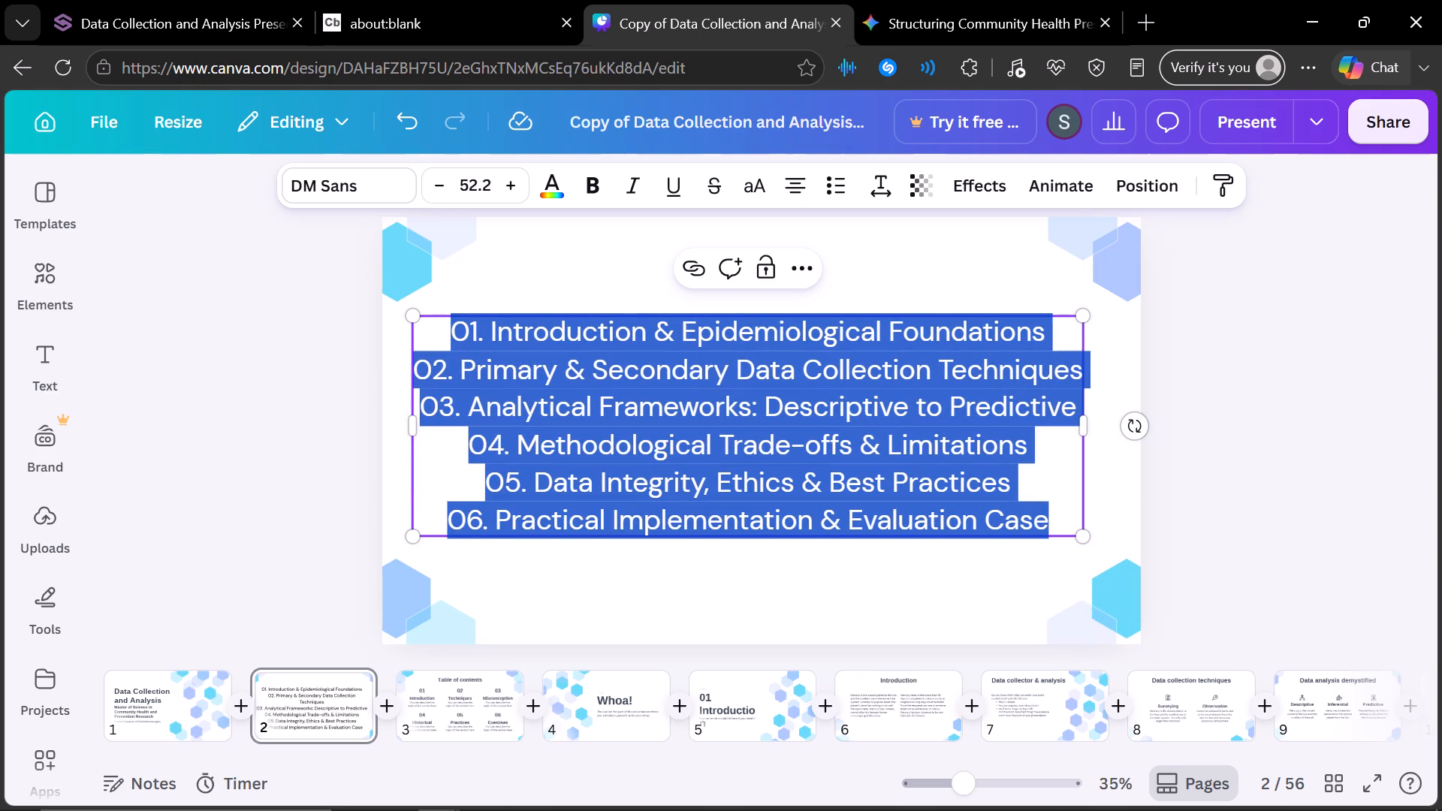
# Move the agenda text box up slightly and widen it to span the full width of slide 2.
pyautogui.moveTo(1091, 420); pyautogui.dragTo(1118, 420)
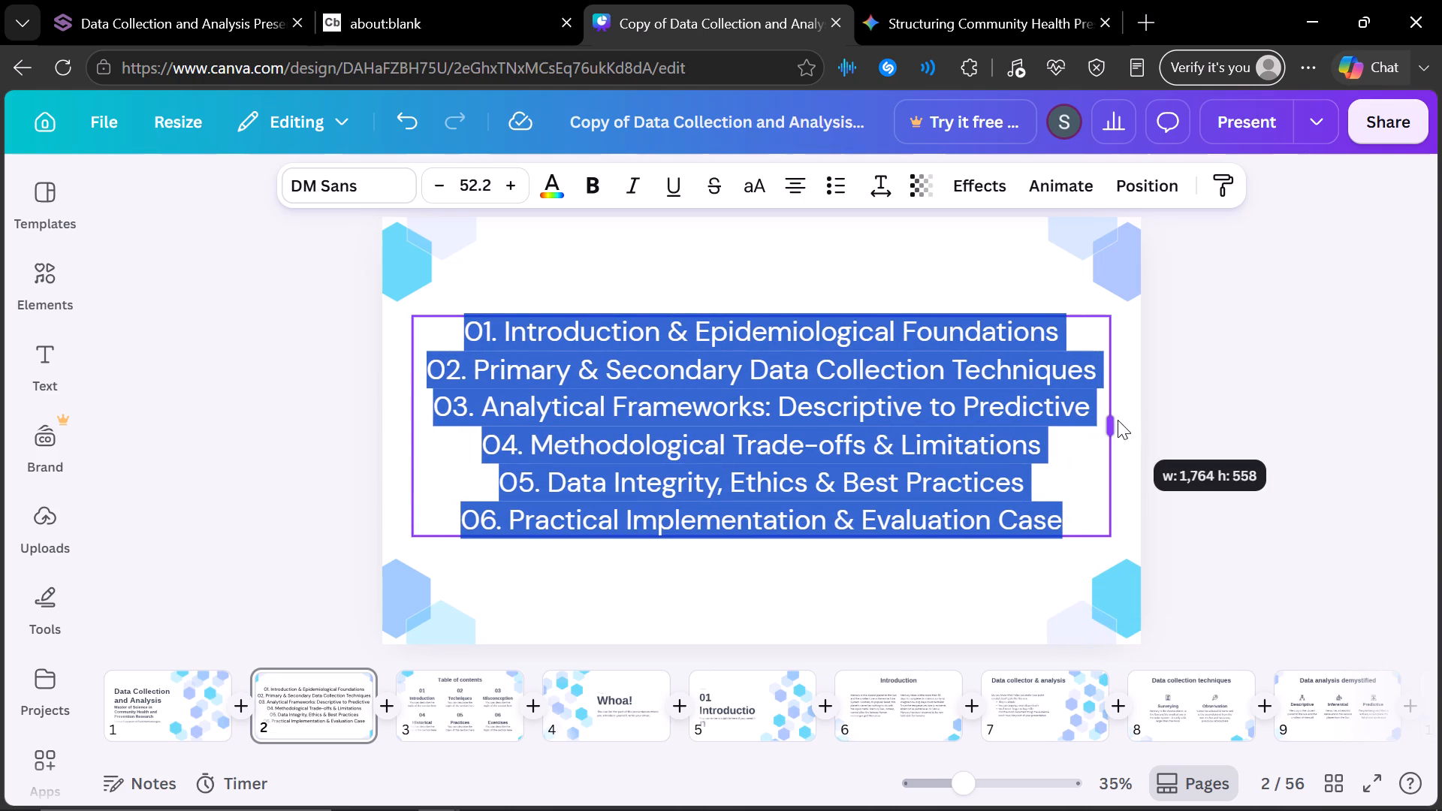
pyautogui.moveTo(1118, 420); pyautogui.dragTo(1112, 421)
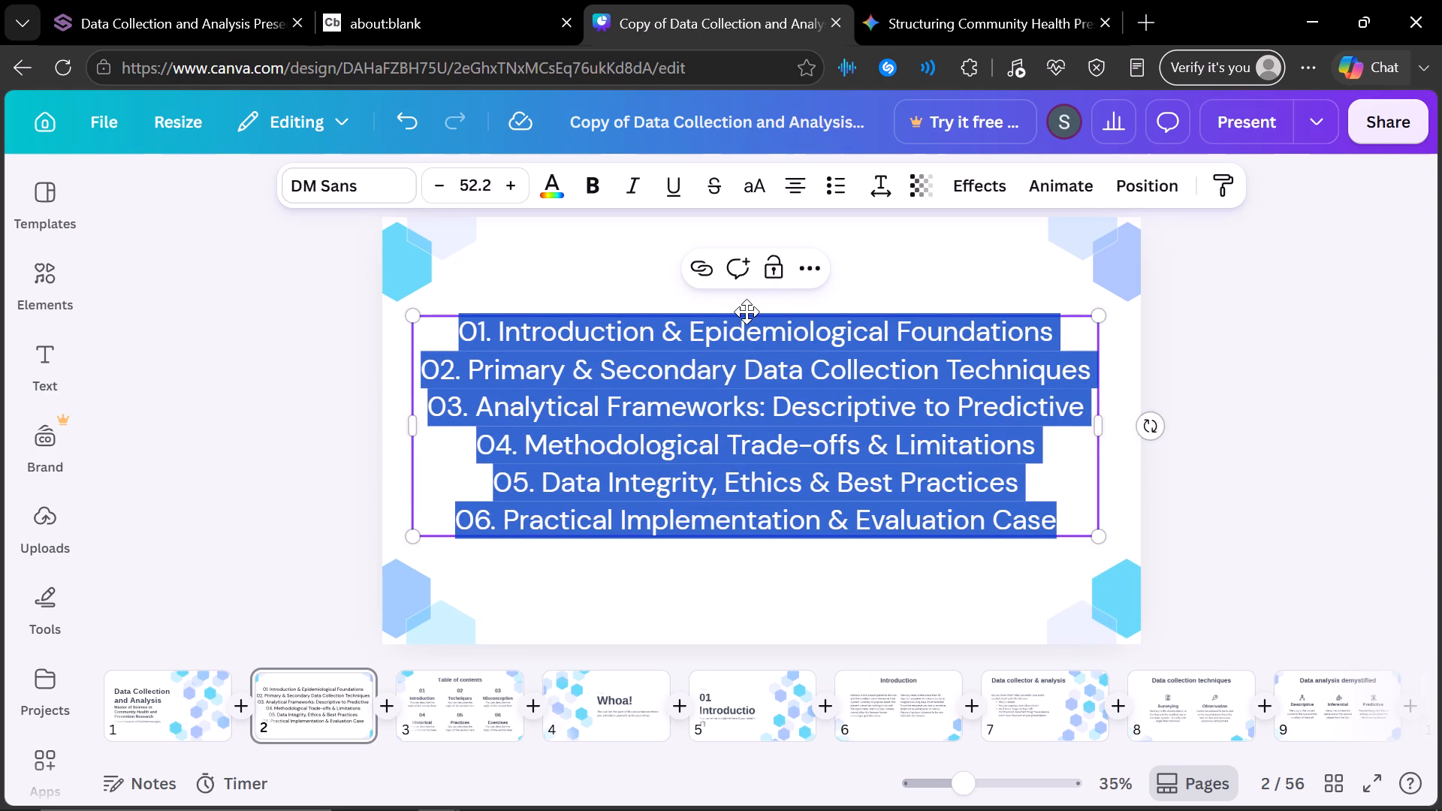
pyautogui.moveTo(747, 312); pyautogui.dragTo(747, 296)
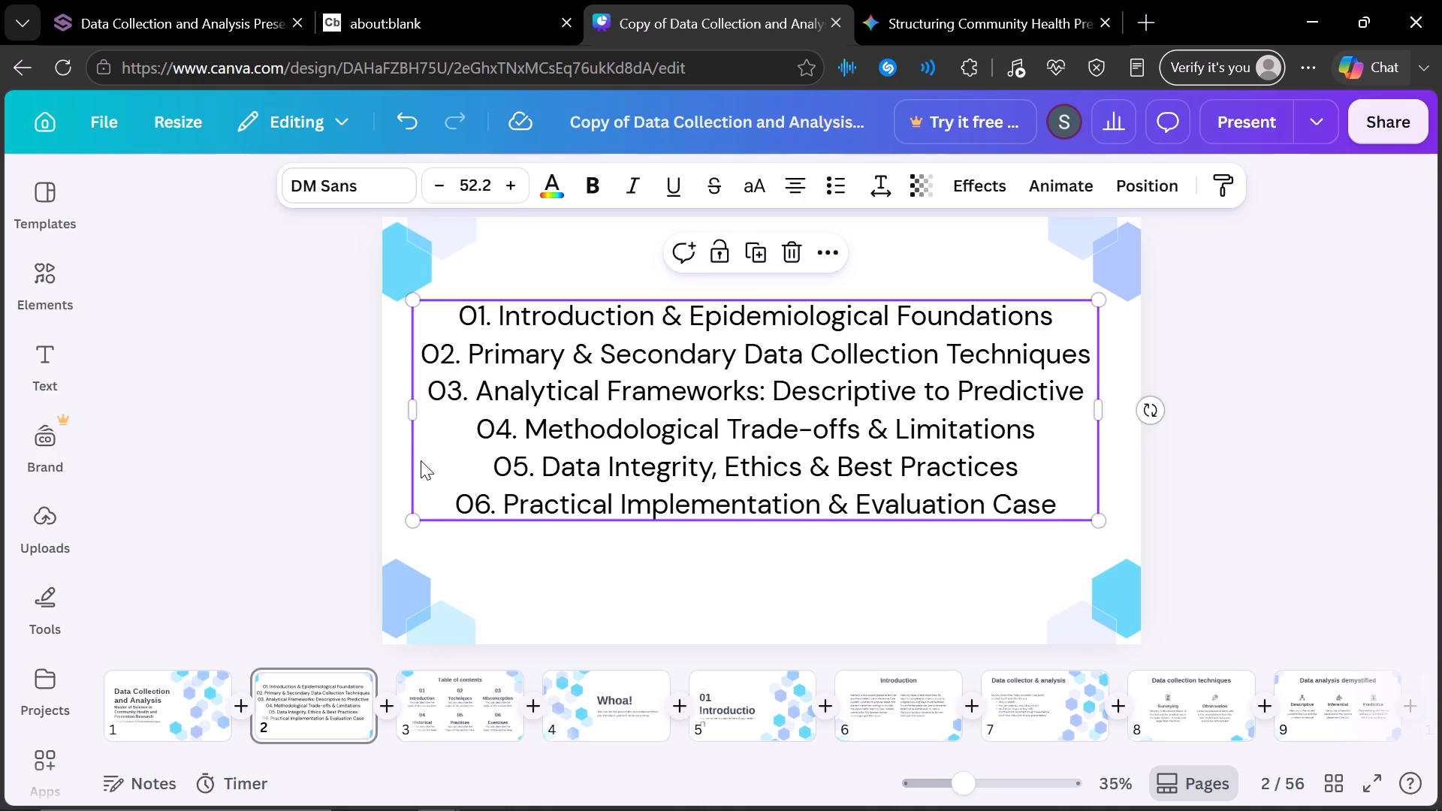
pyautogui.moveTo(399, 405); pyautogui.dragTo(374, 408)
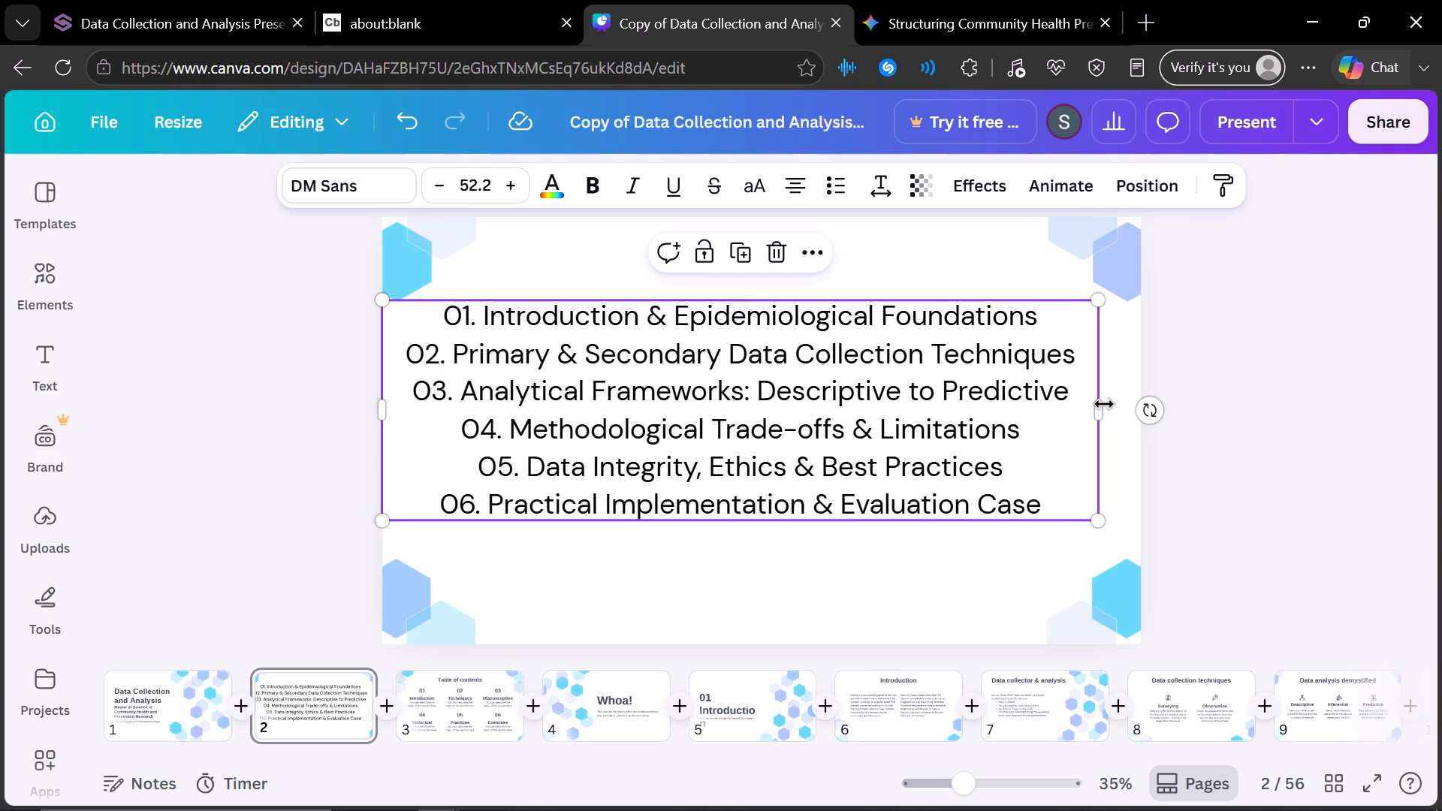
pyautogui.moveTo(1104, 404); pyautogui.dragTo(1141, 415)
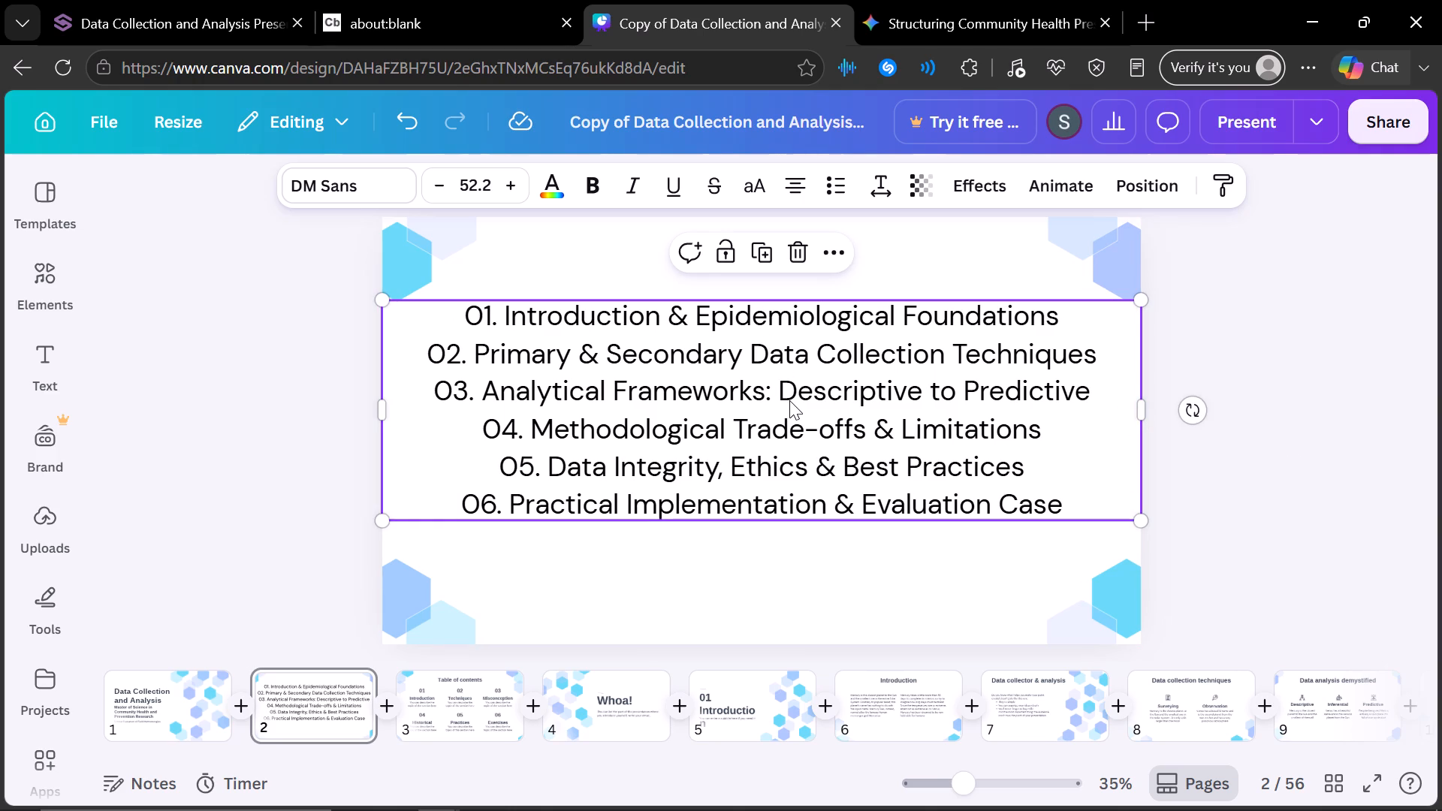
# Left-align the agenda list text on slide 2.
pyautogui.click(798, 183)
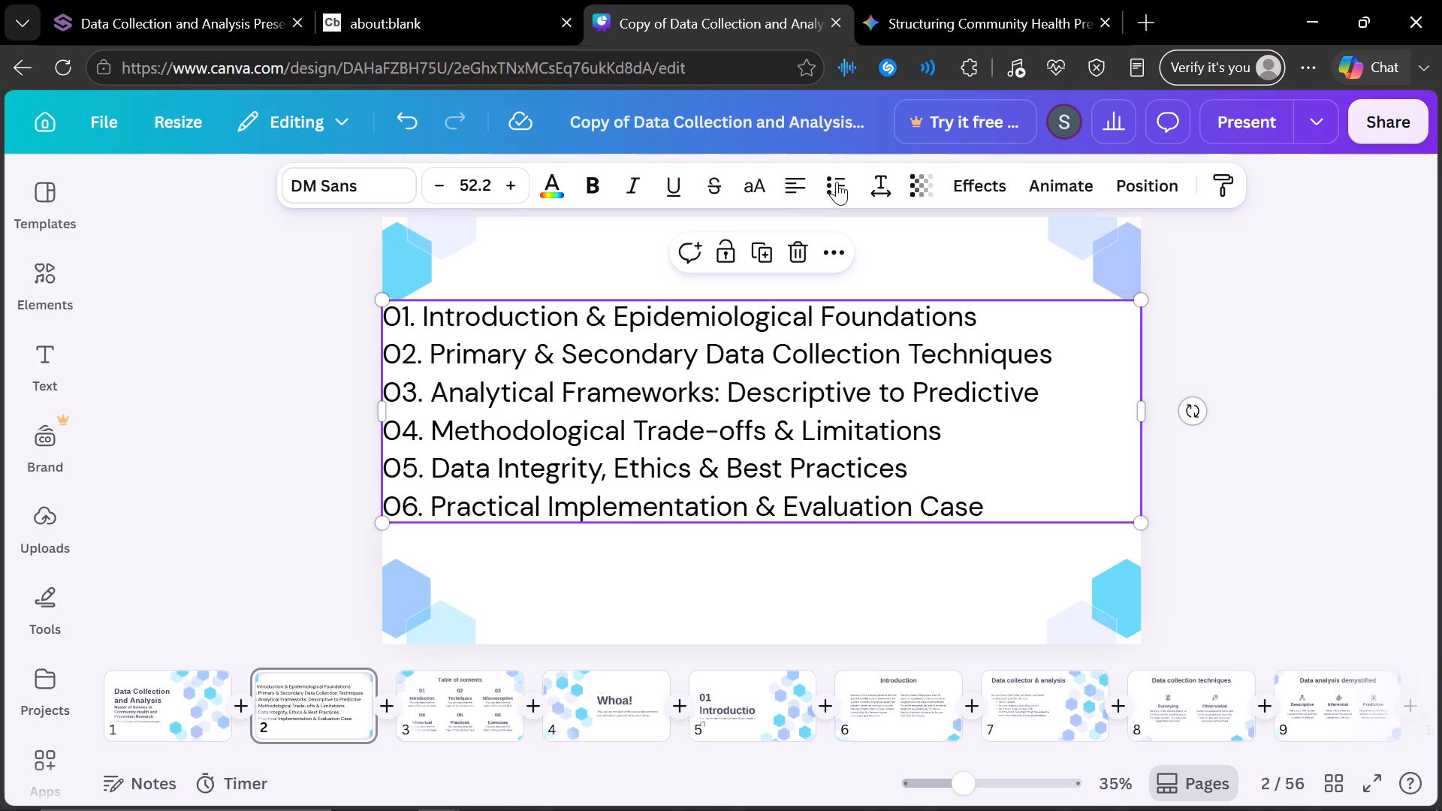
pyautogui.click(686, 583)
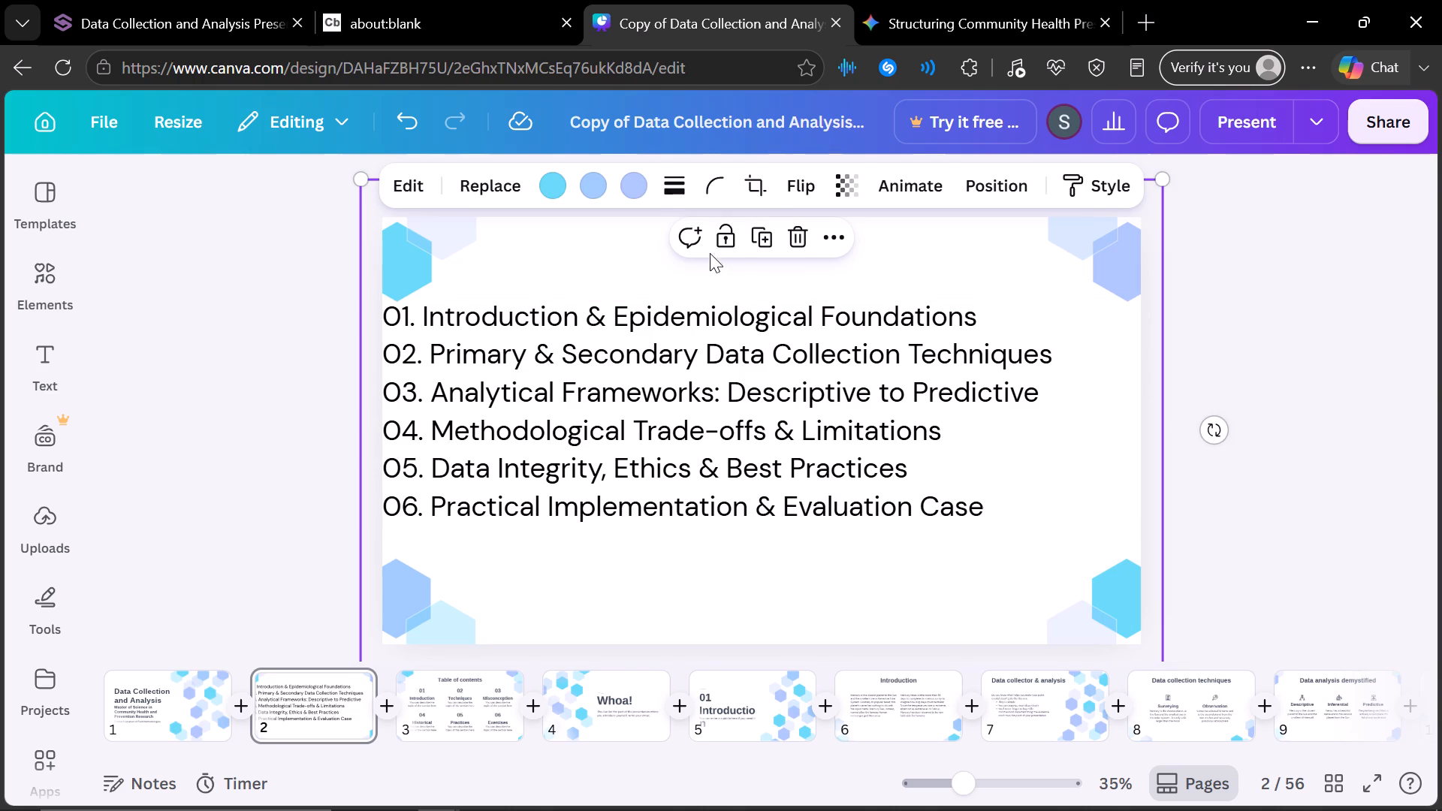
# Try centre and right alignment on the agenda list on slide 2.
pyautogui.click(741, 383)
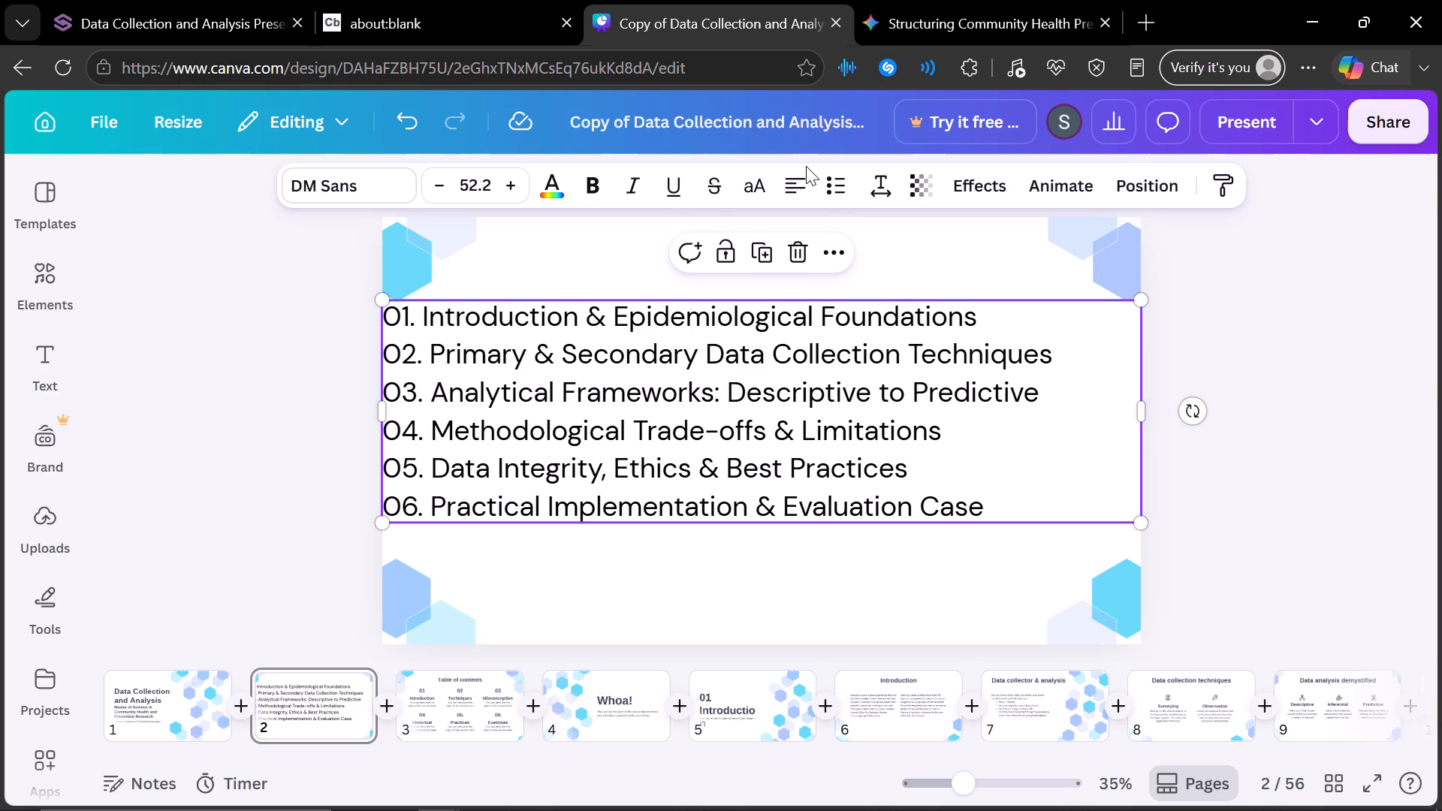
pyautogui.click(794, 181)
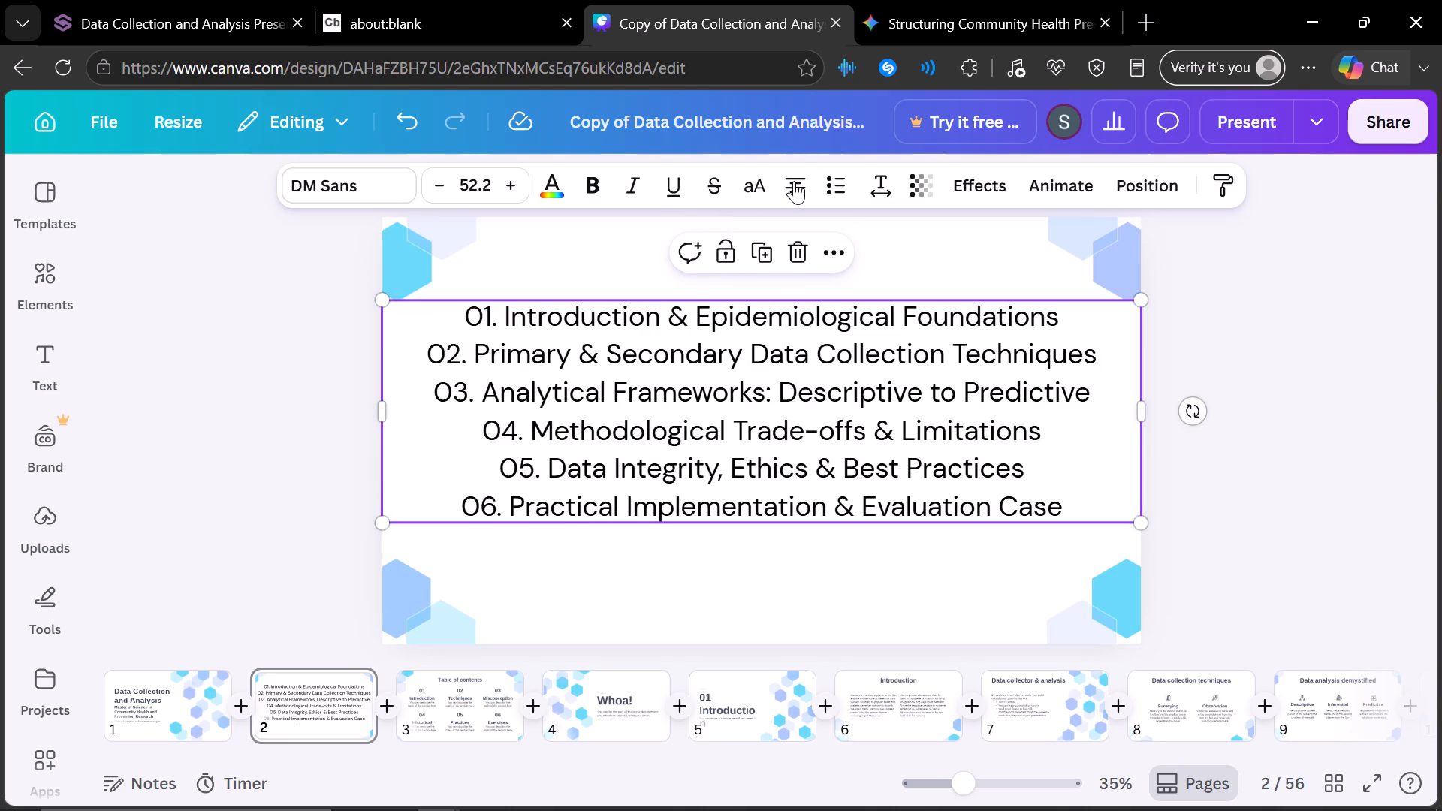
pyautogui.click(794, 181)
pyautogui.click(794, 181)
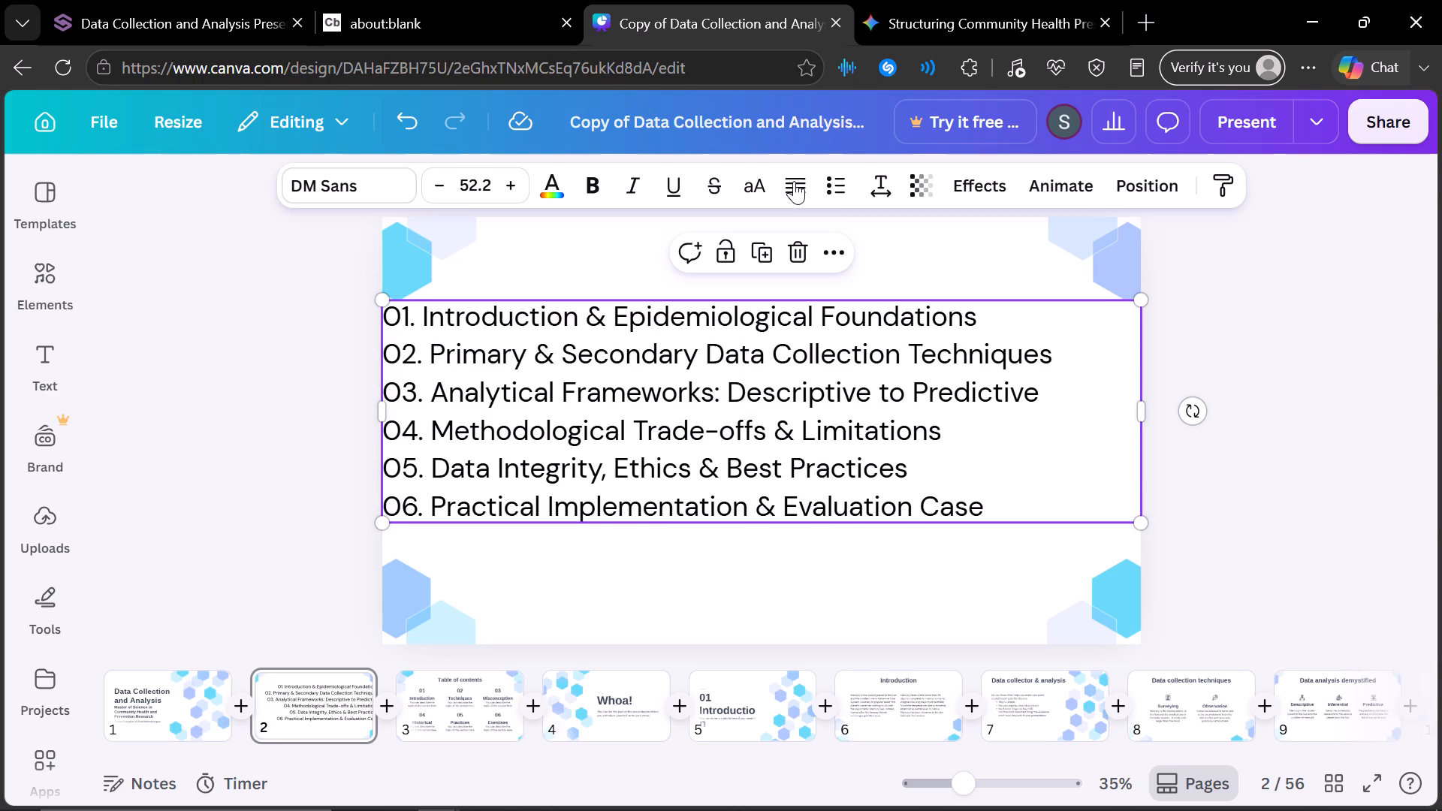
# Format the six agenda items on slide 2 as an automatically numbered list.
pyautogui.click(849, 178)
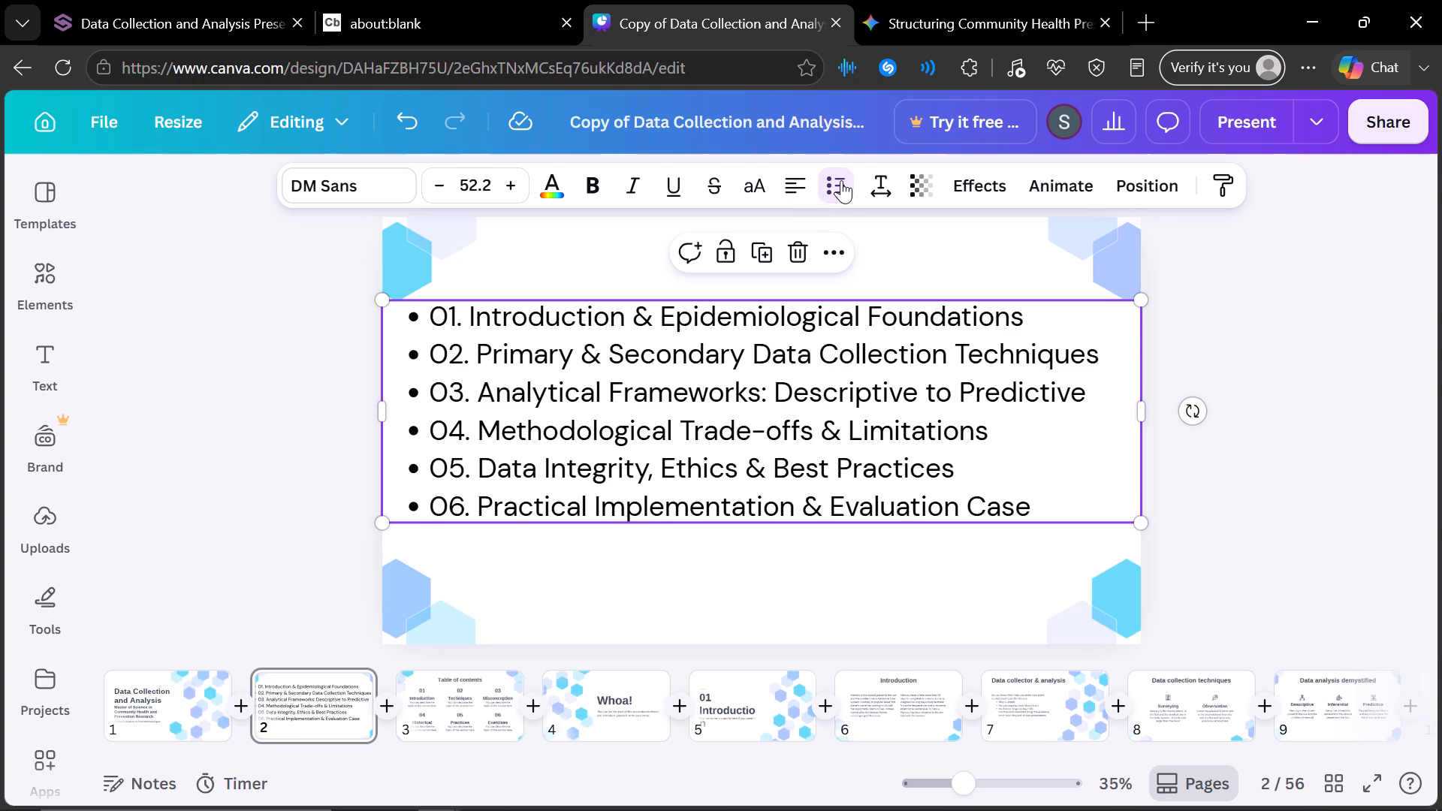
pyautogui.click(841, 180)
pyautogui.click(841, 180)
pyautogui.click(841, 180)
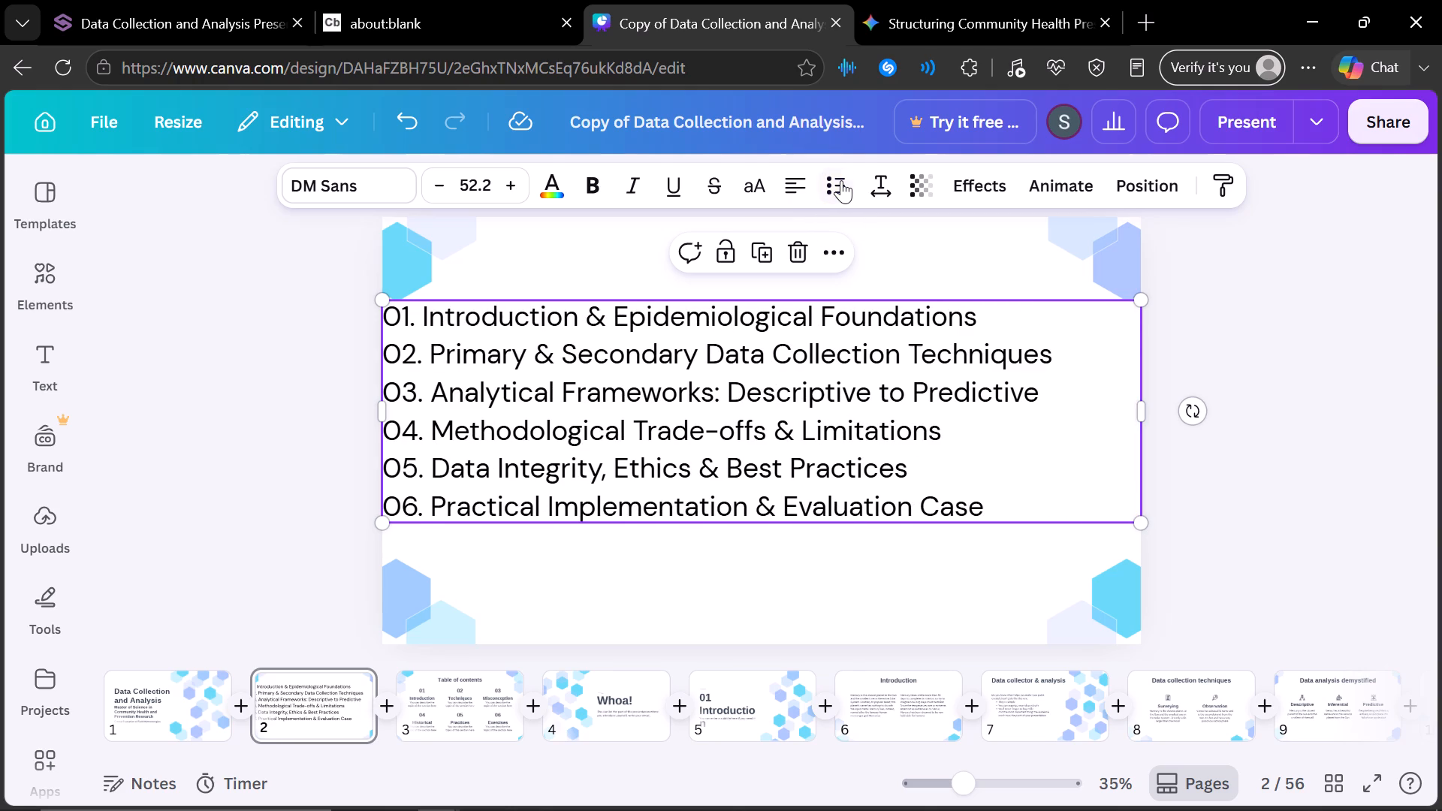
pyautogui.click(841, 180)
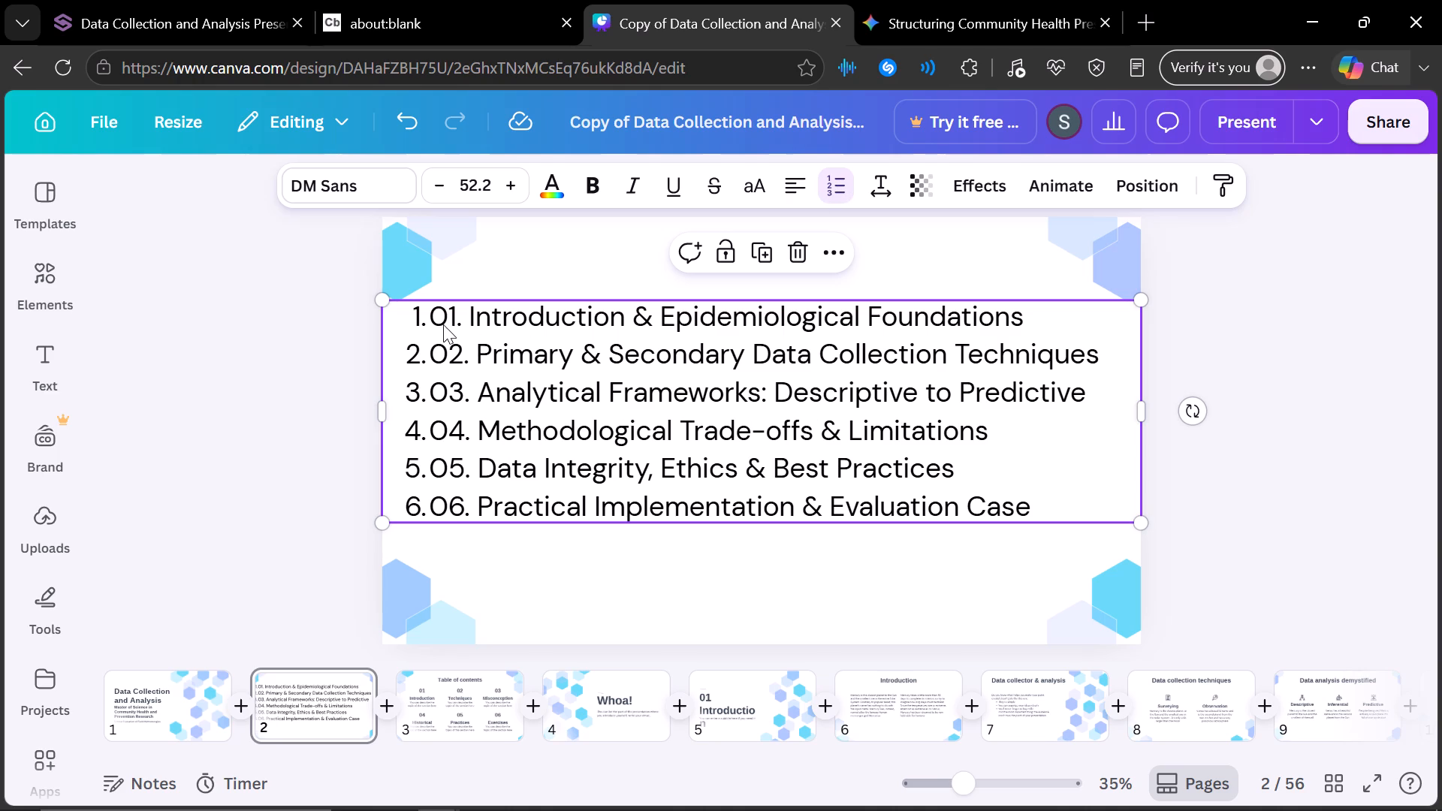
# Delete the typed "01." prefix and its space from the Introduction & Epidemiological Foundations item.
pyautogui.click(463, 324)
pyautogui.click(480, 313)
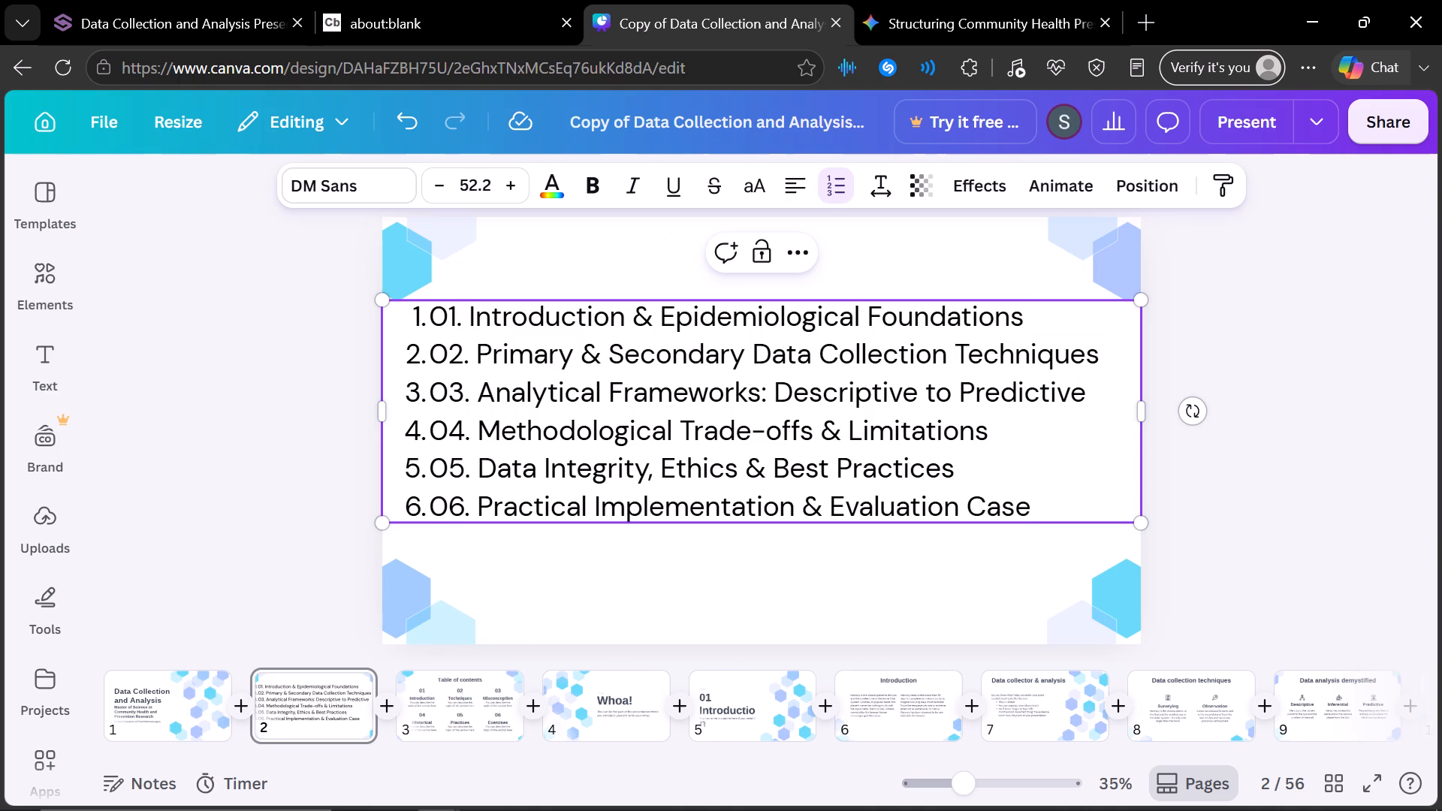
pyautogui.click(469, 313)
pyautogui.press('BackSpace')
pyautogui.press('BackSpace')
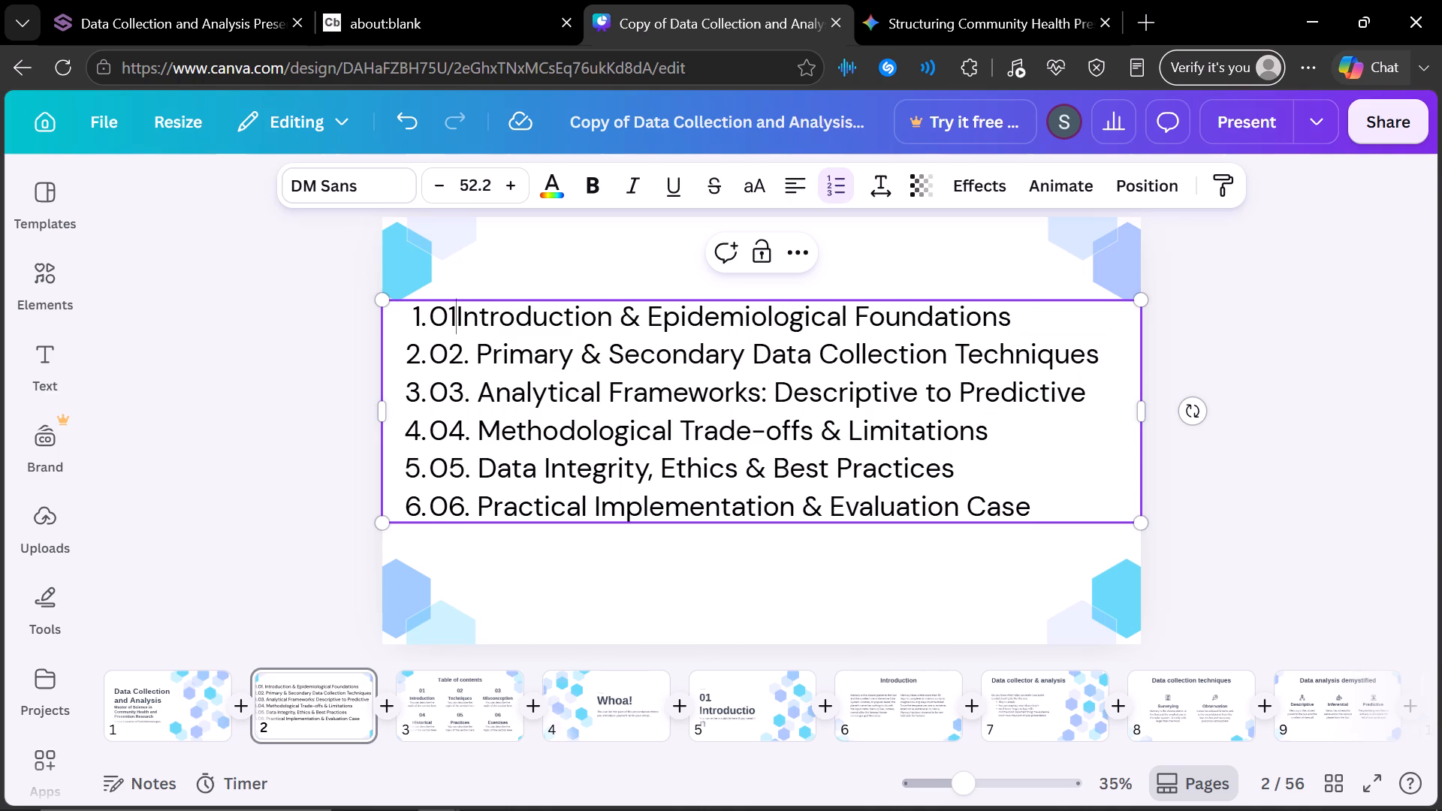
pyautogui.press('BackSpace')
pyautogui.press('BackSpace')
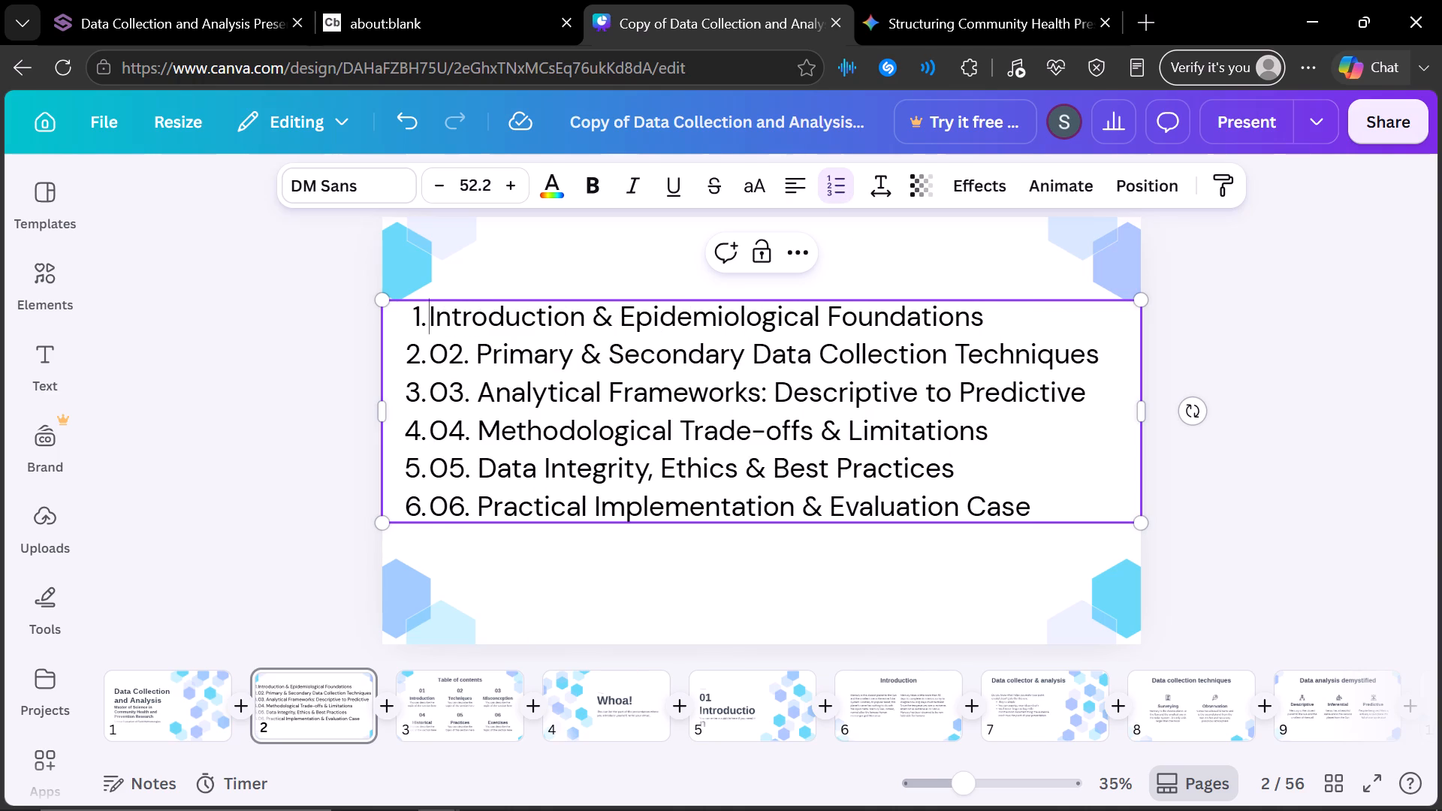
# Delete the typed "02." prefix from the Primary & Secondary Data Collection Techniques item, keeping its automatic list number.
pyautogui.click(469, 360)
pyautogui.press('BackSpace')
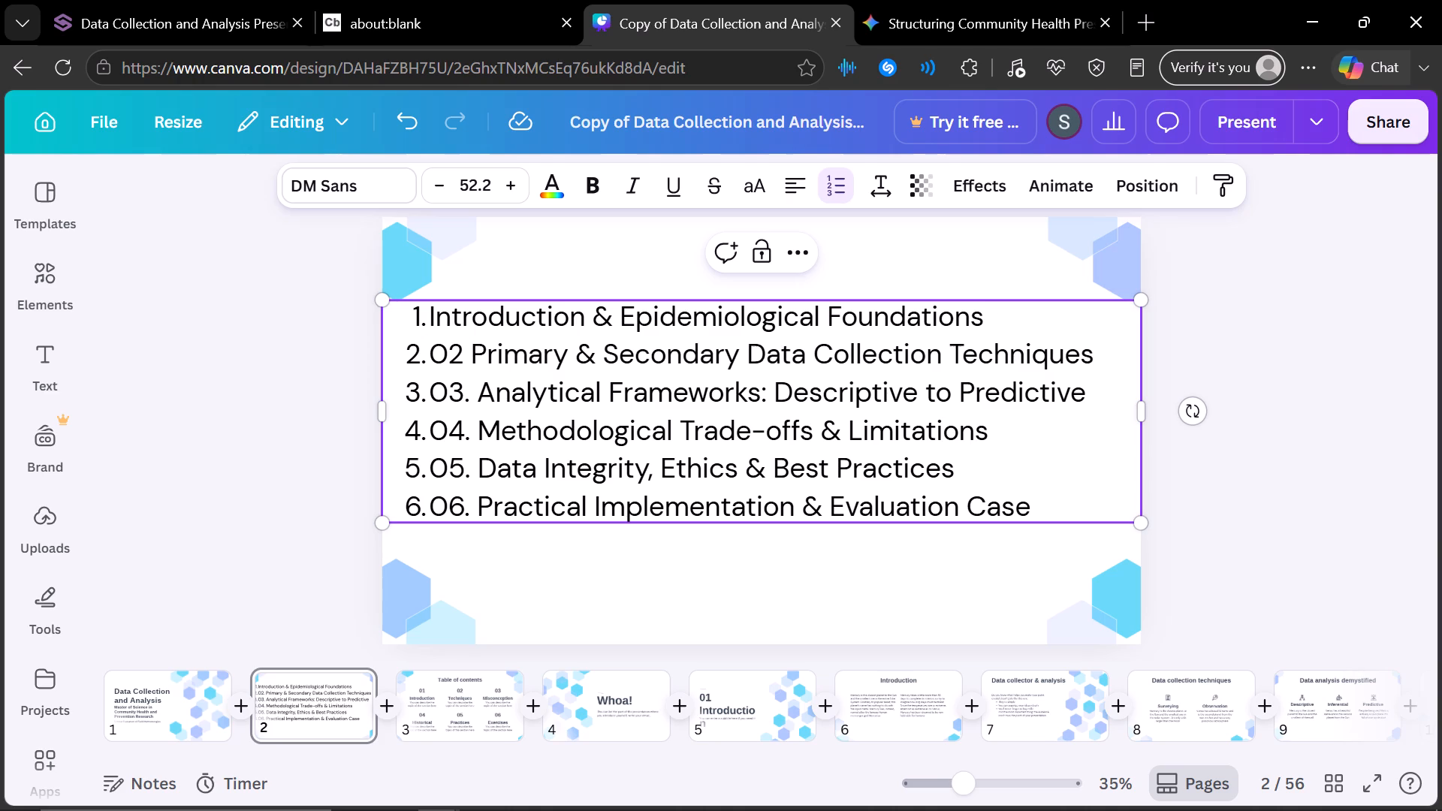
pyautogui.press('BackSpace')
pyautogui.press('BackSpace')
pyautogui.press('BackSpace')
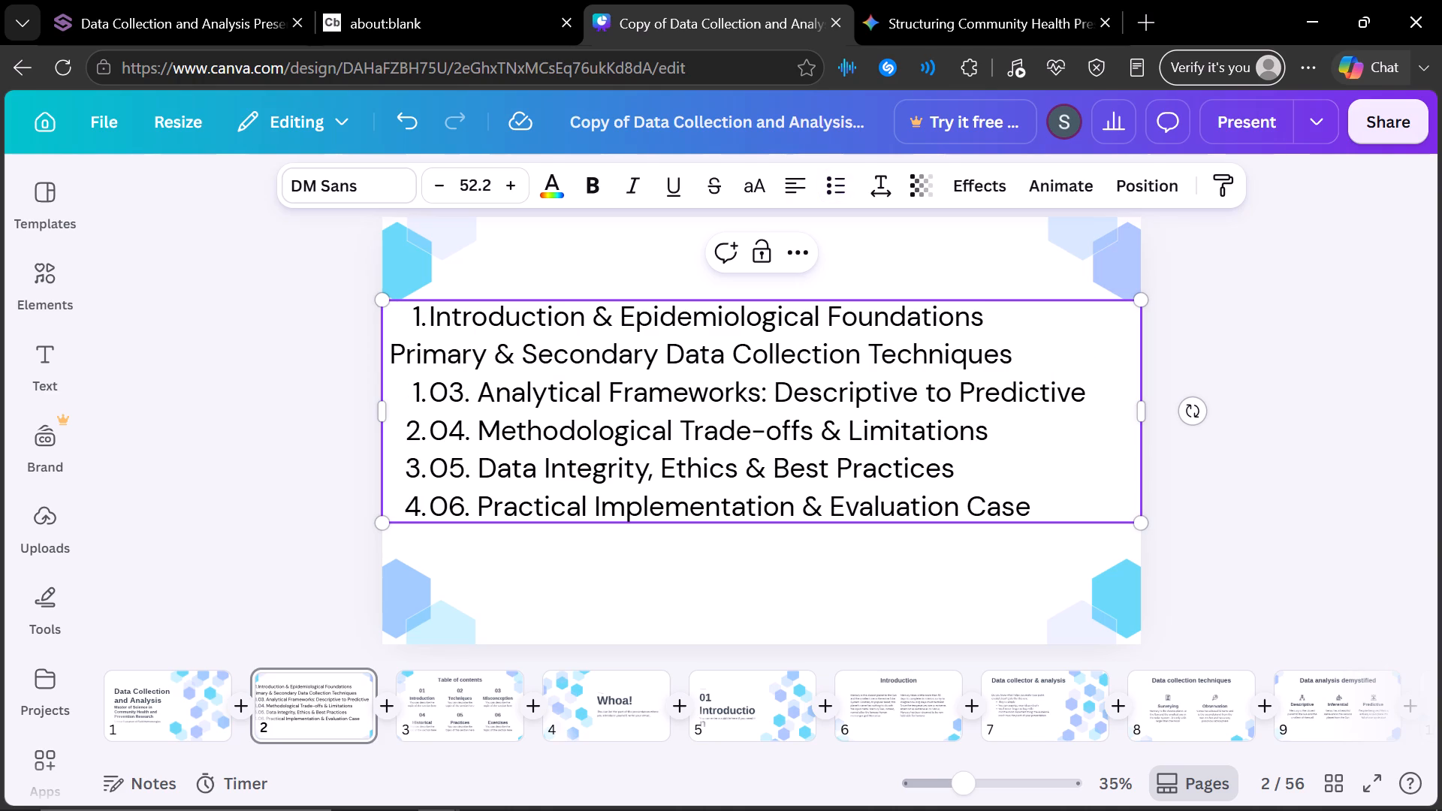
pyautogui.click(402, 133)
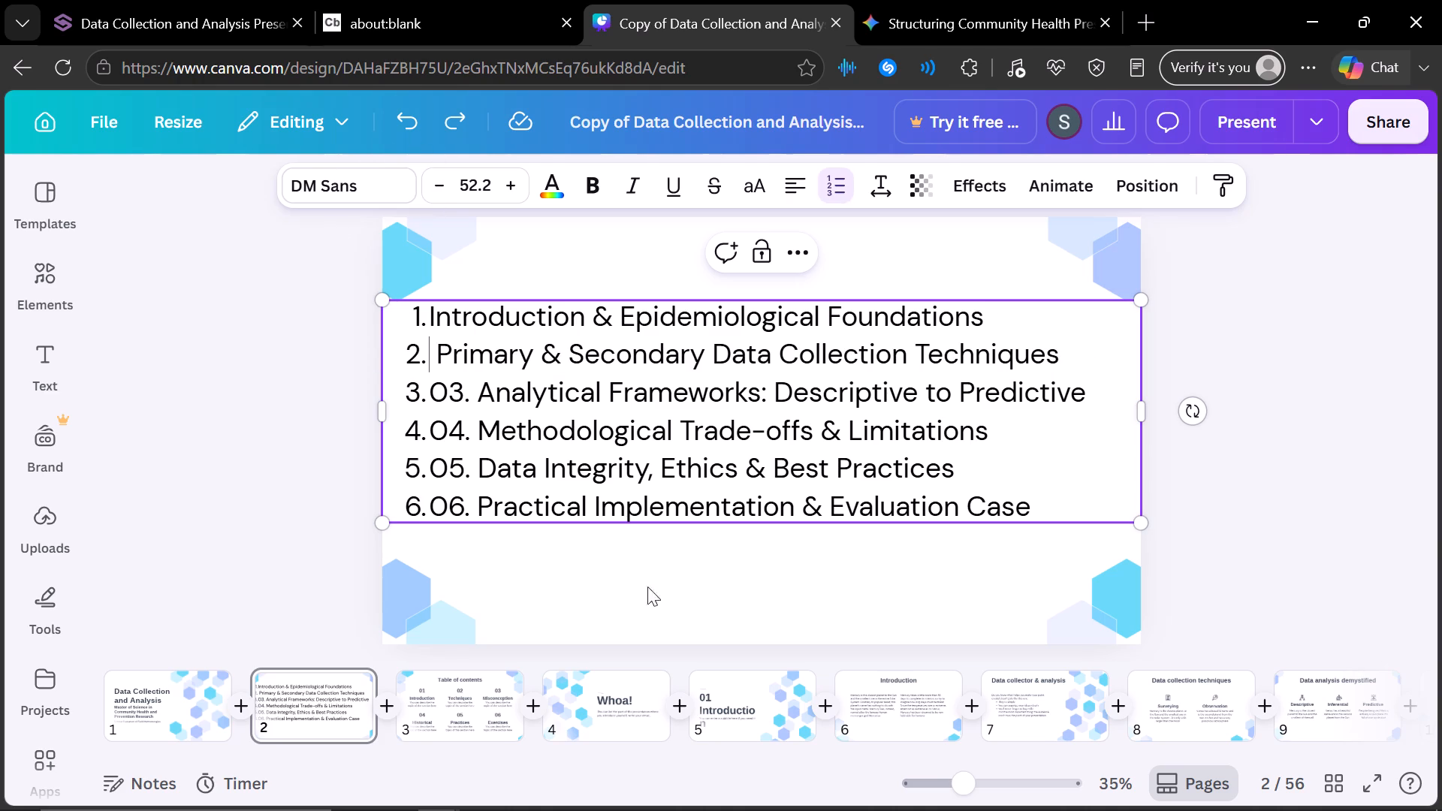
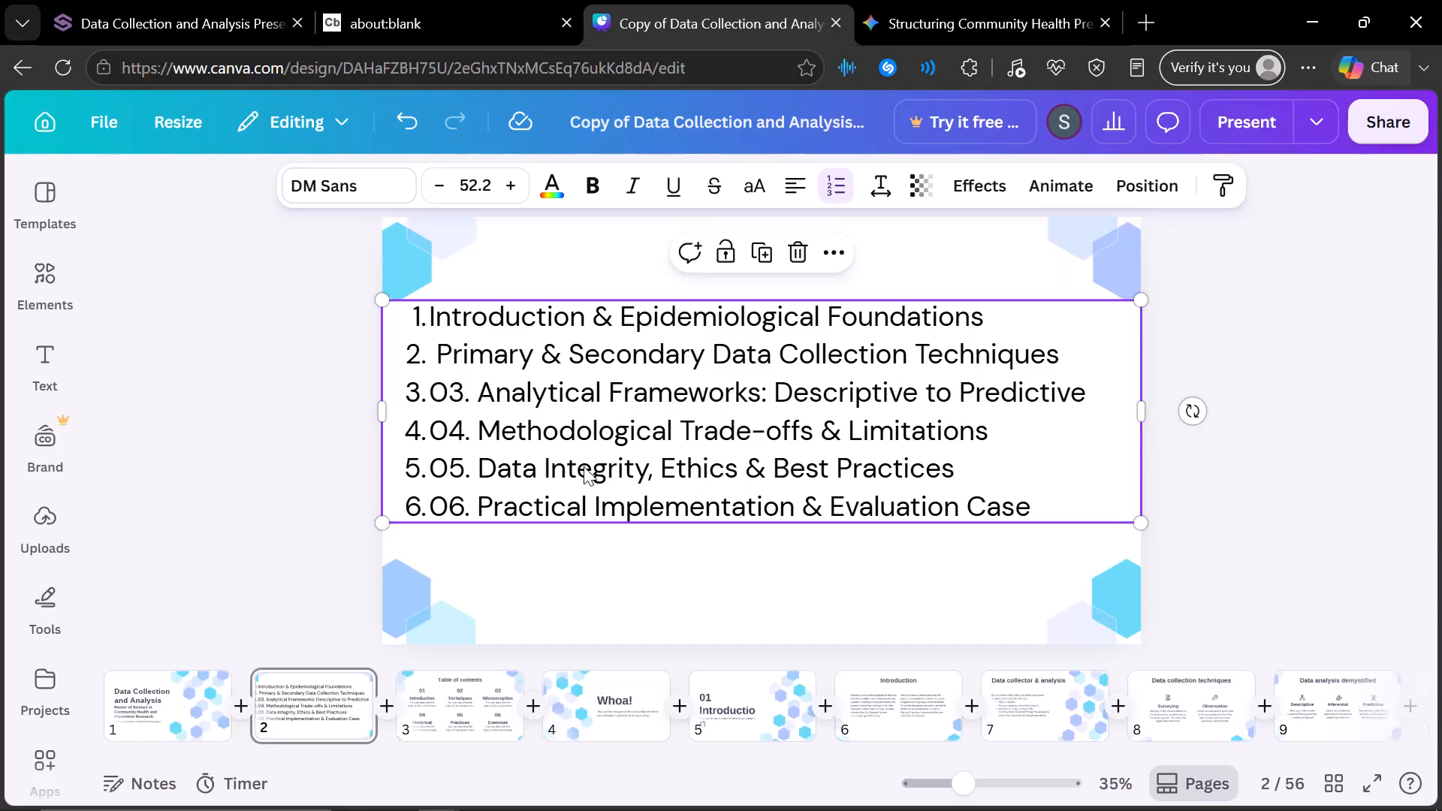
# Delete the typed "03." prefix and its space from the Analytical Frameworks: Descriptive to Predictive item on slide 2.
pyautogui.click(480, 384)
pyautogui.press('BackSpace')
pyautogui.press('BackSpace')
pyautogui.press('BackSpace')
pyautogui.press('BackSpace')
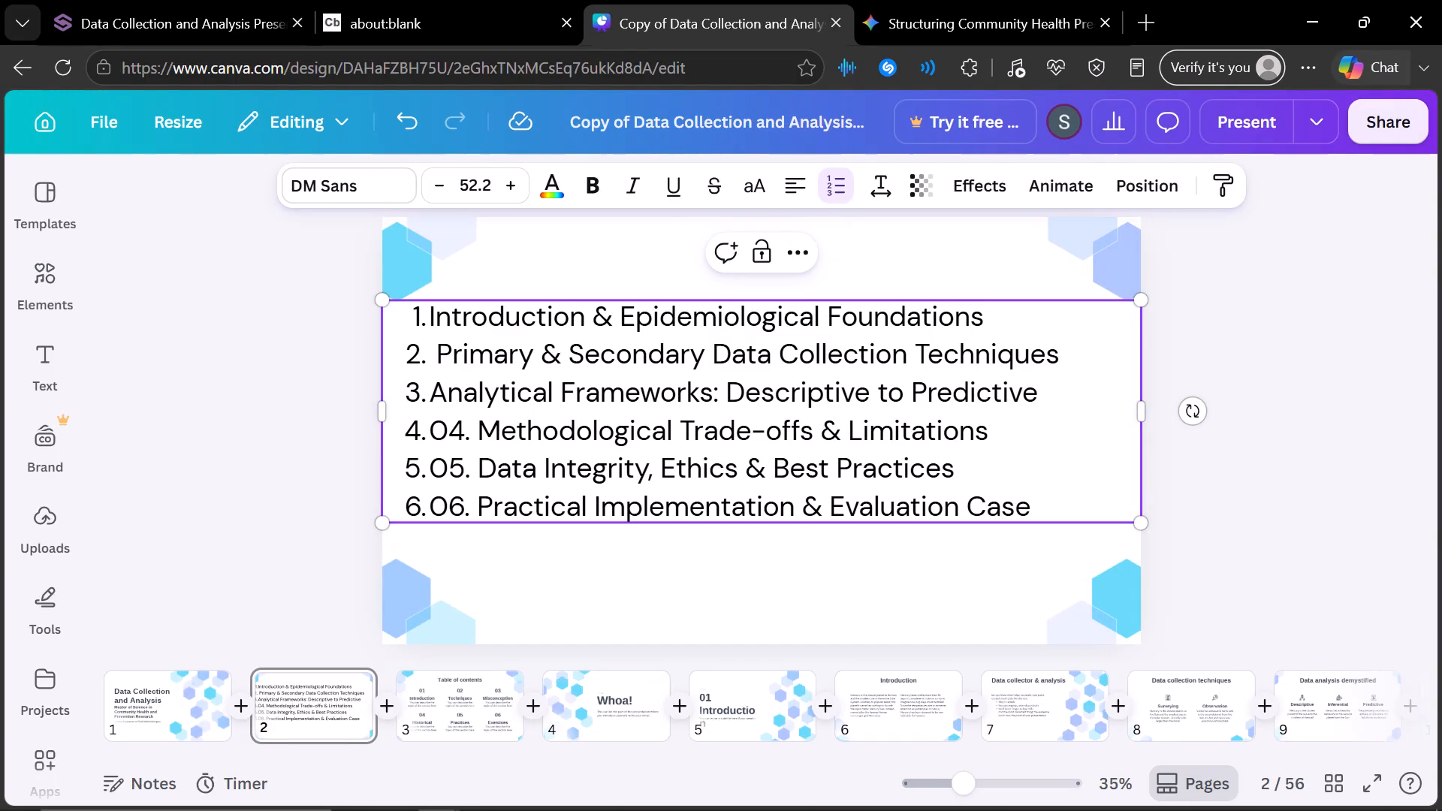
# Remove the leftover leading space before the Primary & Secondary Data Collection Techniques item.
pyautogui.click(434, 352)
pyautogui.press('BackSpace')
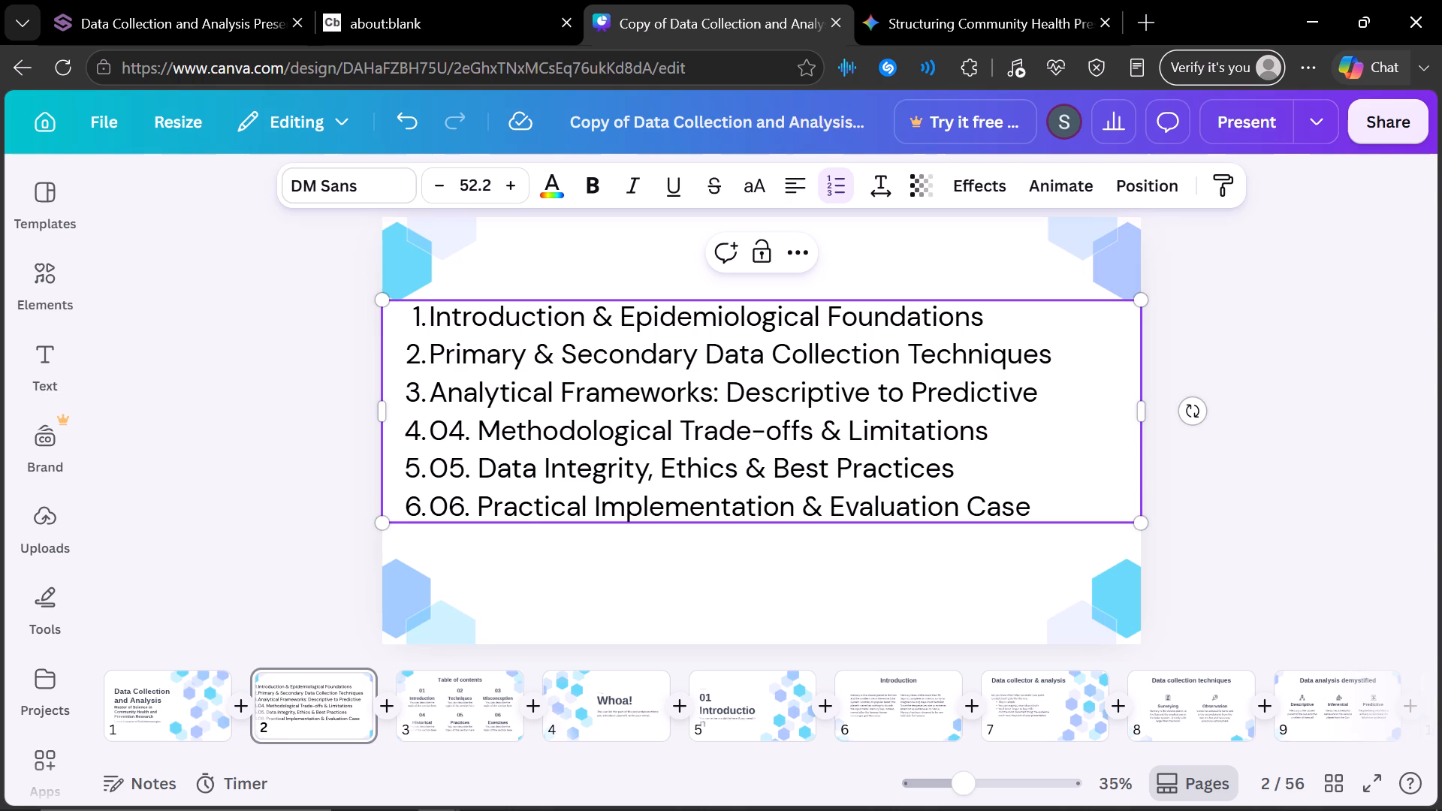
# Delete the typed "04.", "05." and "06." prefixes from the last three agenda items, keeping their automatic list numbers.
pyautogui.click(478, 423)
pyautogui.press('BackSpace')
pyautogui.press('BackSpace')
pyautogui.press('BackSpace')
pyautogui.press('BackSpace')
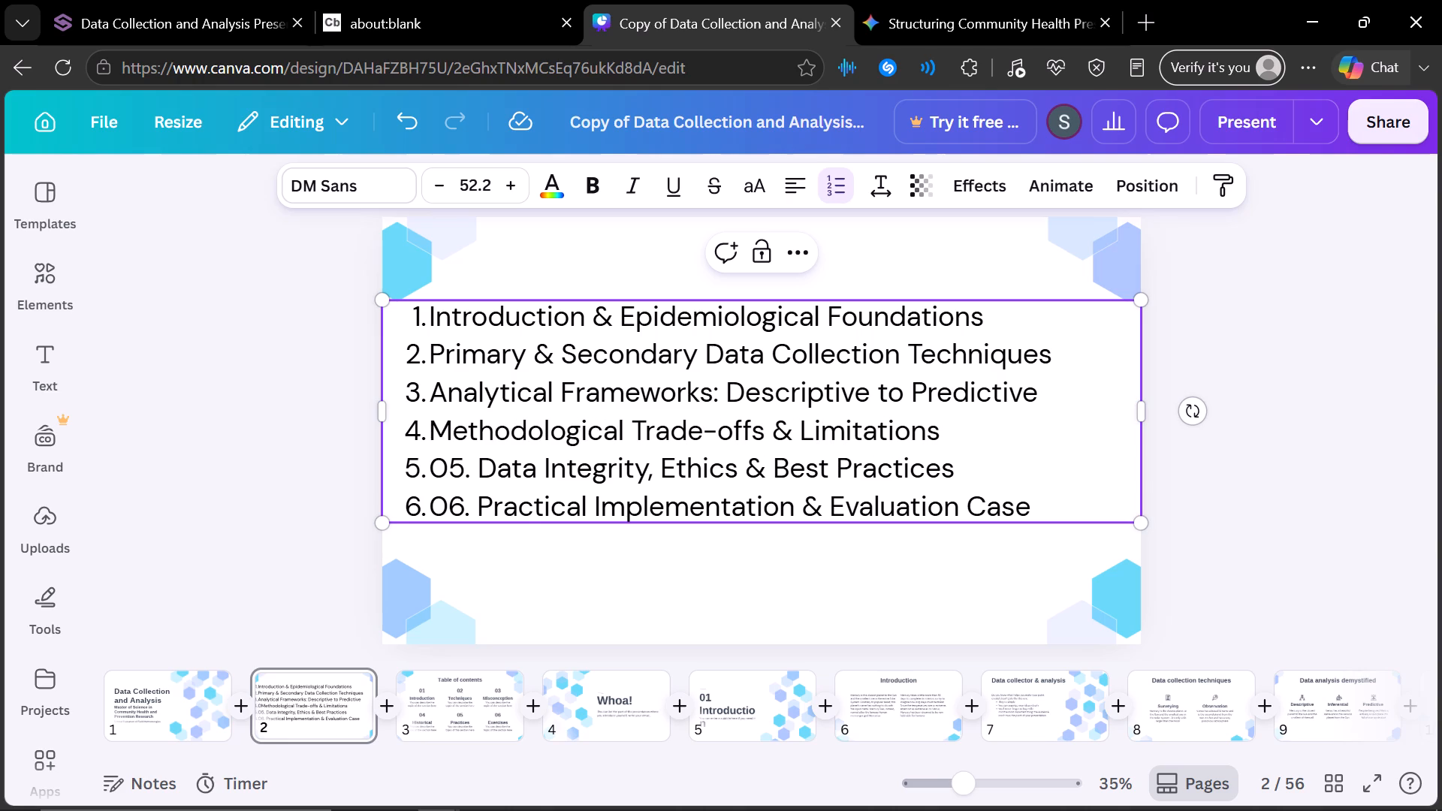
pyautogui.click(481, 469)
pyautogui.press('BackSpace')
pyautogui.press('BackSpace')
pyautogui.press('BackSpace')
pyautogui.press('BackSpace')
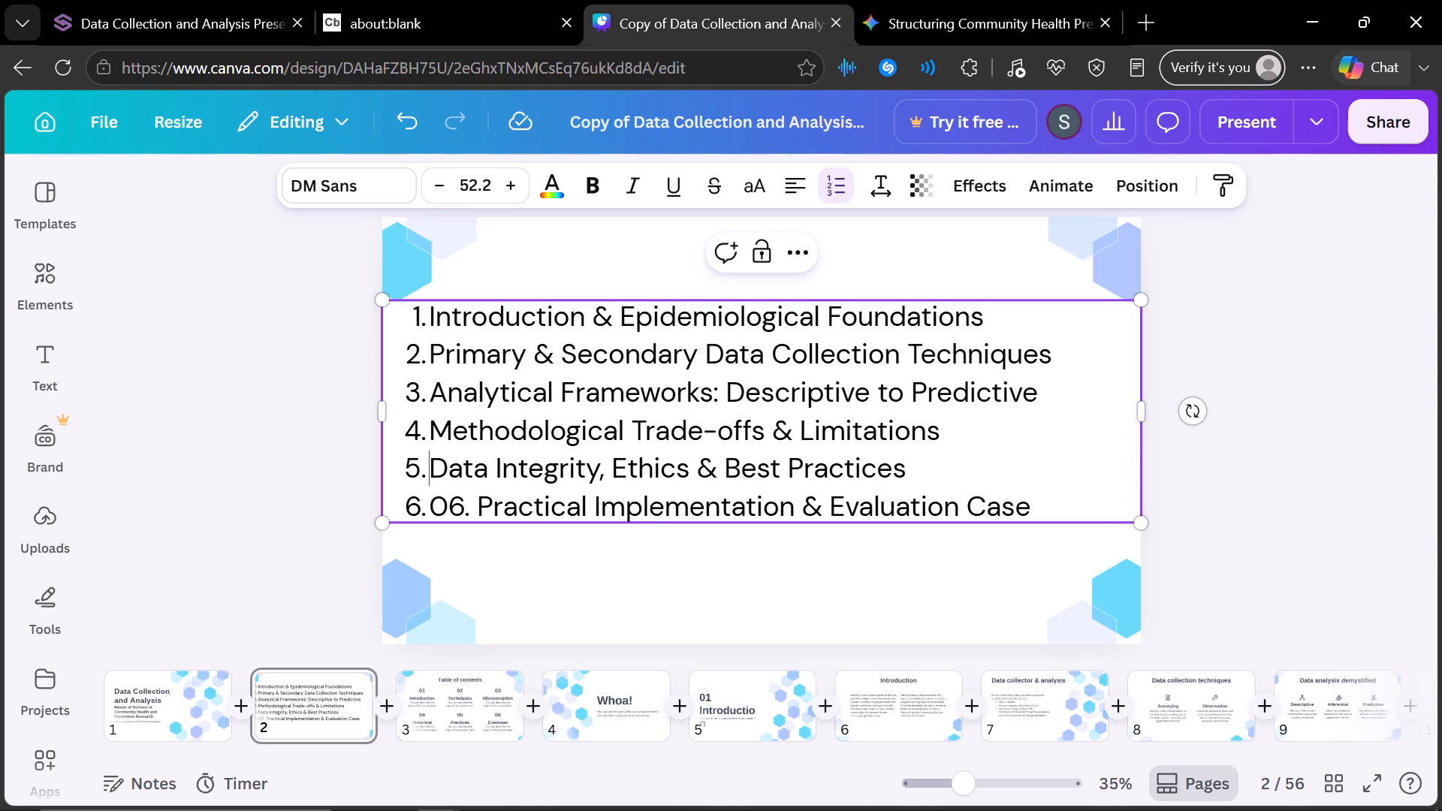
pyautogui.click(474, 508)
pyautogui.press('BackSpace')
pyautogui.press('BackSpace')
pyautogui.press('BackSpace')
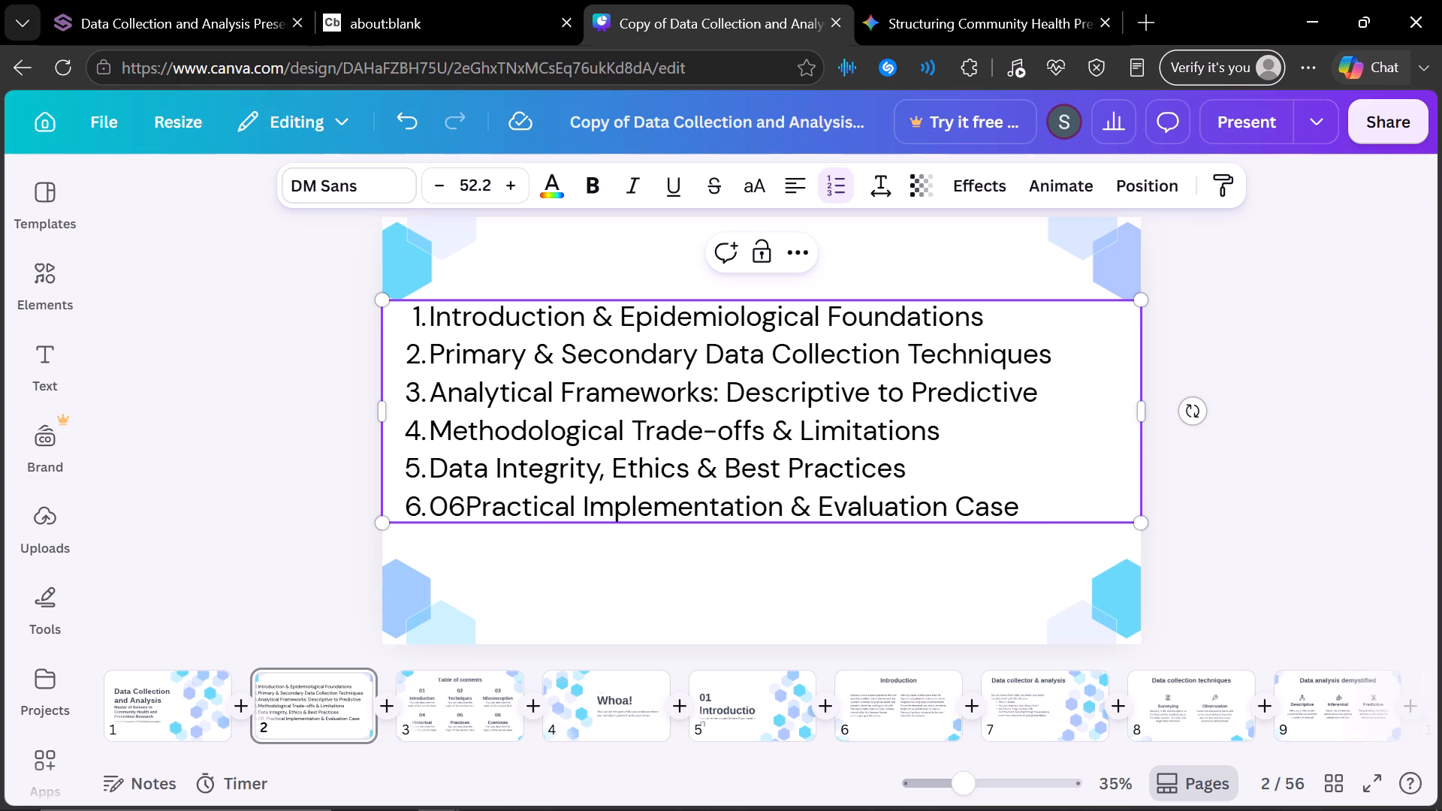
pyautogui.press('BackSpace')
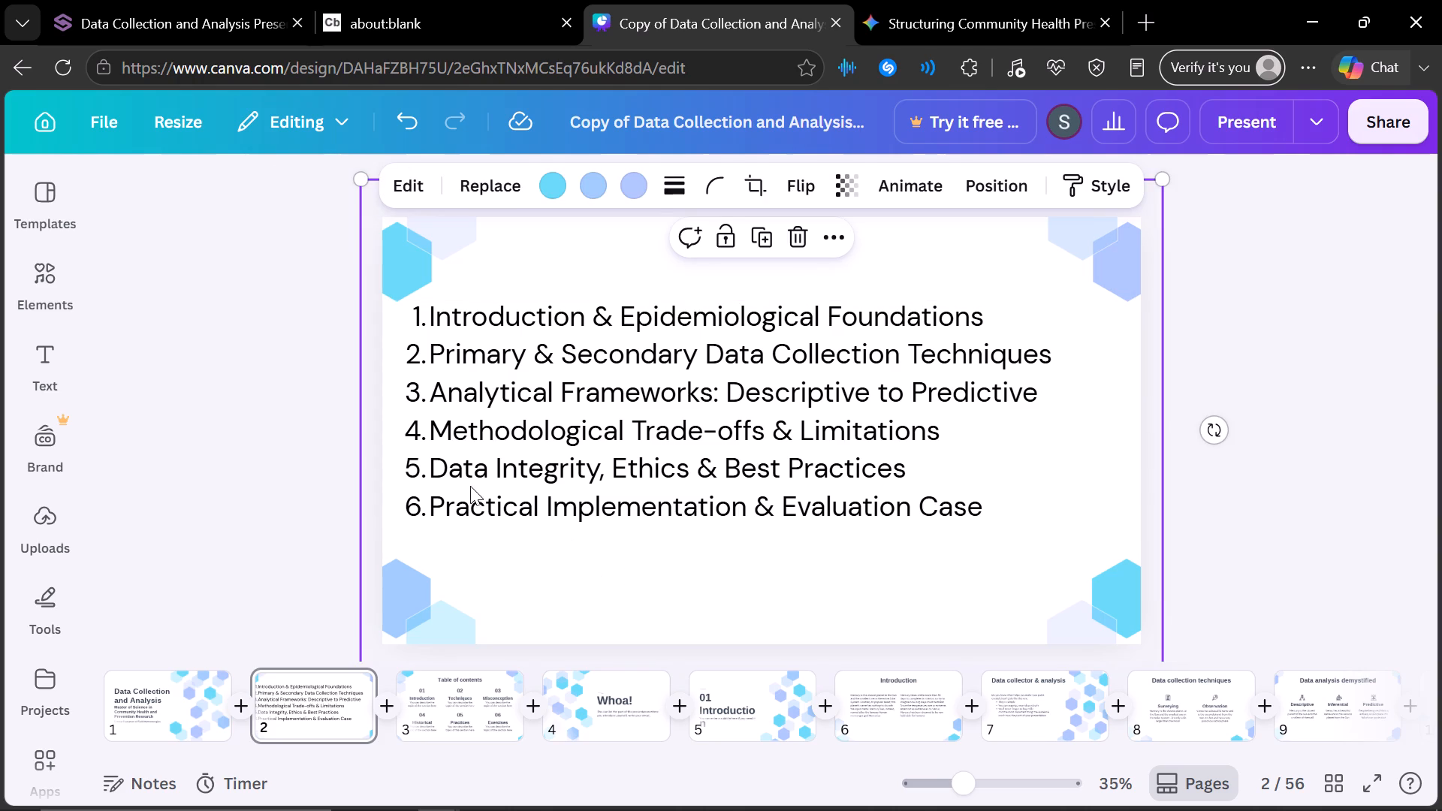
# With slide 3 open, switch to WordPad and copy the script's Evidence-Based Planning, Mapping Disparities and Outcome Evaluation bullets.
pyautogui.click(159, 725)
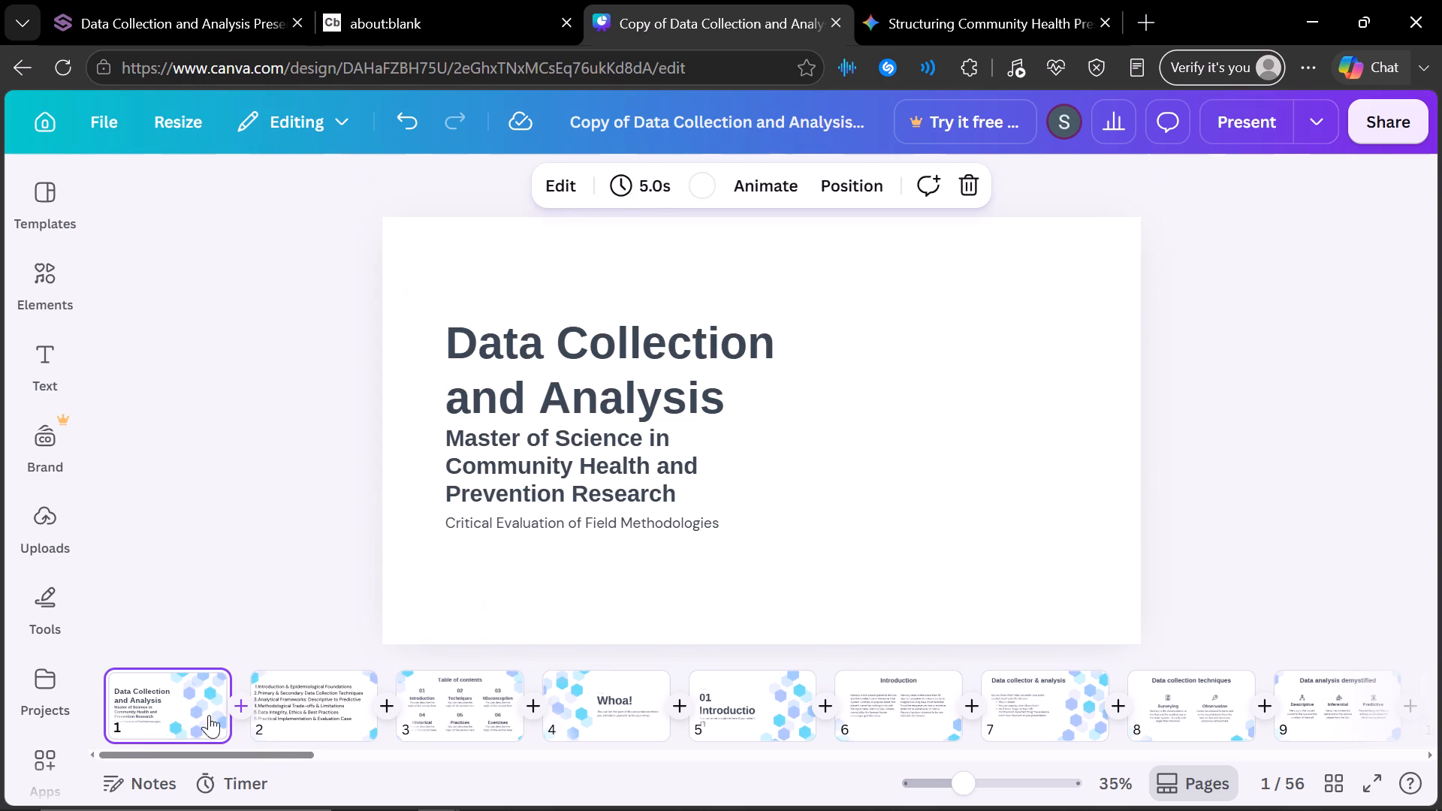
pyautogui.click(327, 702)
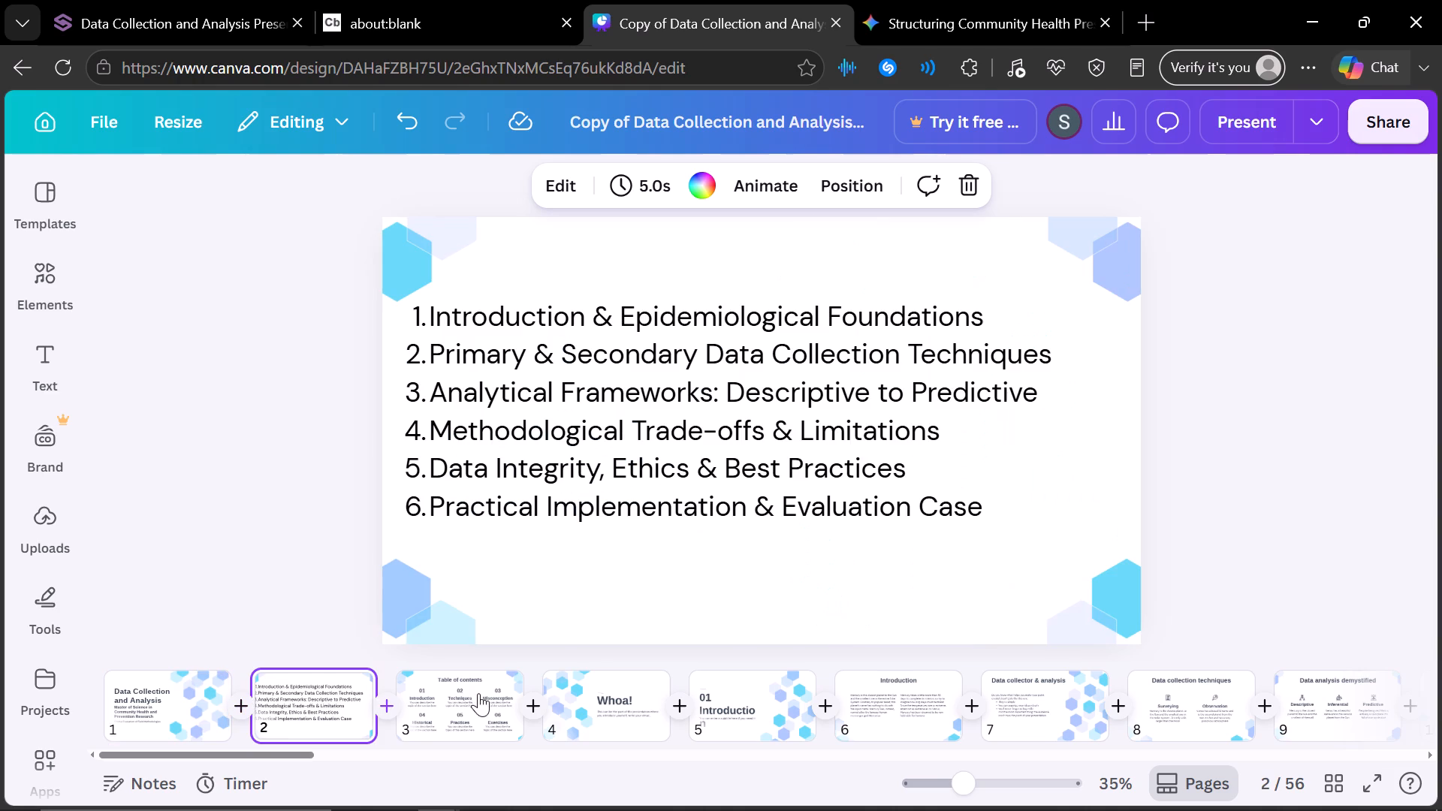
pyautogui.click(467, 709)
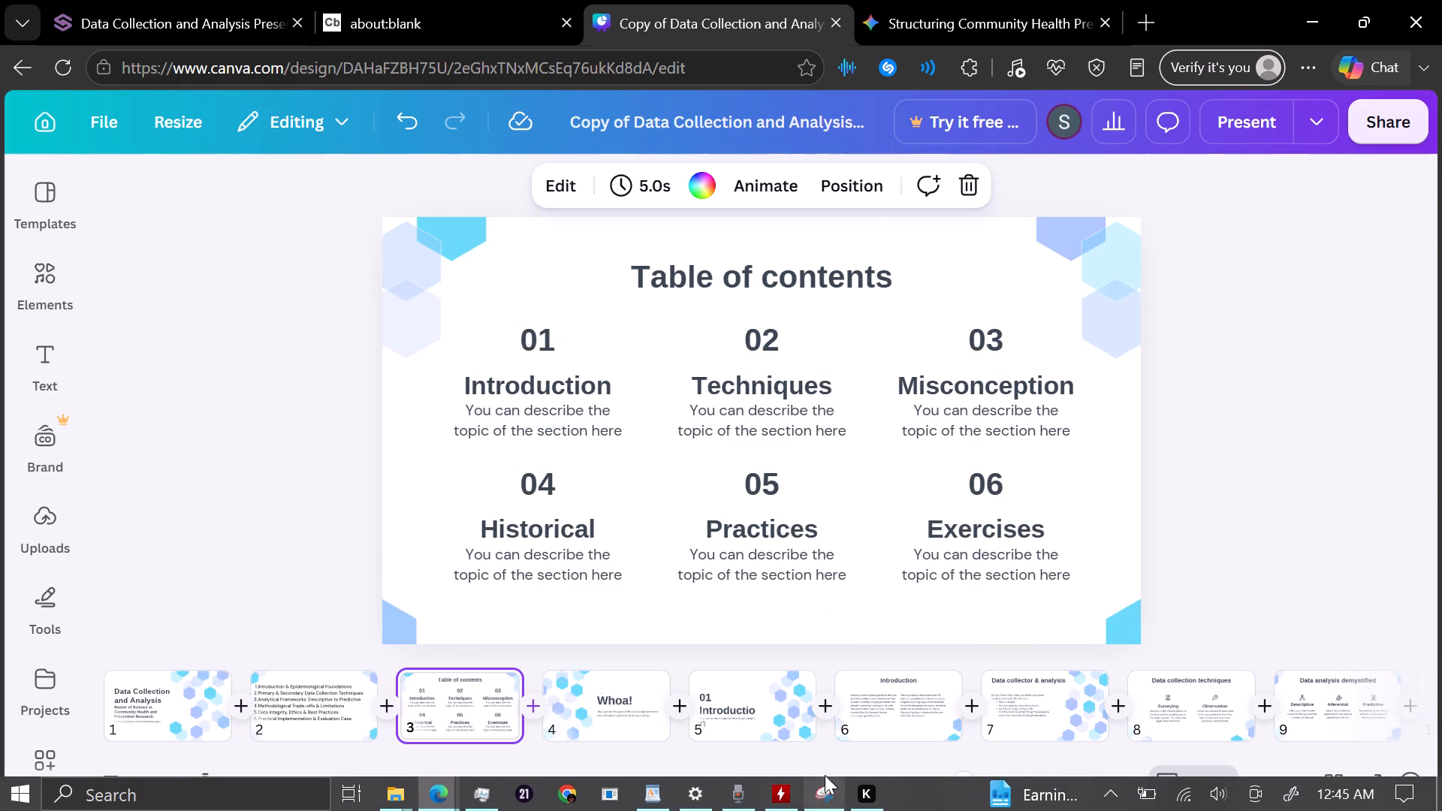
pyautogui.click(629, 805)
pyautogui.click(647, 805)
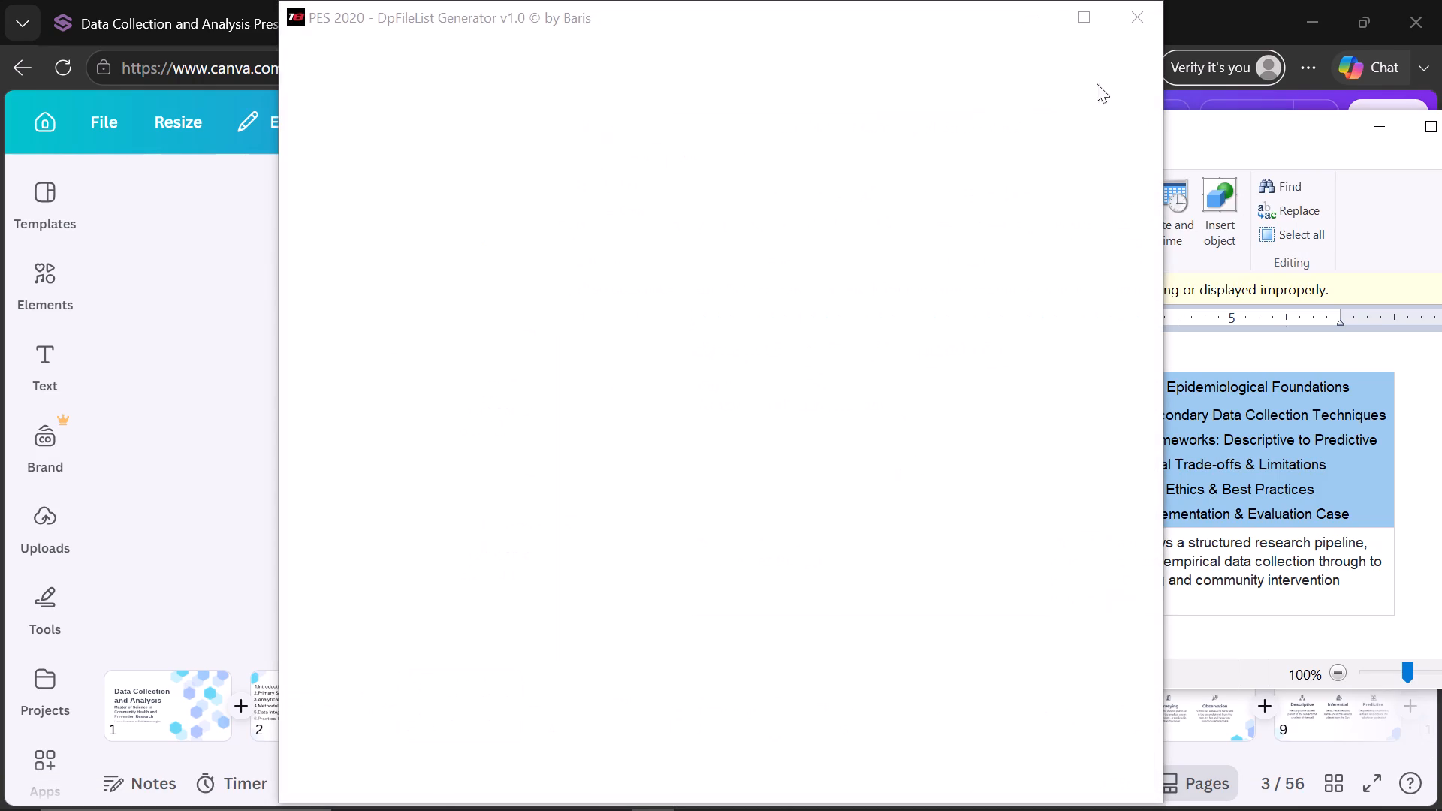
pyautogui.click(1122, 24)
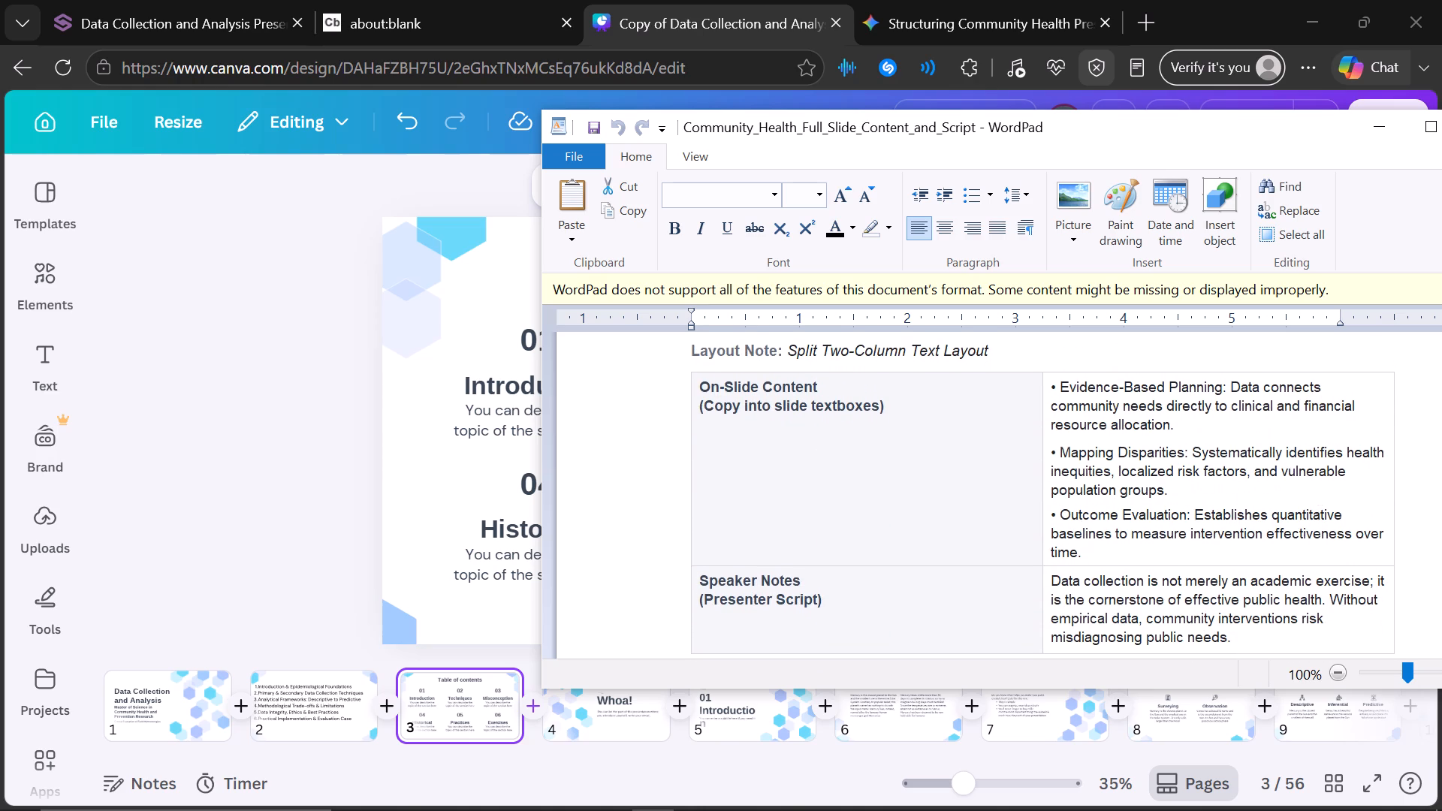
pyautogui.moveTo(1053, 381); pyautogui.dragTo(1163, 553)
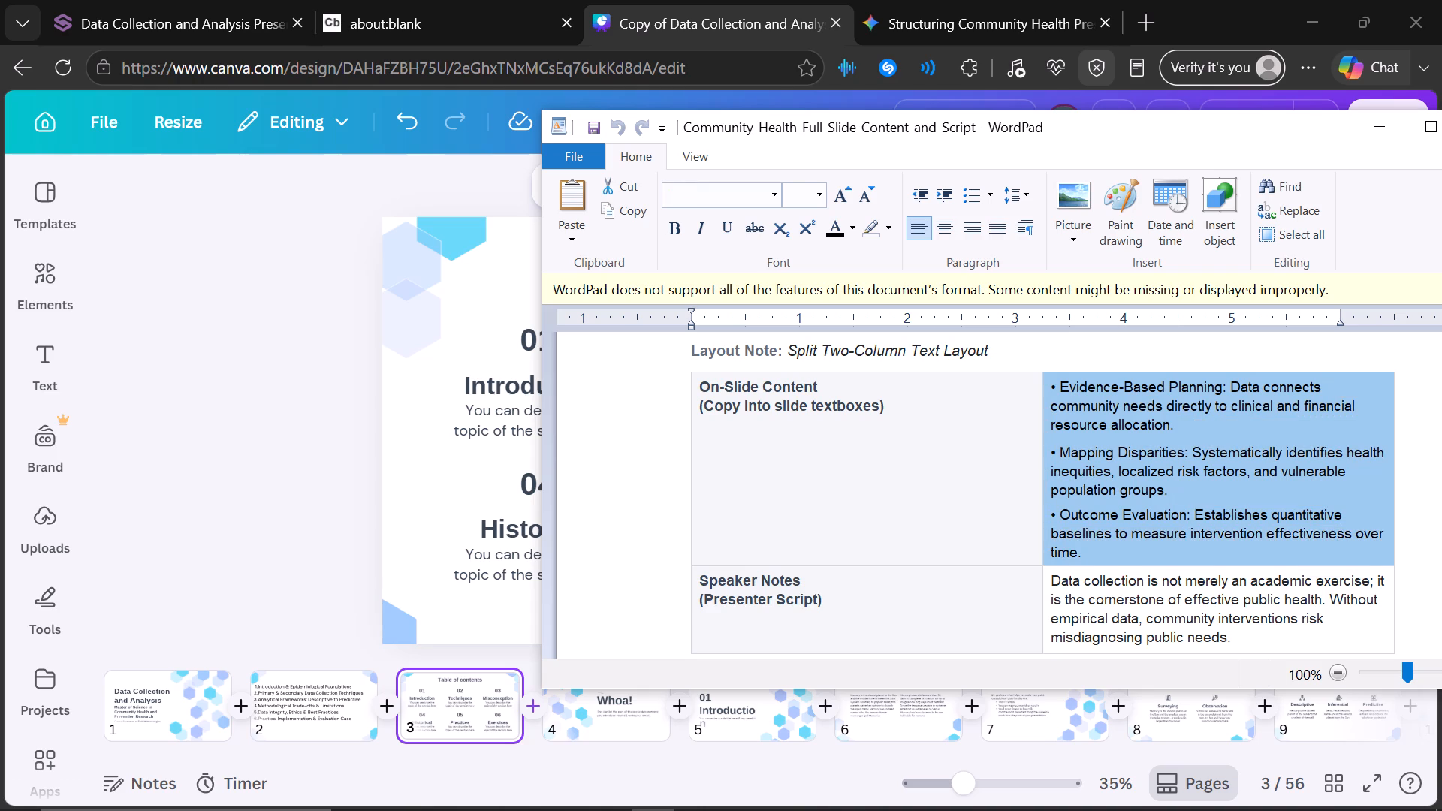
pyautogui.moveTo(1163, 553); pyautogui.dragTo(1163, 554)
pyautogui.rightClick(1130, 448)
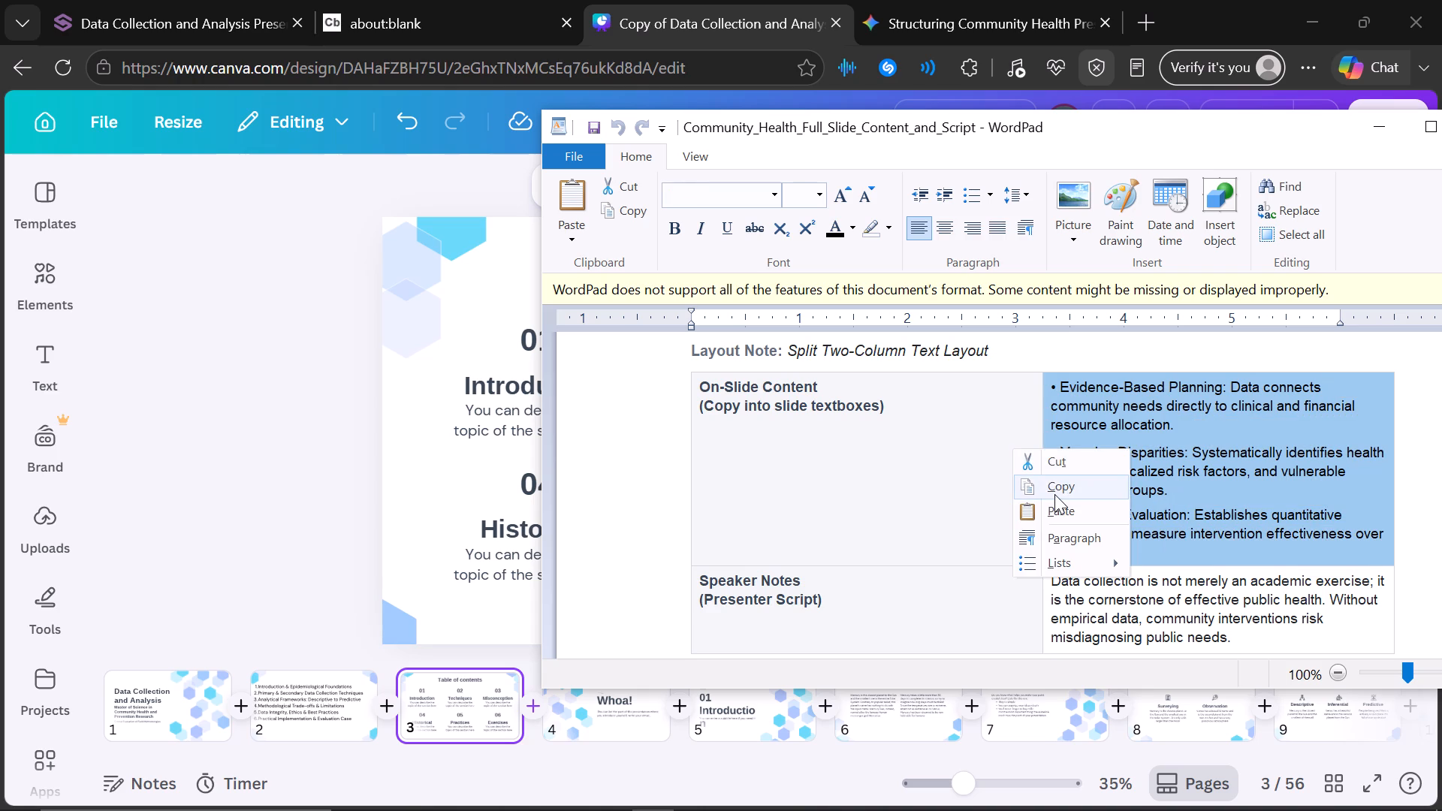
pyautogui.click(1054, 494)
# Return to the Canva presentation and delete the "Historical" heading under number 04 on slide 3.
pyautogui.click(459, 514)
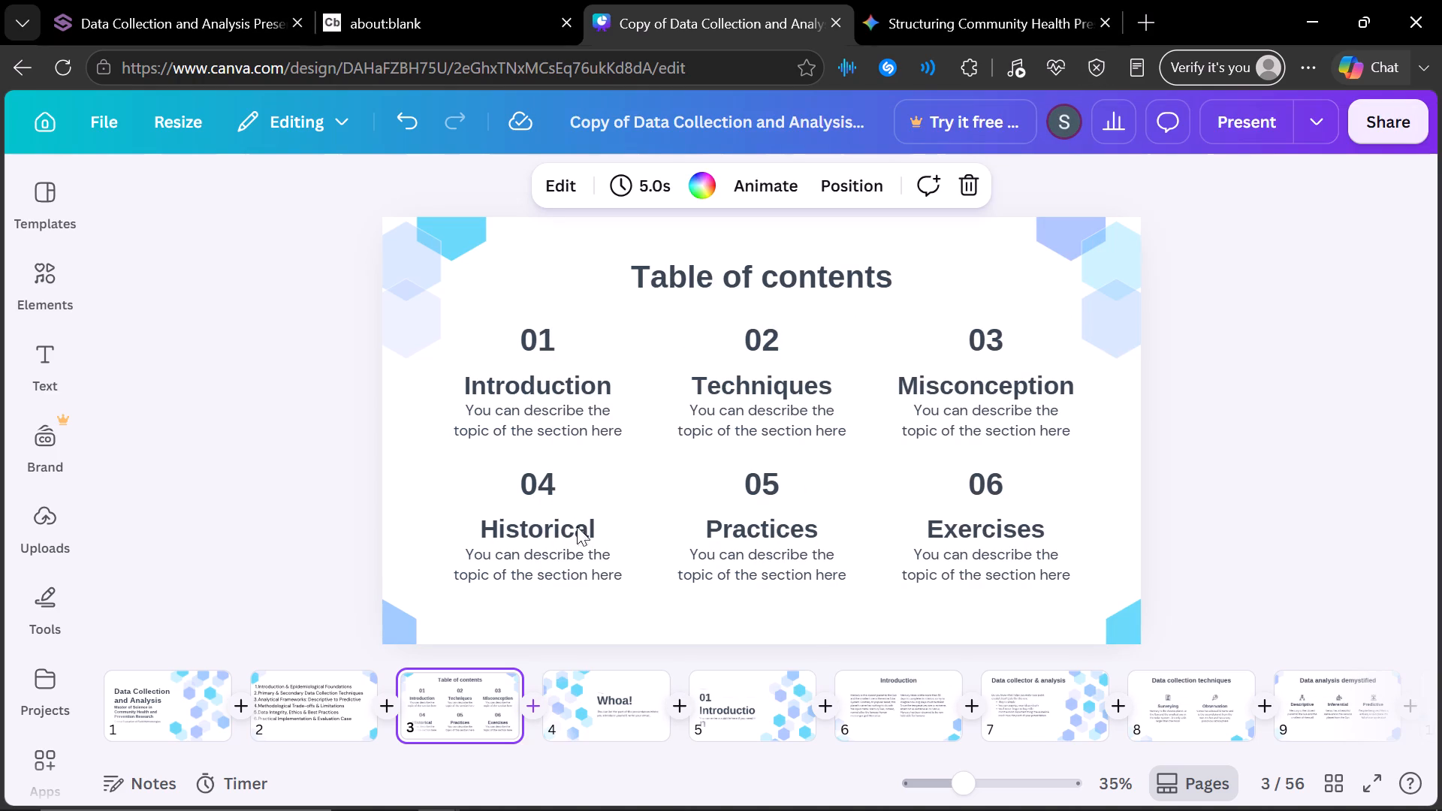
pyautogui.press('BackSpace')
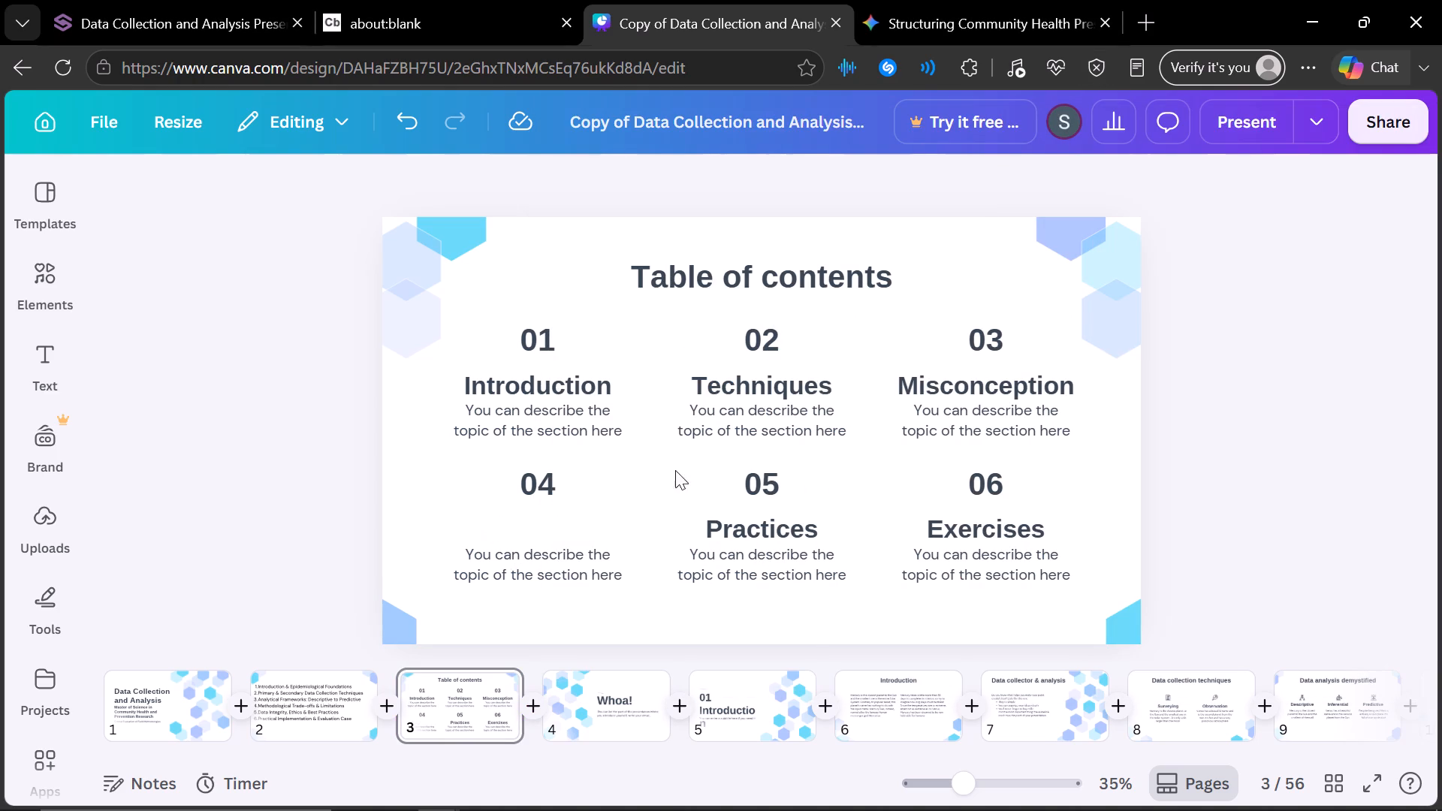
# Delete the whole 06 section on slide 3: its description, the "Exercises" heading and the number.
pyautogui.click(953, 541)
pyautogui.click(997, 557)
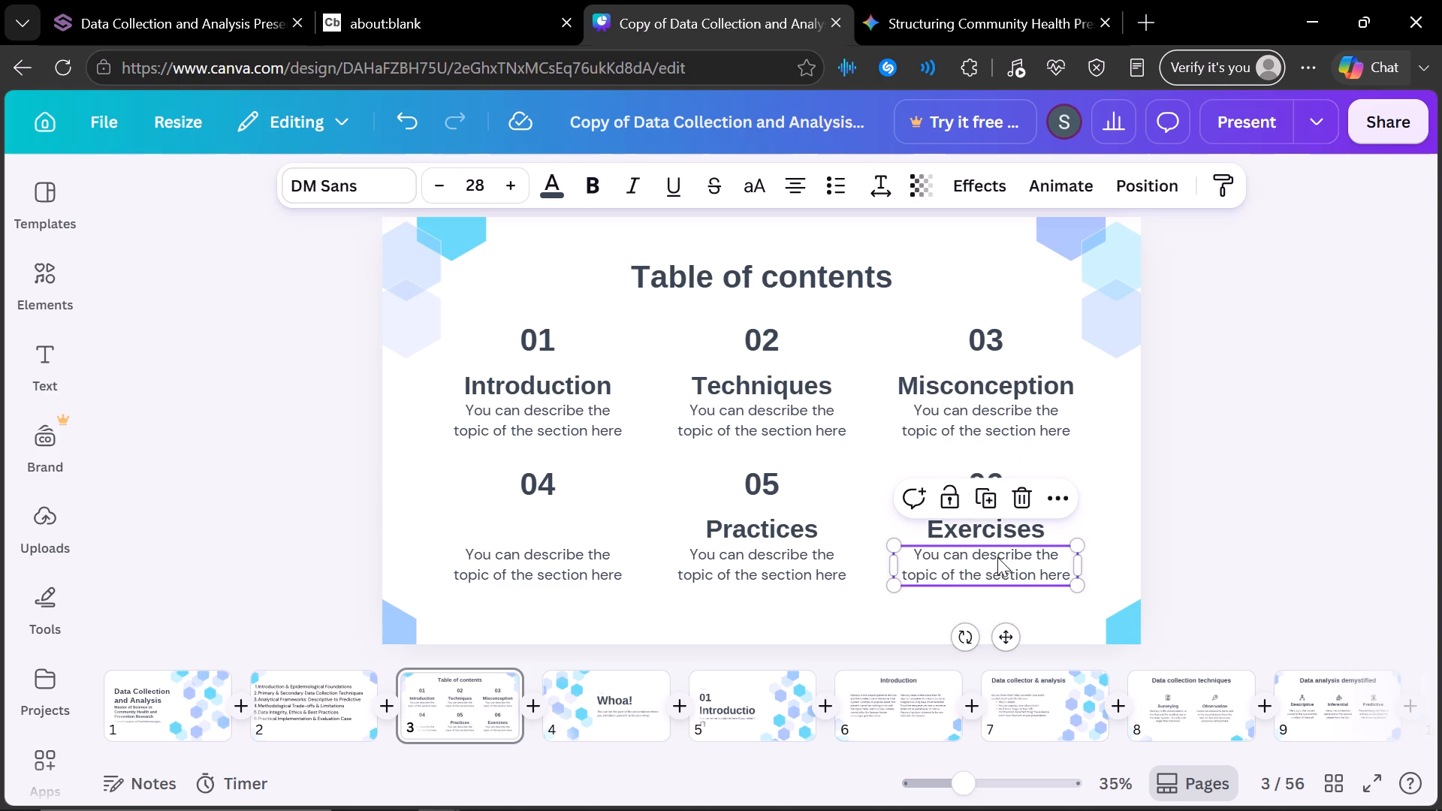
pyautogui.press('BackSpace')
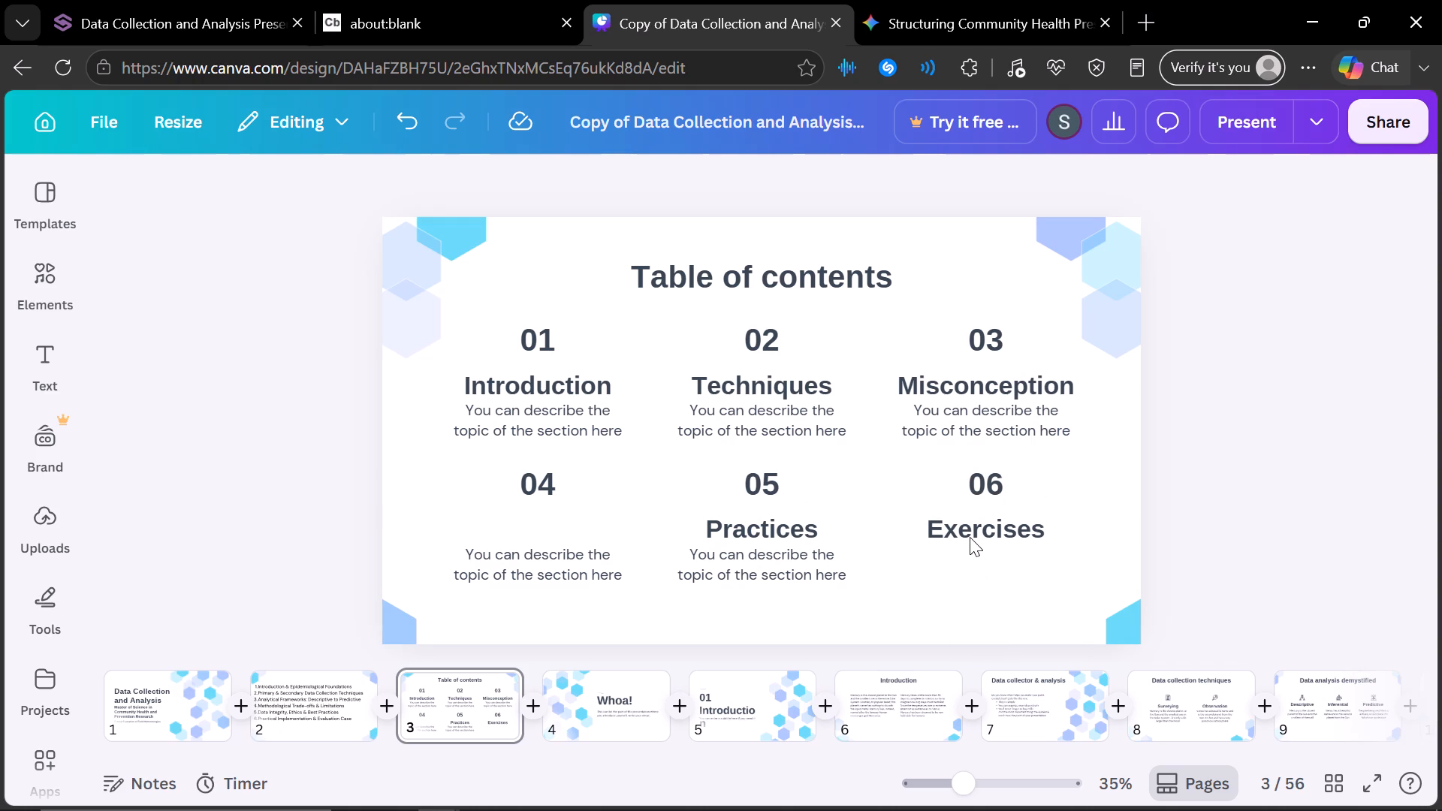
pyautogui.click(968, 537)
pyautogui.press('BackSpace')
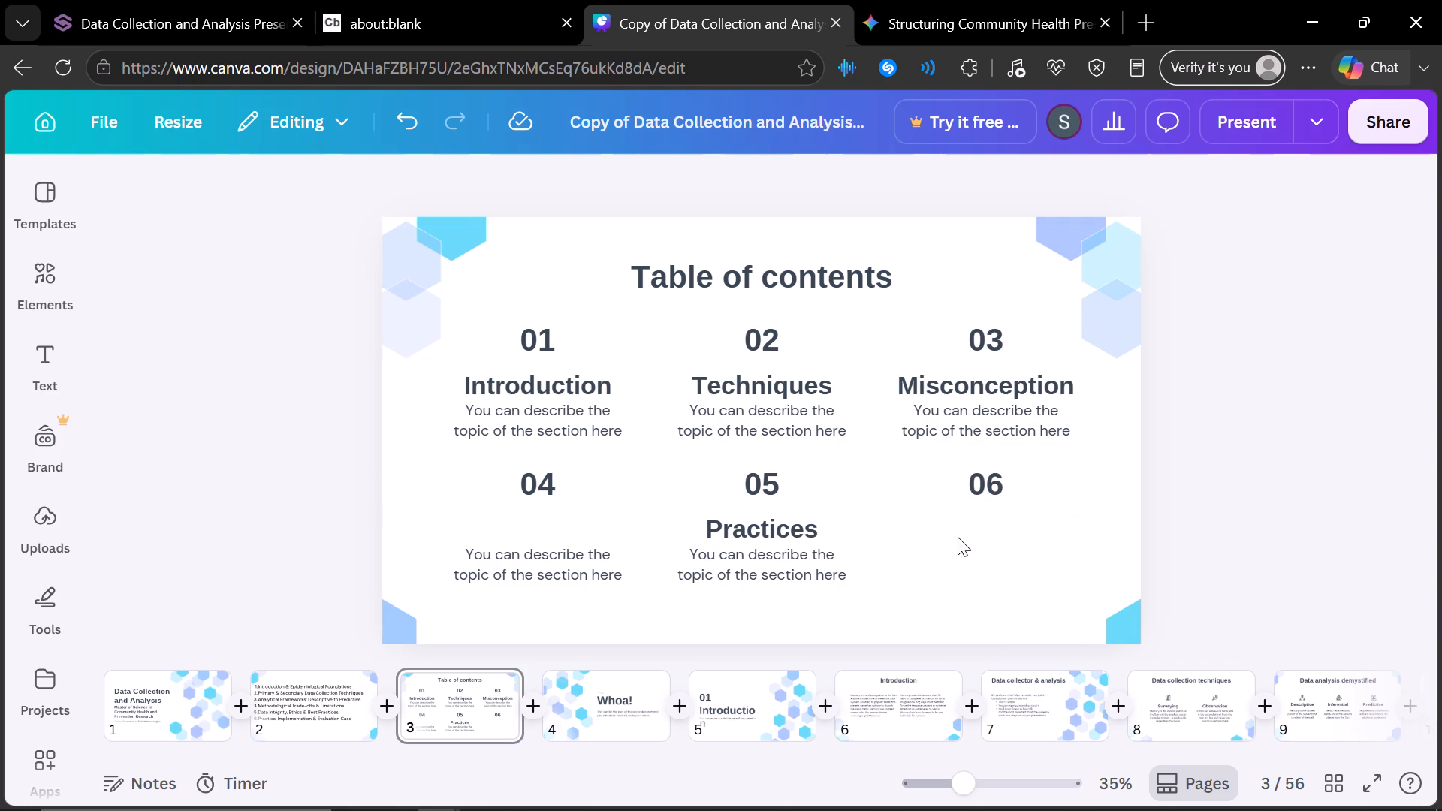
pyautogui.click(988, 492)
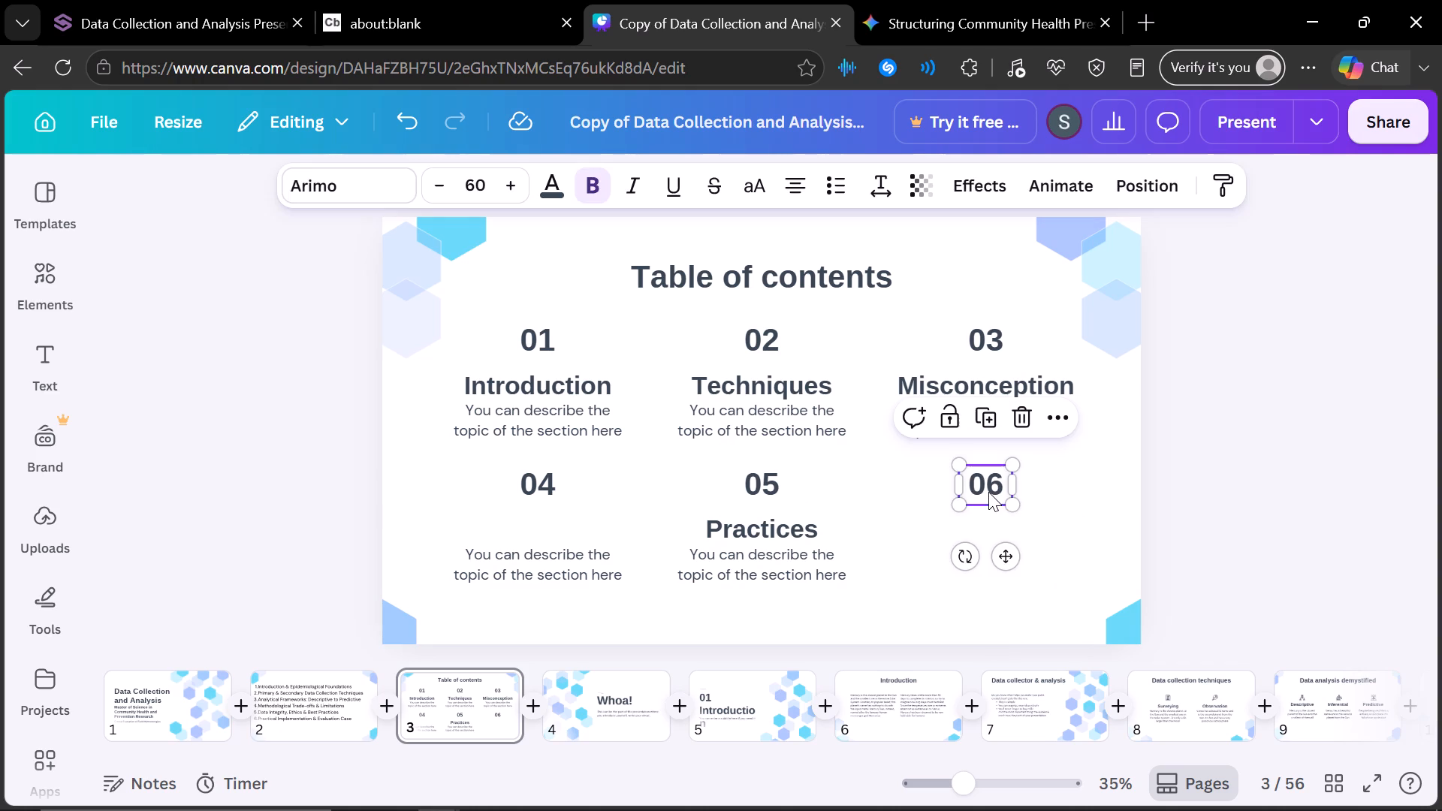
pyautogui.press('BackSpace')
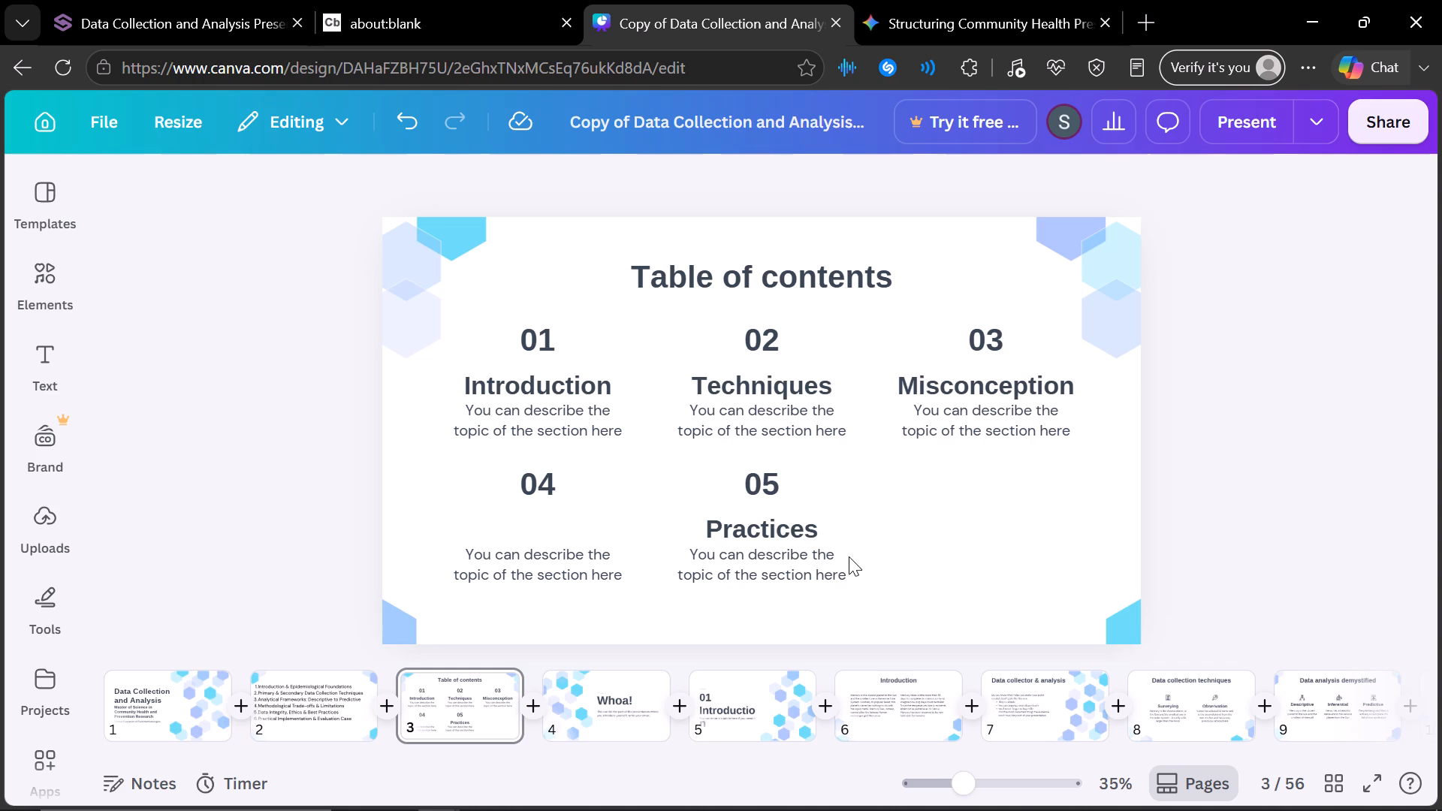
# Delete the placeholder description and the "Practices" heading under number 05 on slide 3.
pyautogui.click(759, 577)
pyautogui.click(759, 577)
pyautogui.press('BackSpace')
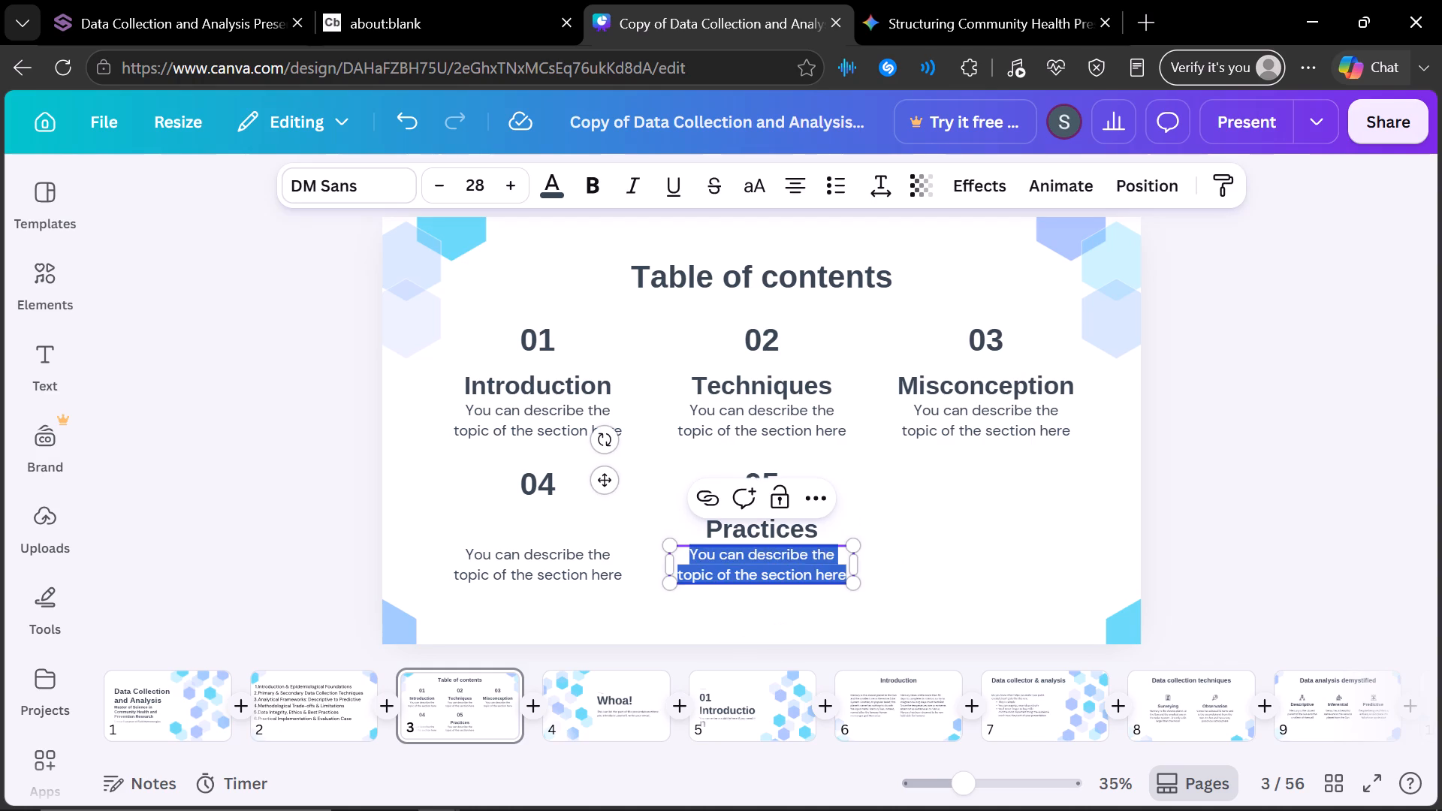
pyautogui.press('BackSpace')
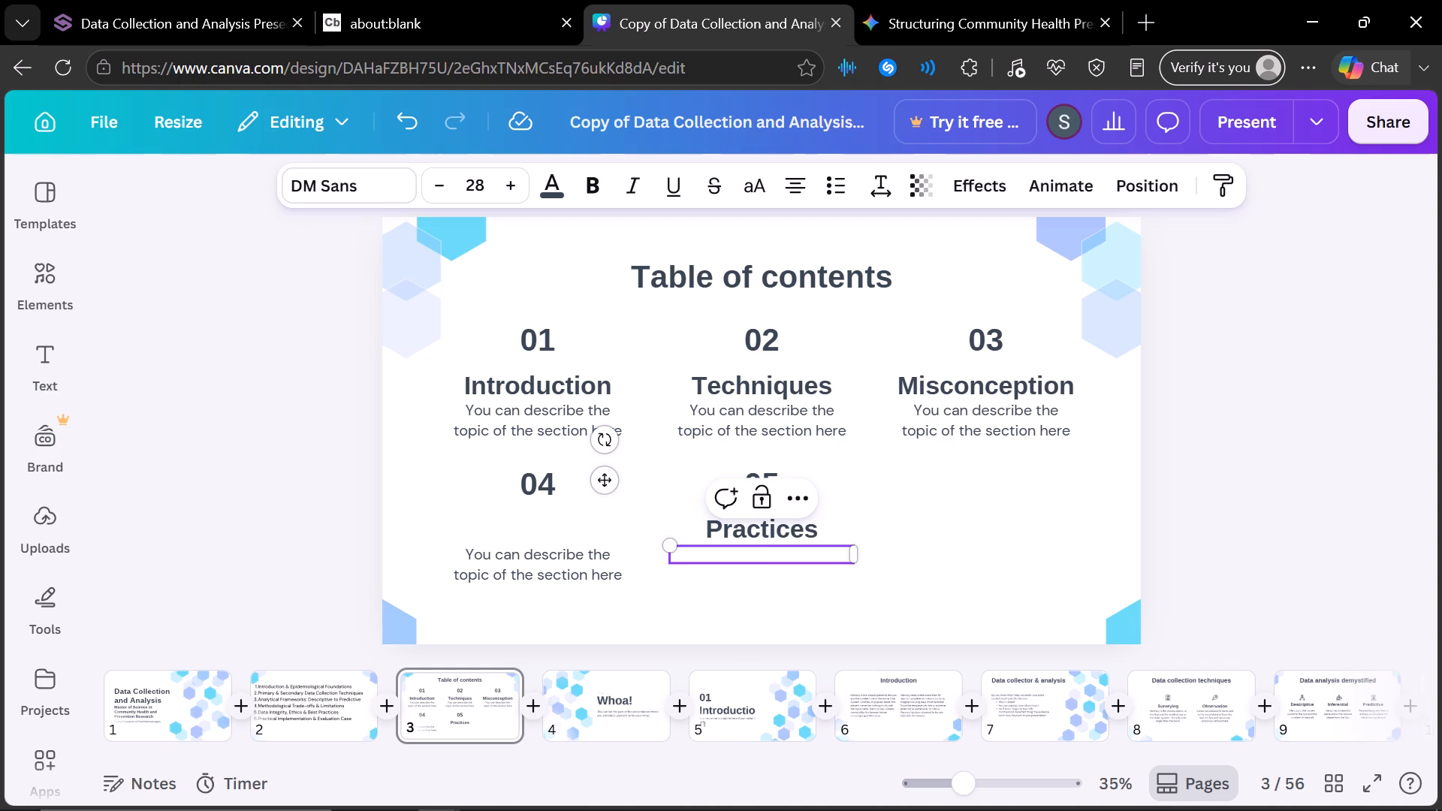
pyautogui.click(777, 533)
pyautogui.click(787, 531)
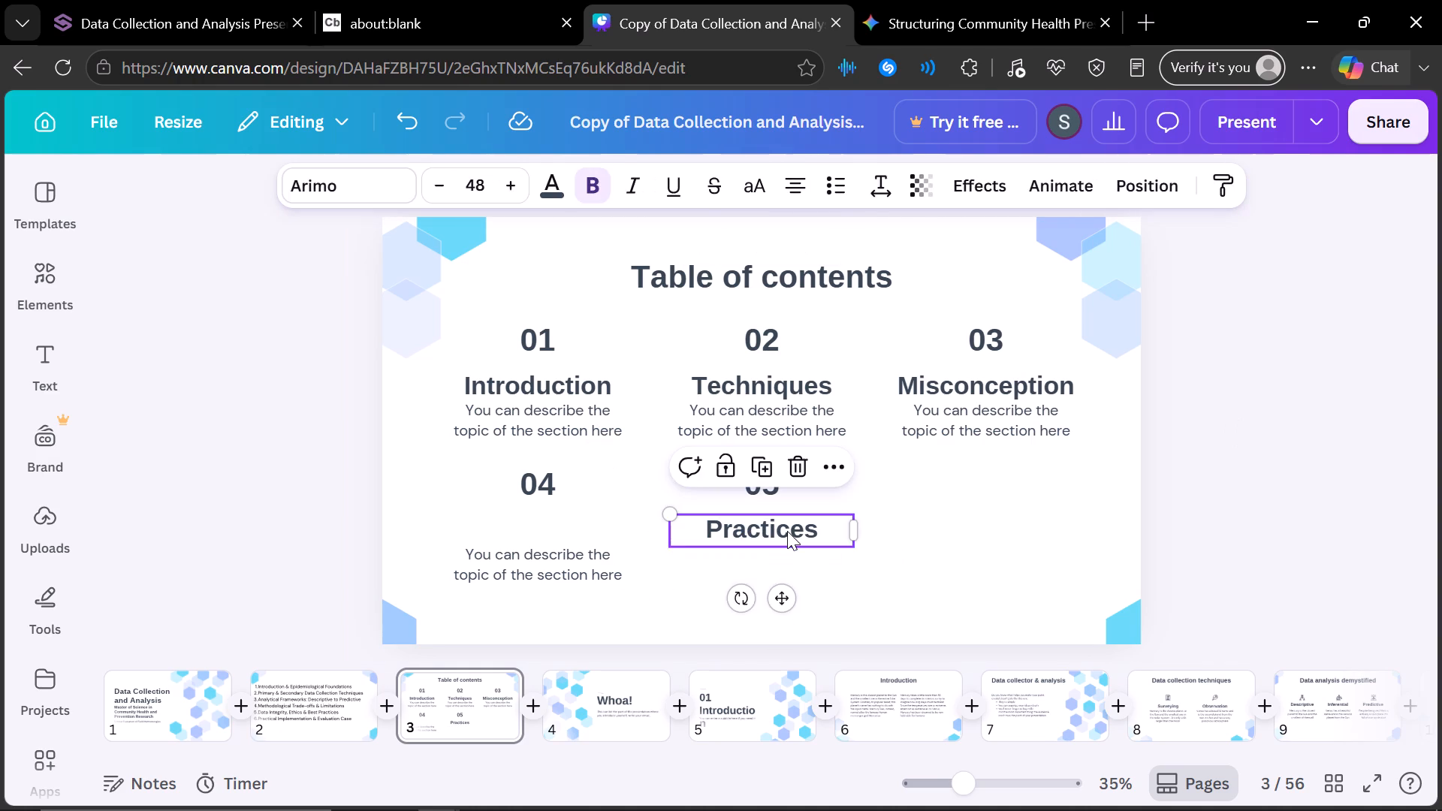
pyautogui.press('BackSpace')
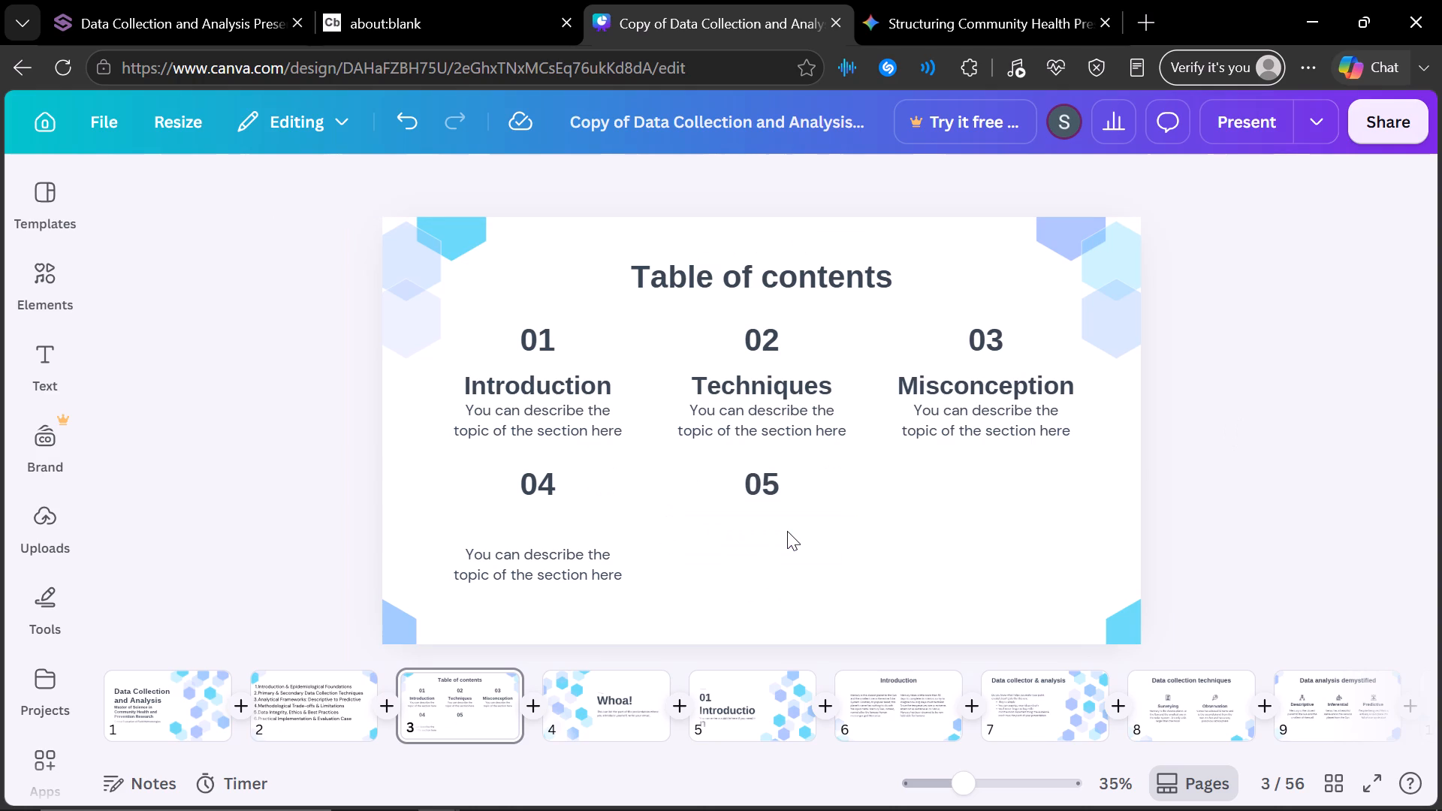
# Delete the whole 03 section on slide 3: its description, the "Misconception" heading and the number.
pyautogui.click(997, 427)
pyautogui.press('BackSpace')
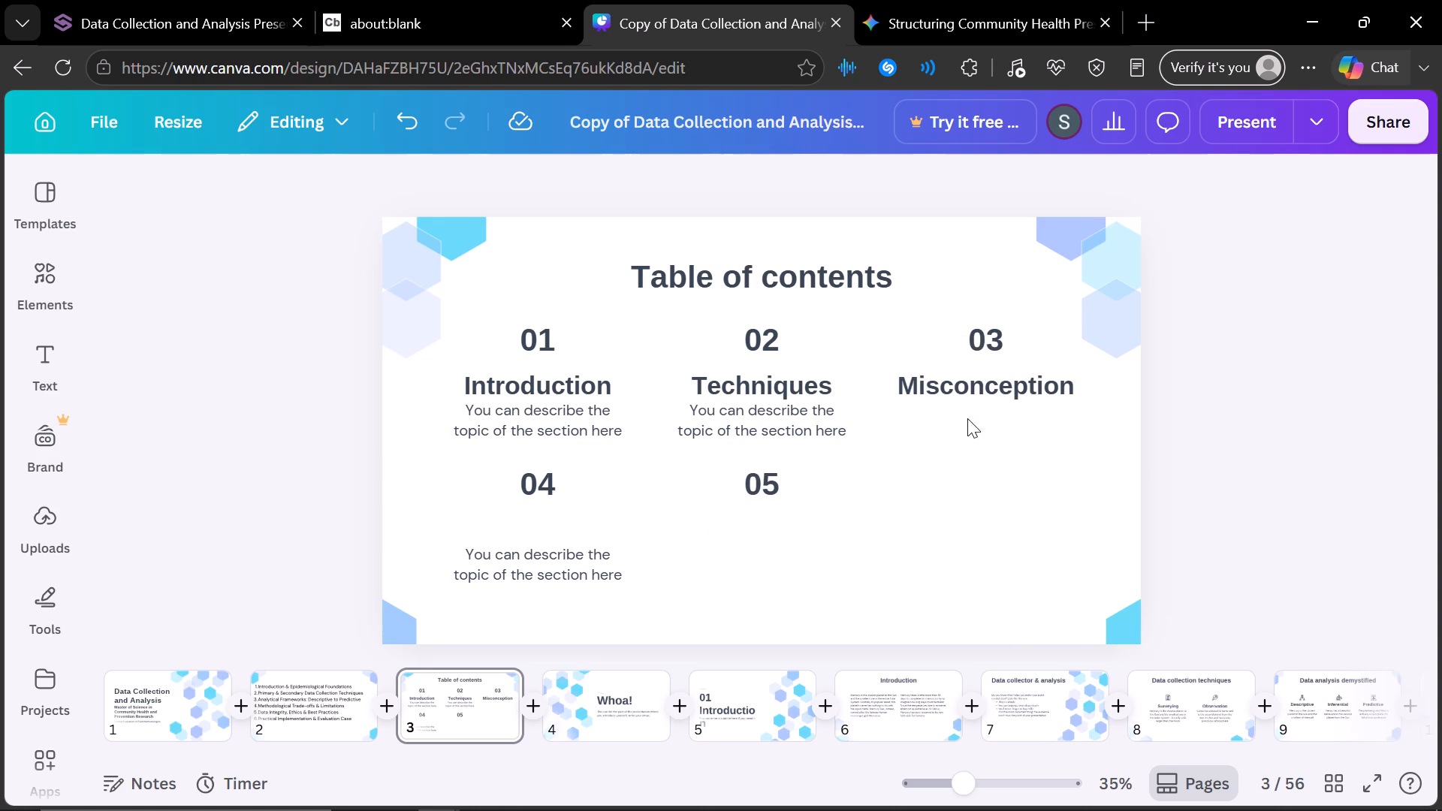
pyautogui.click(957, 378)
pyautogui.press('BackSpace')
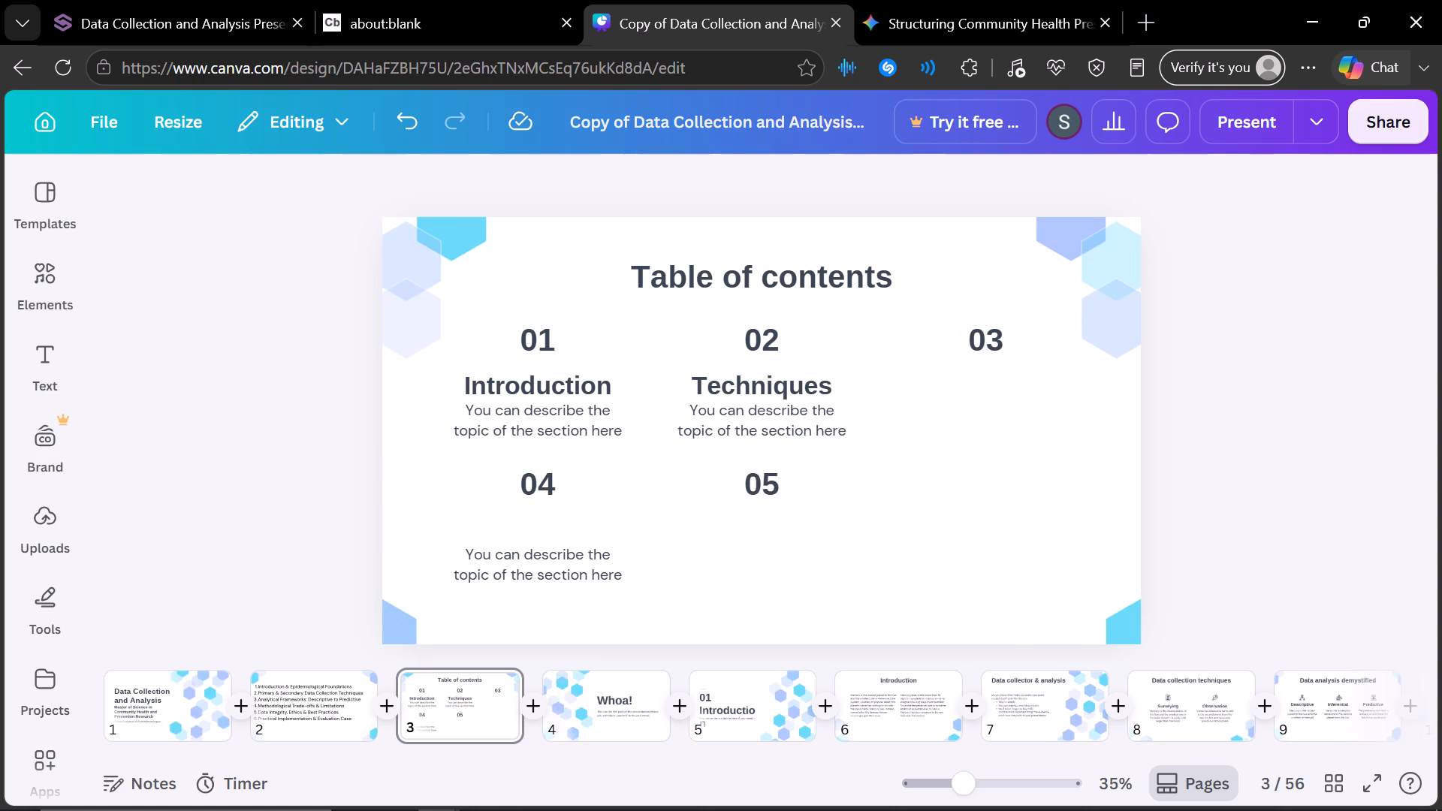
pyautogui.click(994, 336)
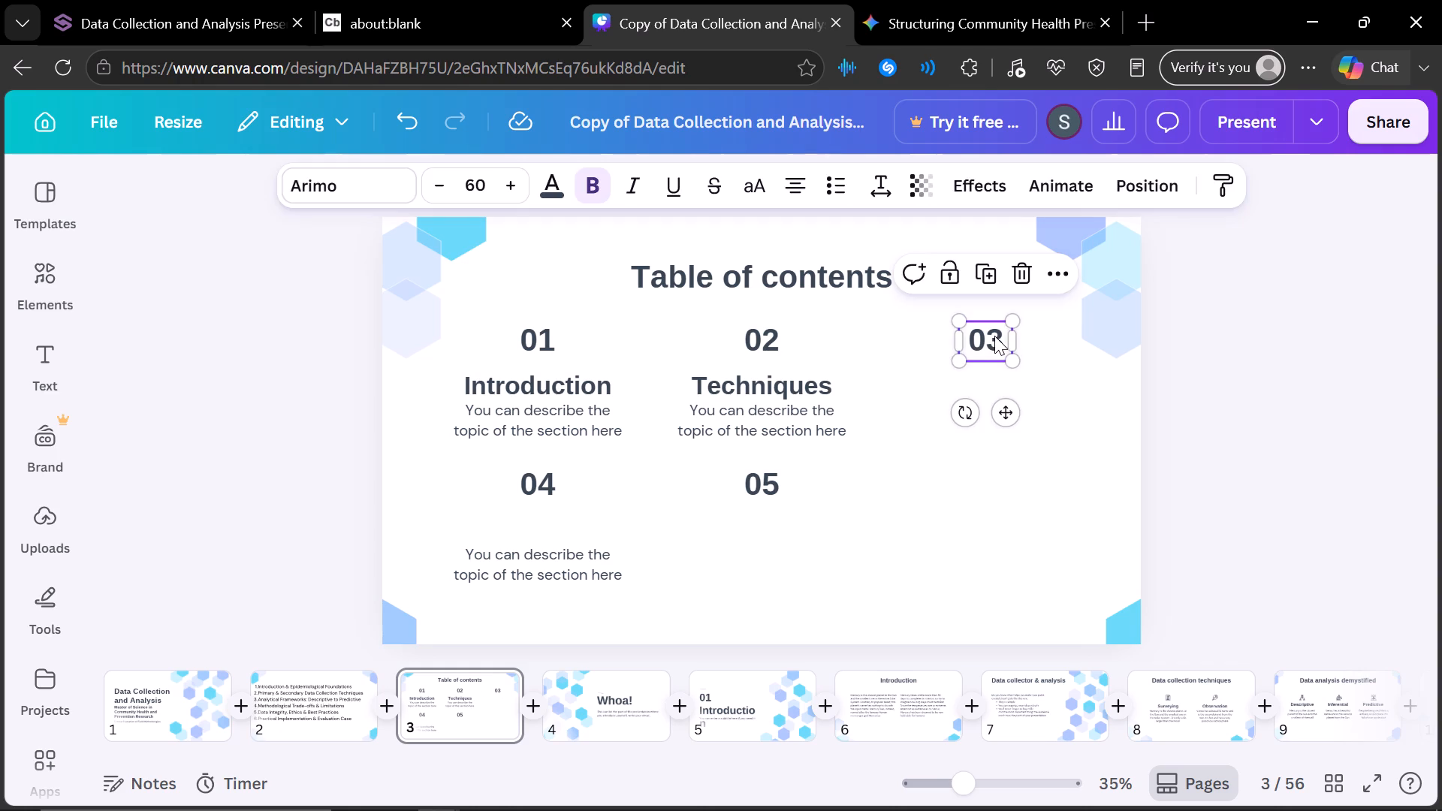
pyautogui.press('BackSpace')
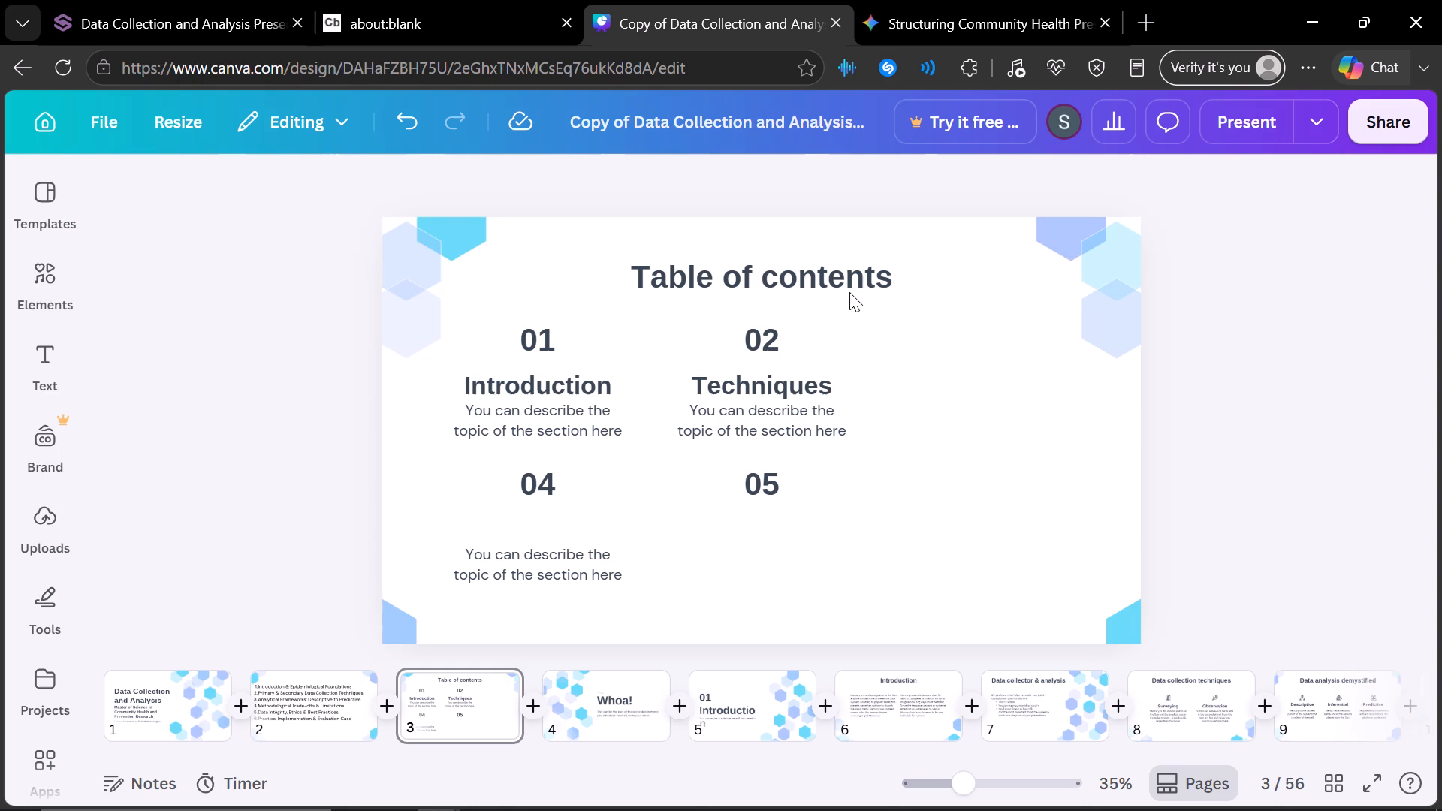
# Delete the "Table of contents" title from slide 3.
pyautogui.click(839, 285)
pyautogui.press('BackSpace')
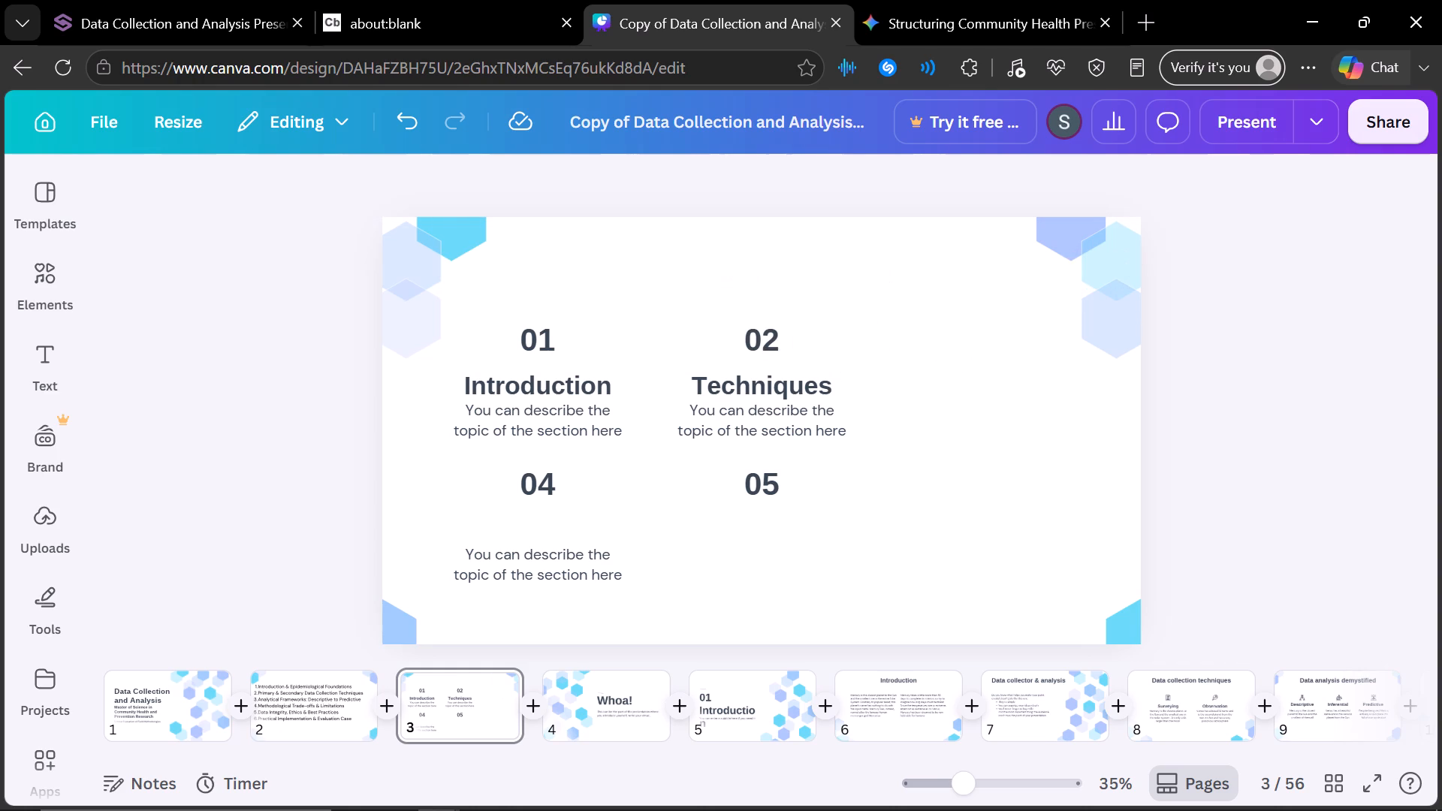
# Delete the "Introduction" heading under number 01 and the number 04 from slide 3.
pyautogui.click(585, 397)
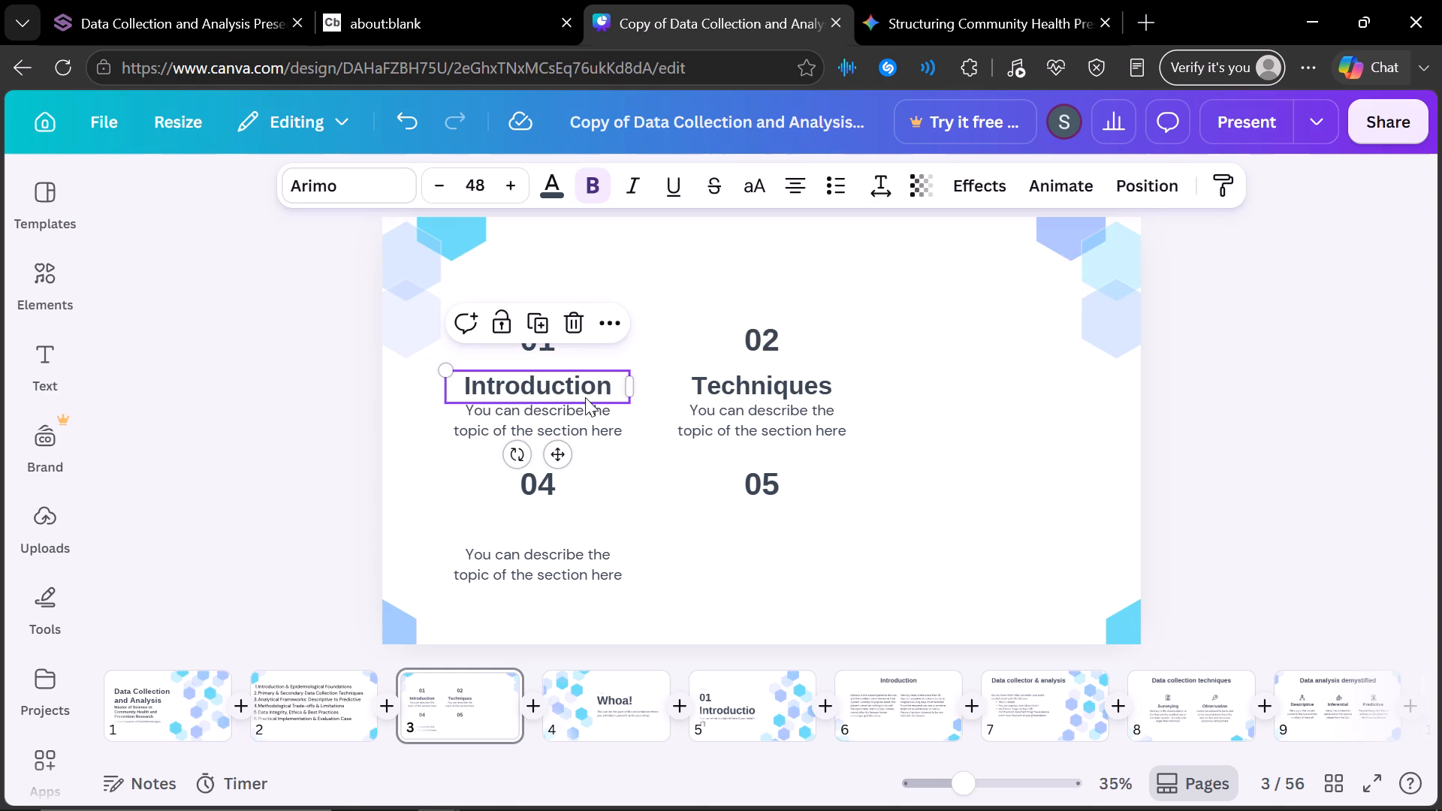
pyautogui.press('BackSpace')
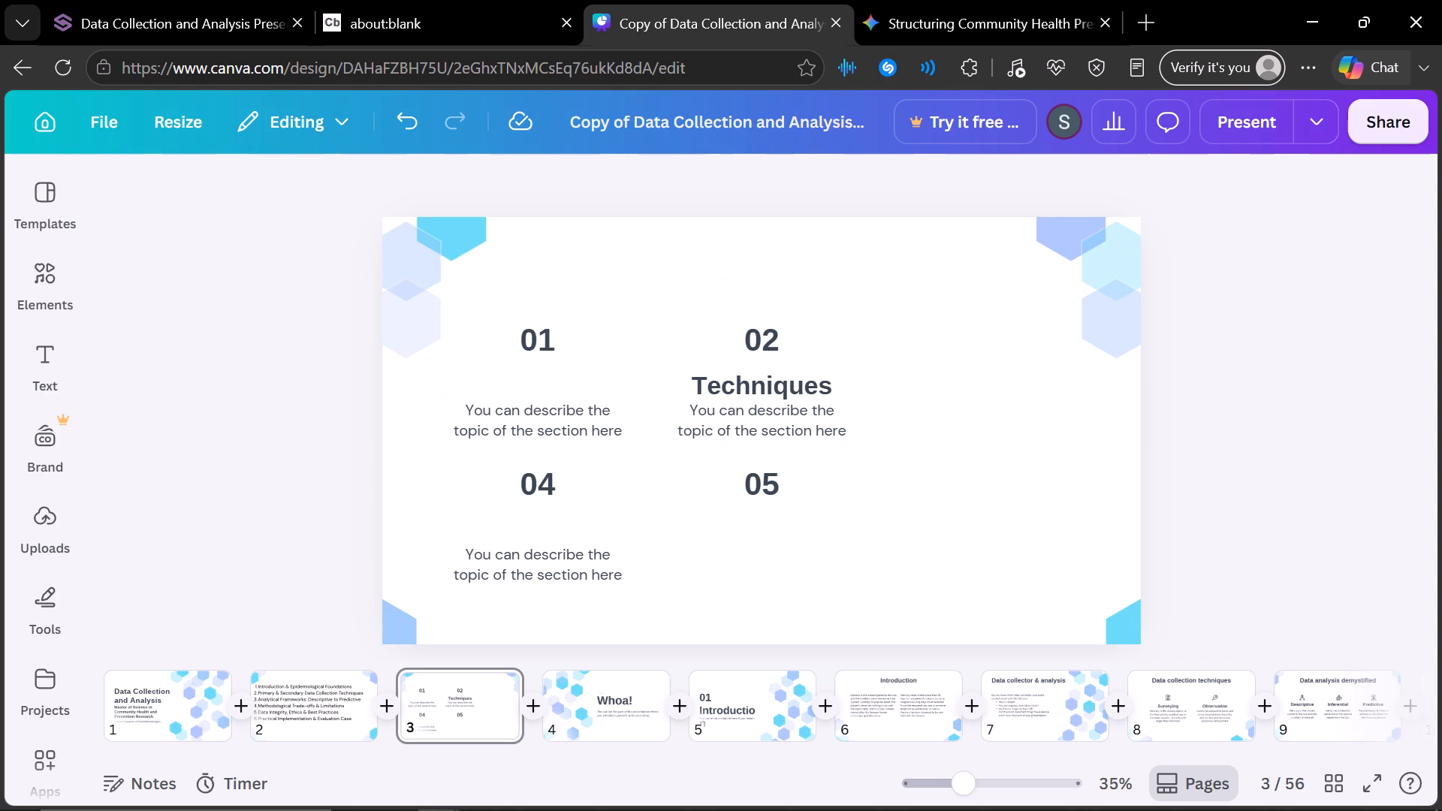
pyautogui.click(537, 495)
pyautogui.press('BackSpace')
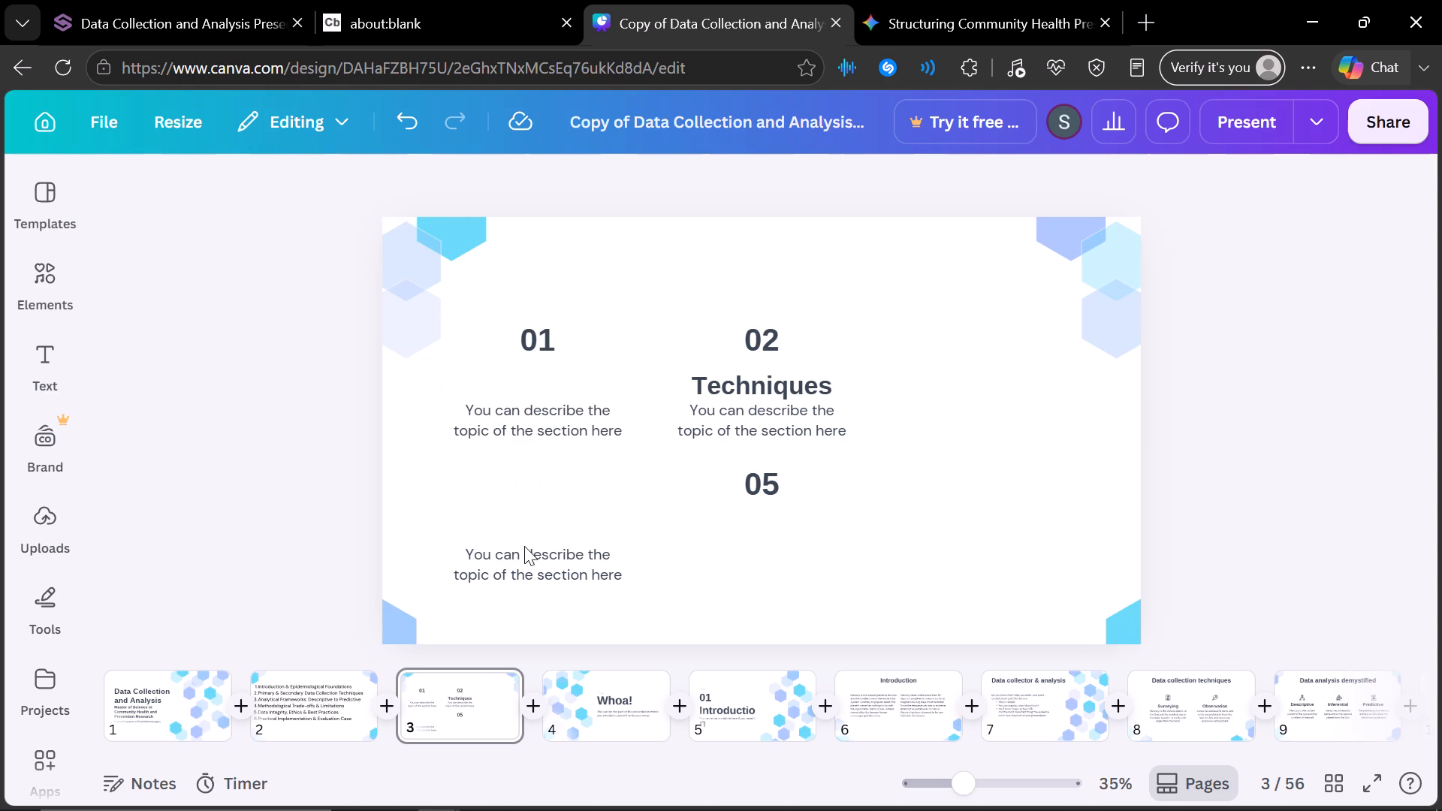
# Delete the two remaining placeholder descriptions in slide 3's first column, the lower one and the one under number 01.
pyautogui.click(524, 547)
pyautogui.press('BackSpace')
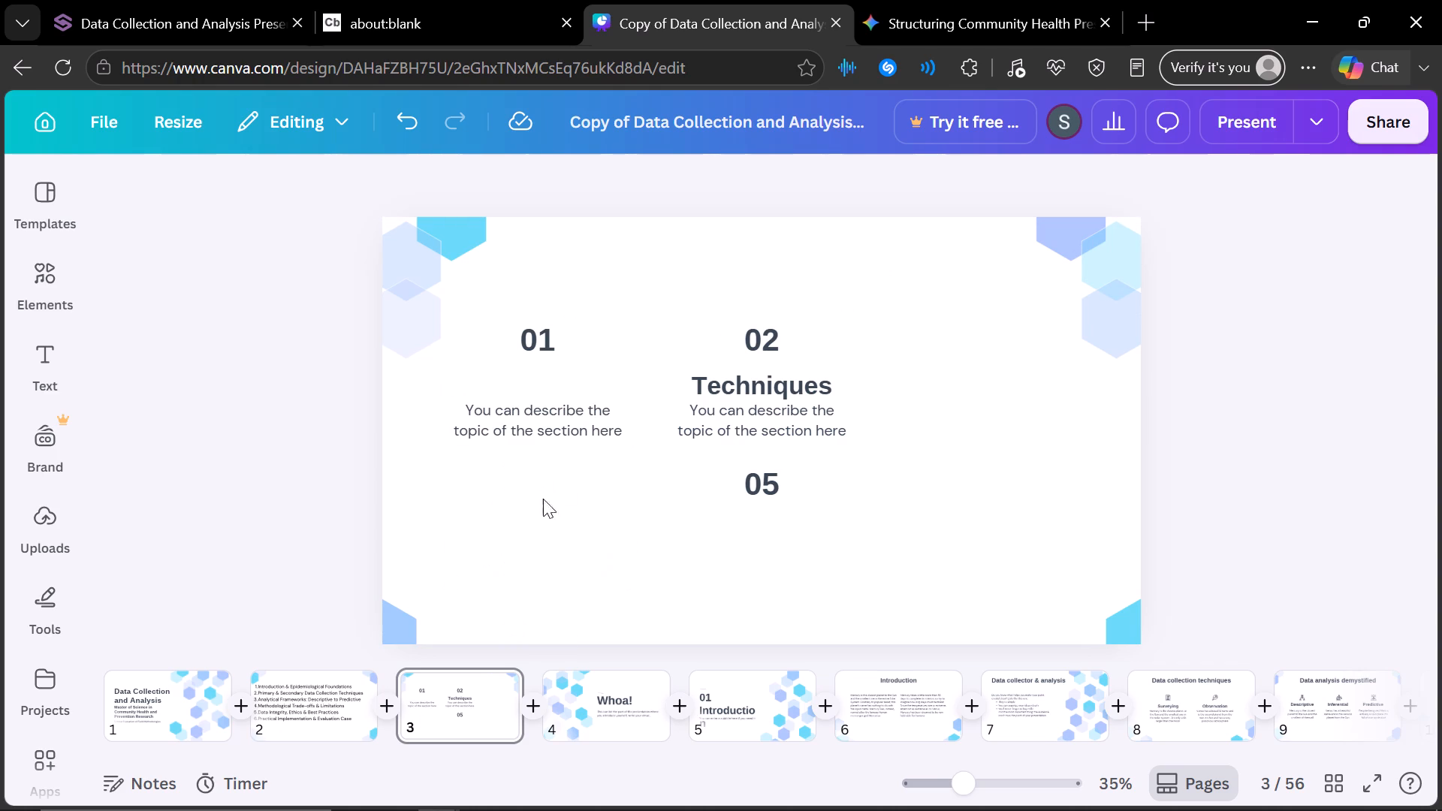
pyautogui.click(554, 429)
pyautogui.press('BackSpace')
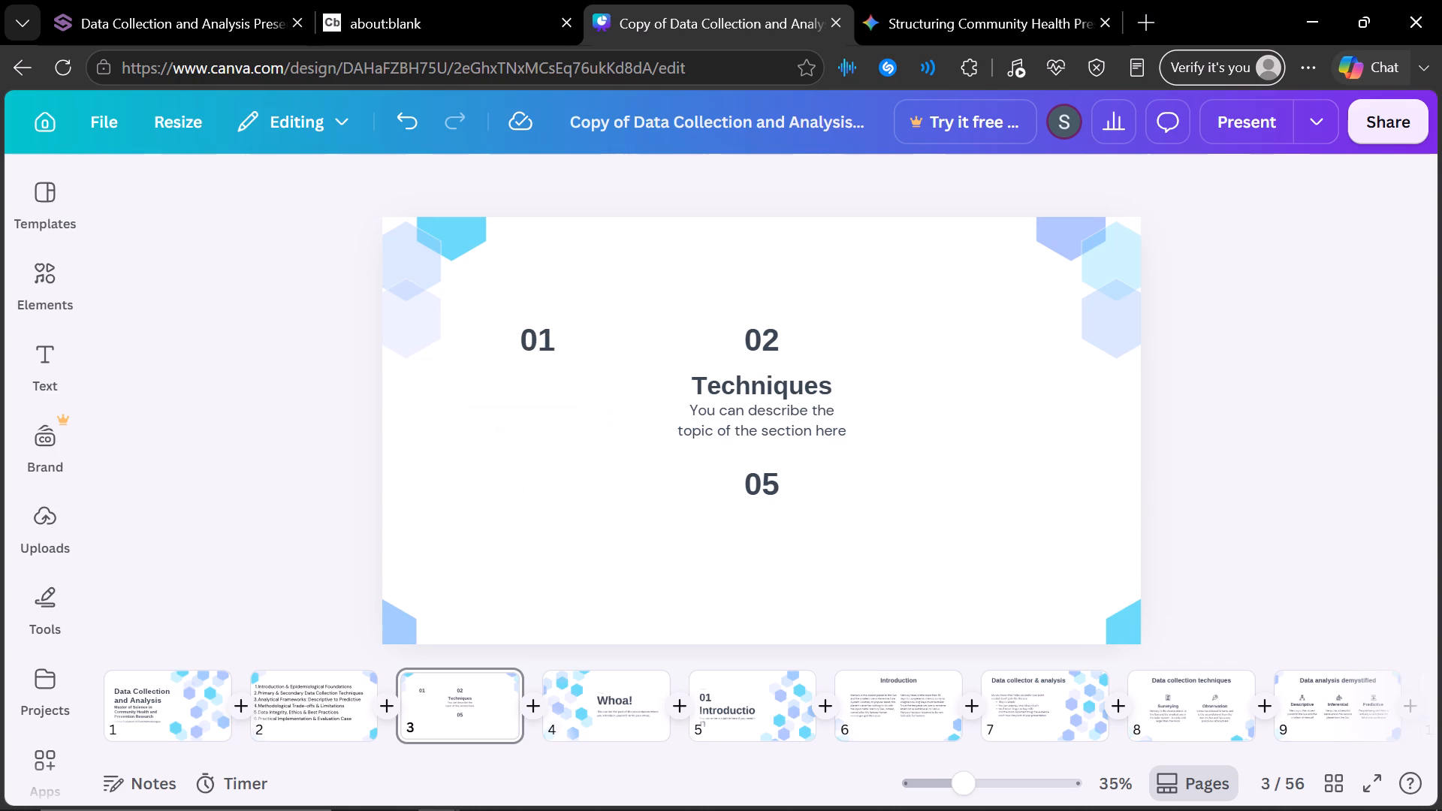
# Delete the whole 02 section on slide 3: the number, the "Techniques" heading and its description.
pyautogui.click(762, 342)
pyautogui.press('BackSpace')
pyautogui.click(771, 391)
pyautogui.press('BackSpace')
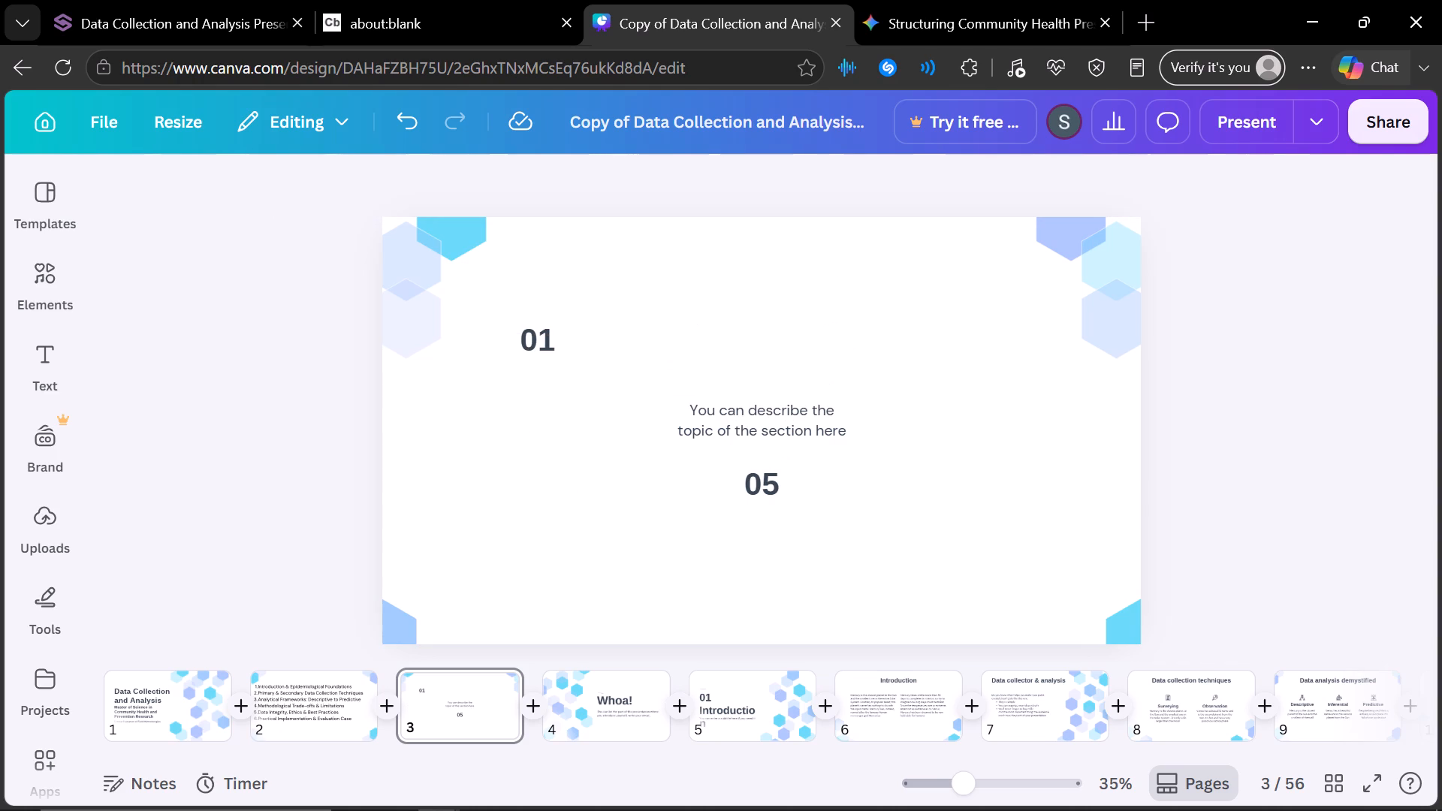
pyautogui.click(775, 432)
pyautogui.press('BackSpace')
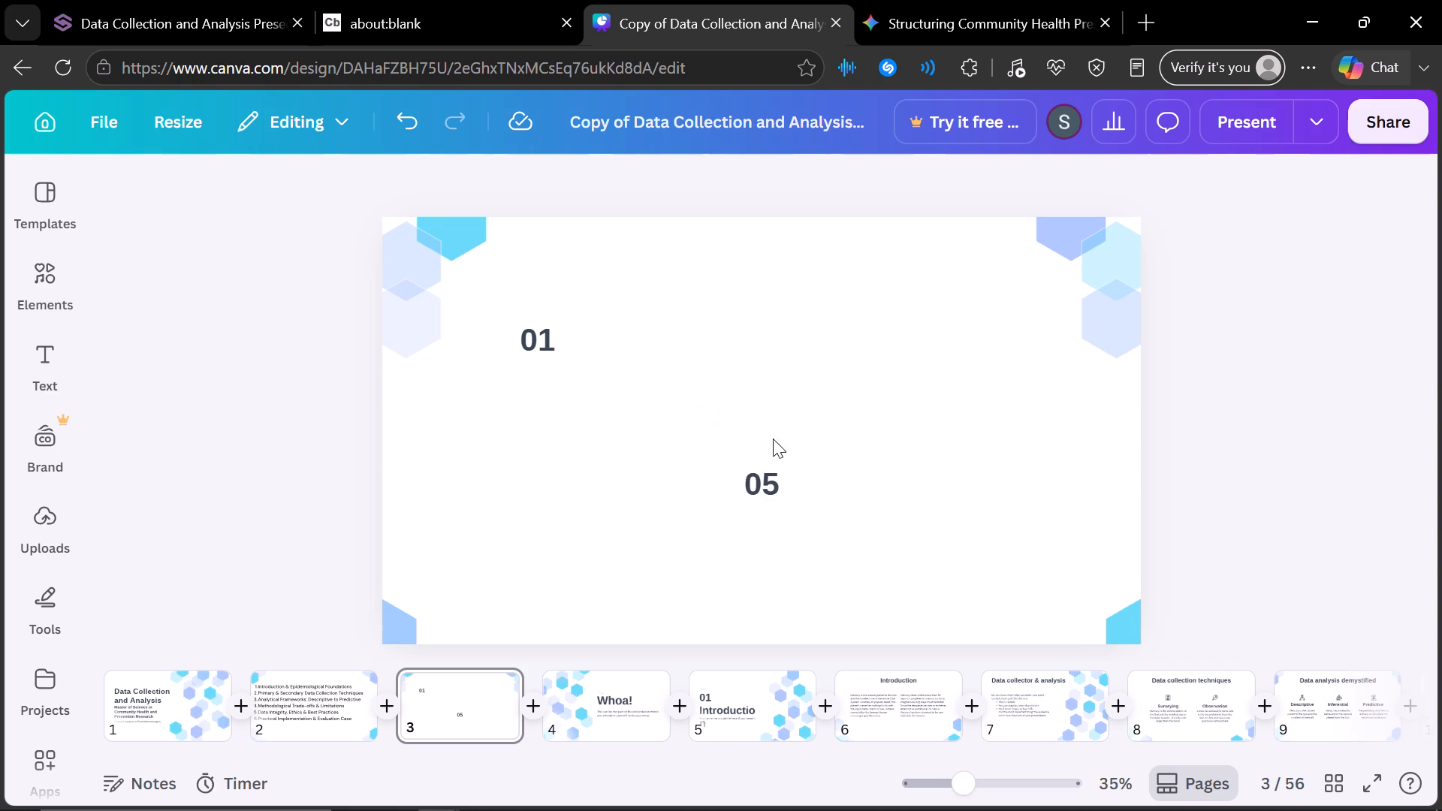
# Delete the remaining numbers 05 and 01 from slide 3.
pyautogui.click(773, 483)
pyautogui.press('BackSpace')
pyautogui.click(545, 345)
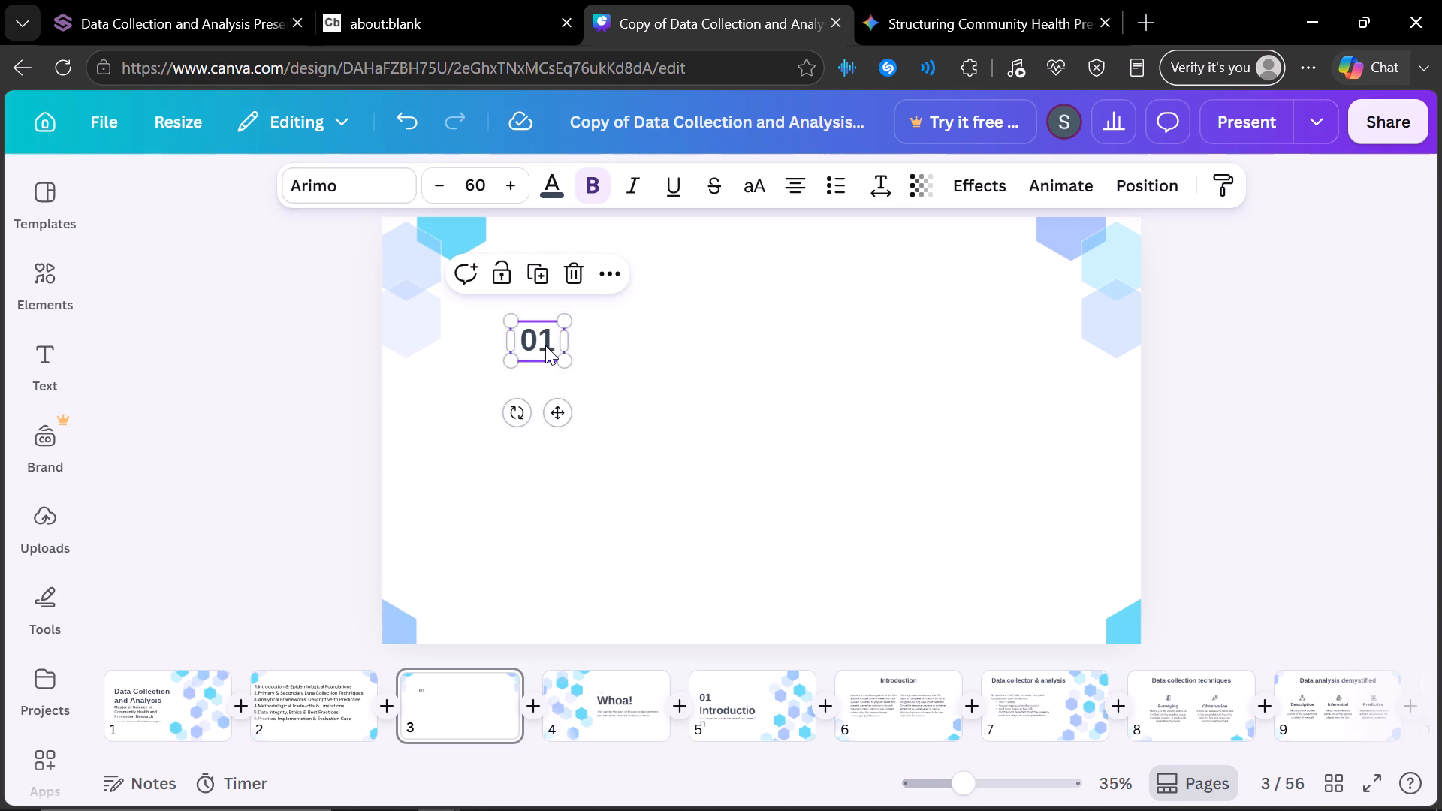
pyautogui.press('BackSpace')
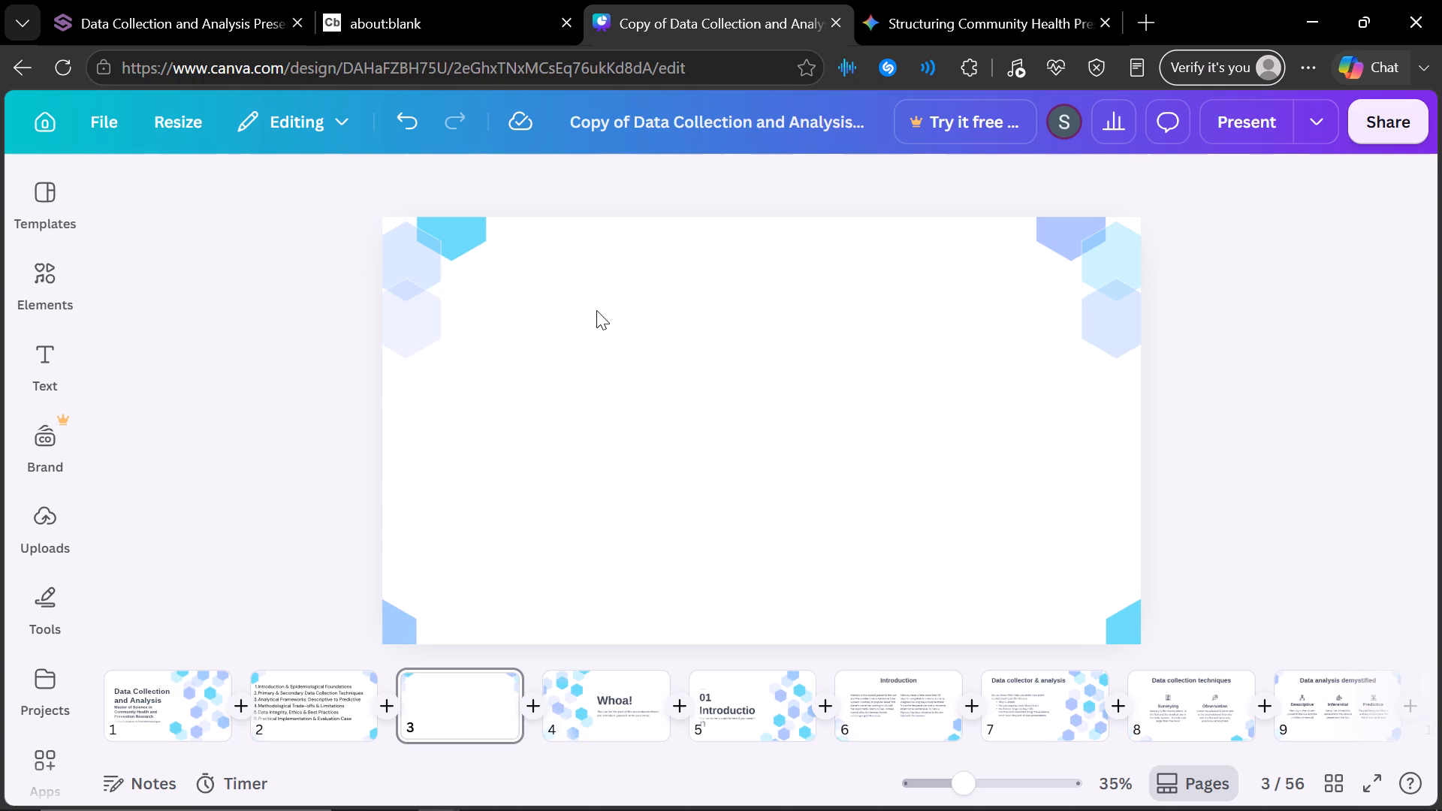
# Paste the copied Evidence-Based Planning, Mapping Disparities and Outcome Evaluation bullets onto slide 3 and widen their text box to the slide's full width.
pyautogui.hotkey('ctrl', 'v')
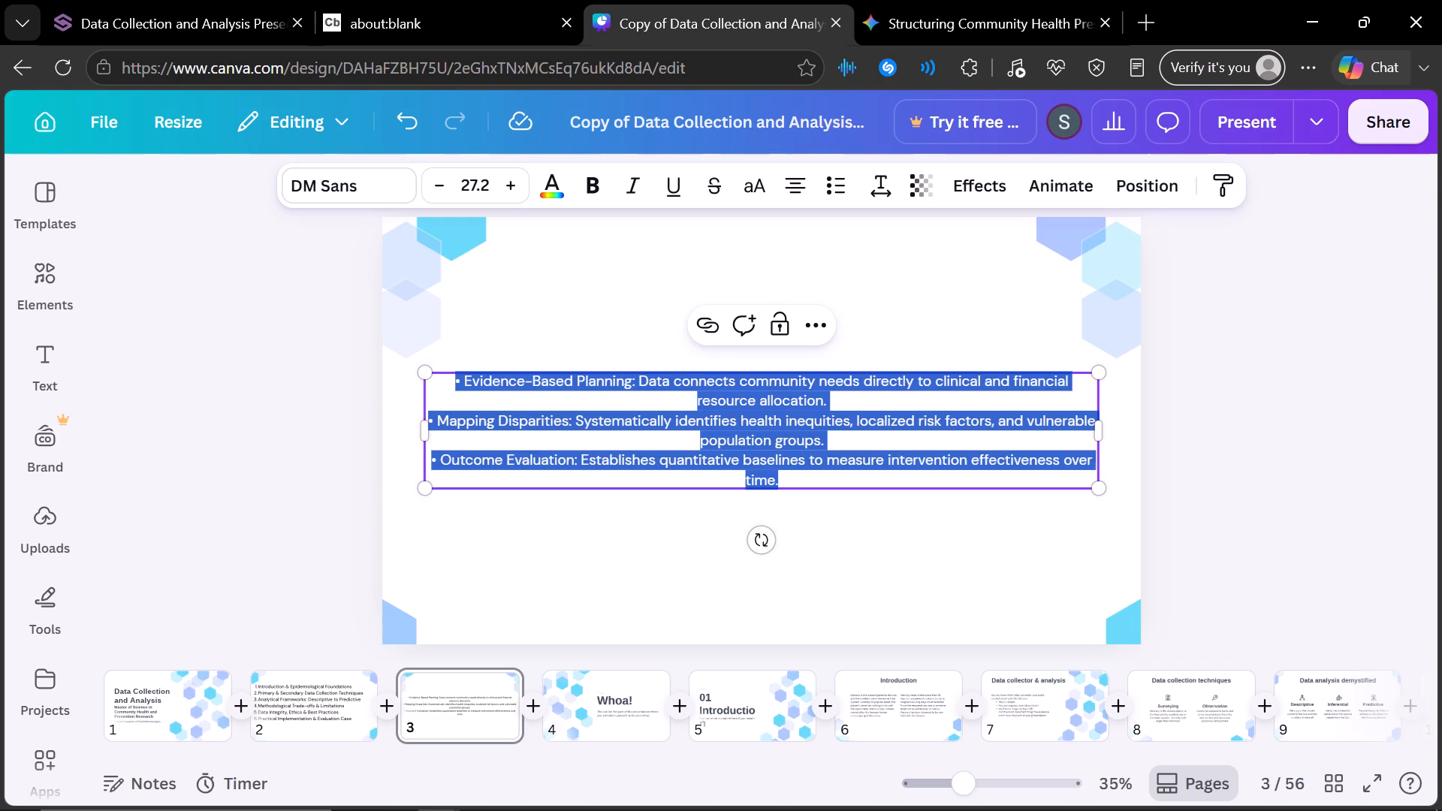
pyautogui.moveTo(423, 433); pyautogui.dragTo(376, 452)
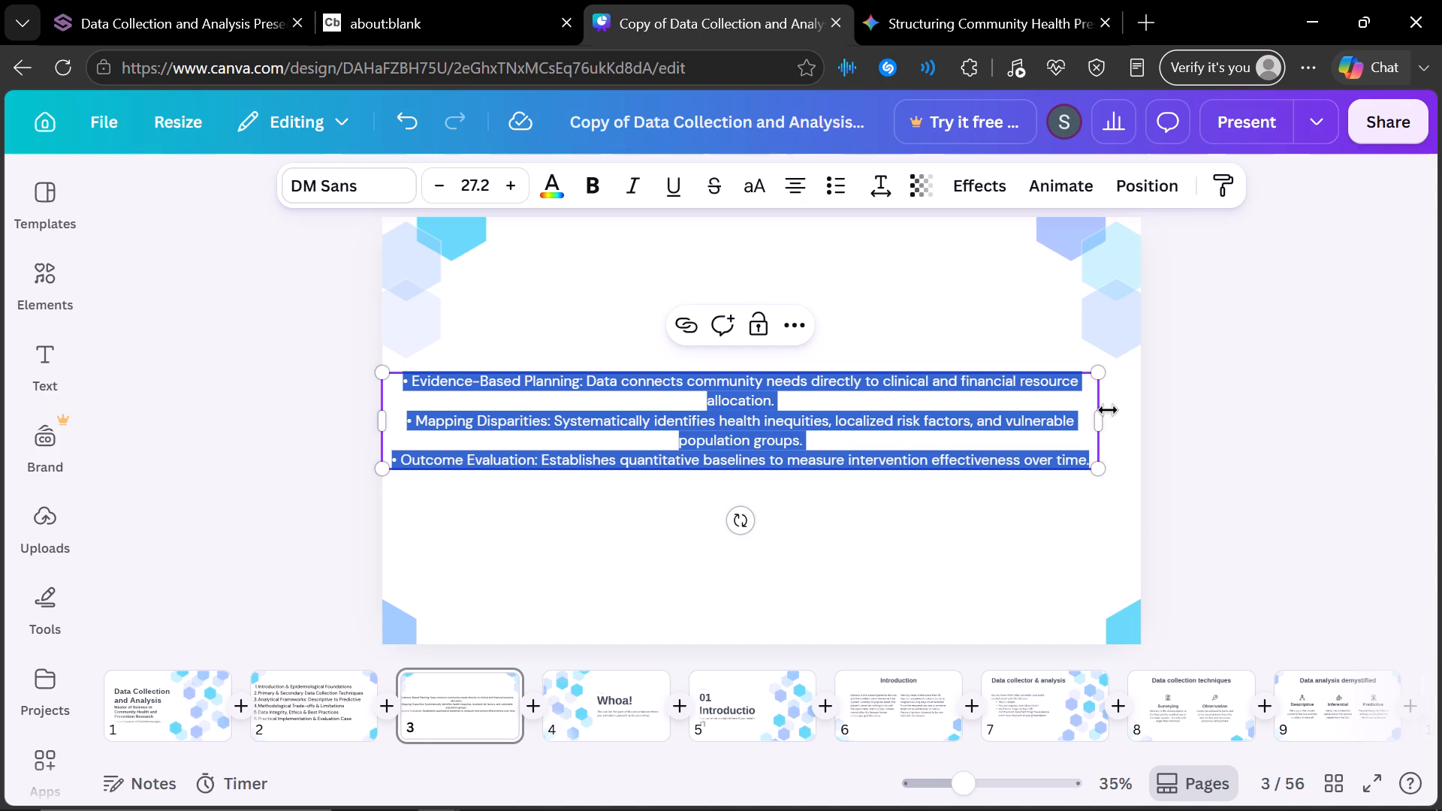
pyautogui.moveTo(1108, 410); pyautogui.dragTo(1195, 423)
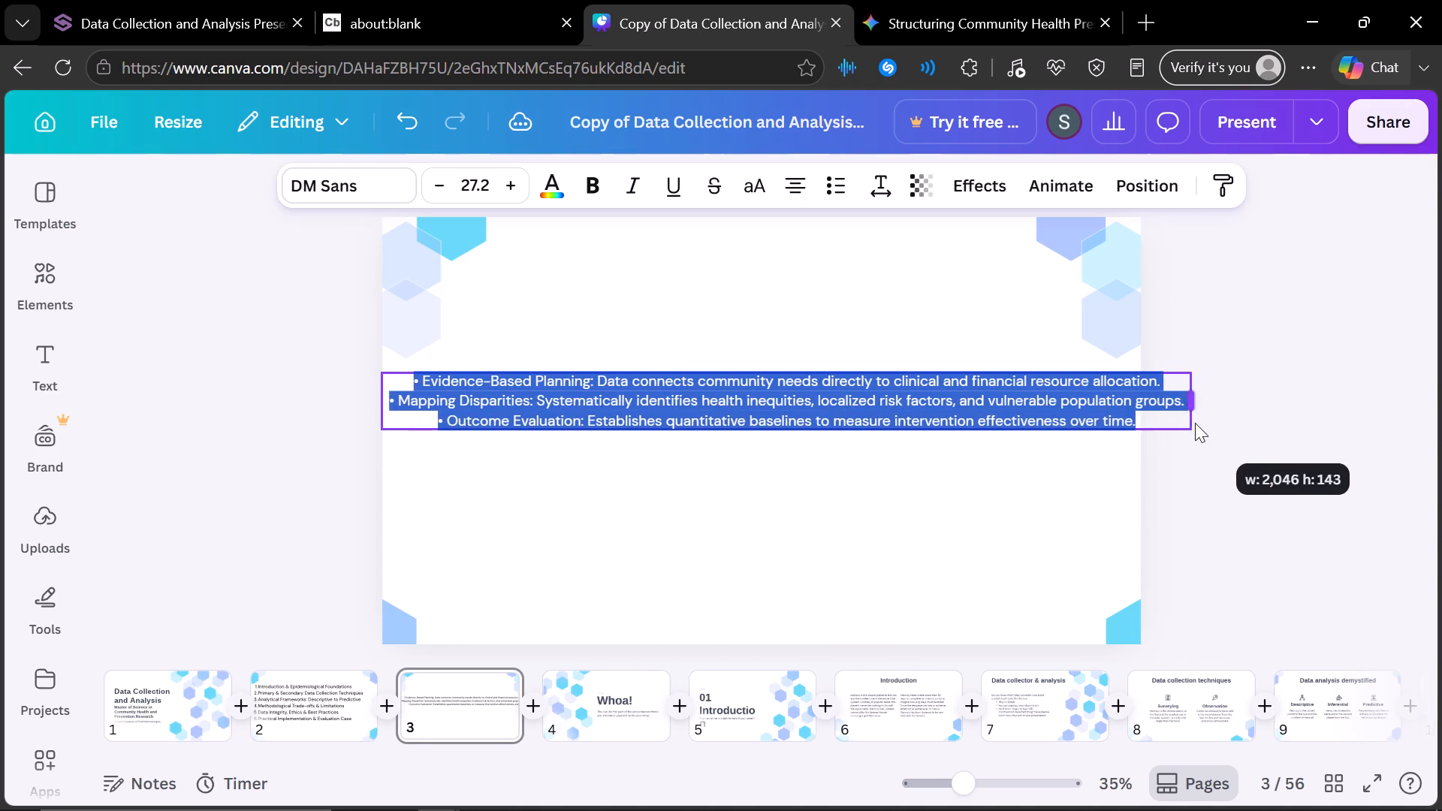
pyautogui.moveTo(1195, 423); pyautogui.dragTo(1158, 433)
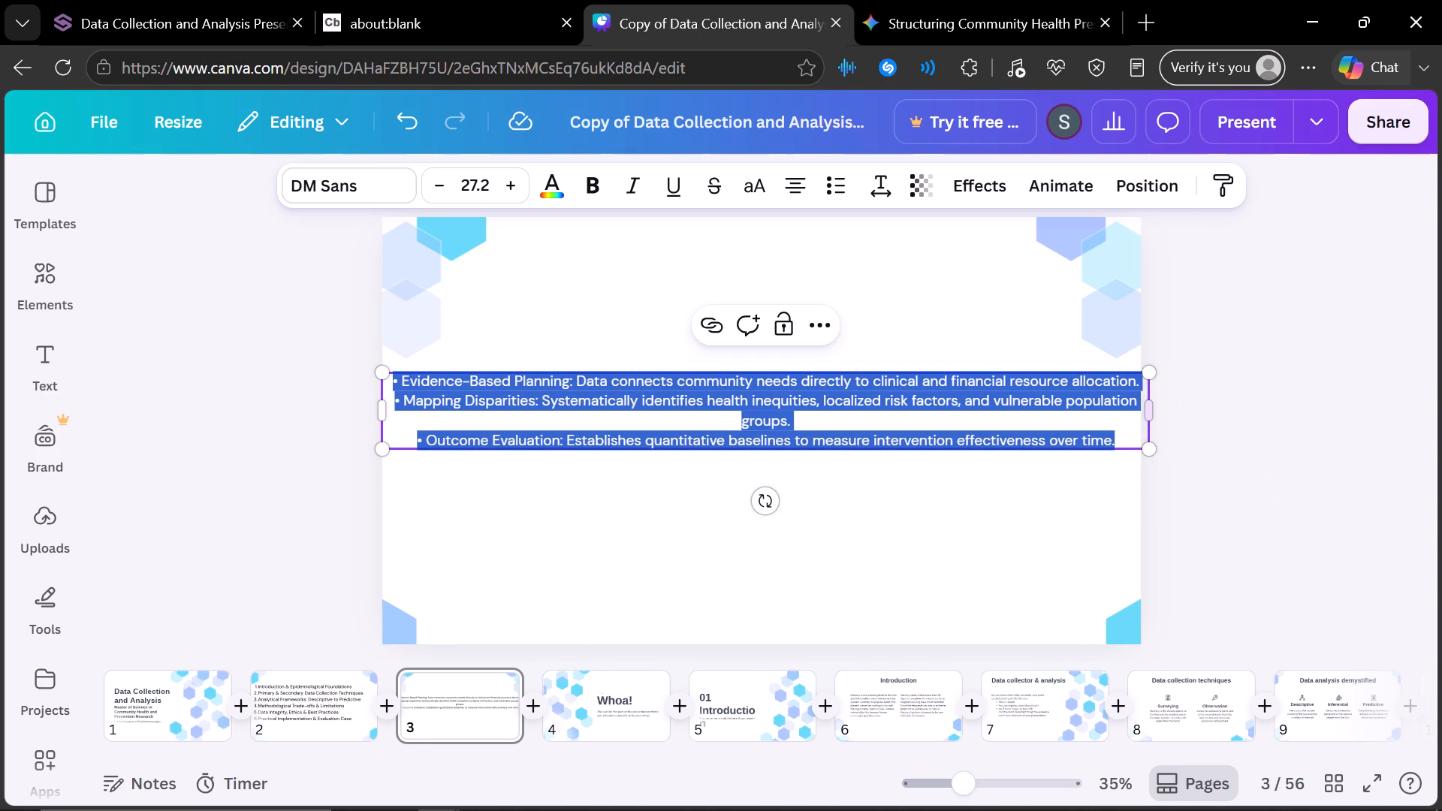
pyautogui.moveTo(1149, 406); pyautogui.dragTo(1138, 406)
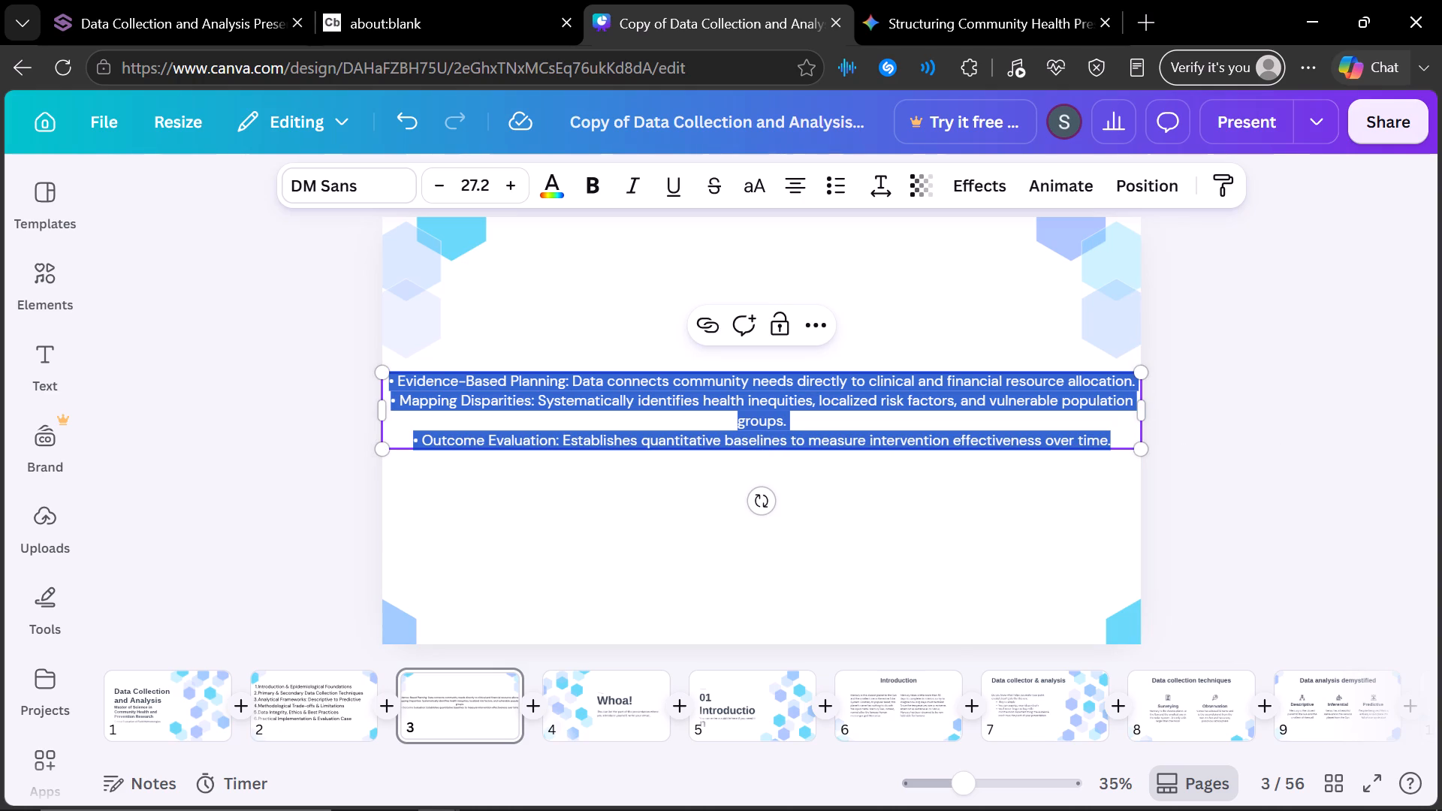
# Increase the font size of the pasted bullet text on slide 3 to 30.2.
pyautogui.click(761, 449)
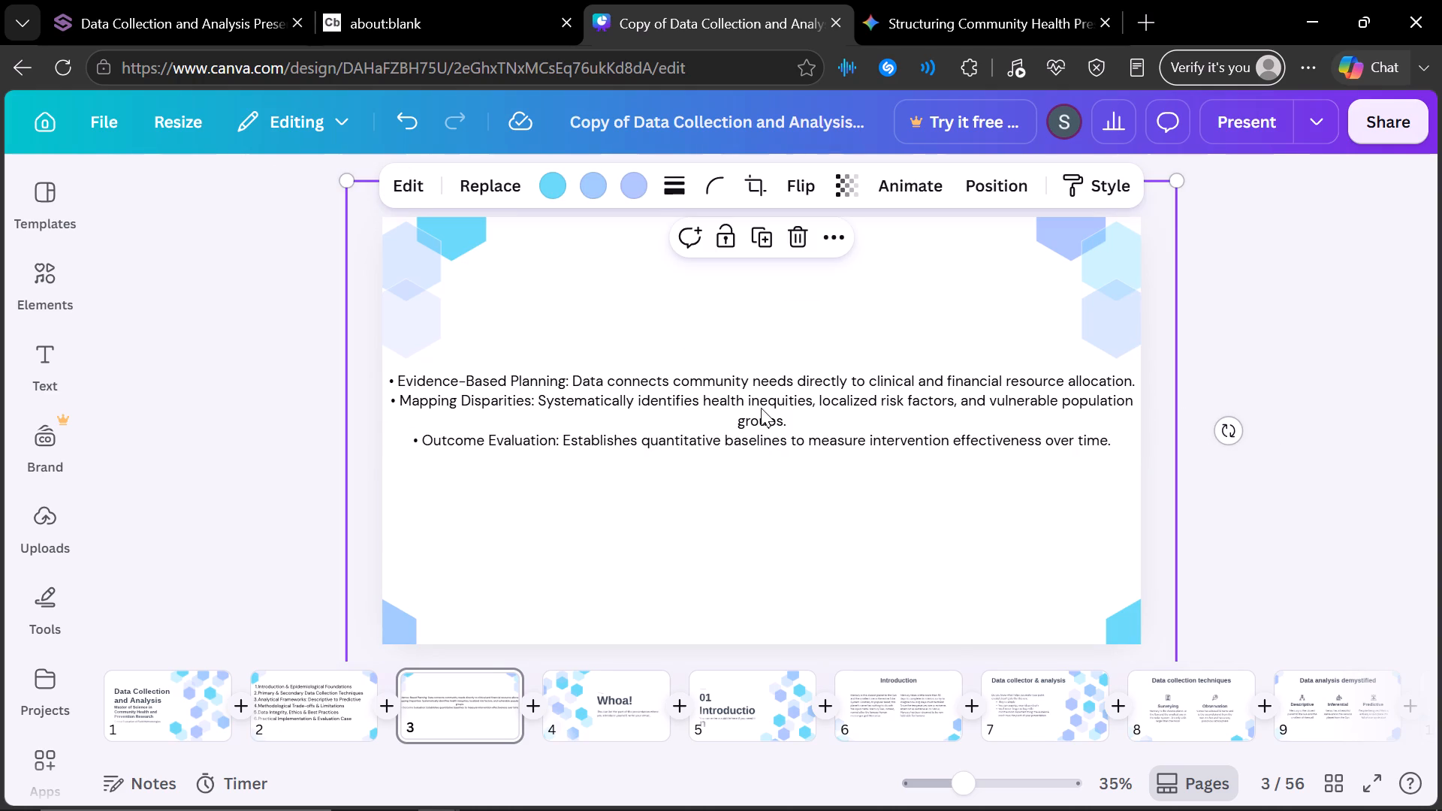
pyautogui.click(761, 397)
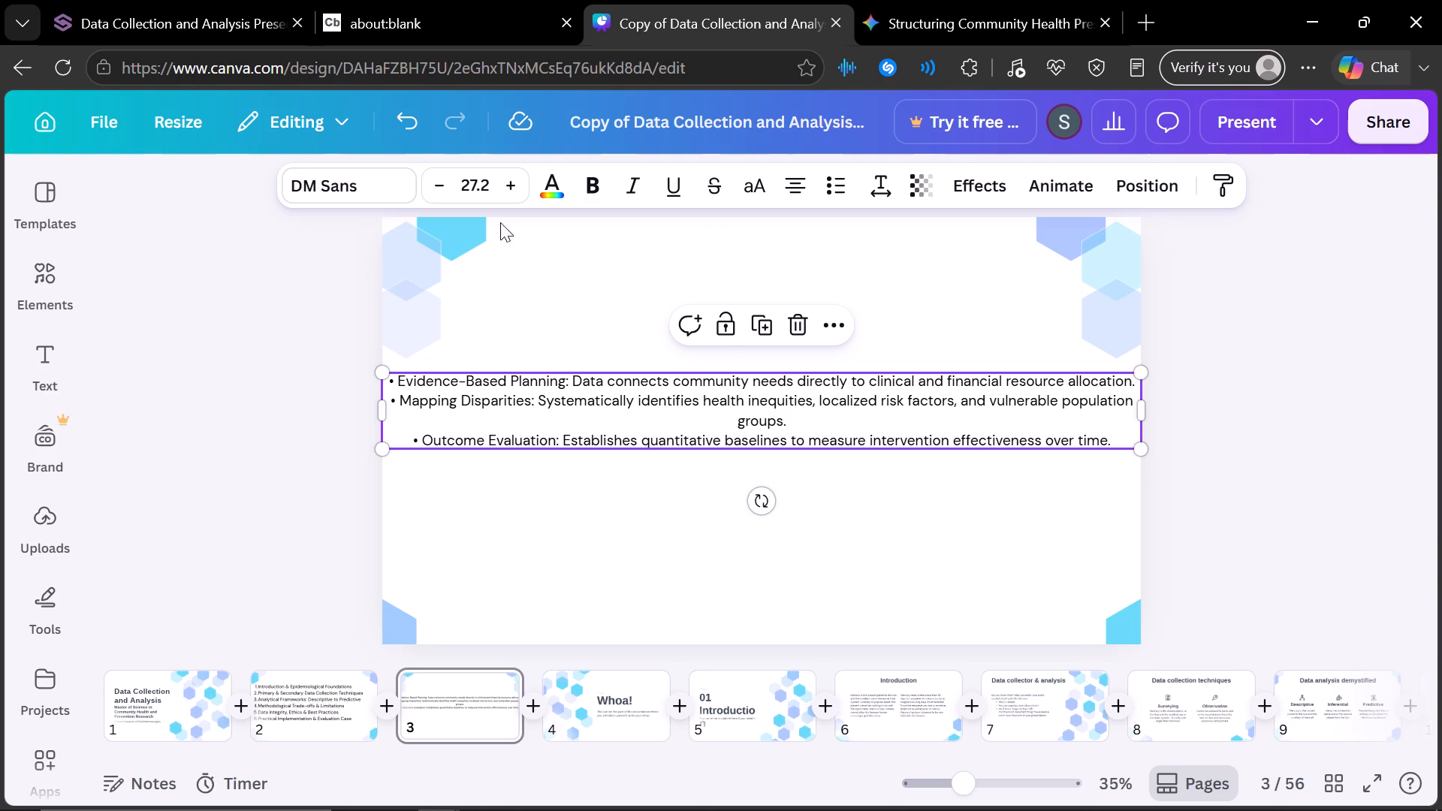
pyautogui.click(508, 183)
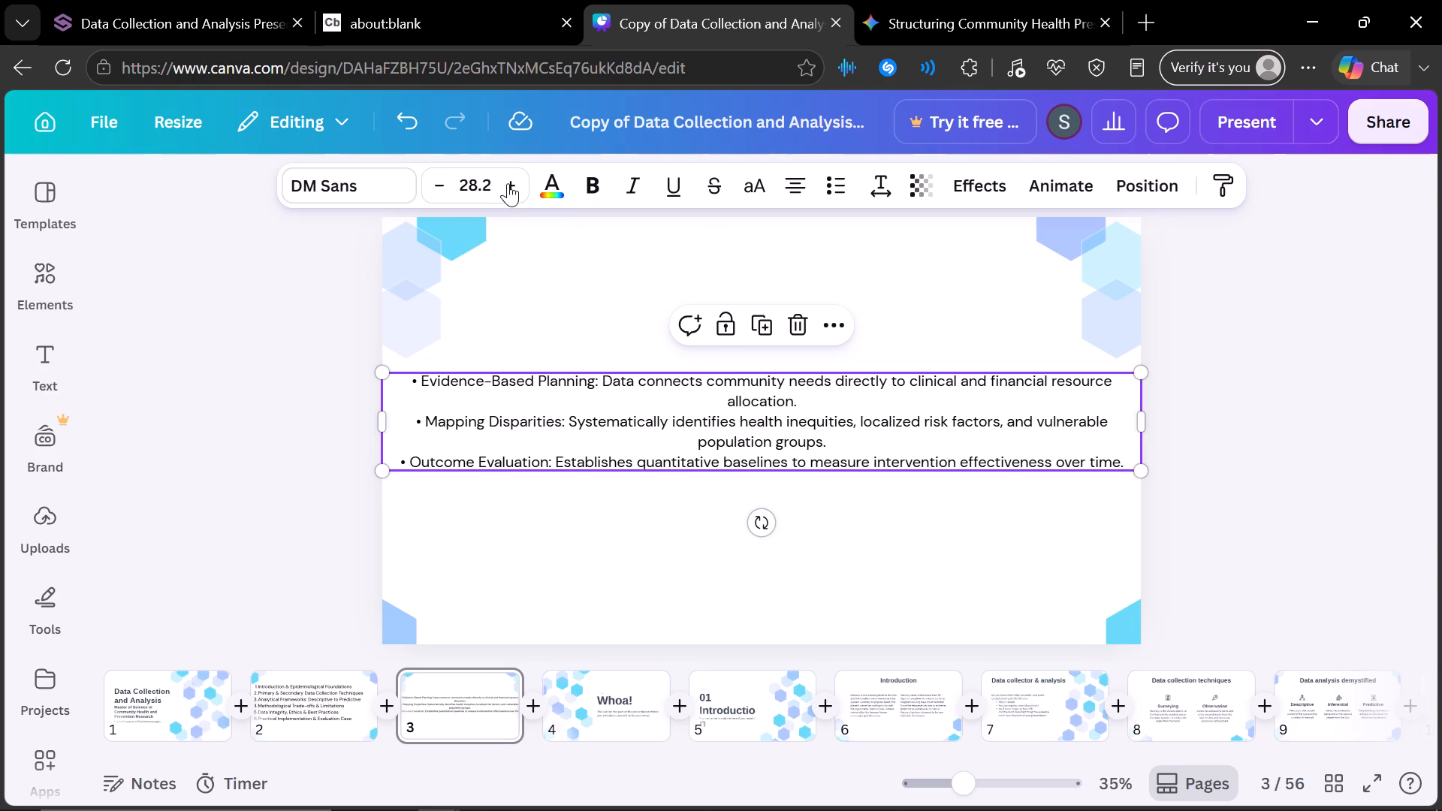
pyautogui.click(508, 183)
pyautogui.click(508, 183)
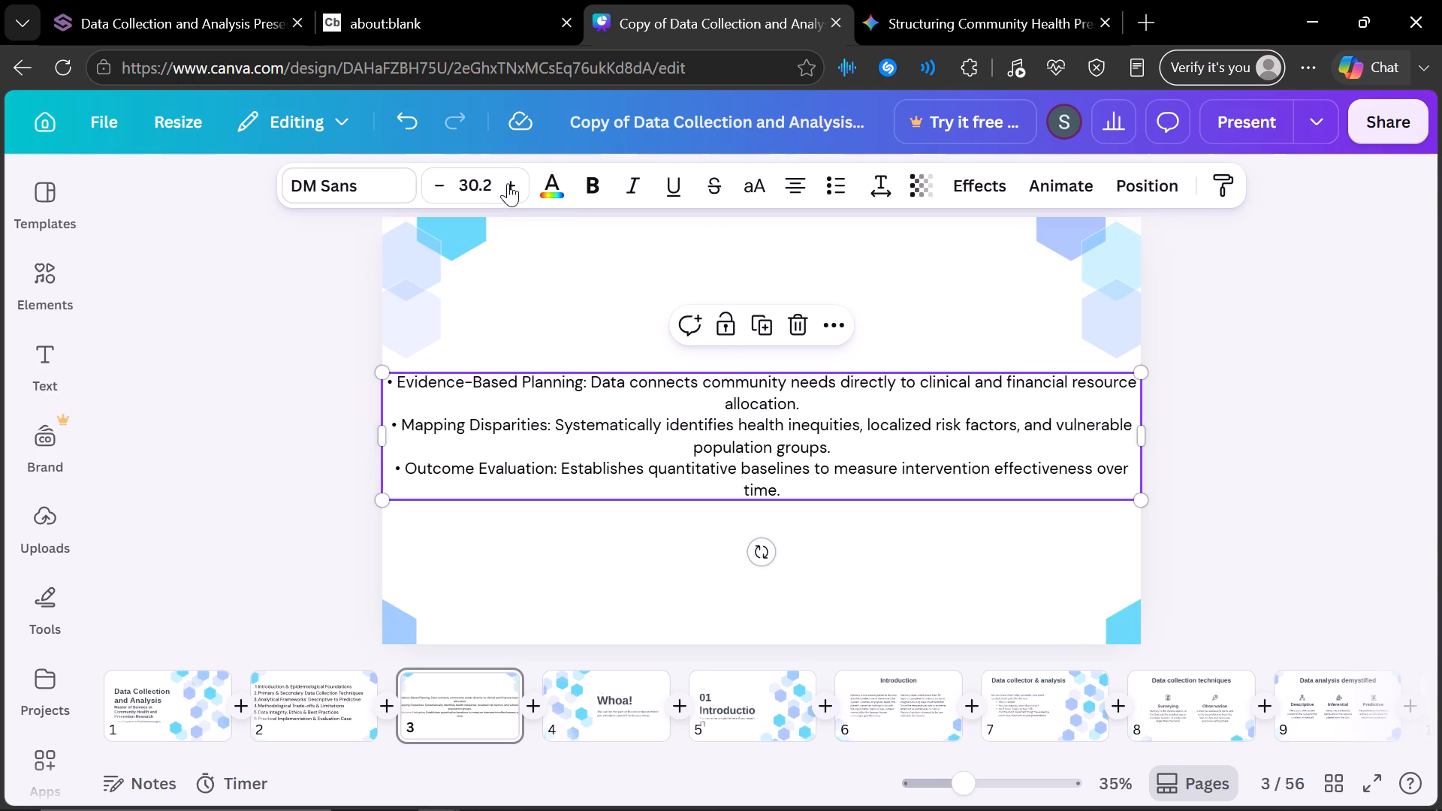
# Increase the font size of the "Critical Evaluation of Field Methodologies" line on slide 1 to 40.2.
pyautogui.click(294, 683)
pyautogui.click(667, 393)
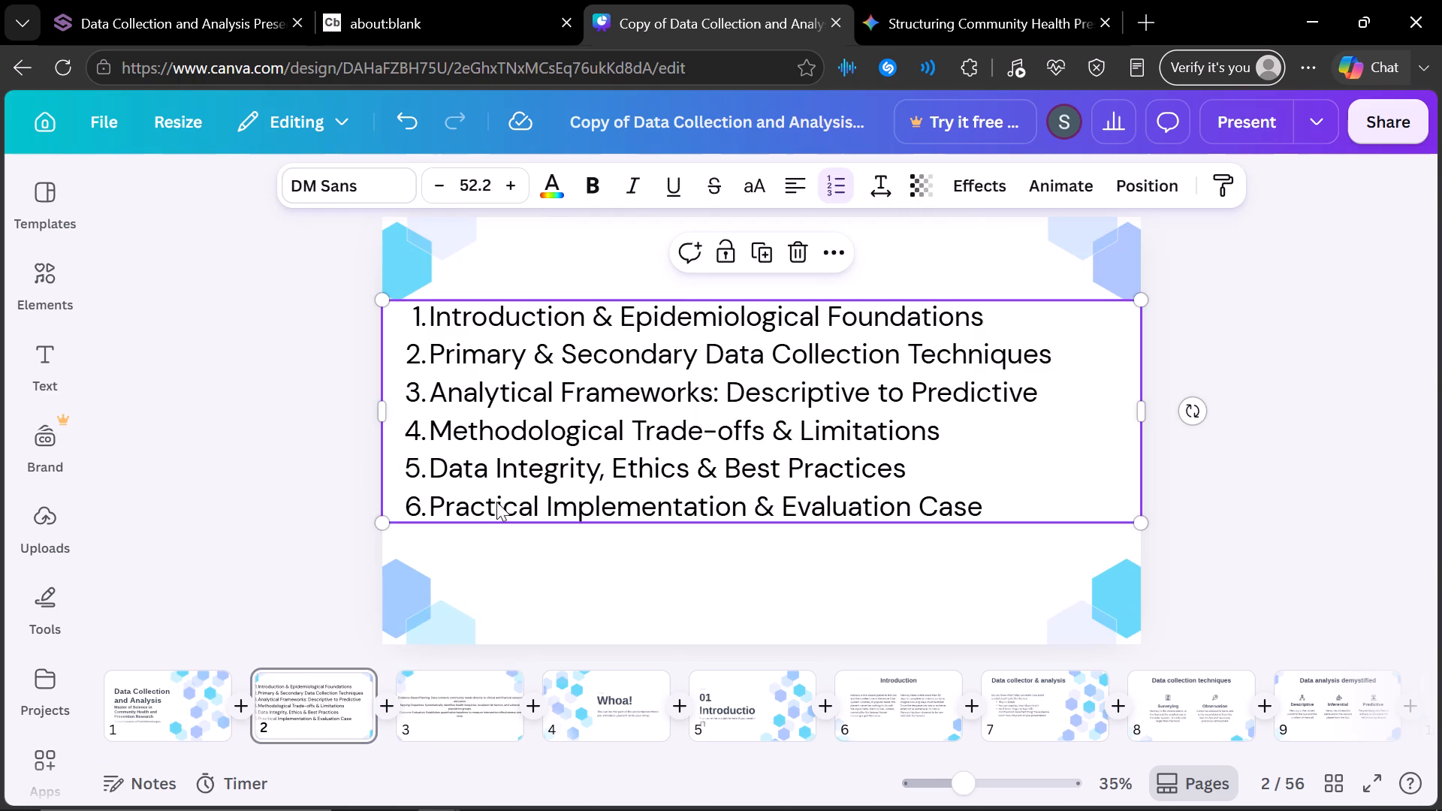
pyautogui.click(171, 711)
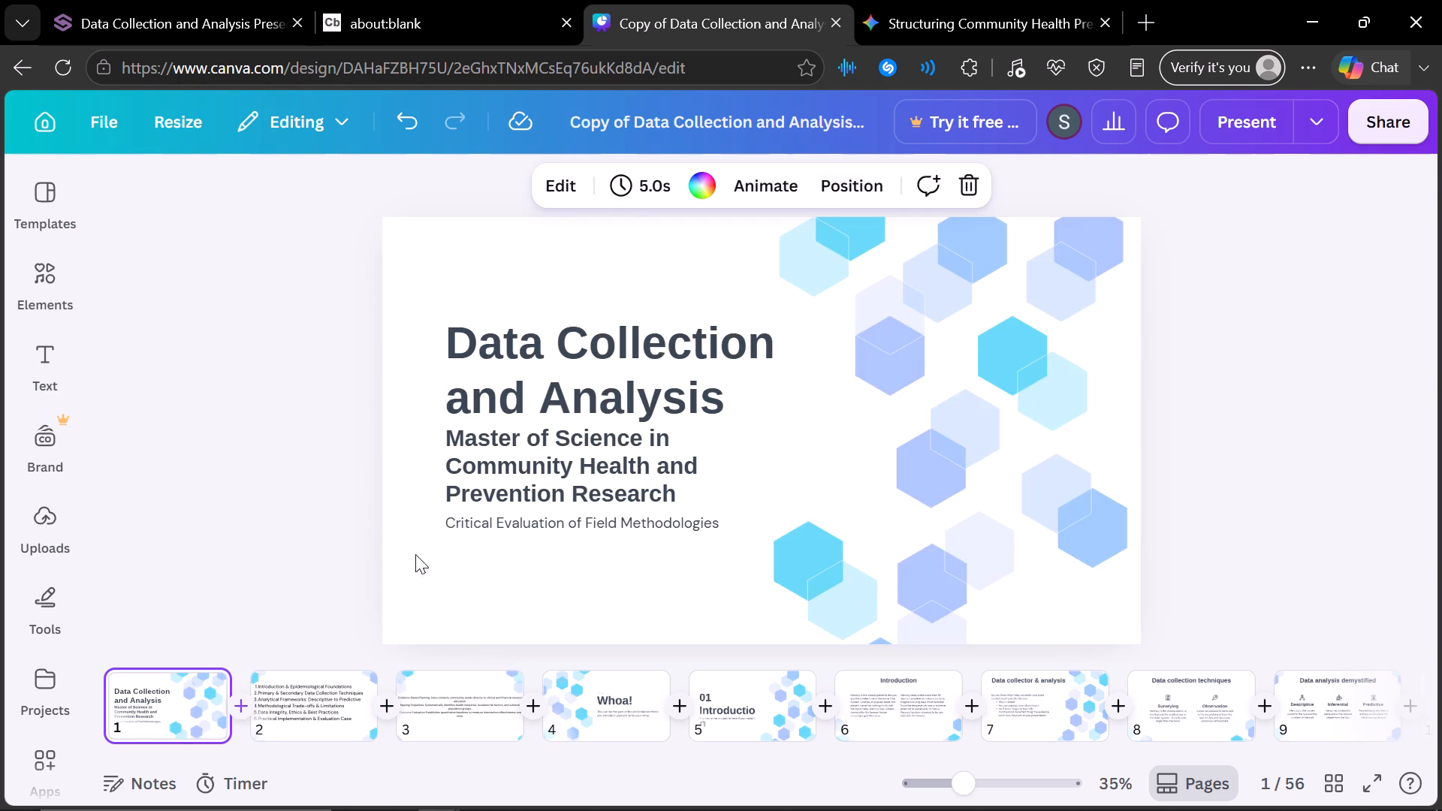
pyautogui.click(549, 511)
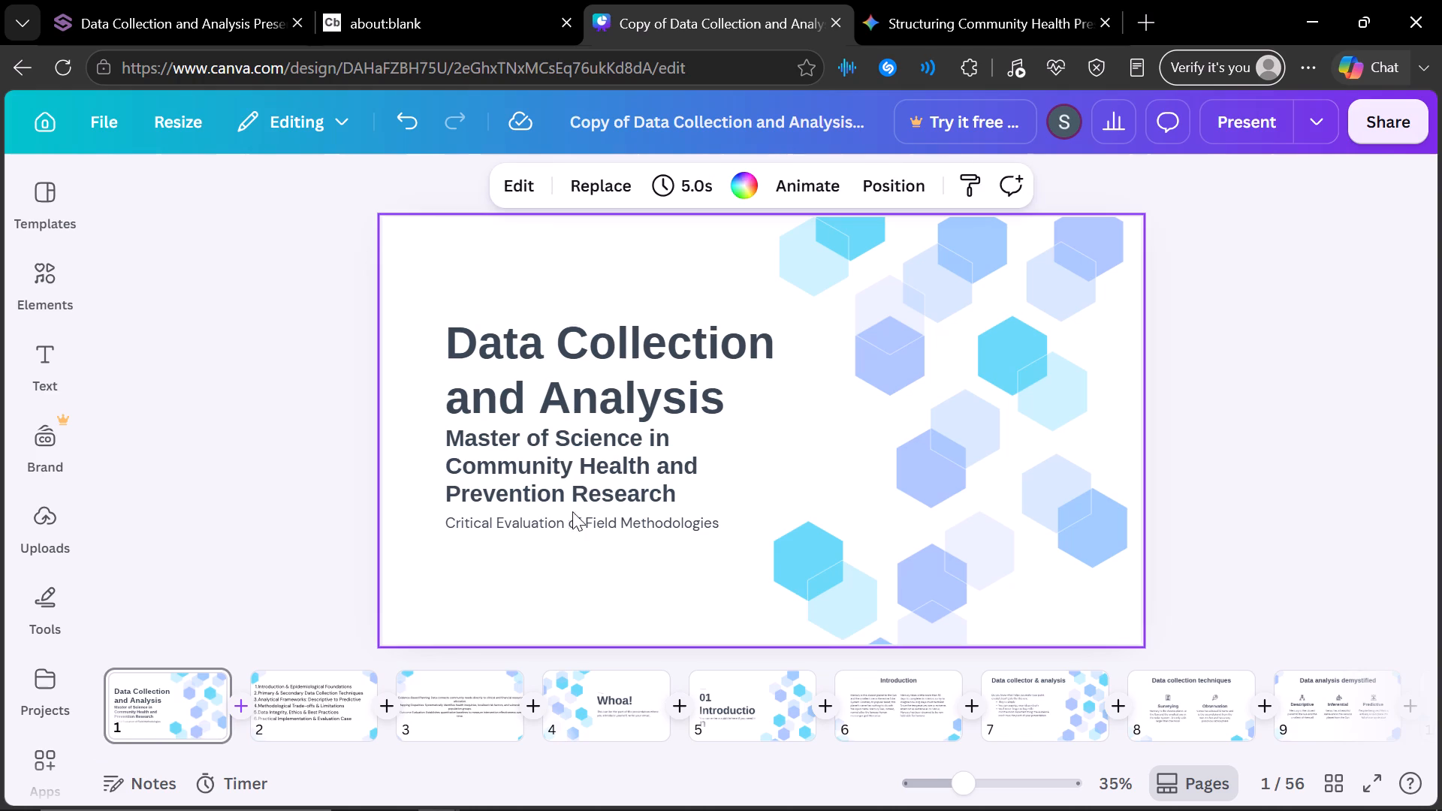
pyautogui.click(633, 511)
pyautogui.click(660, 526)
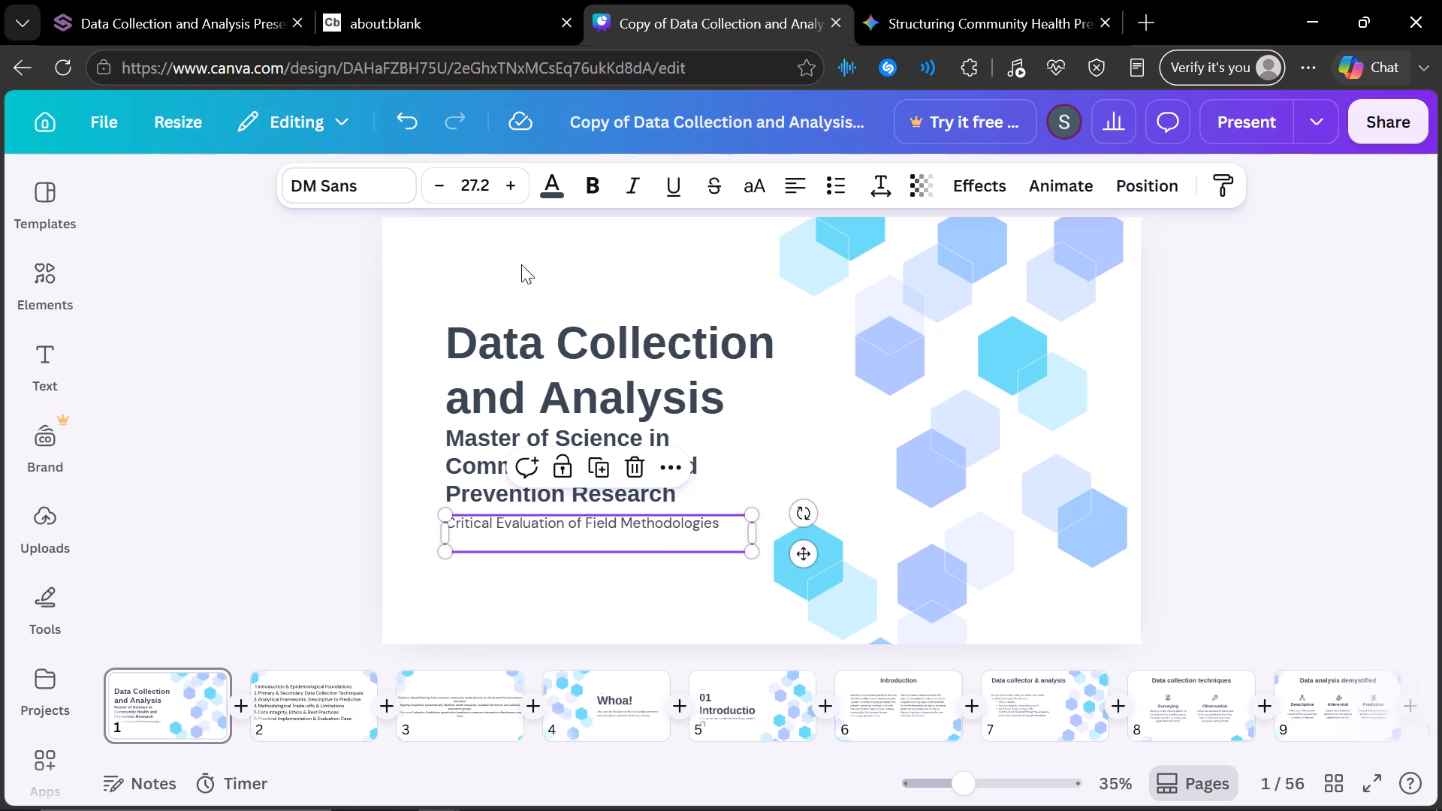
pyautogui.click(505, 194)
pyautogui.click(505, 194)
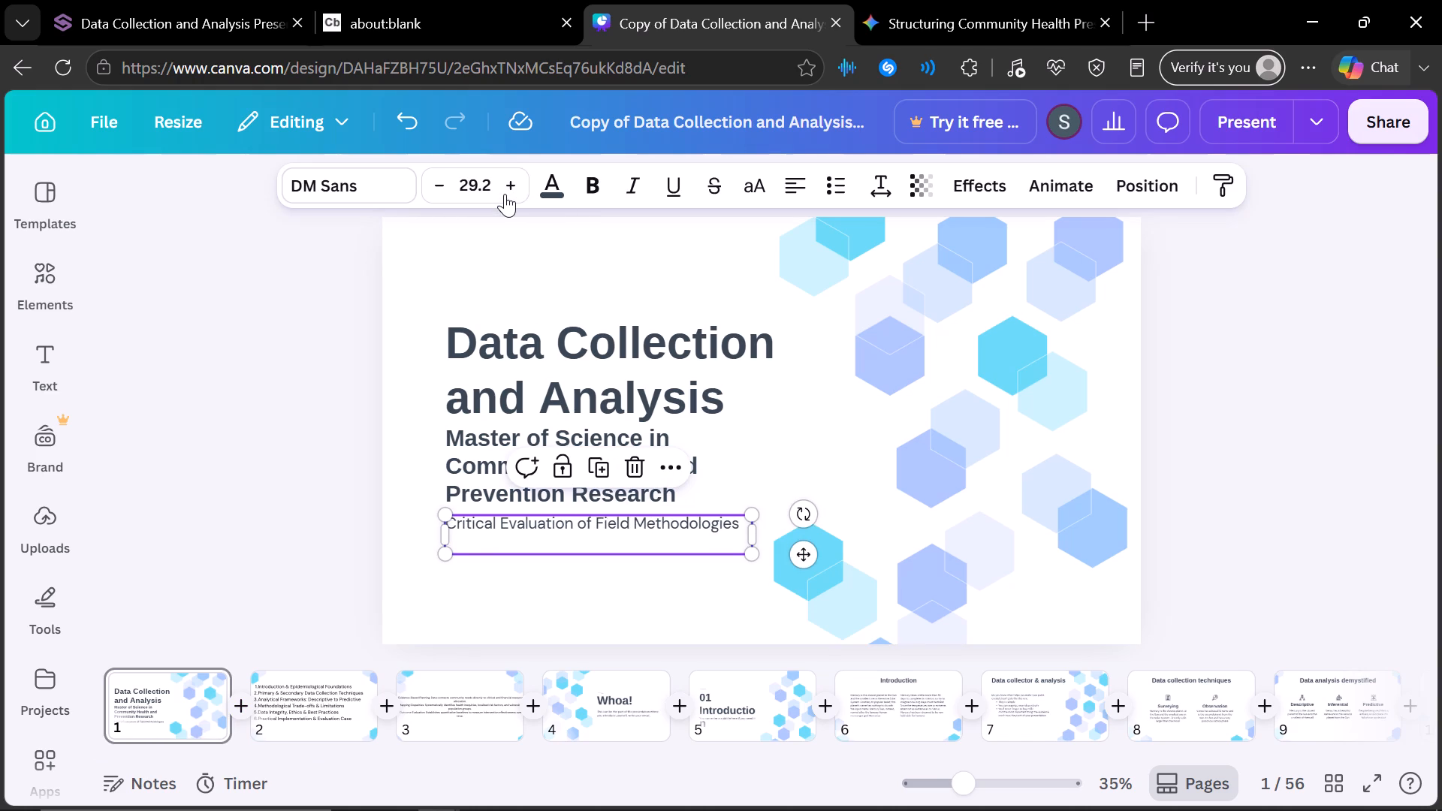
pyautogui.click(505, 194)
pyautogui.click(505, 194)
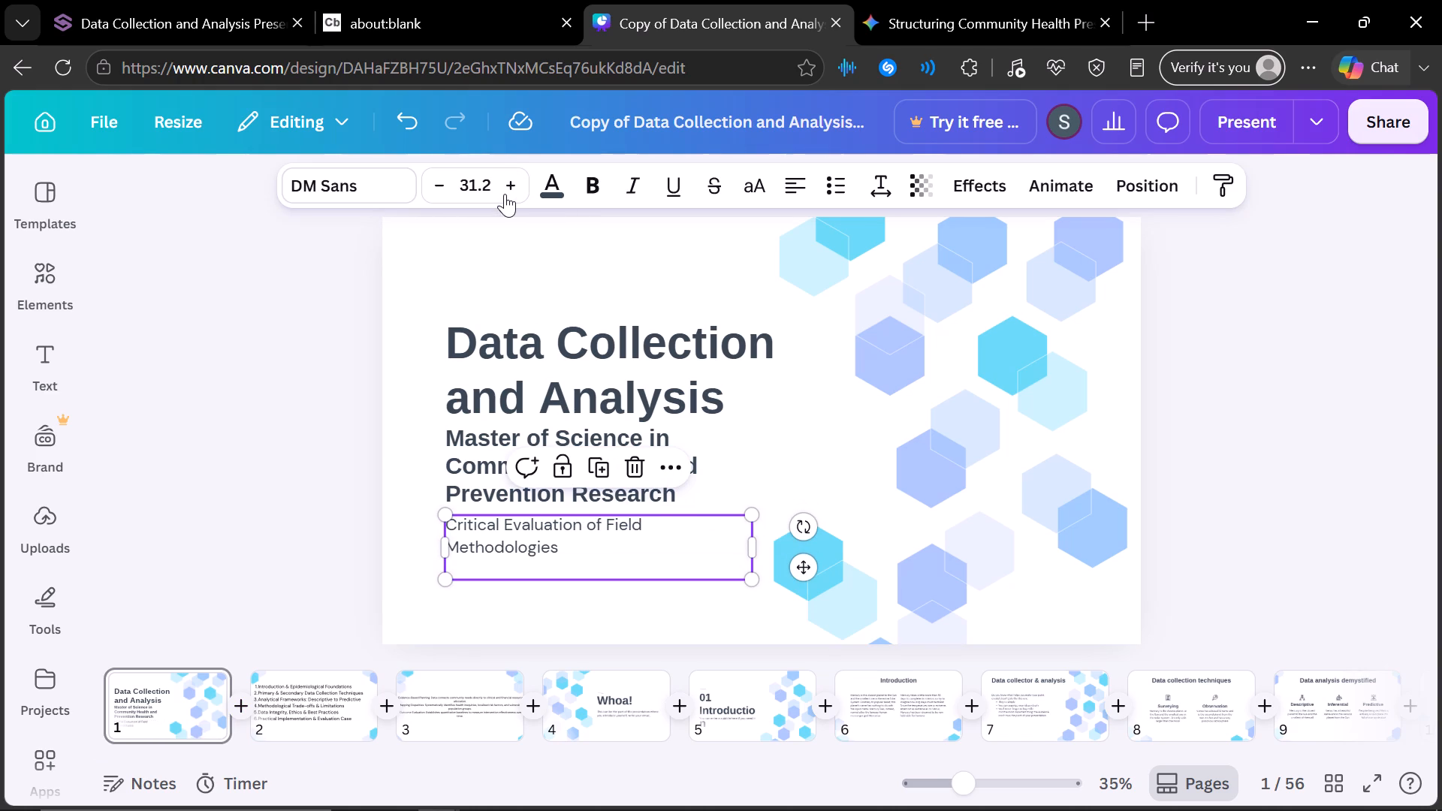
pyautogui.click(505, 194)
pyautogui.click(505, 194)
pyautogui.click(505, 194)
pyautogui.click(505, 194)
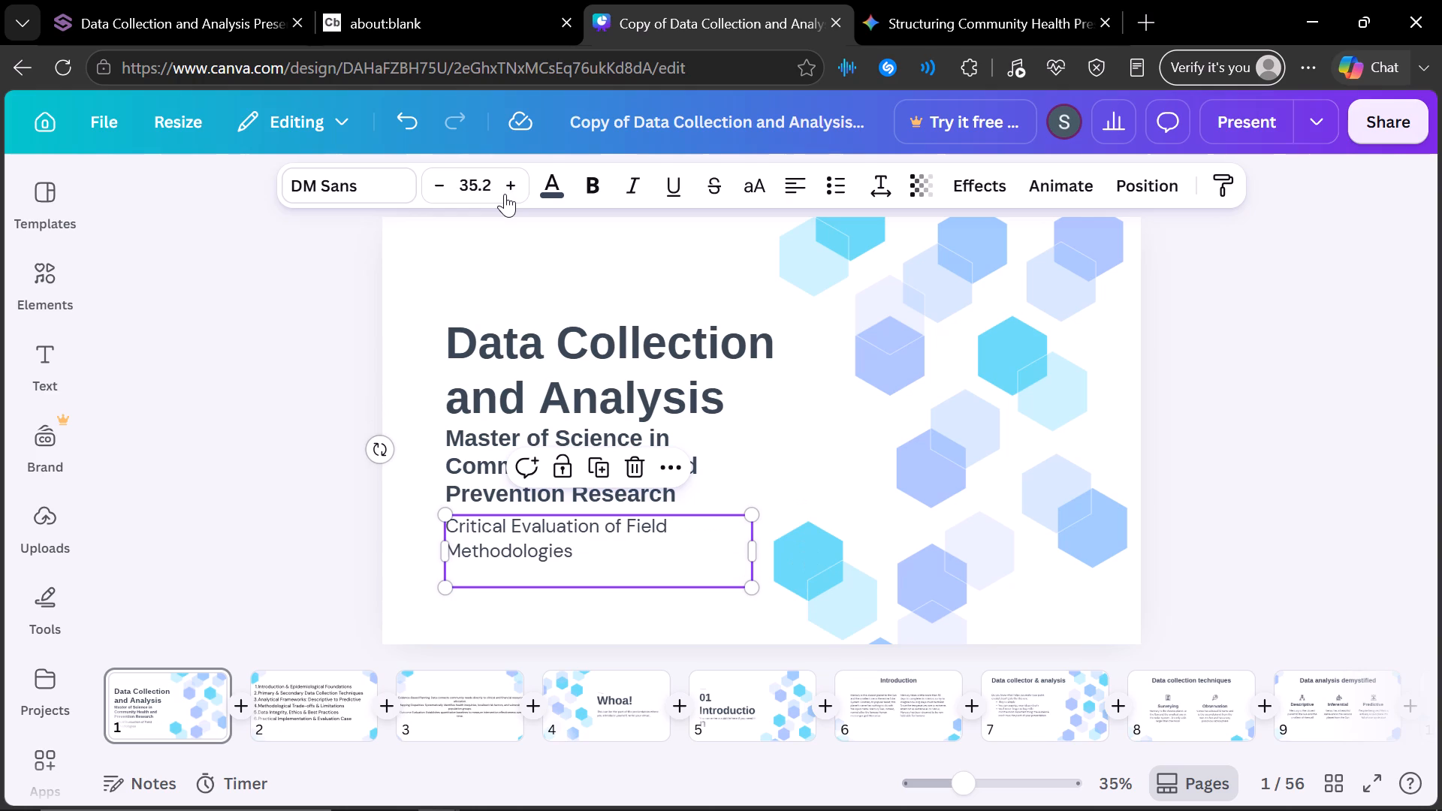
pyautogui.click(505, 194)
pyautogui.click(505, 194)
pyautogui.click(505, 194)
pyautogui.click(505, 194)
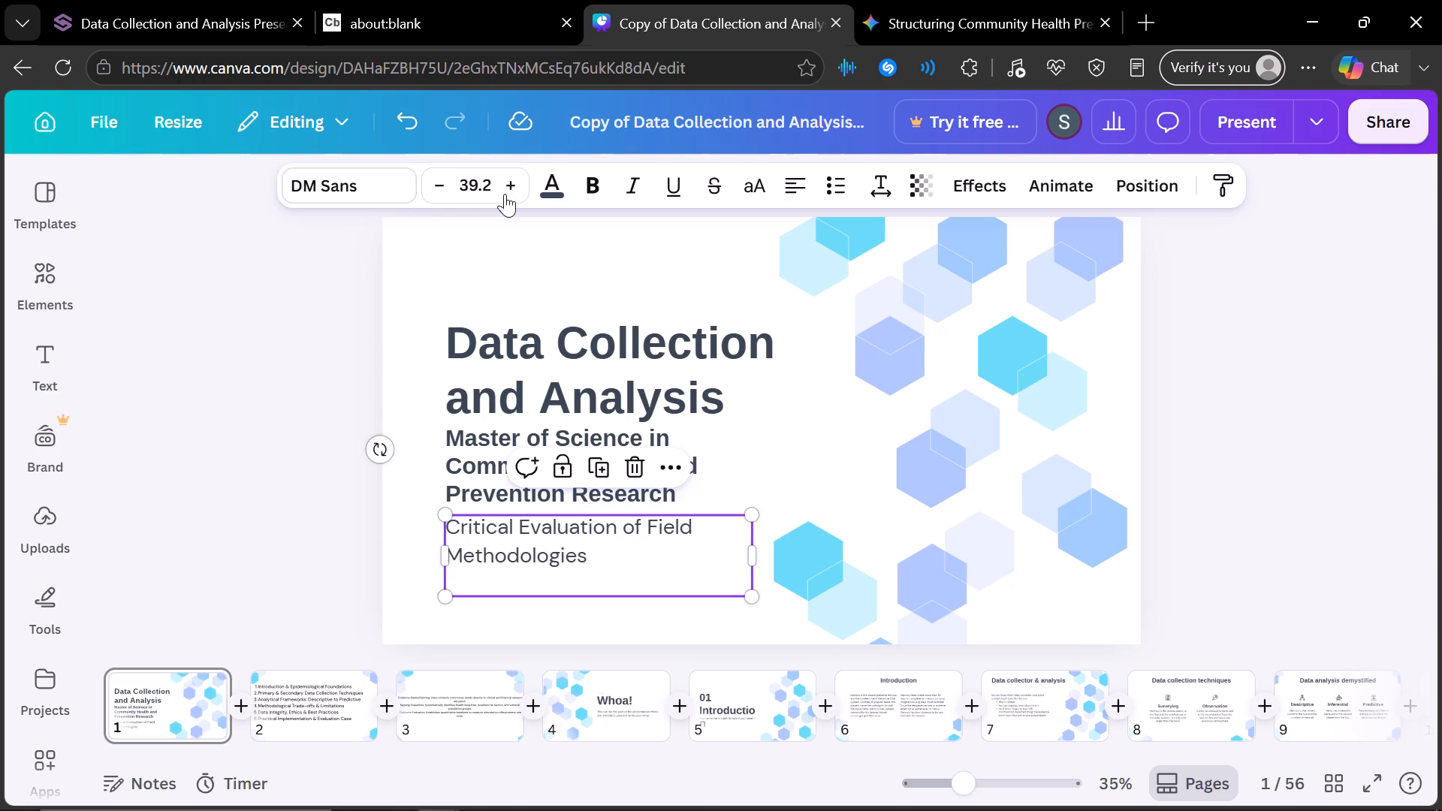
pyautogui.click(505, 194)
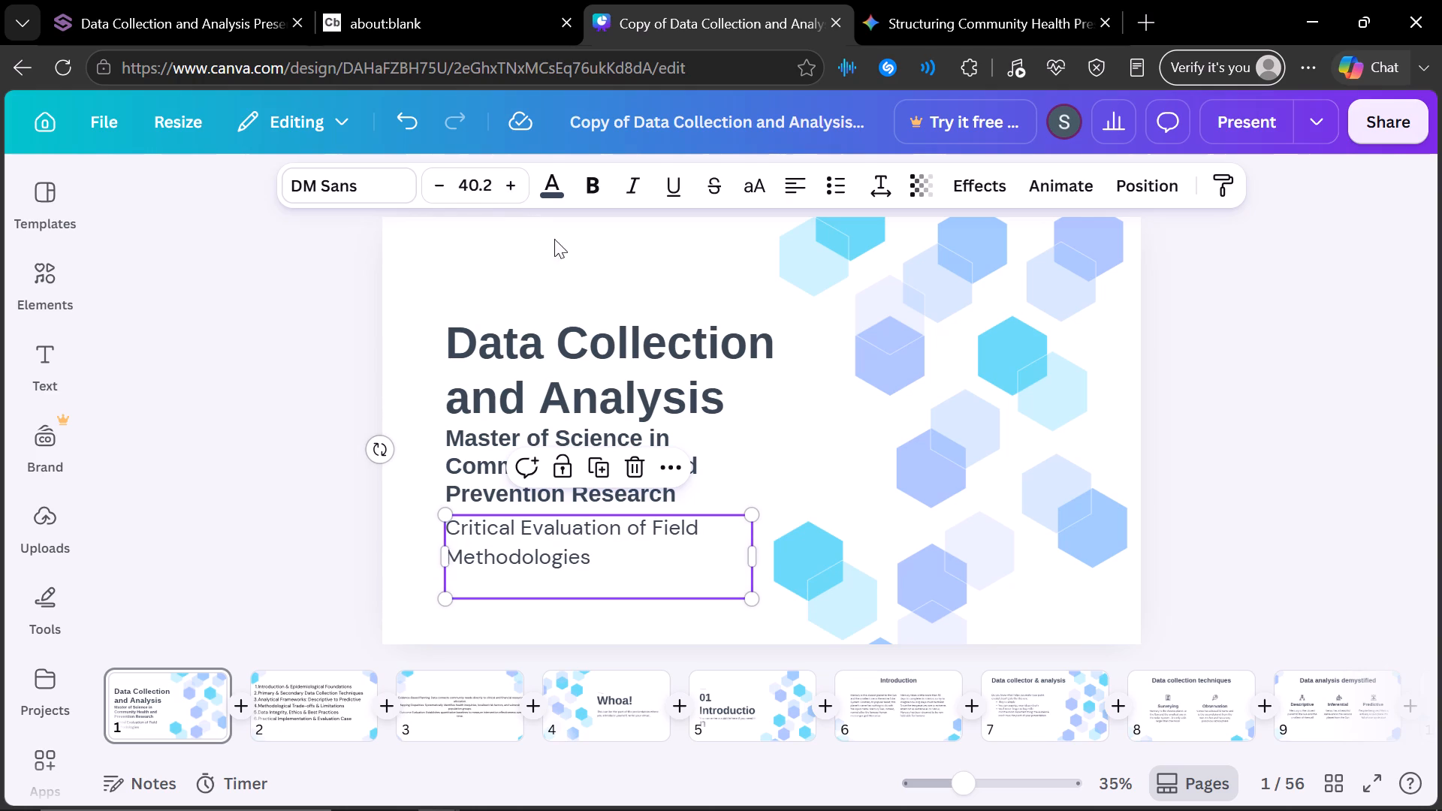
pyautogui.click(795, 349)
pyautogui.click(584, 565)
# Increase the font size of the bullet text on slide 3 to 52.2, matching the numbered list on slide 2.
pyautogui.click(324, 699)
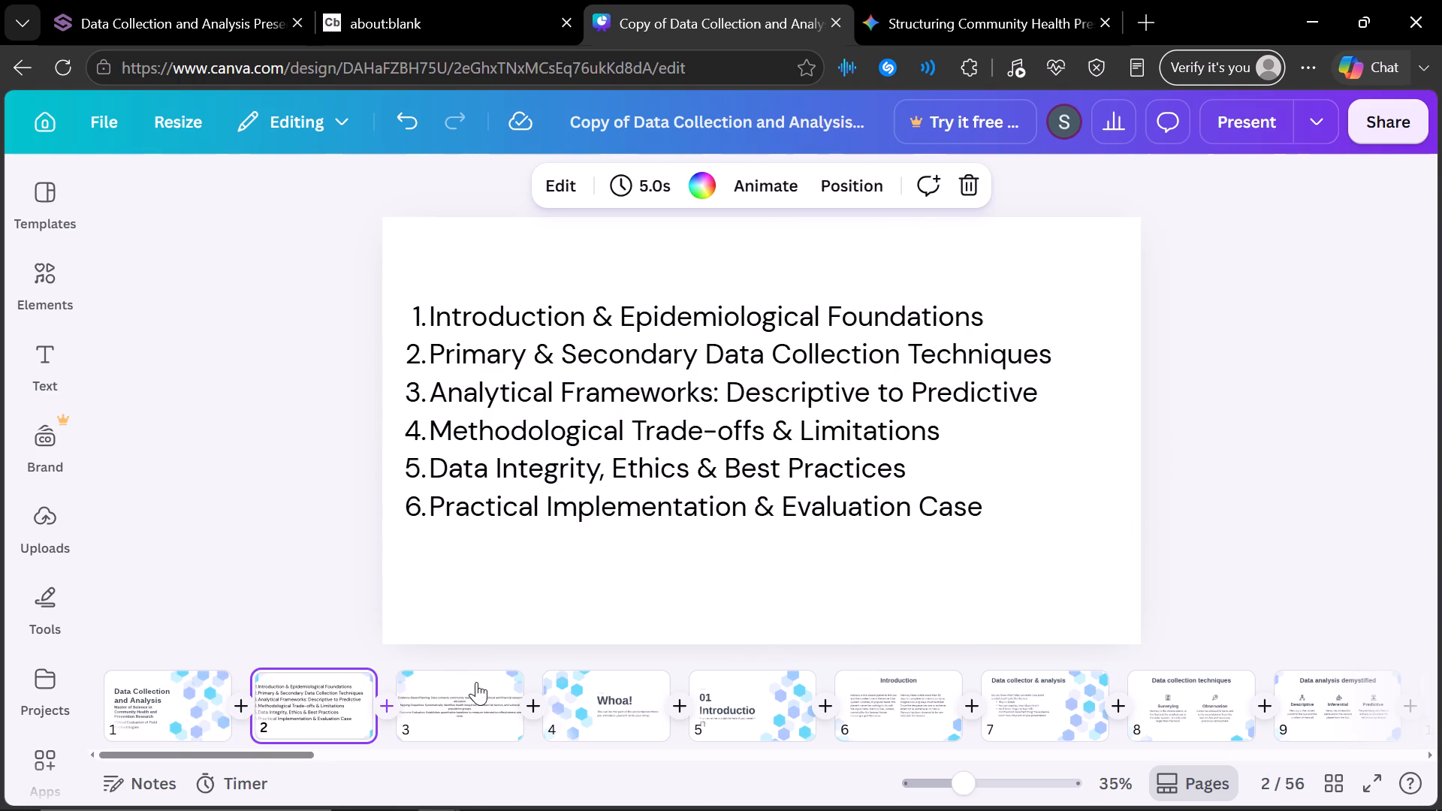
pyautogui.click(552, 409)
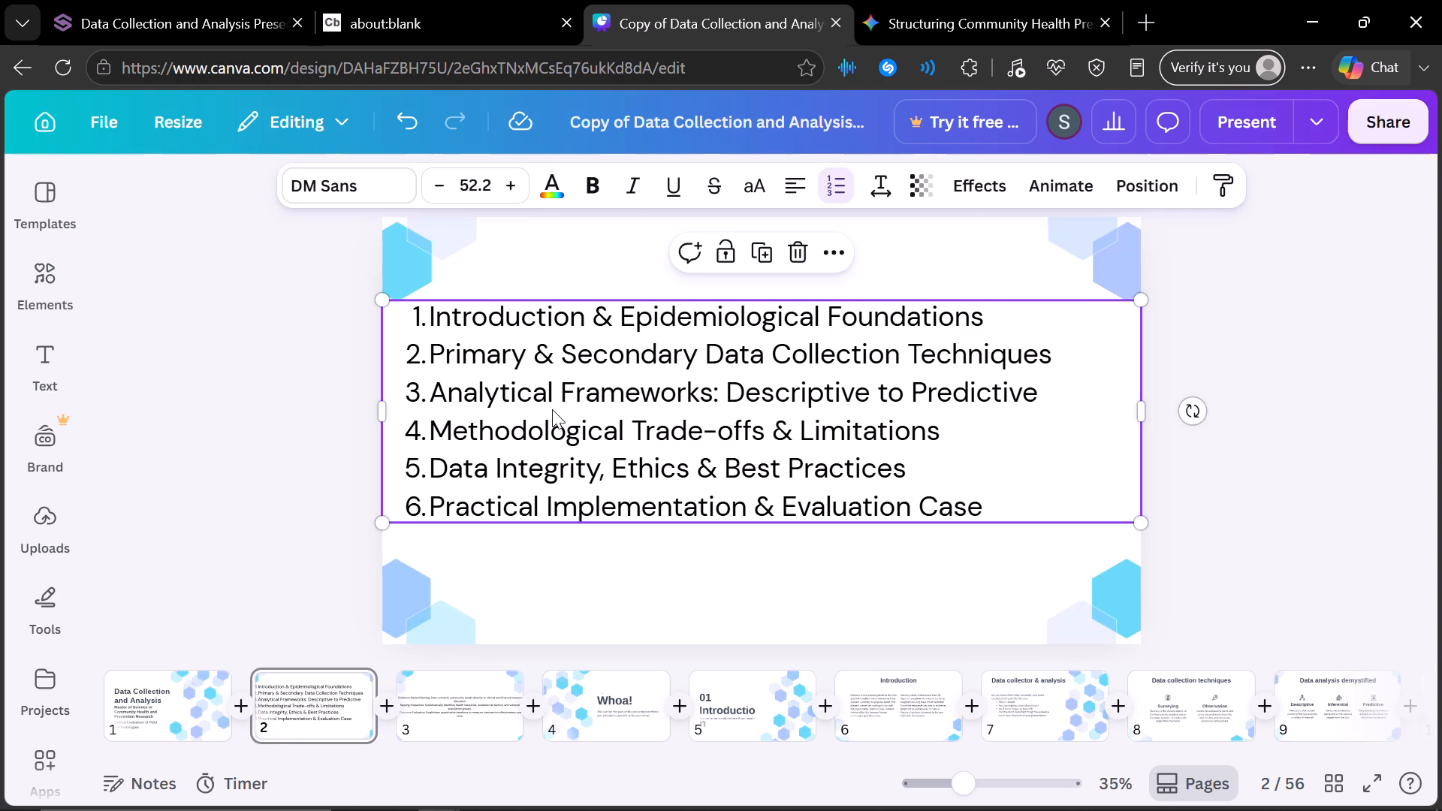
pyautogui.click(462, 695)
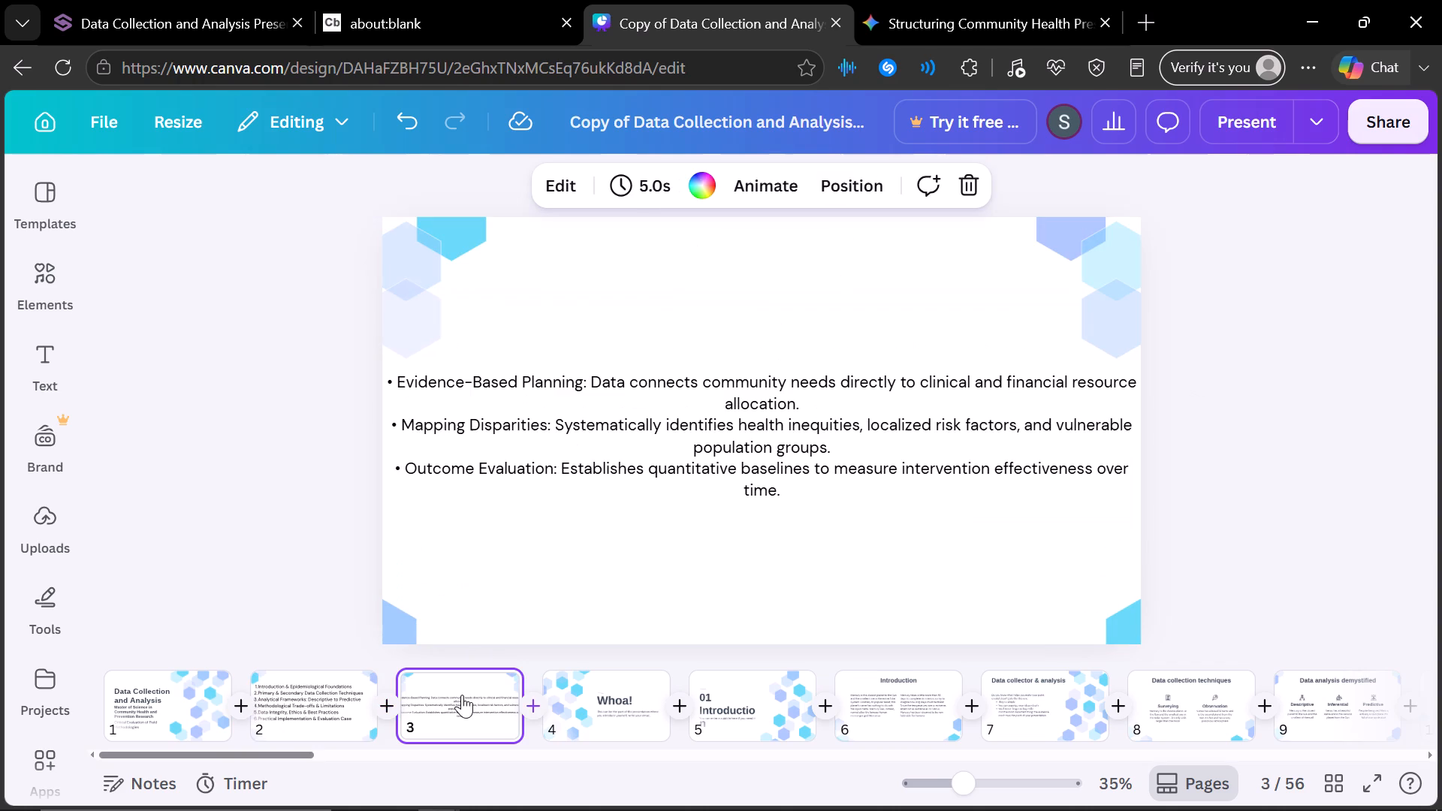
pyautogui.click(329, 708)
pyautogui.click(569, 468)
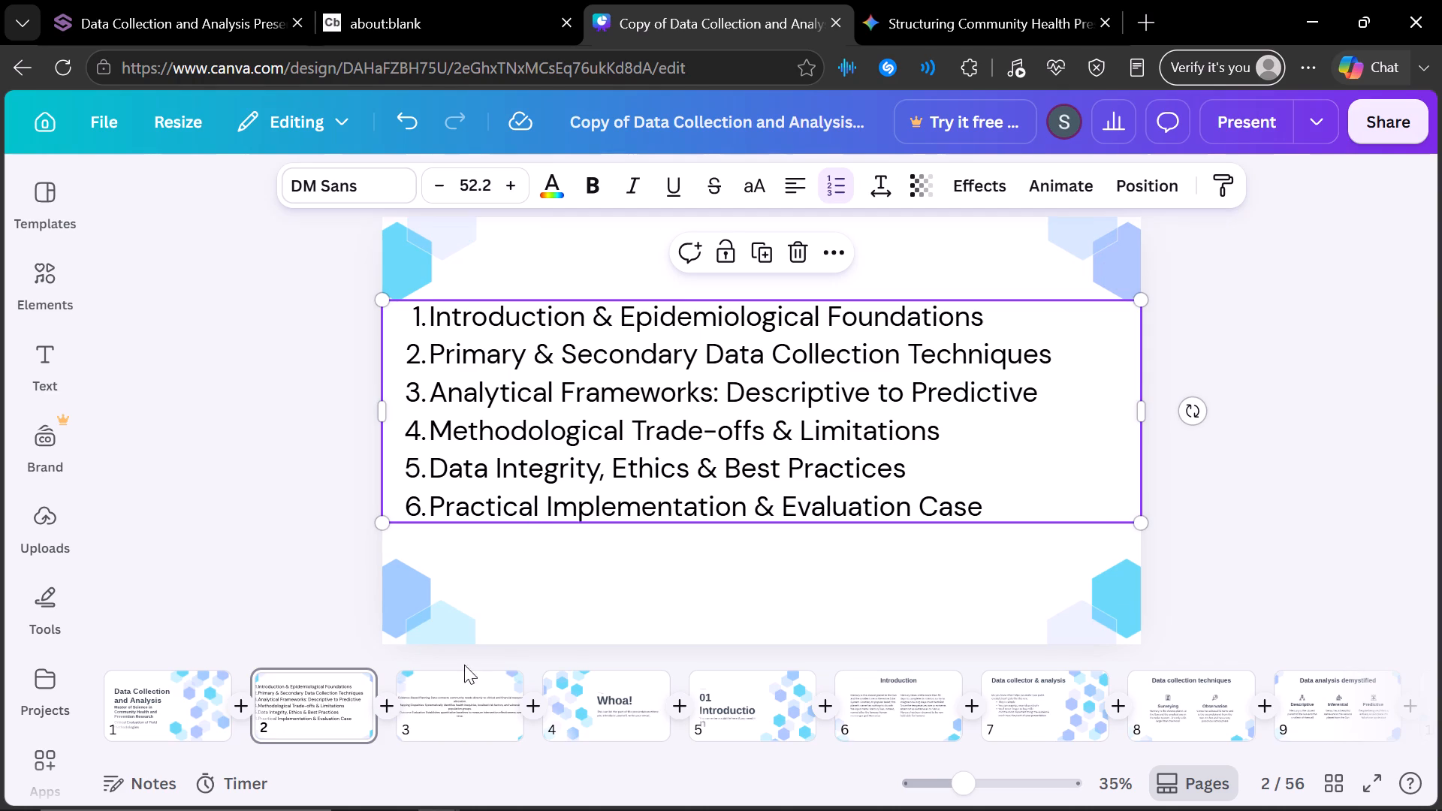
pyautogui.click(447, 722)
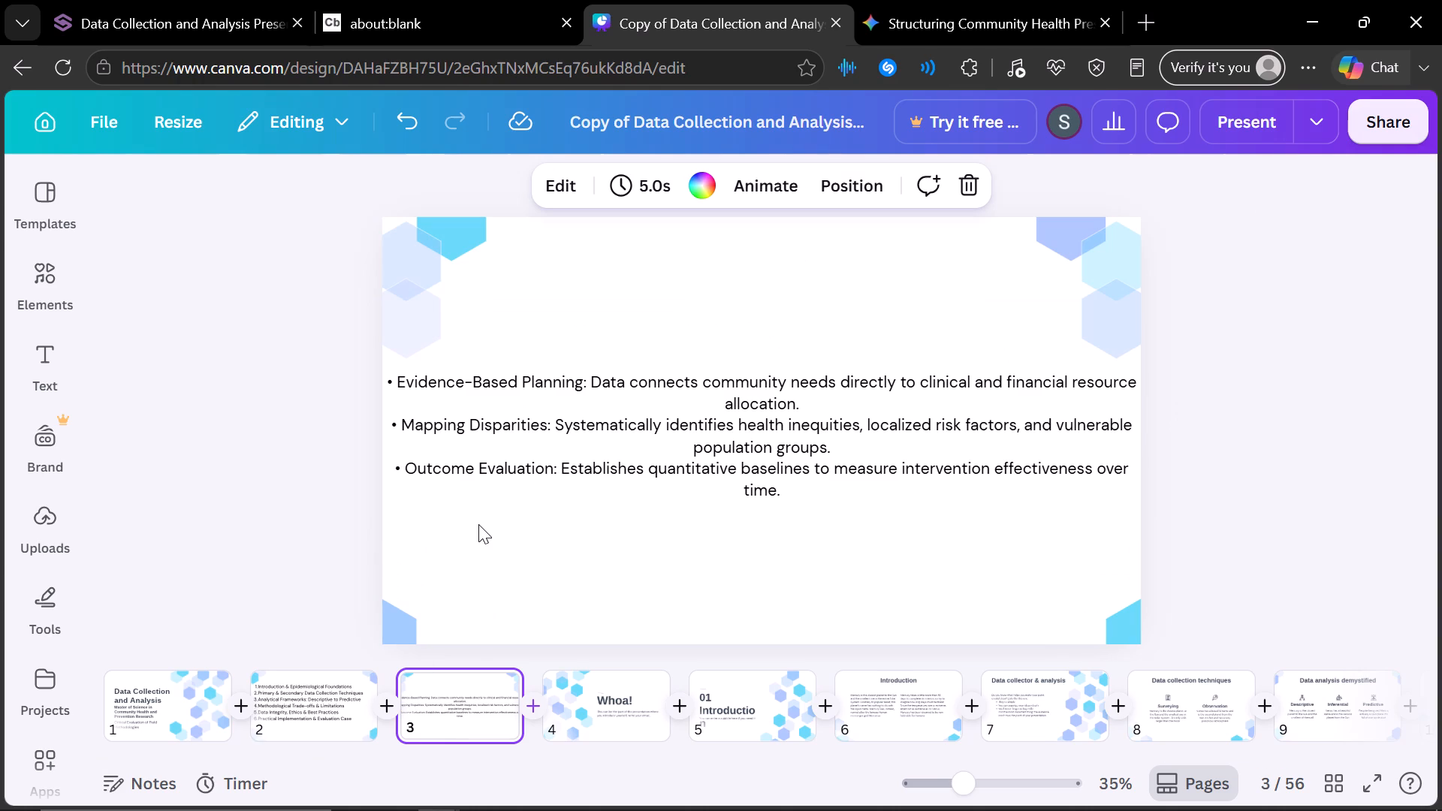
pyautogui.click(605, 418)
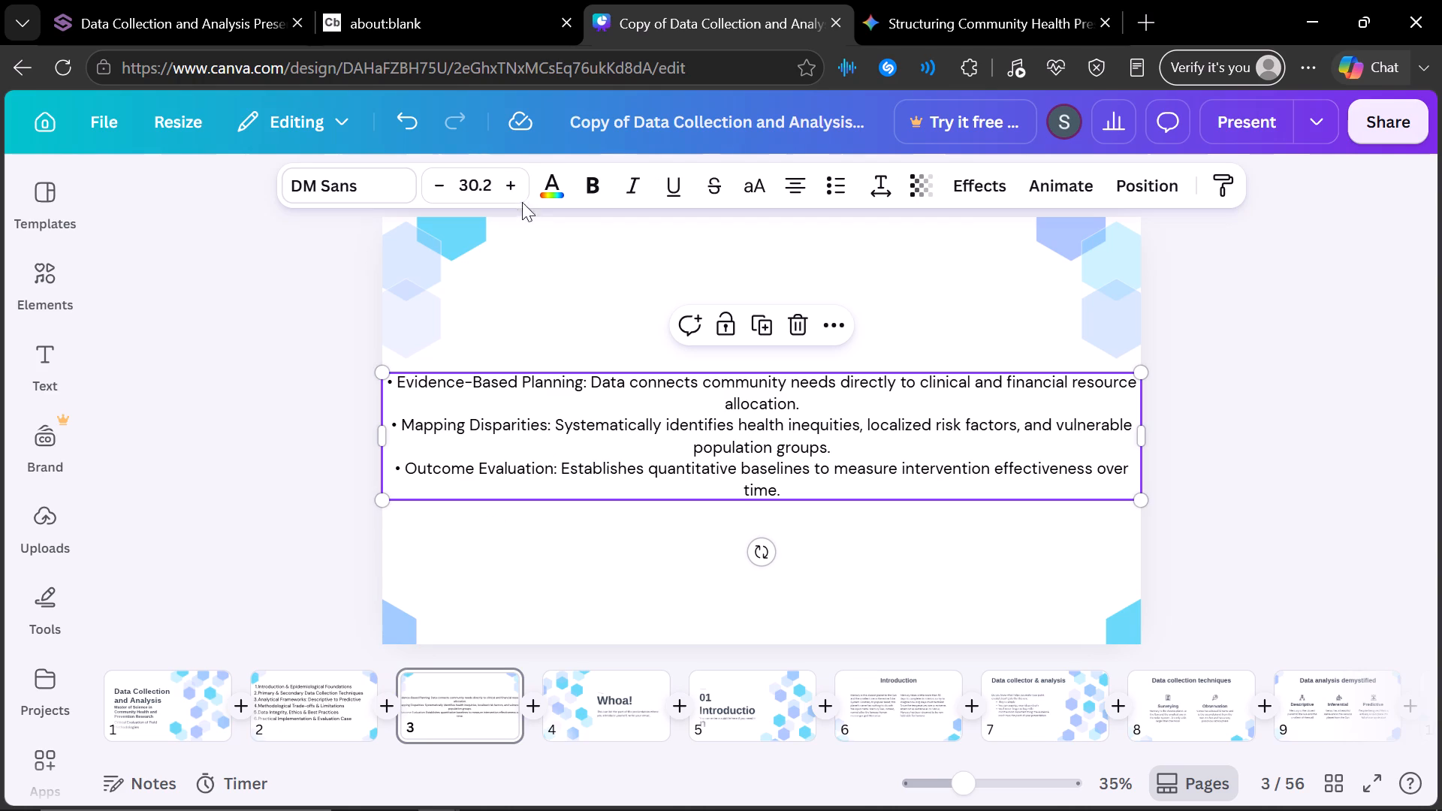
pyautogui.click(510, 186)
pyautogui.tripleClick(510, 186)
pyautogui.tripleClick(510, 186)
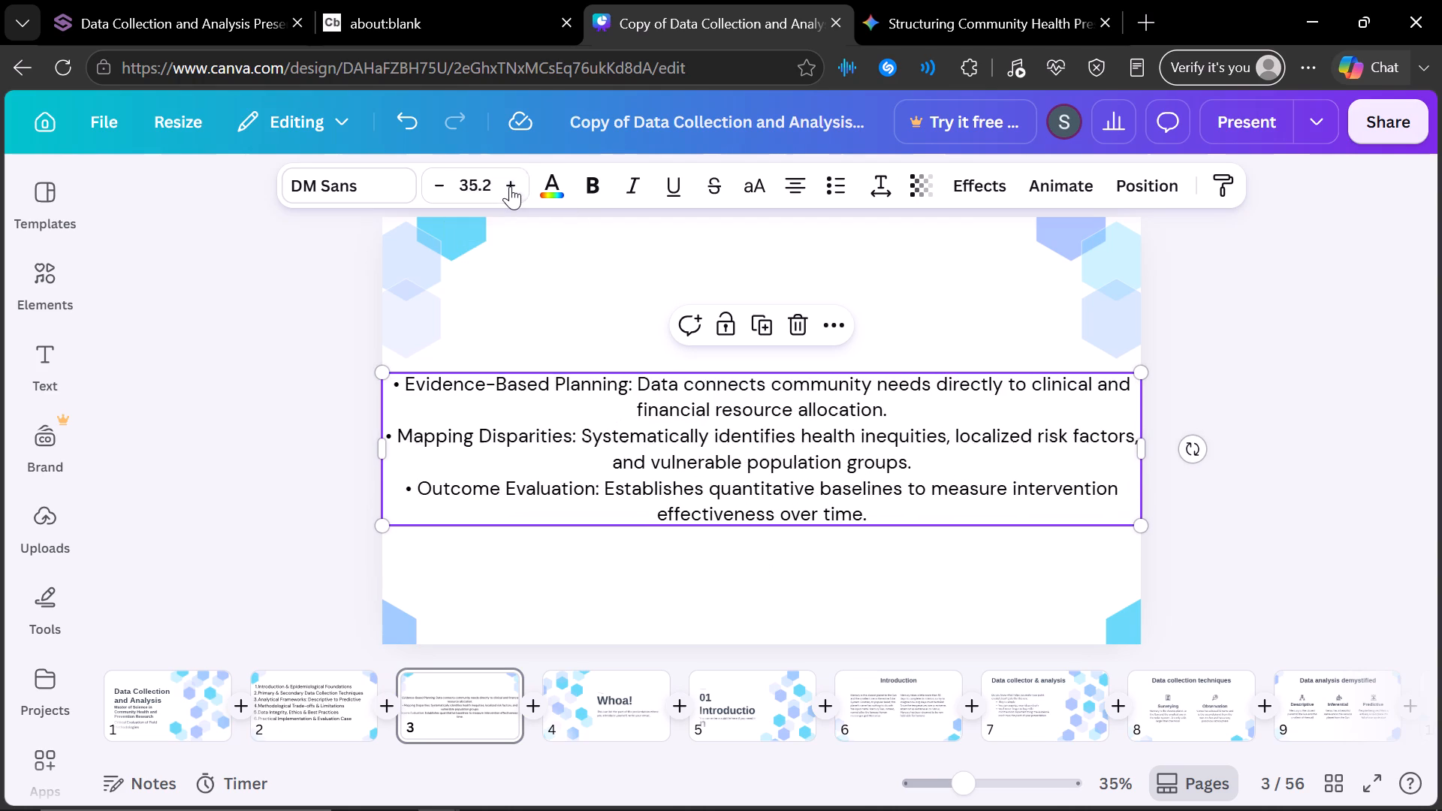
pyautogui.tripleClick(510, 186)
pyautogui.tripleClick(510, 186)
pyautogui.tripleClick(510, 186)
pyautogui.tripleClick(510, 186)
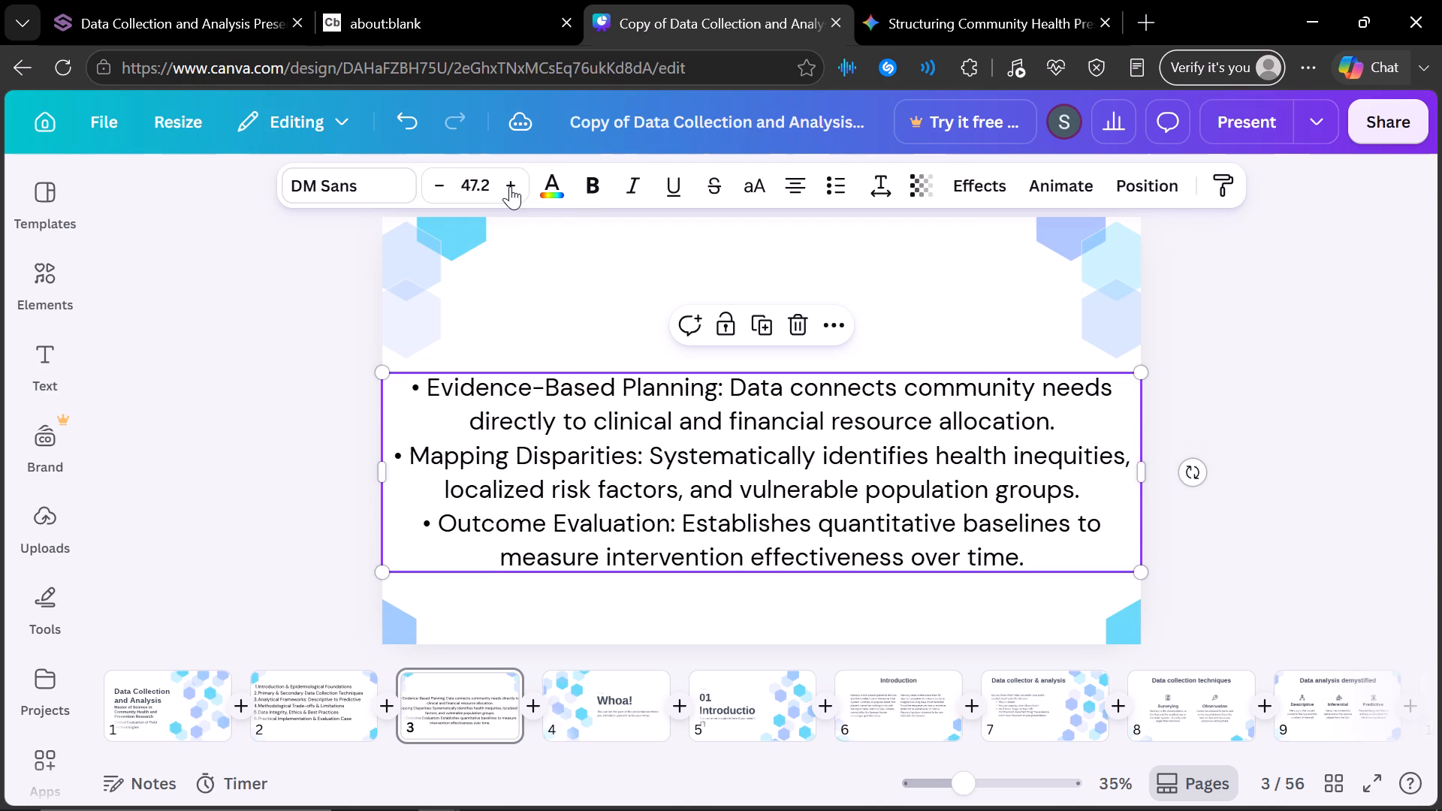
pyautogui.doubleClick(510, 186)
pyautogui.click(510, 186)
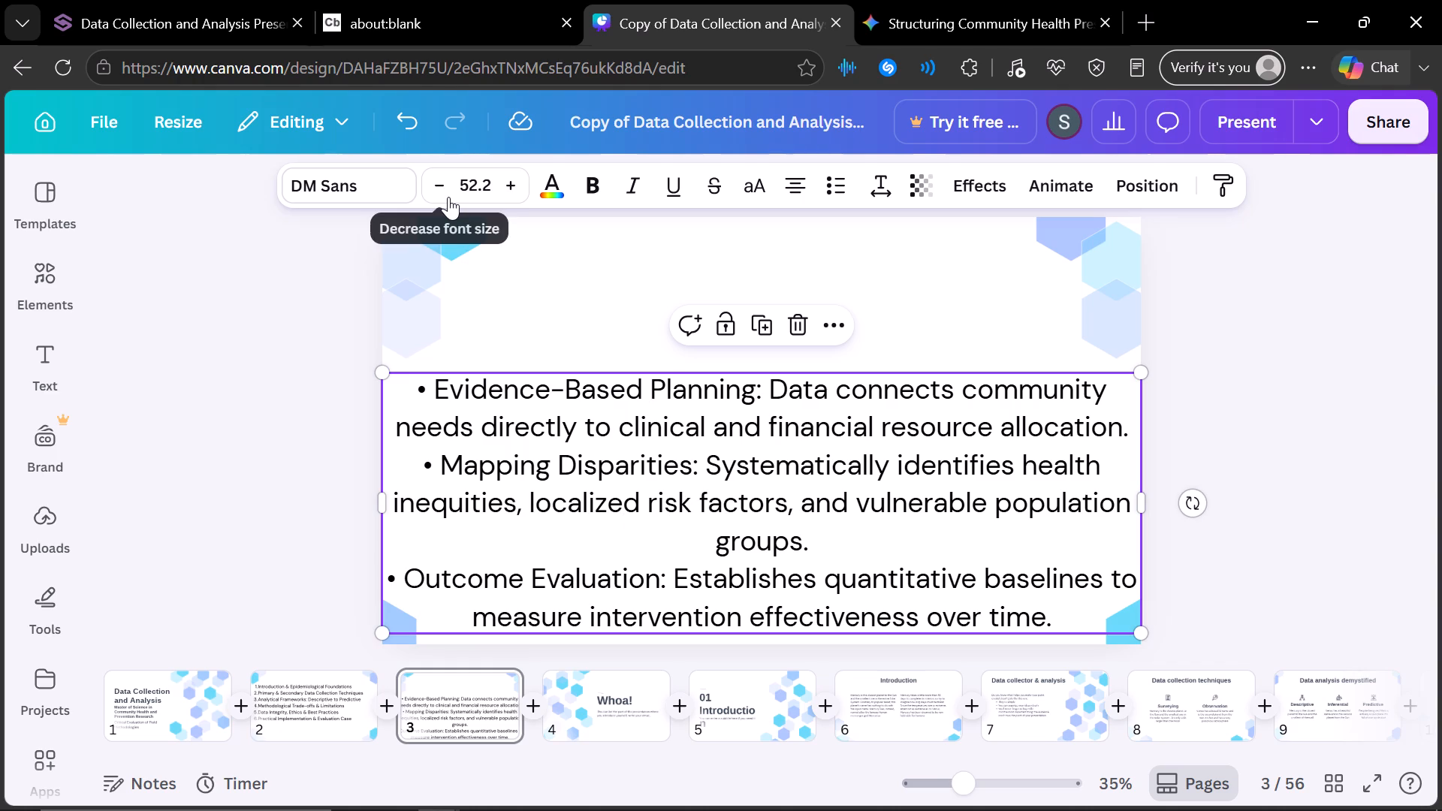
# Left-align the bullet text on slide 3 and move its text box up toward the middle of the slide.
pyautogui.click(801, 185)
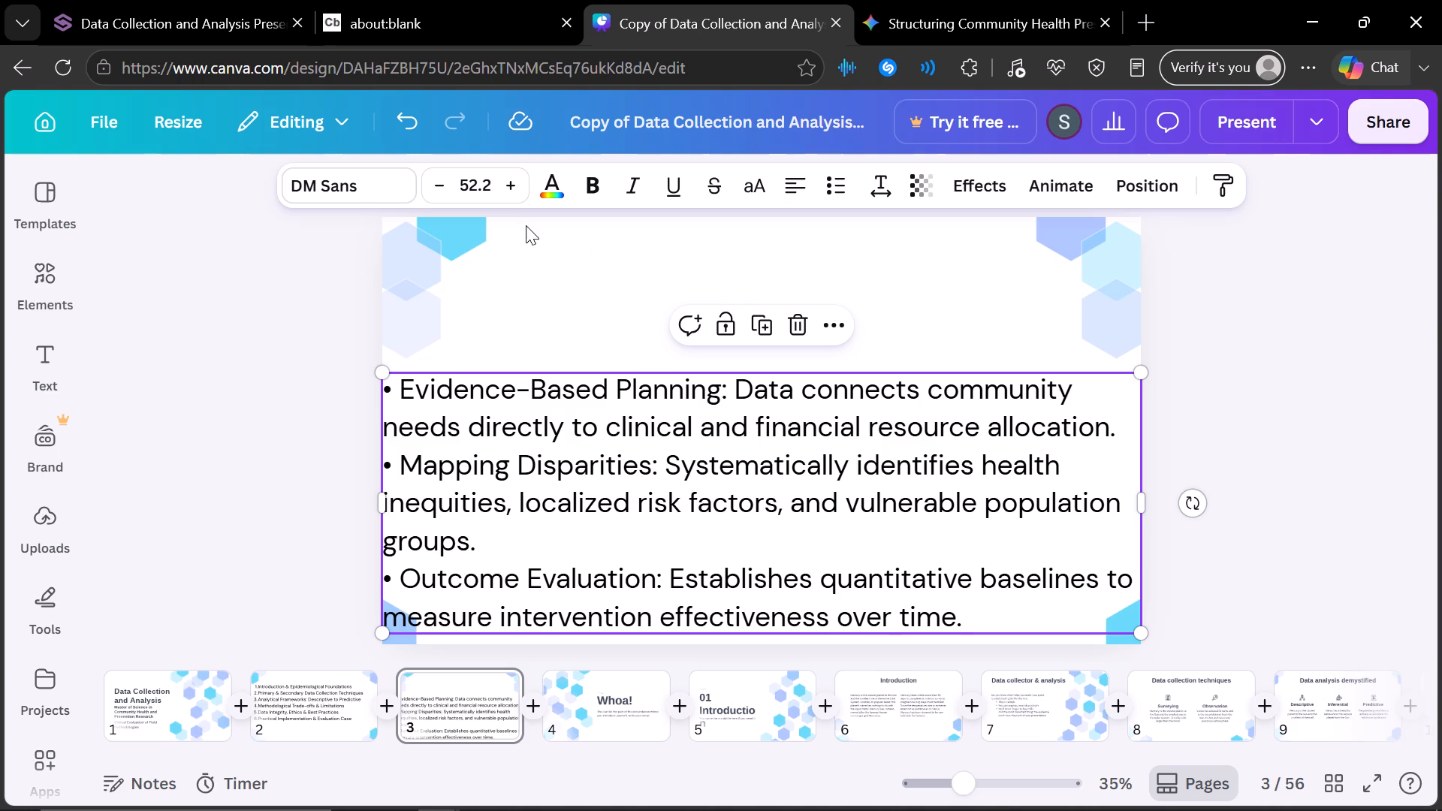
pyautogui.moveTo(762, 481); pyautogui.dragTo(762, 436)
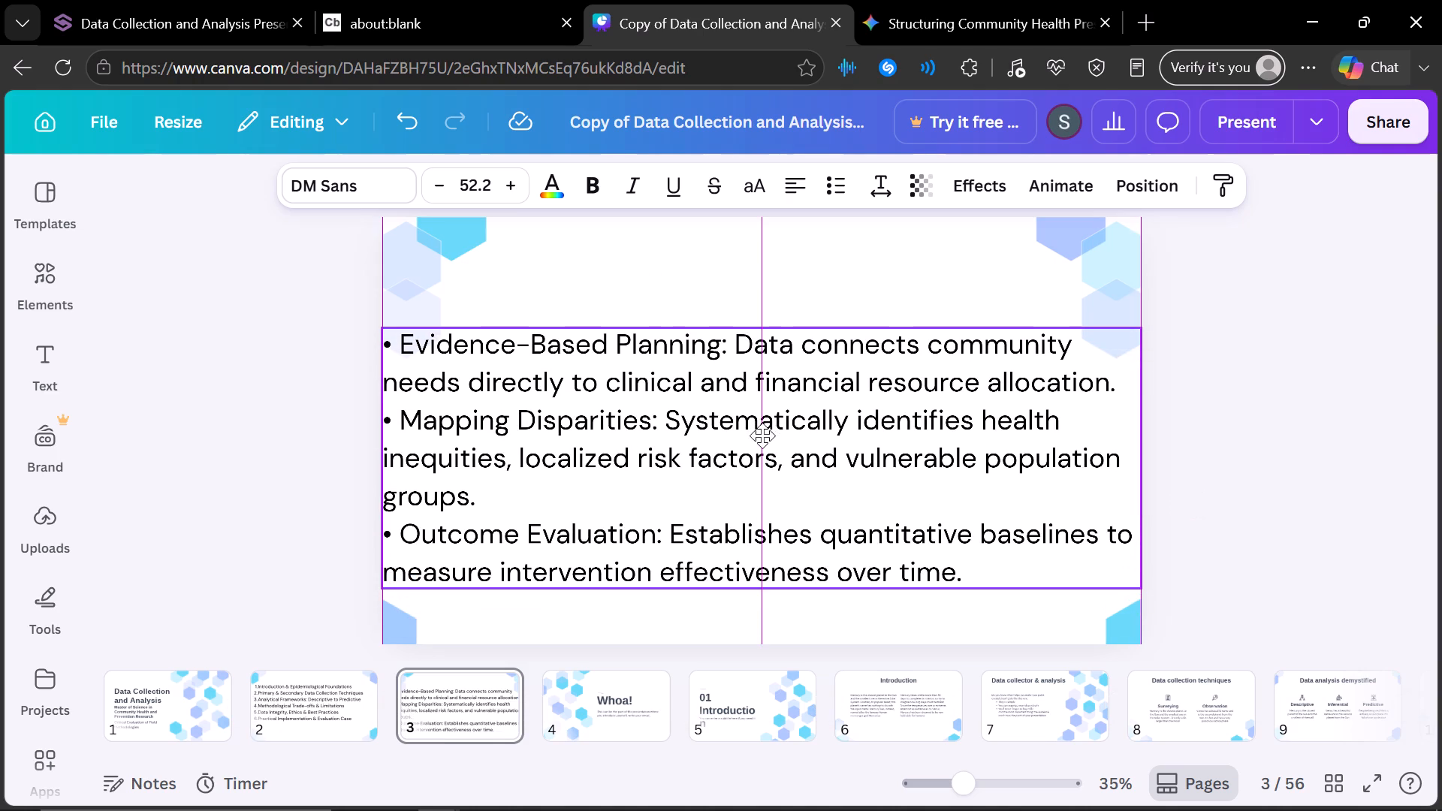
pyautogui.moveTo(762, 436); pyautogui.dragTo(762, 415)
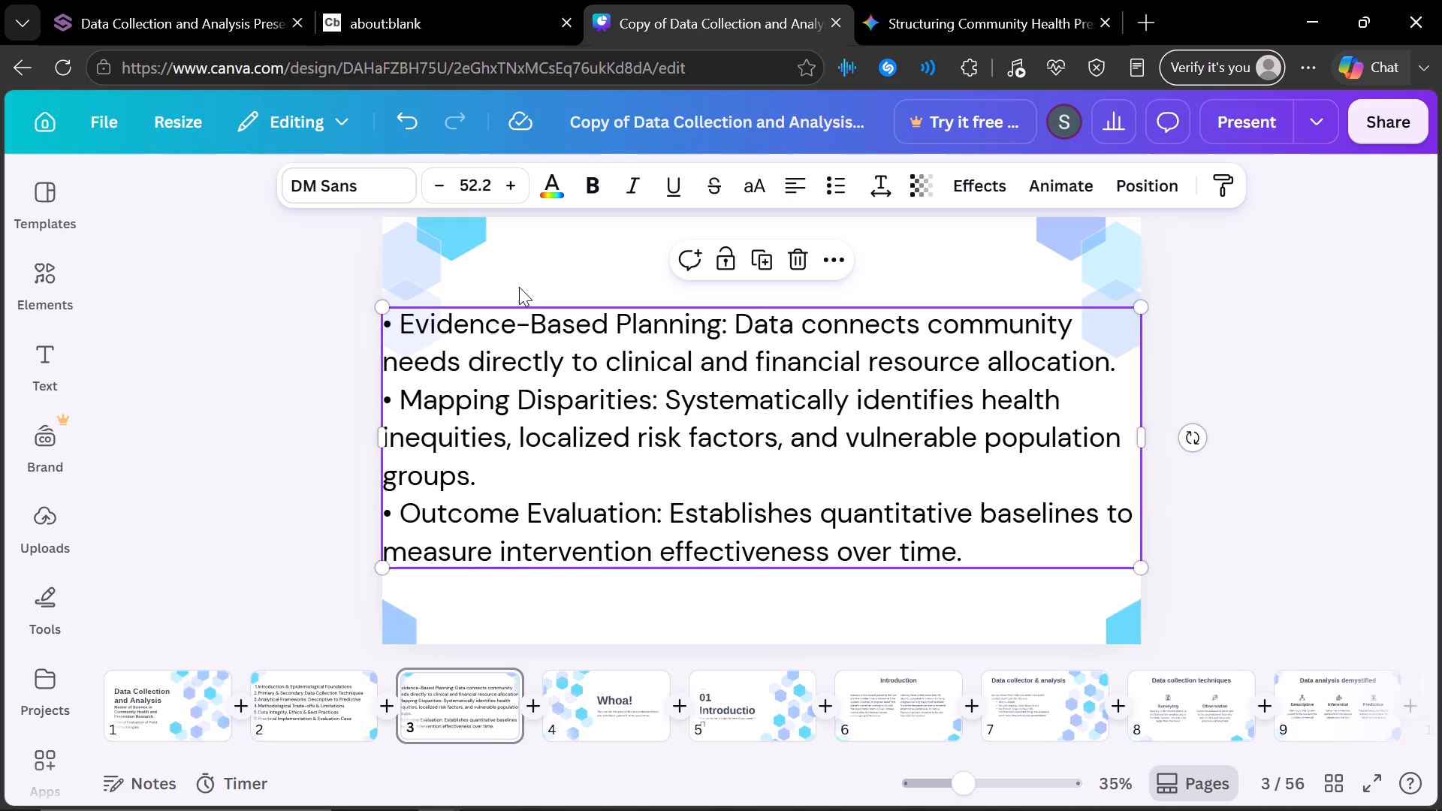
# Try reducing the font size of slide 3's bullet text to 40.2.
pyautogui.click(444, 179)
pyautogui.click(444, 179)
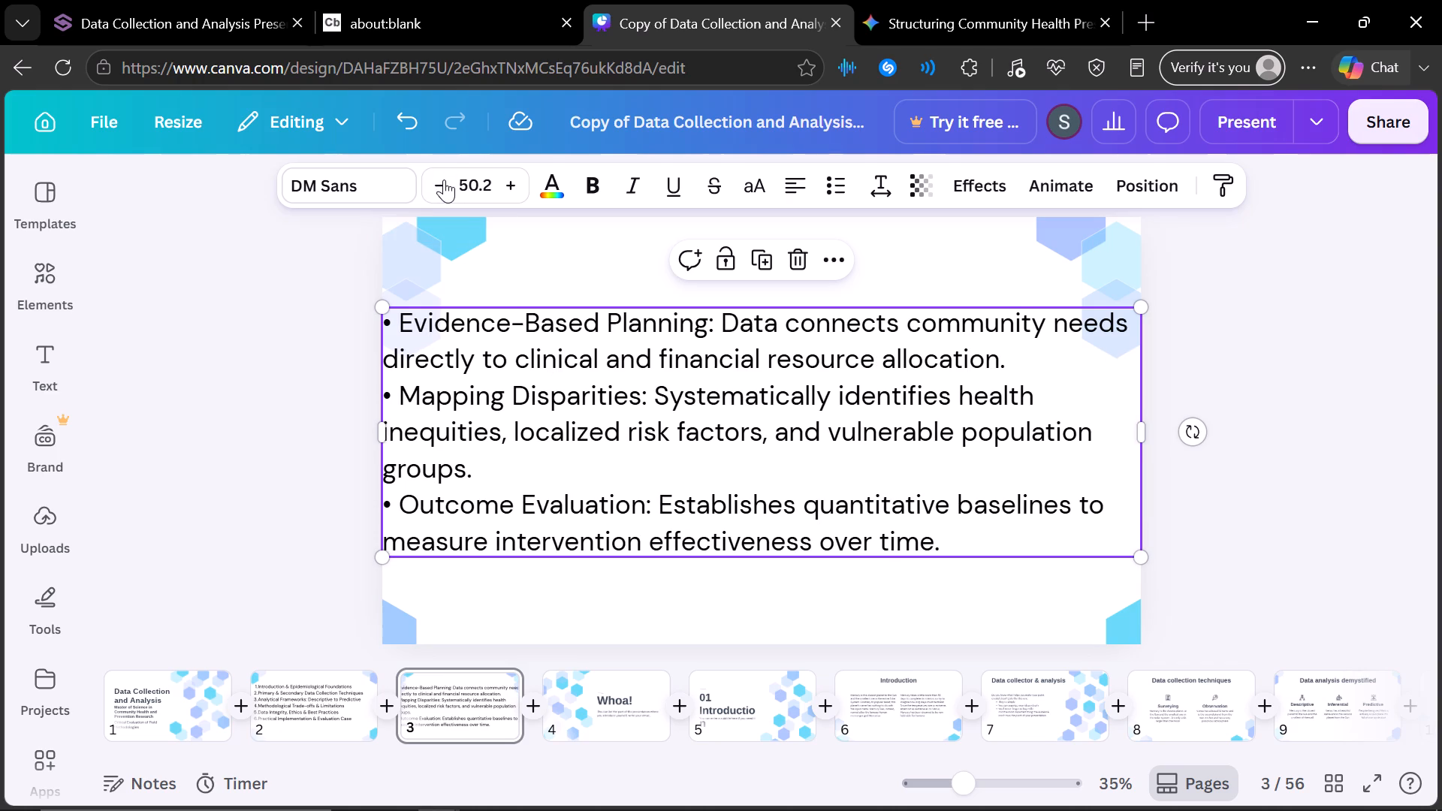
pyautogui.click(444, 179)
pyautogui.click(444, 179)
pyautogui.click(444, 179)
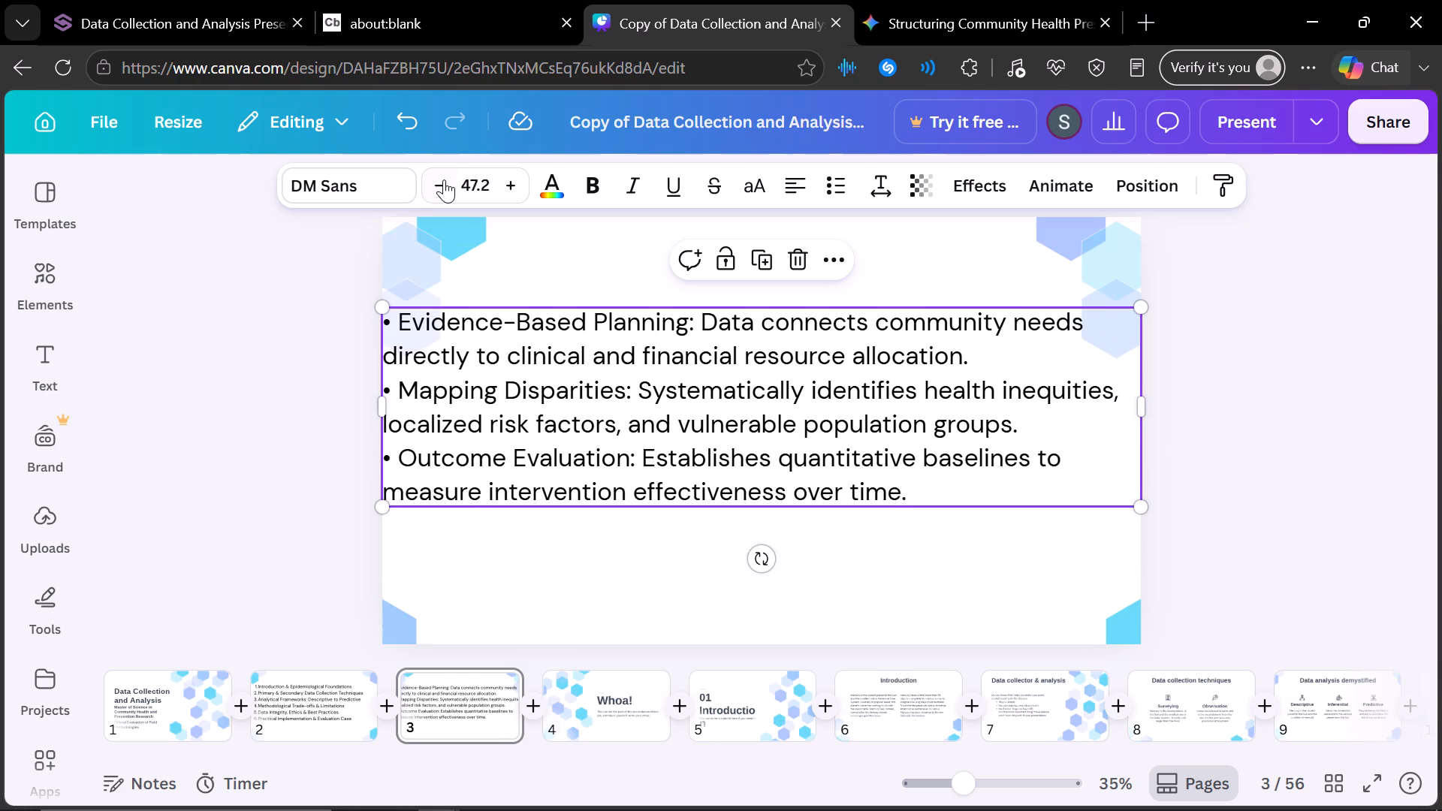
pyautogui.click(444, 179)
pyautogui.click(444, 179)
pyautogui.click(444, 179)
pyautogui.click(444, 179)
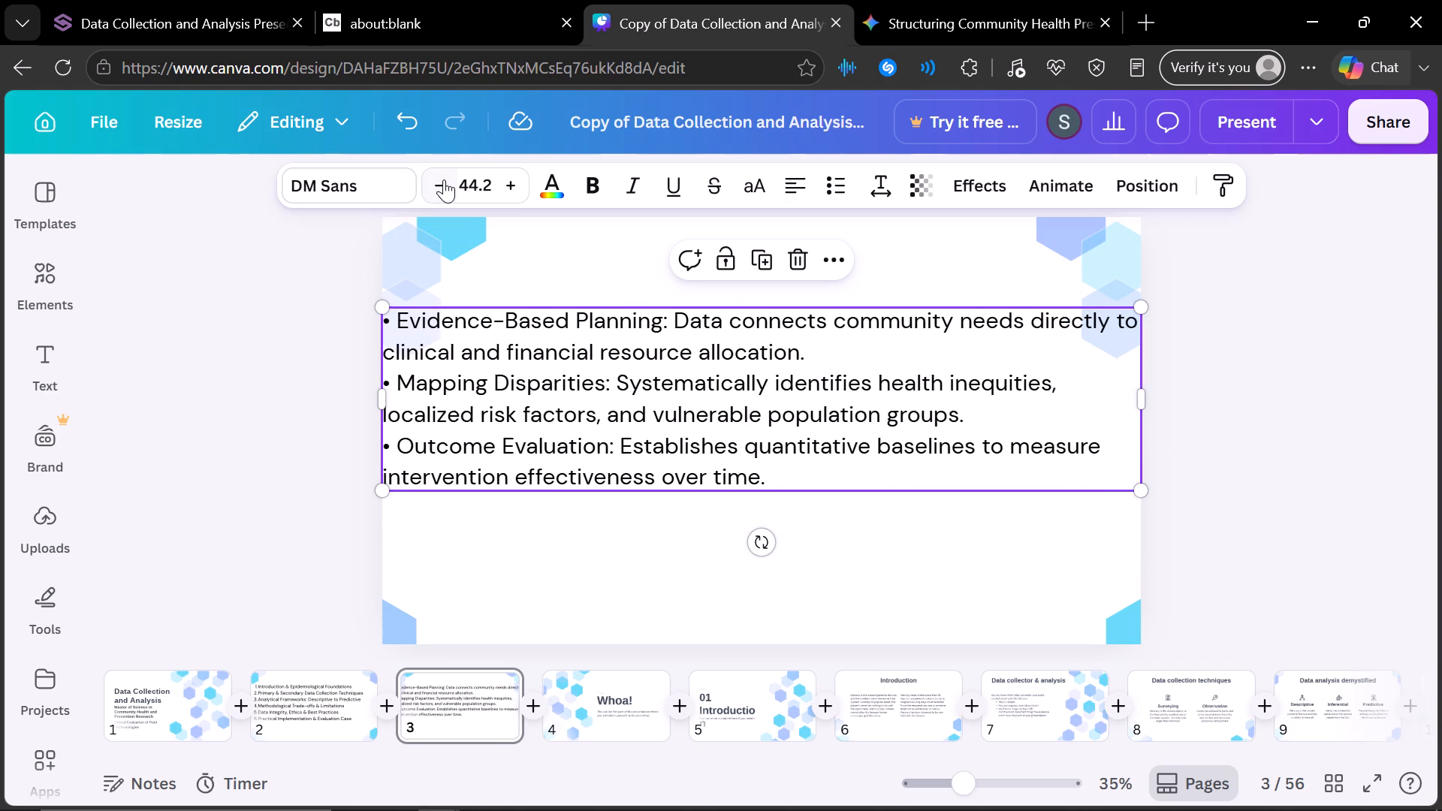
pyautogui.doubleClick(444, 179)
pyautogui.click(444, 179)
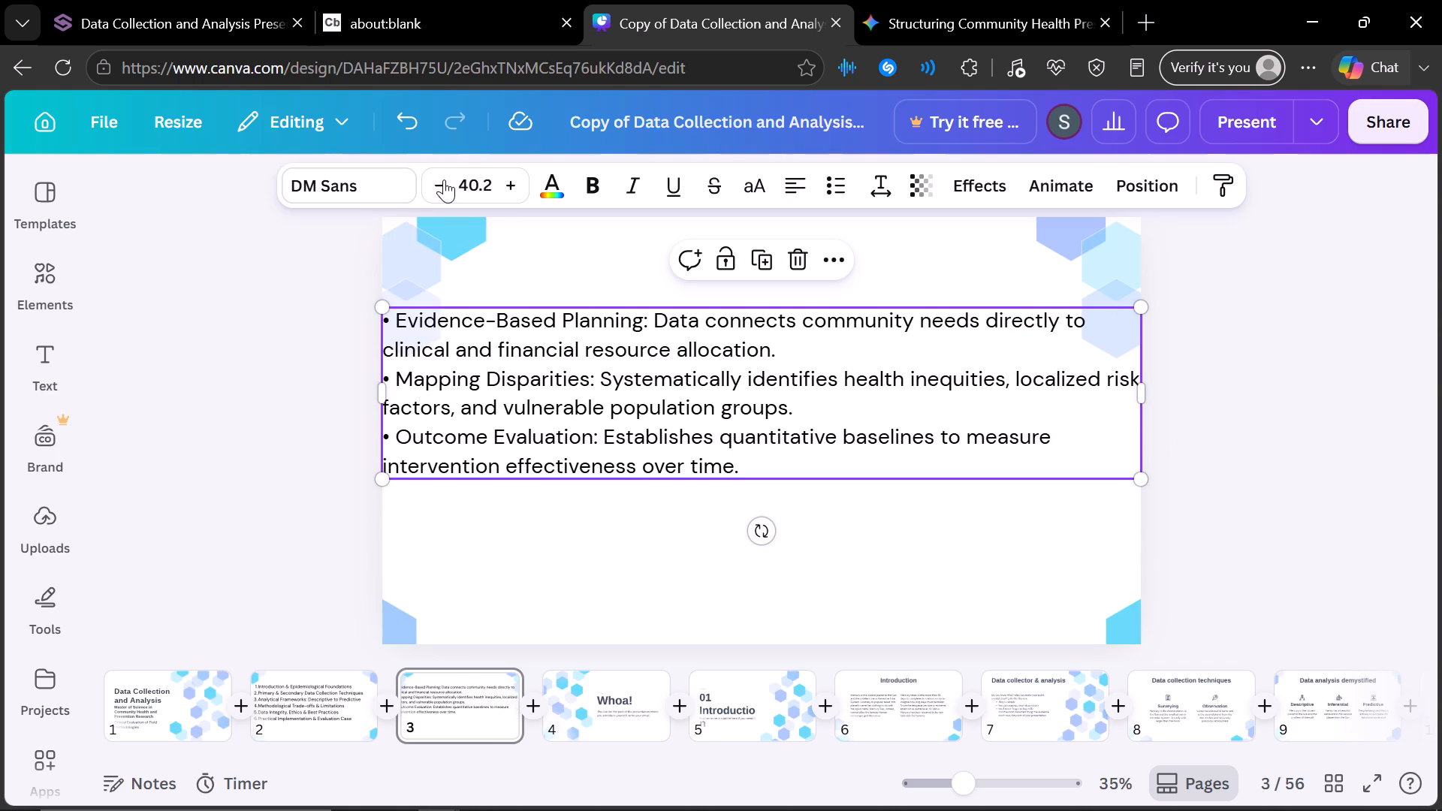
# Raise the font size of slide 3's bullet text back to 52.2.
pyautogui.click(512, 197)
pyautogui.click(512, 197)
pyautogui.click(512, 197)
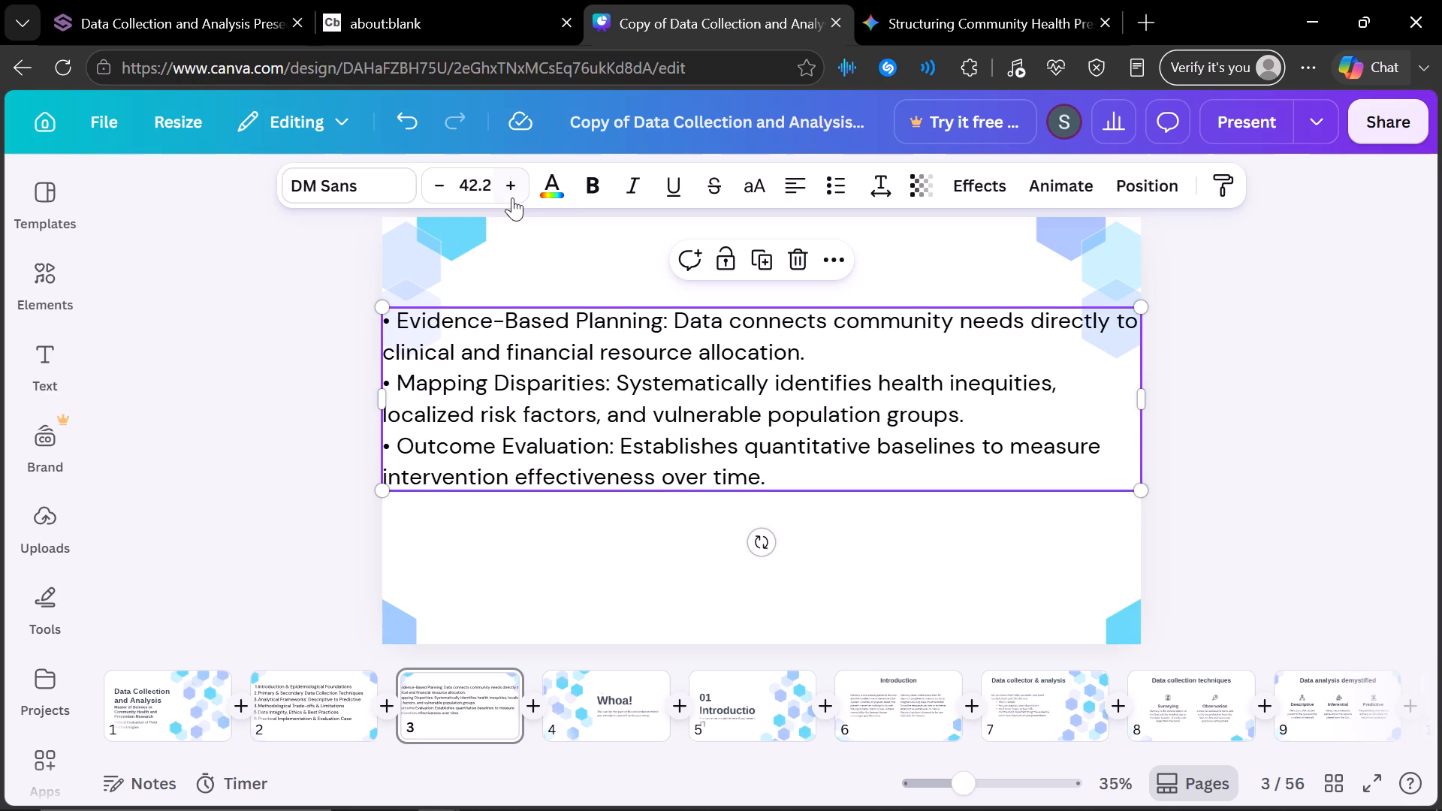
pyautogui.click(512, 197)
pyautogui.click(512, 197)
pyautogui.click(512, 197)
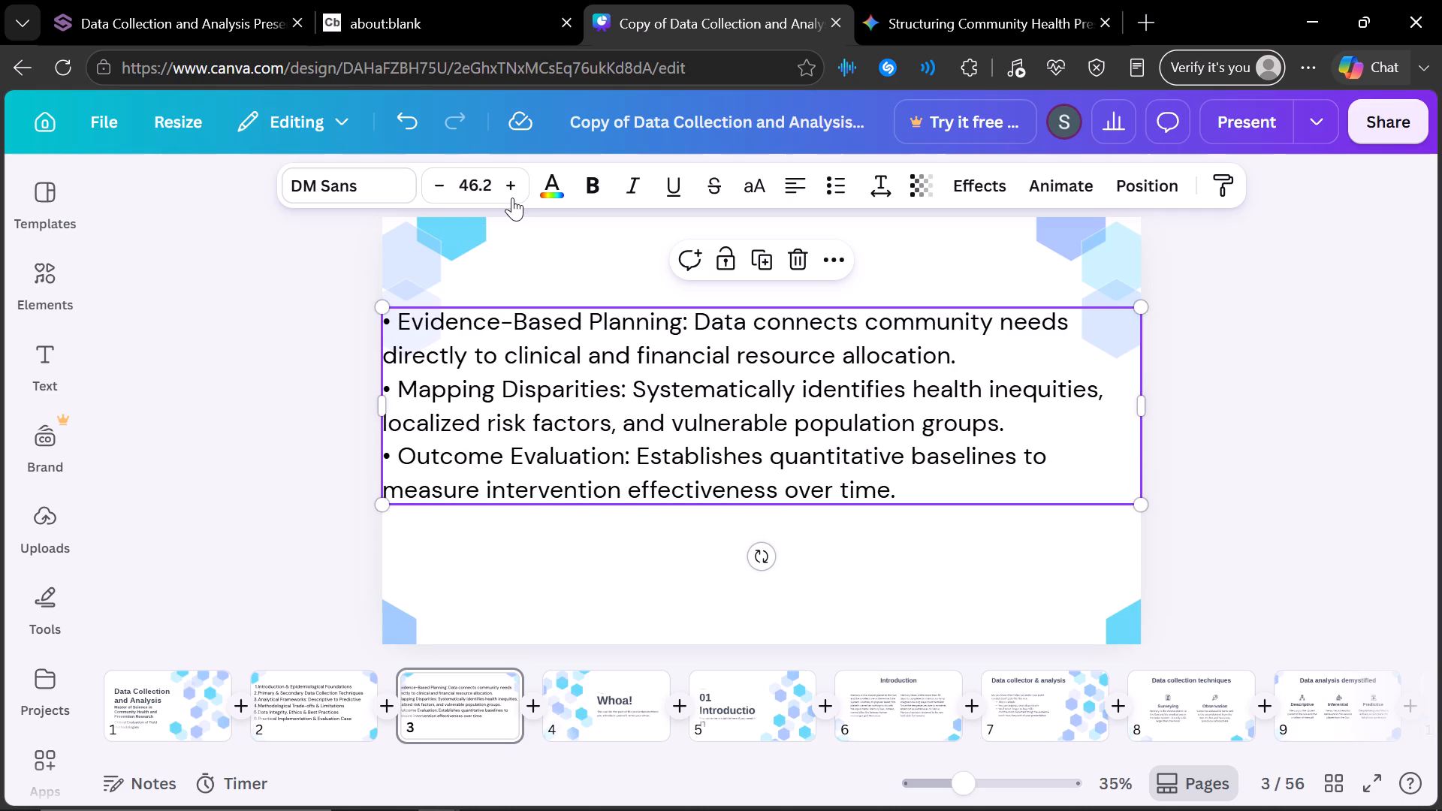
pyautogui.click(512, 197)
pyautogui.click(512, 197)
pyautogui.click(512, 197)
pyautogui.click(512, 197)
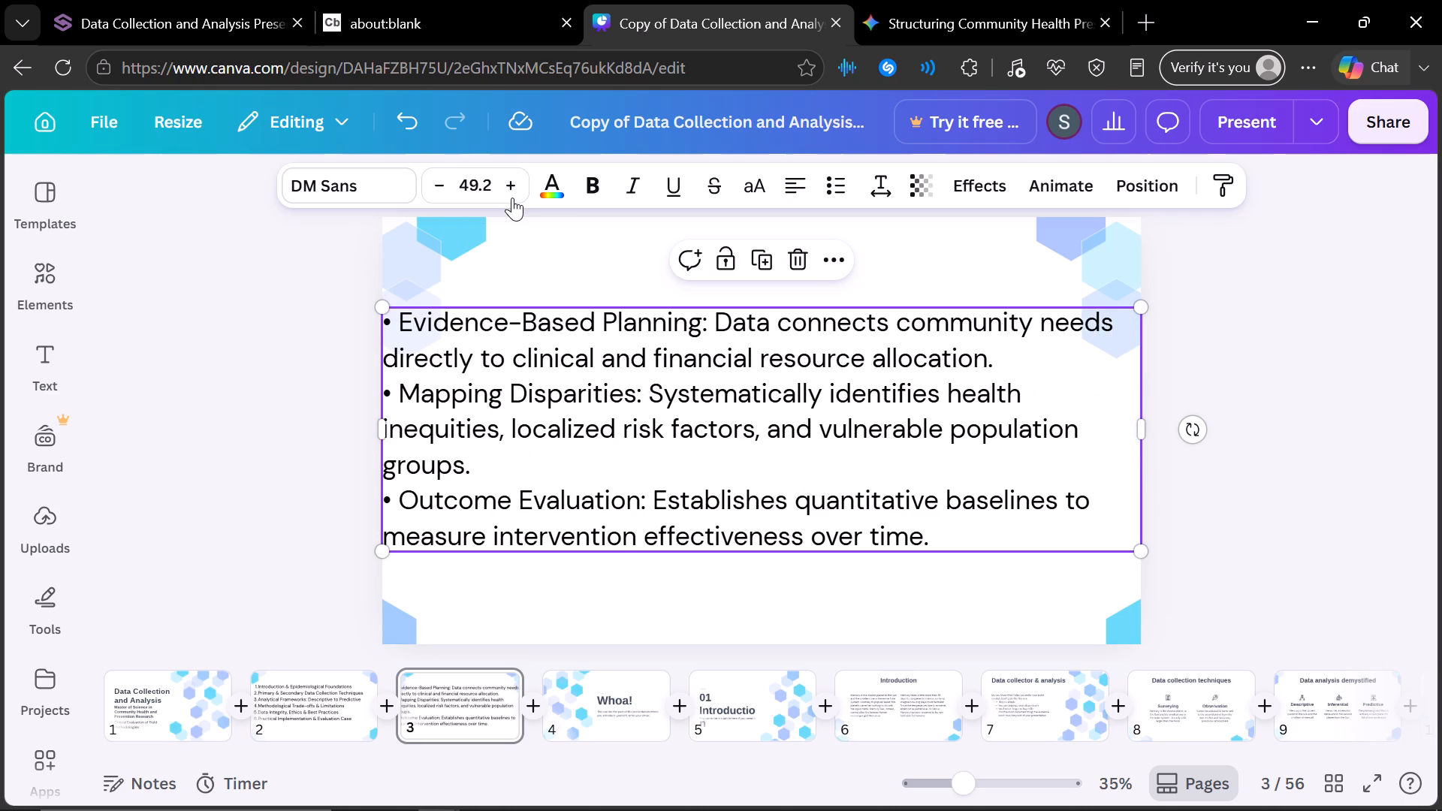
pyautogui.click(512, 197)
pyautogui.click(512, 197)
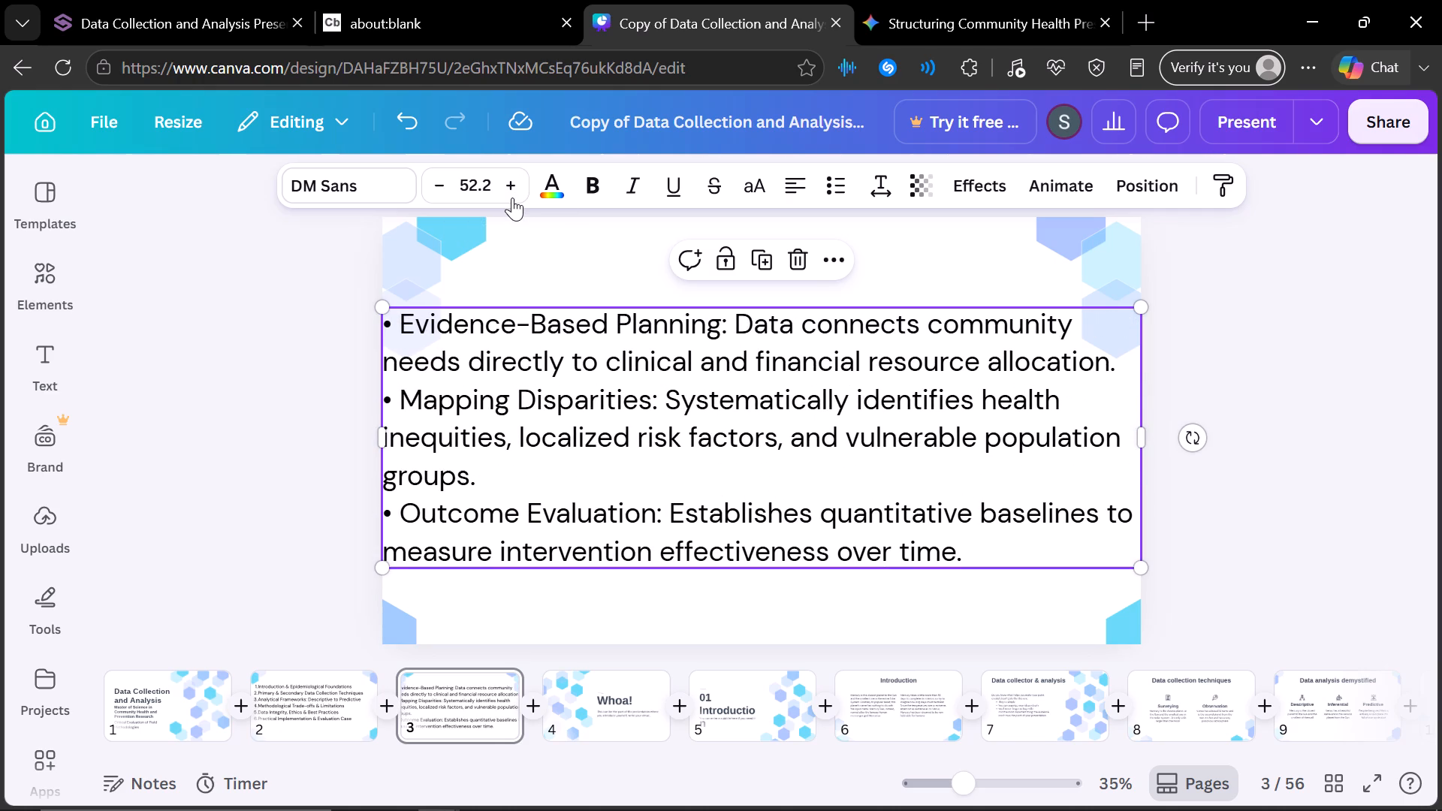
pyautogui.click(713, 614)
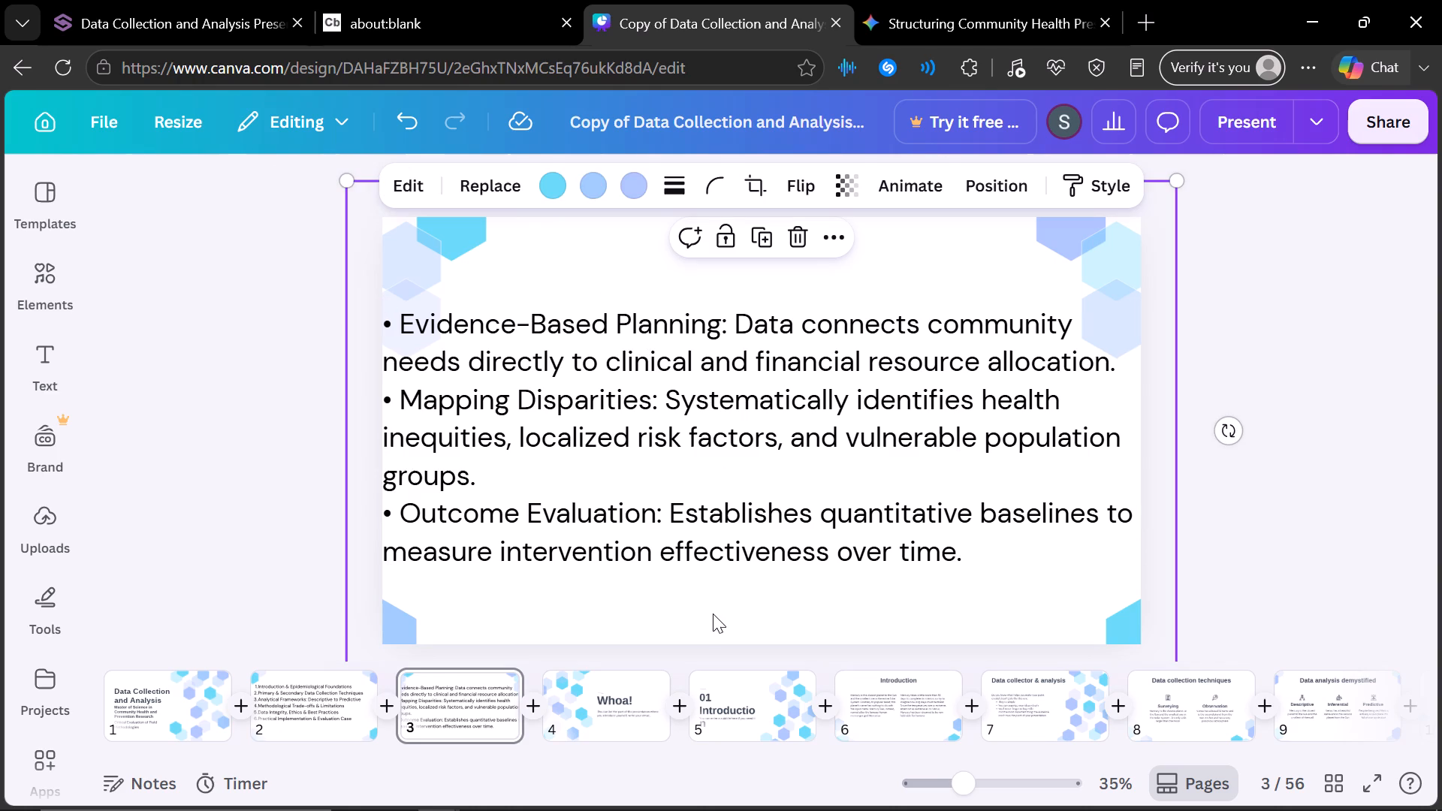
# Apply bulleted list formatting to the text on slide 3.
pyautogui.click(596, 329)
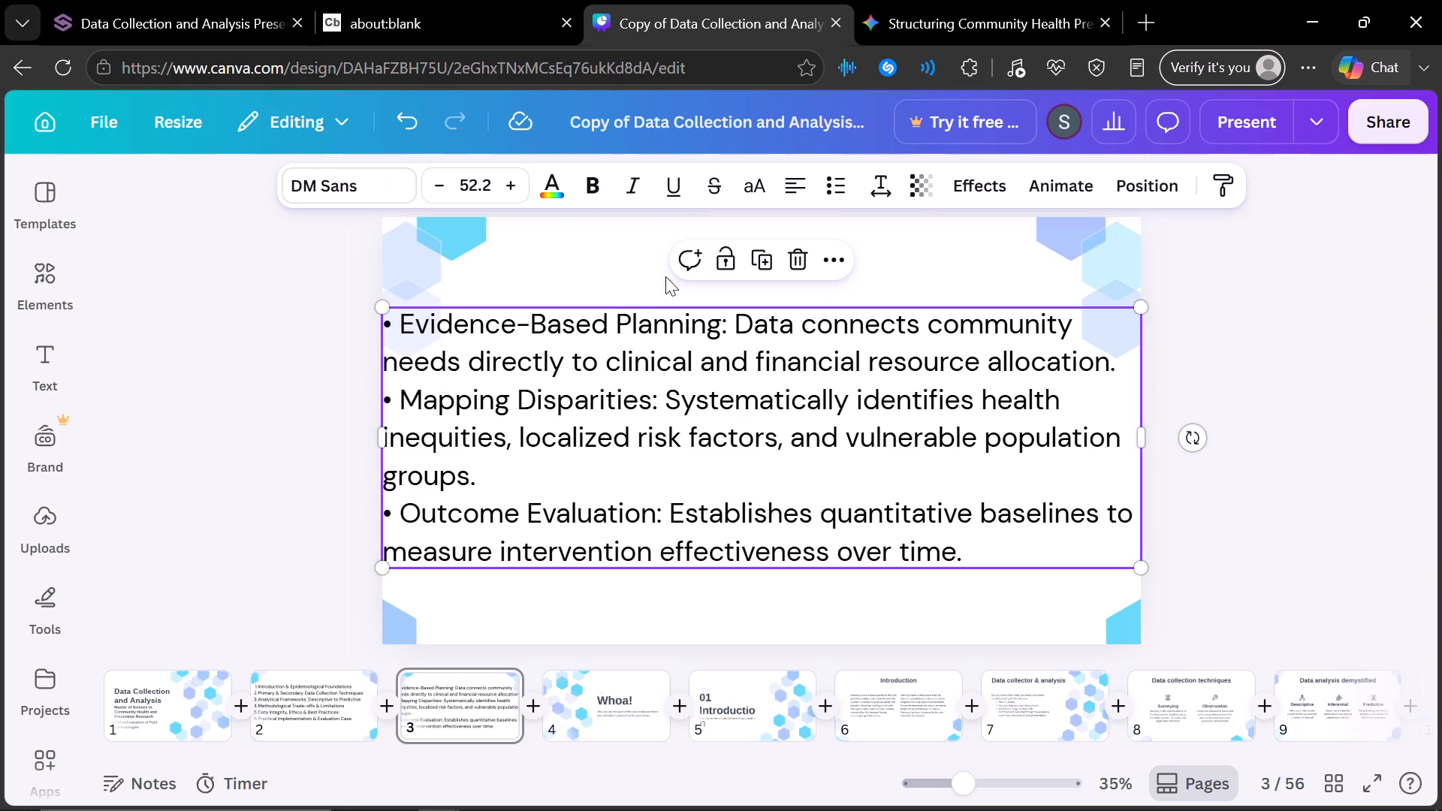
pyautogui.click(833, 190)
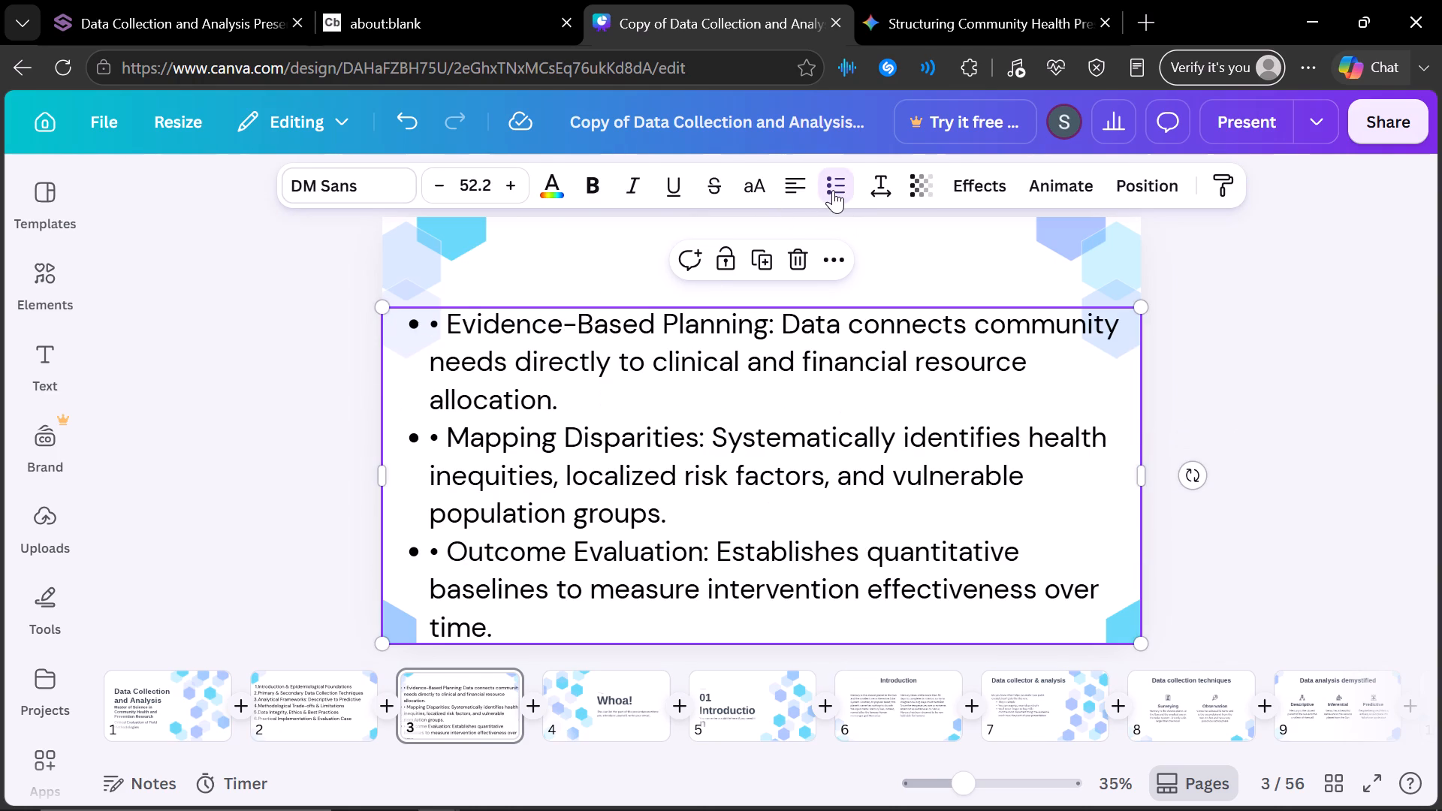
# Delete the duplicate pasted bullet characters before Evidence-Based Planning, Mapping Disparities and Outcome Evaluation on slide 3.
pyautogui.click(449, 324)
pyautogui.click(457, 336)
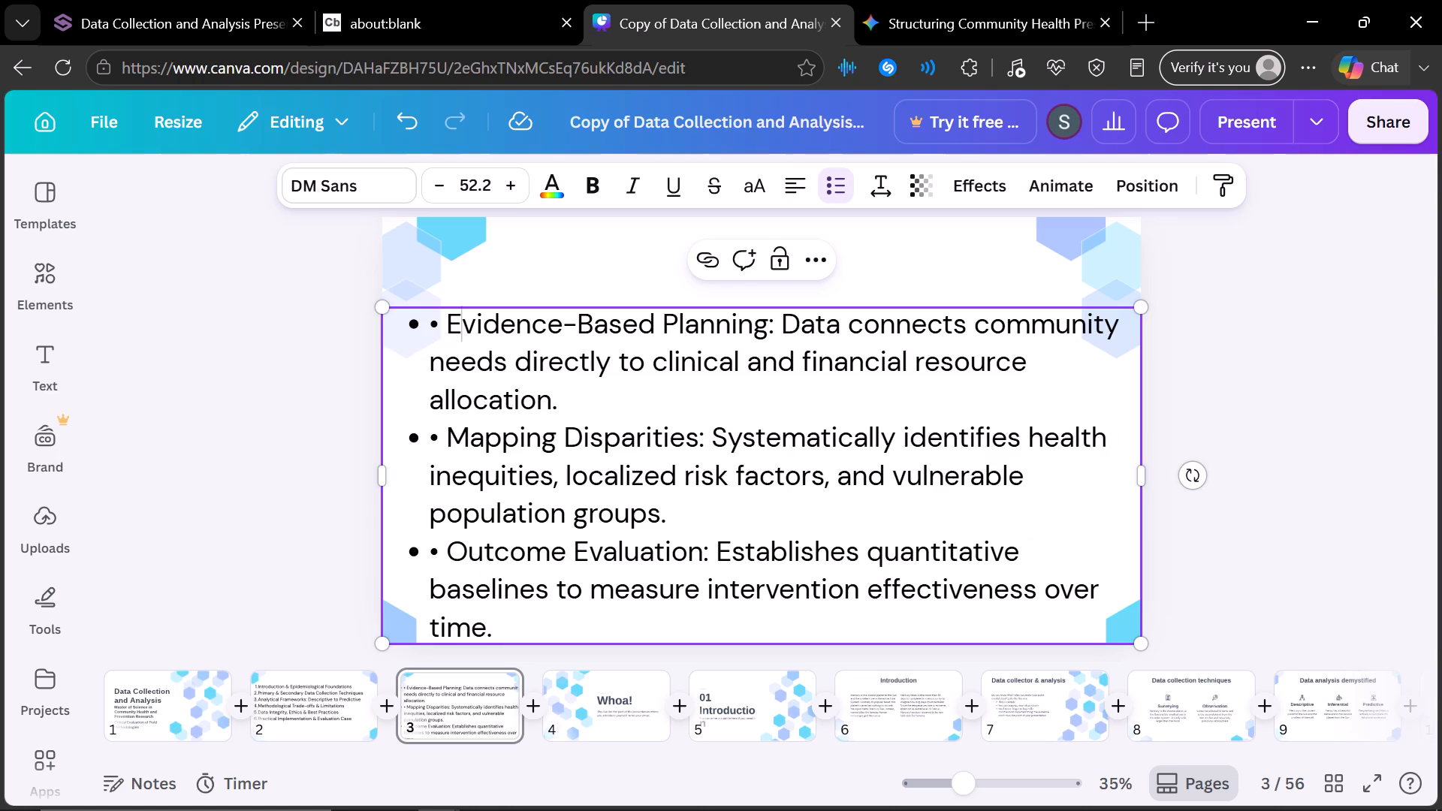
pyautogui.click(450, 328)
pyautogui.press('BackSpace')
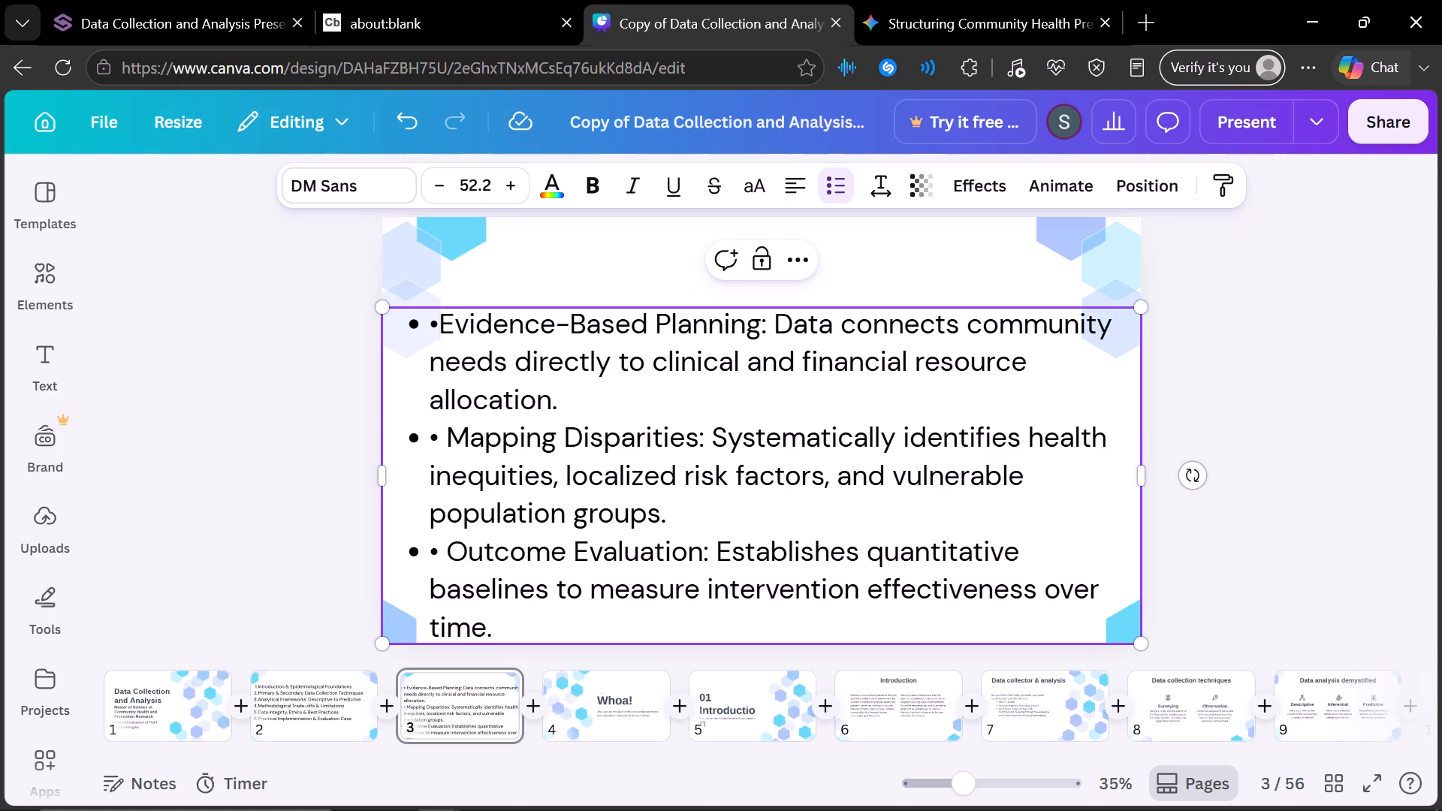
pyautogui.press('BackSpace')
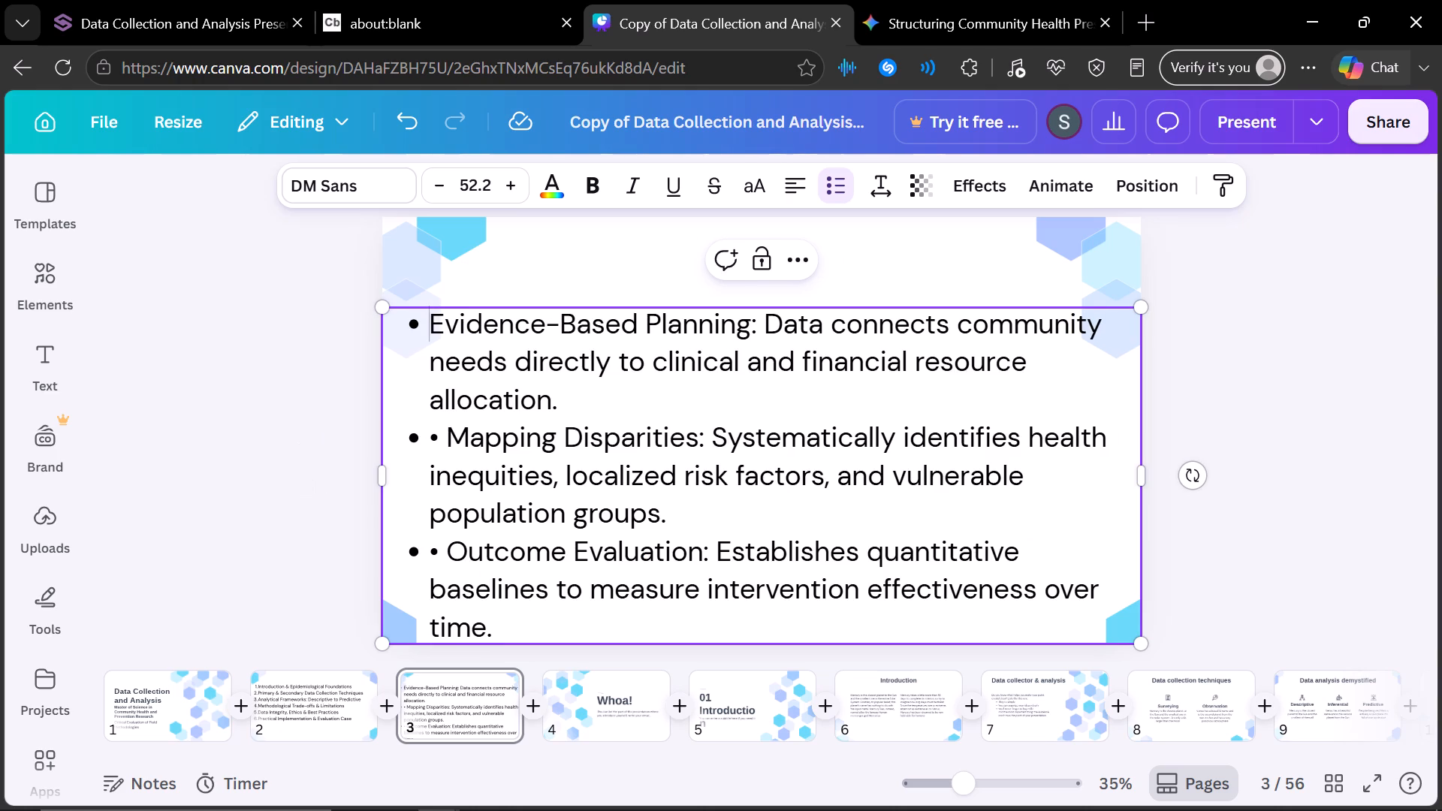
pyautogui.click(445, 434)
pyautogui.press('BackSpace')
pyautogui.press('BackSpace')
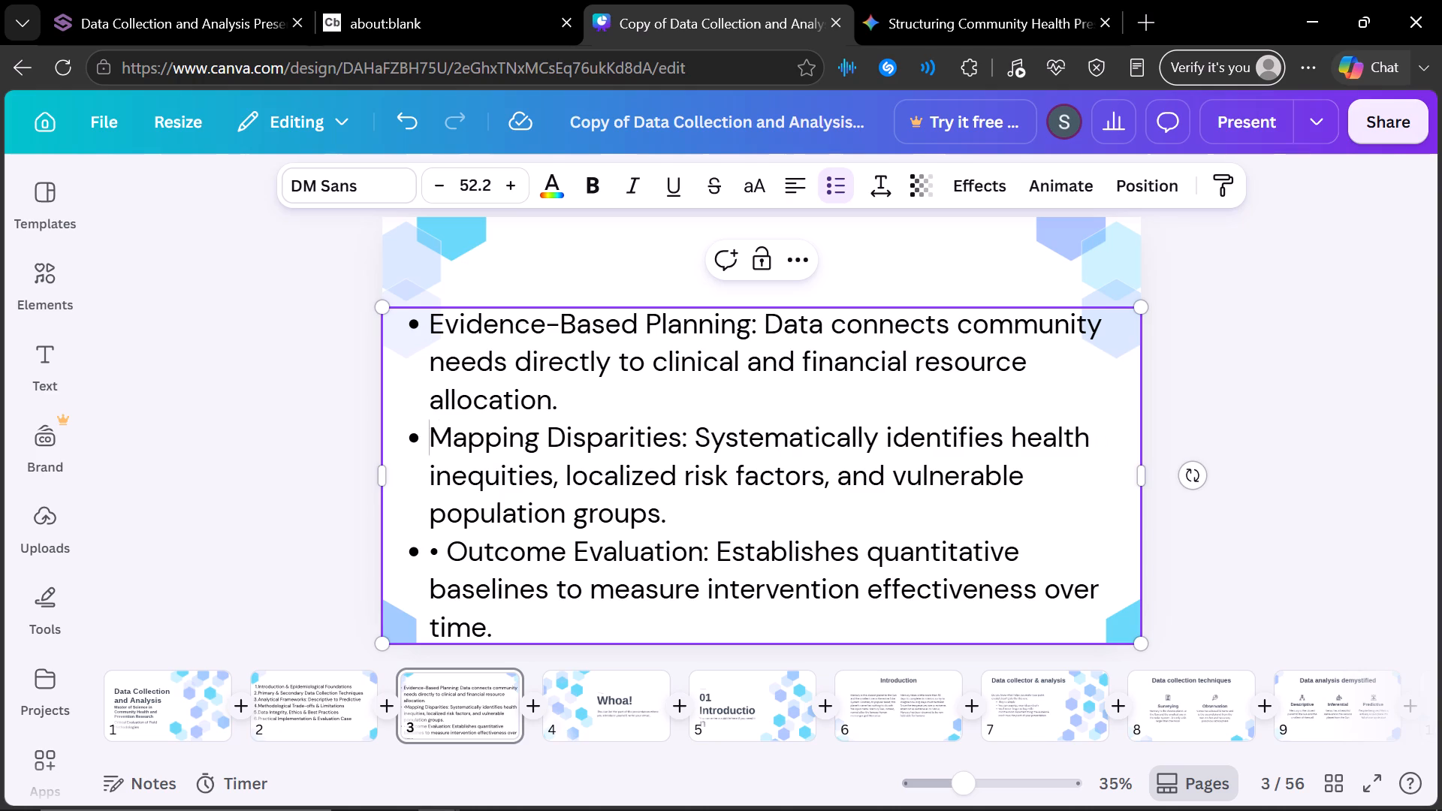
pyautogui.click(443, 557)
pyautogui.press('BackSpace')
pyautogui.press('BackSpace')
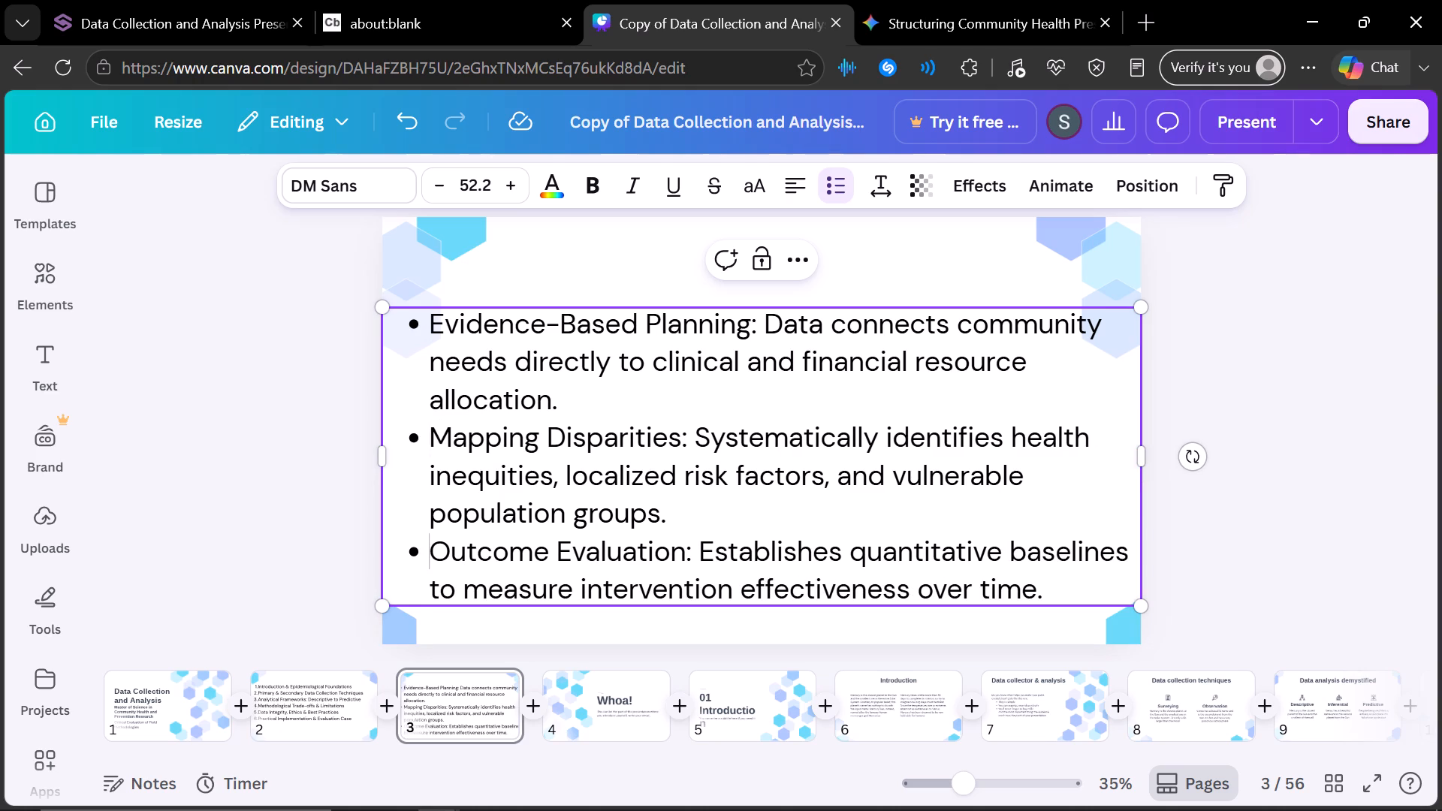
# Shift the hexagon background graphic on slide 3 slightly left and down behind the bullet text.
pyautogui.click(1136, 294)
pyautogui.click(1115, 304)
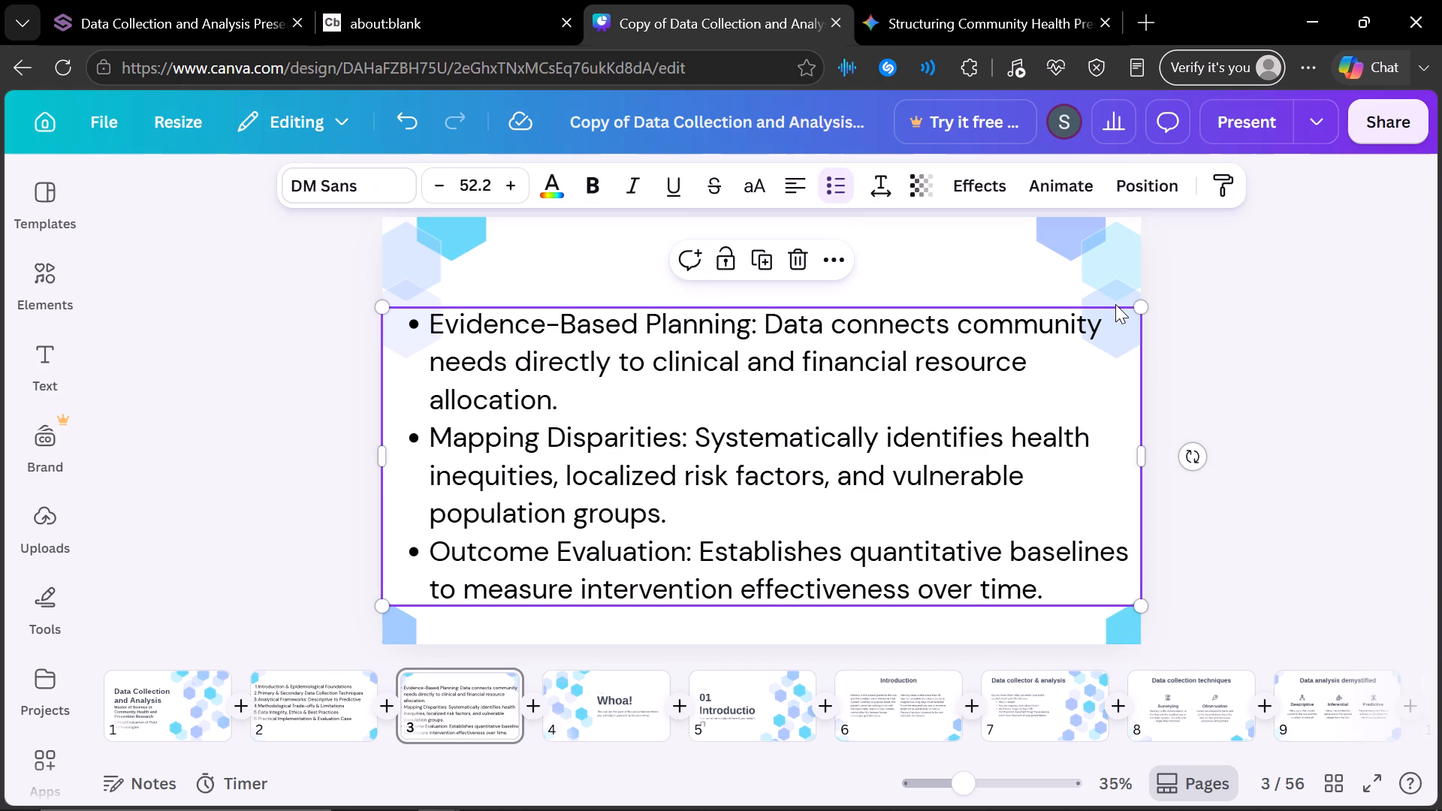
pyautogui.click(1097, 288)
pyautogui.click(1078, 272)
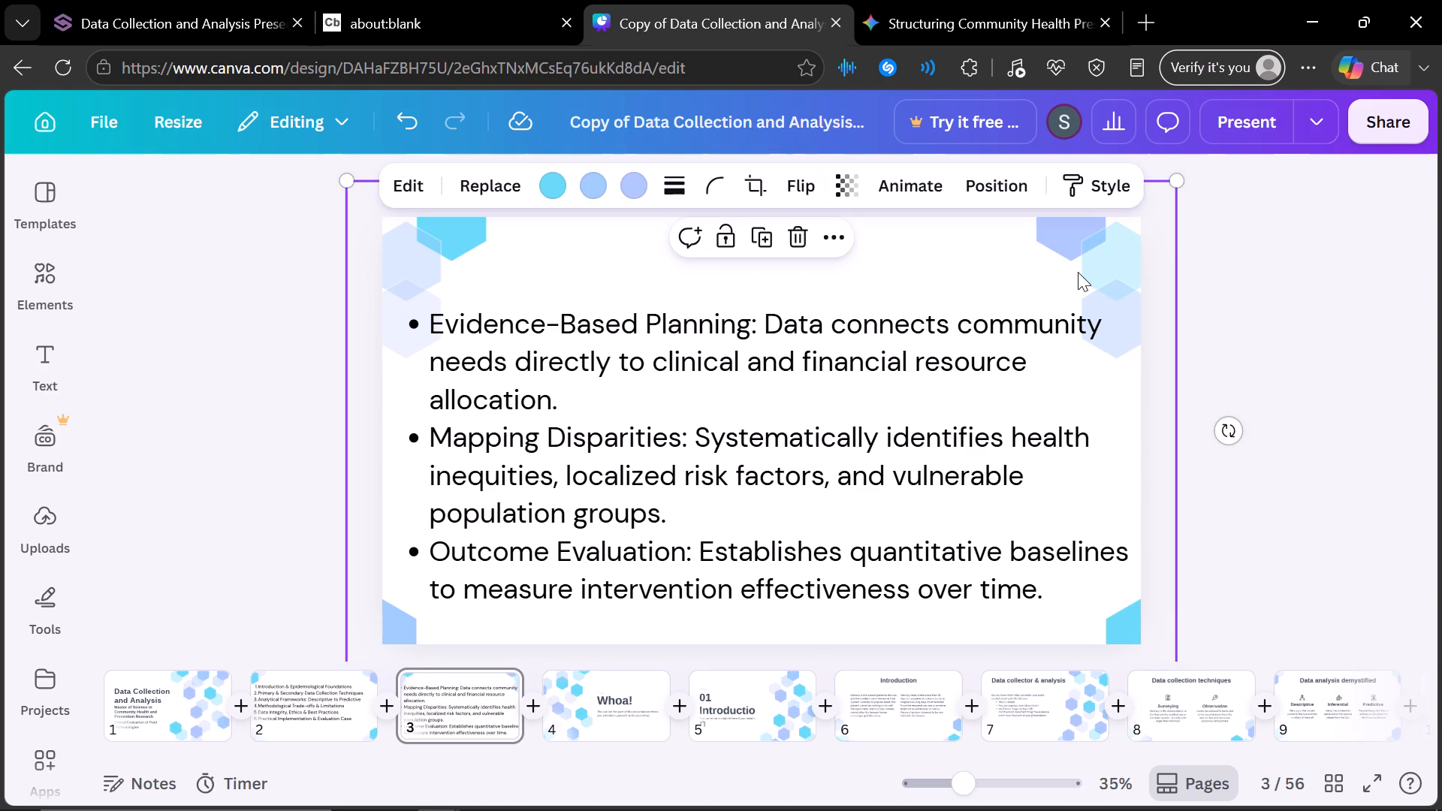
pyautogui.click(1064, 264)
pyautogui.moveTo(1026, 285); pyautogui.dragTo(952, 291)
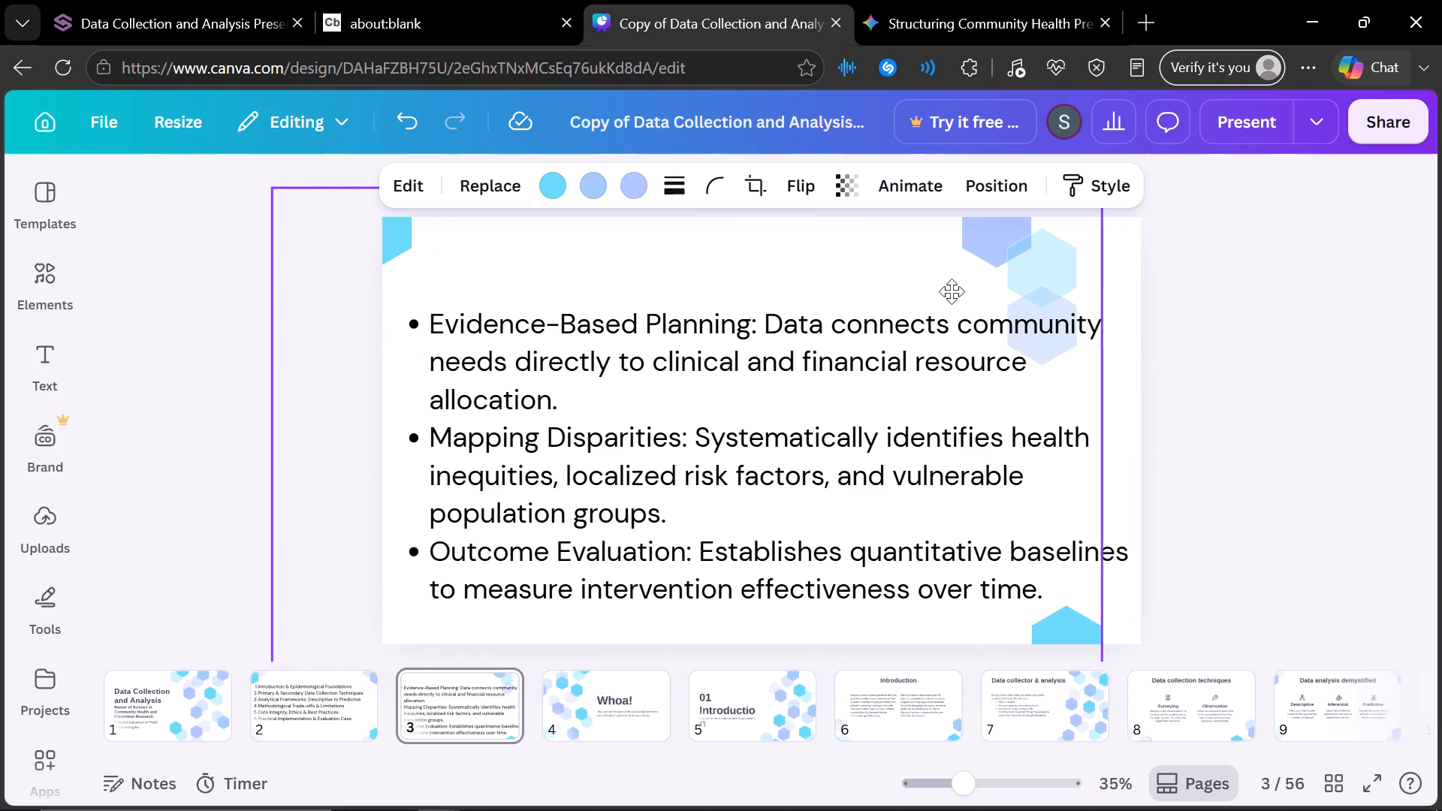
pyautogui.moveTo(952, 291); pyautogui.dragTo(1074, 291)
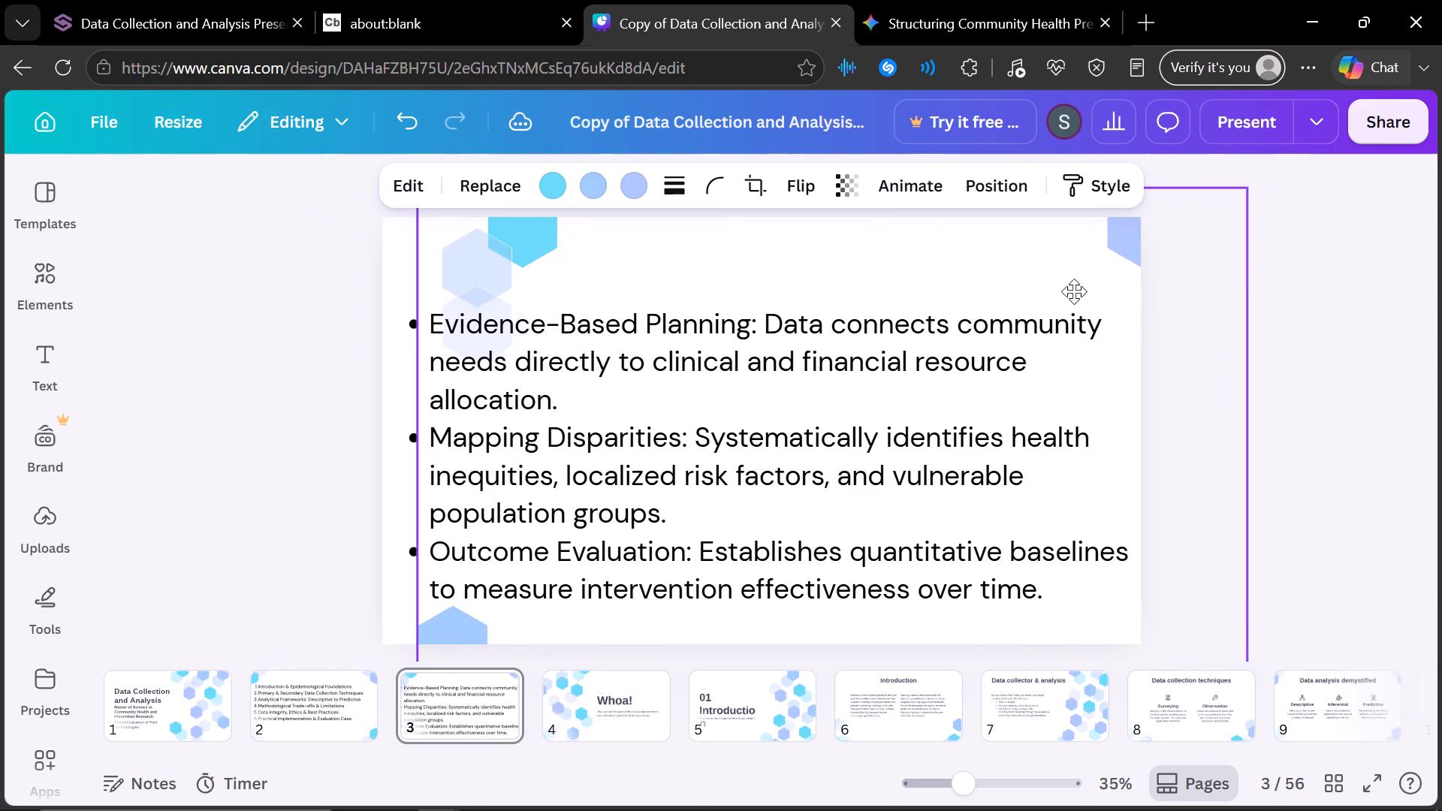
pyautogui.moveTo(1074, 291); pyautogui.dragTo(1012, 291)
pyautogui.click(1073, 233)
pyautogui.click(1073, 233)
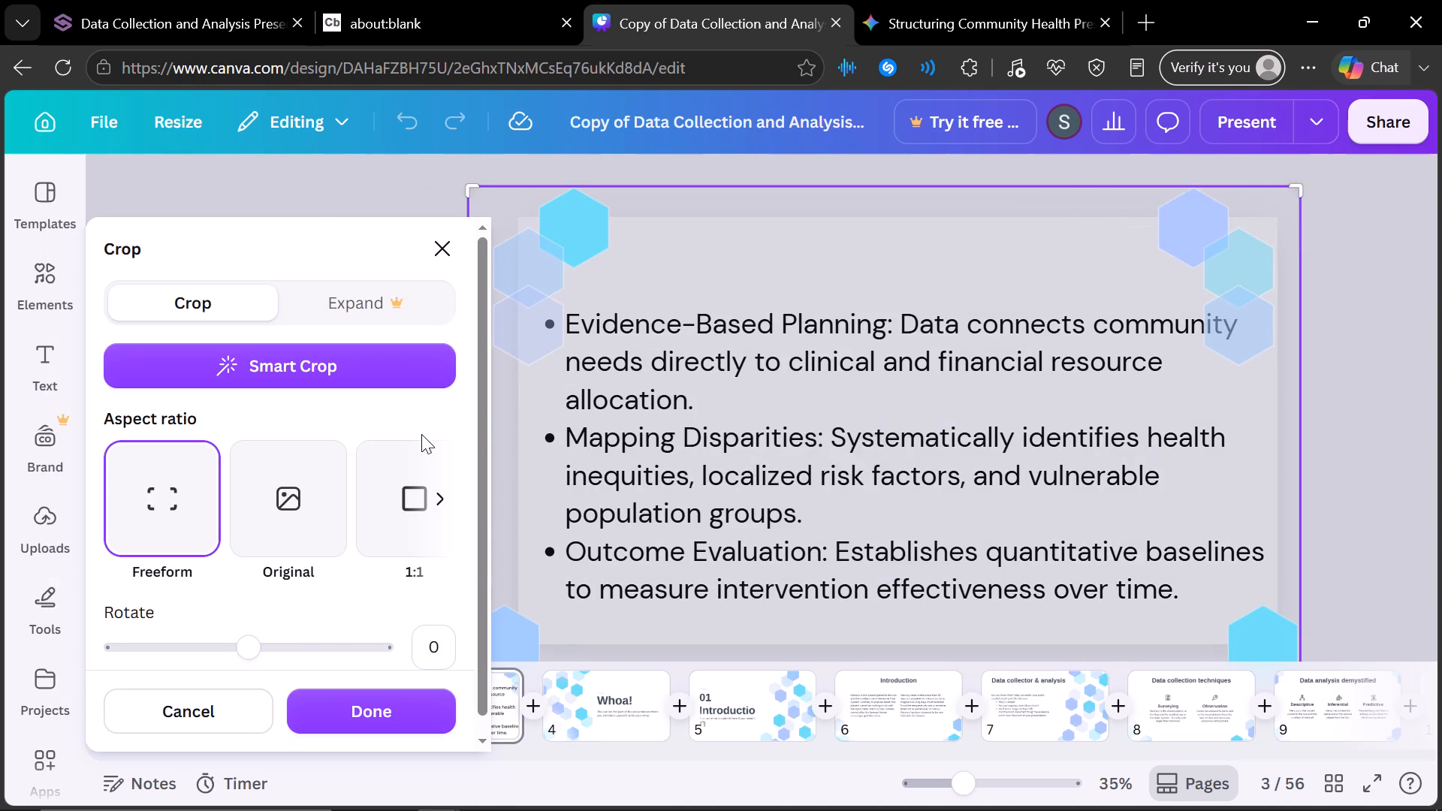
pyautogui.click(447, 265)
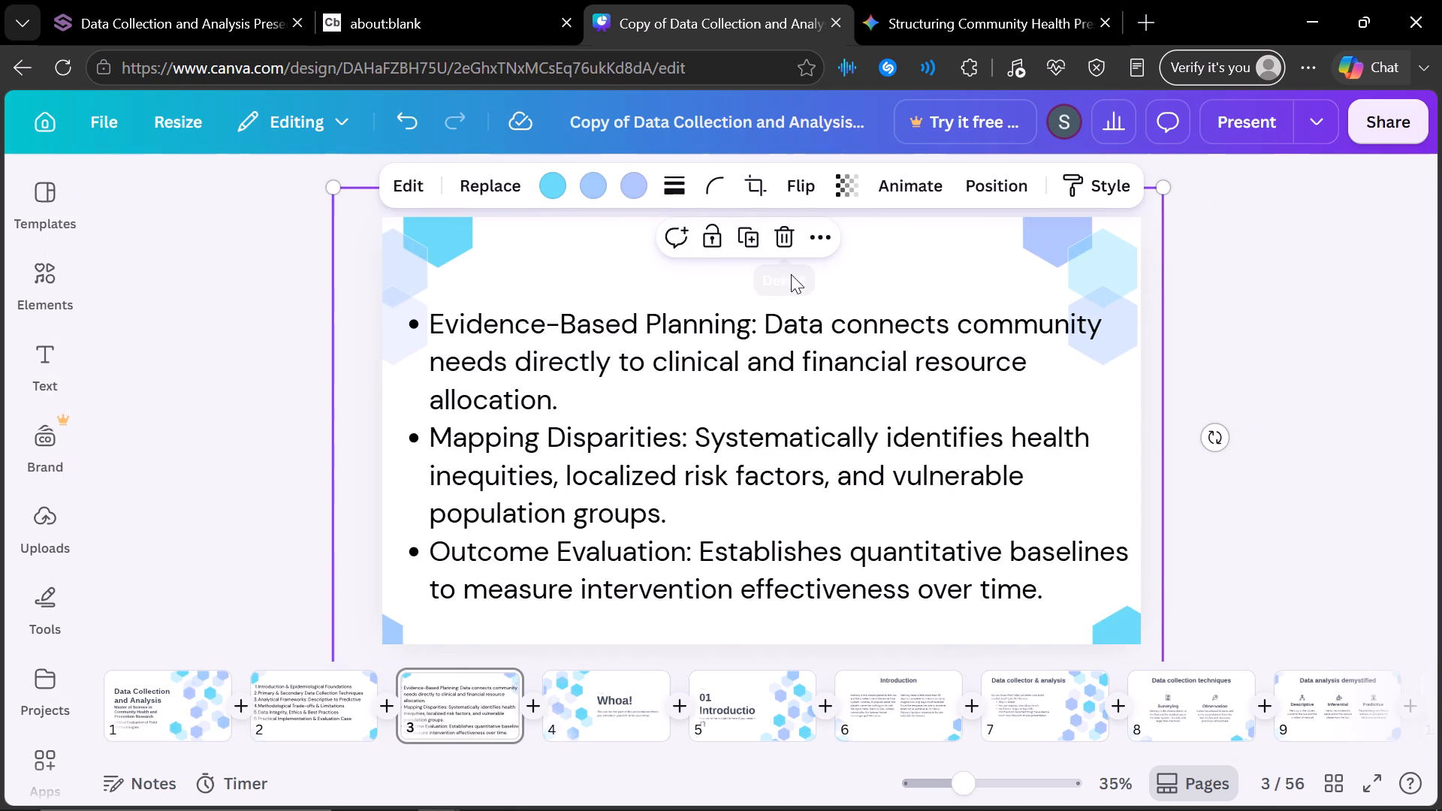
# Move the bulleted text box on slide 3 slightly upward, keeping it horizontally centred on the slide.
pyautogui.click(877, 420)
pyautogui.moveTo(1034, 404); pyautogui.dragTo(1034, 387)
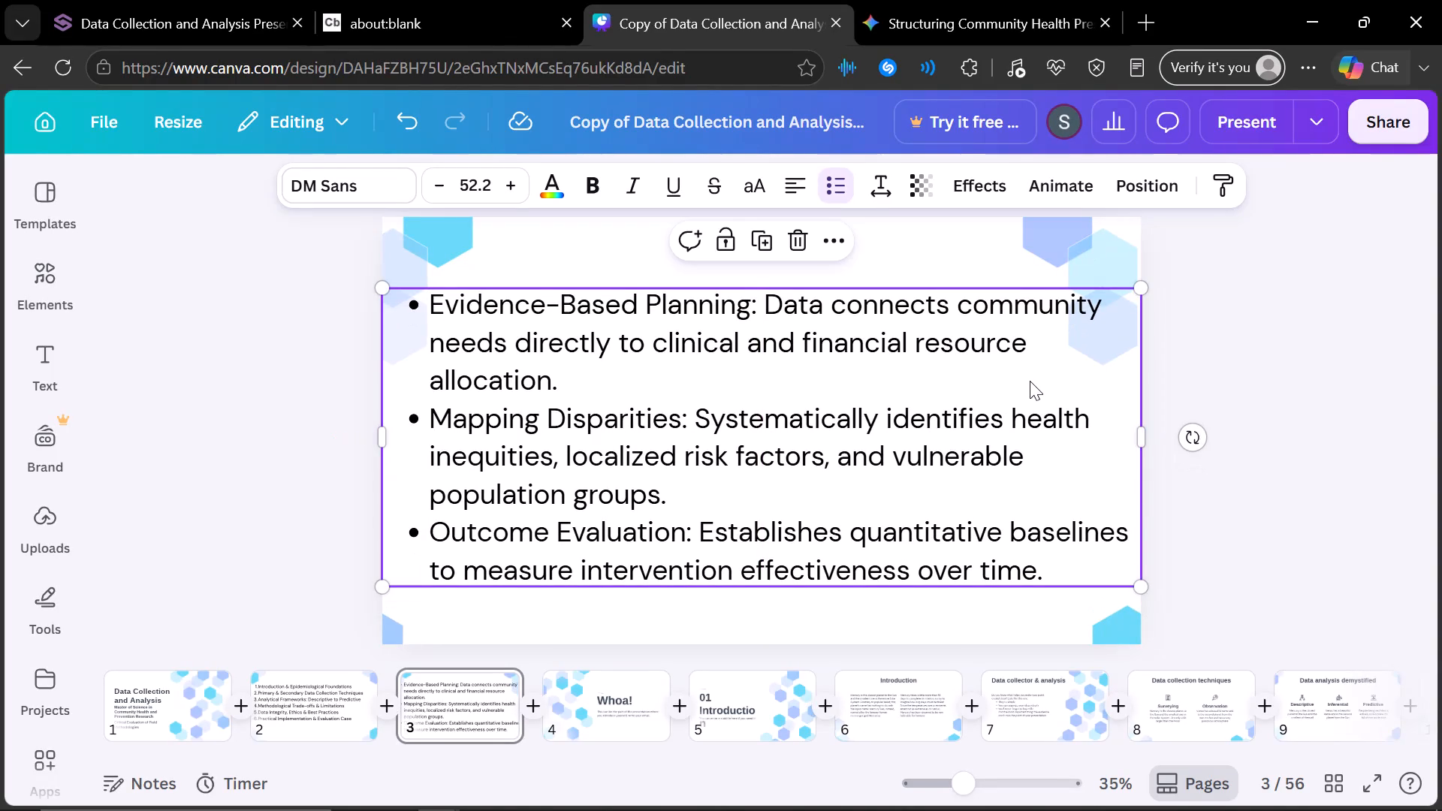
pyautogui.moveTo(1030, 381); pyautogui.dragTo(1030, 370)
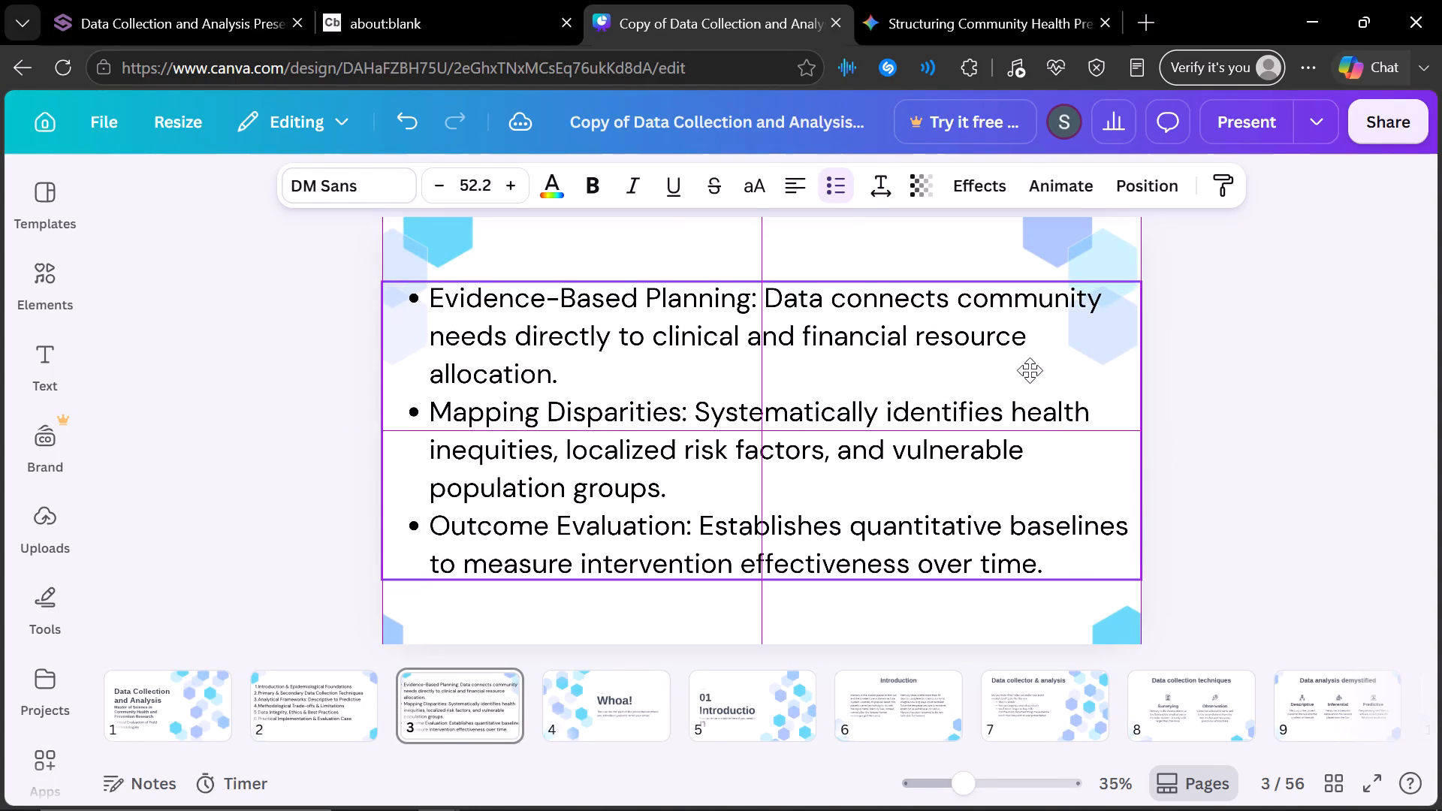
pyautogui.moveTo(1030, 370); pyautogui.dragTo(1025, 399)
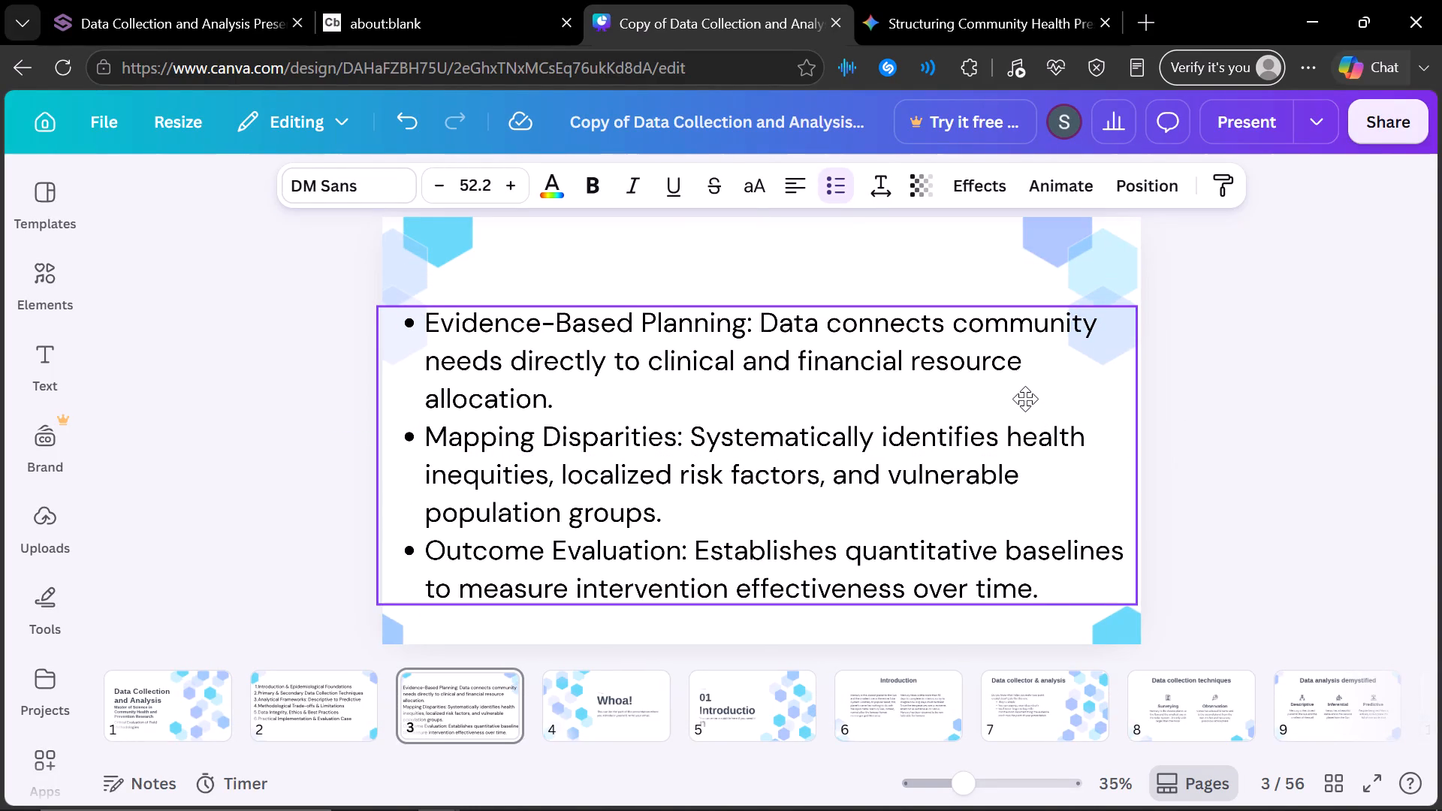
pyautogui.moveTo(1025, 399); pyautogui.dragTo(1029, 389)
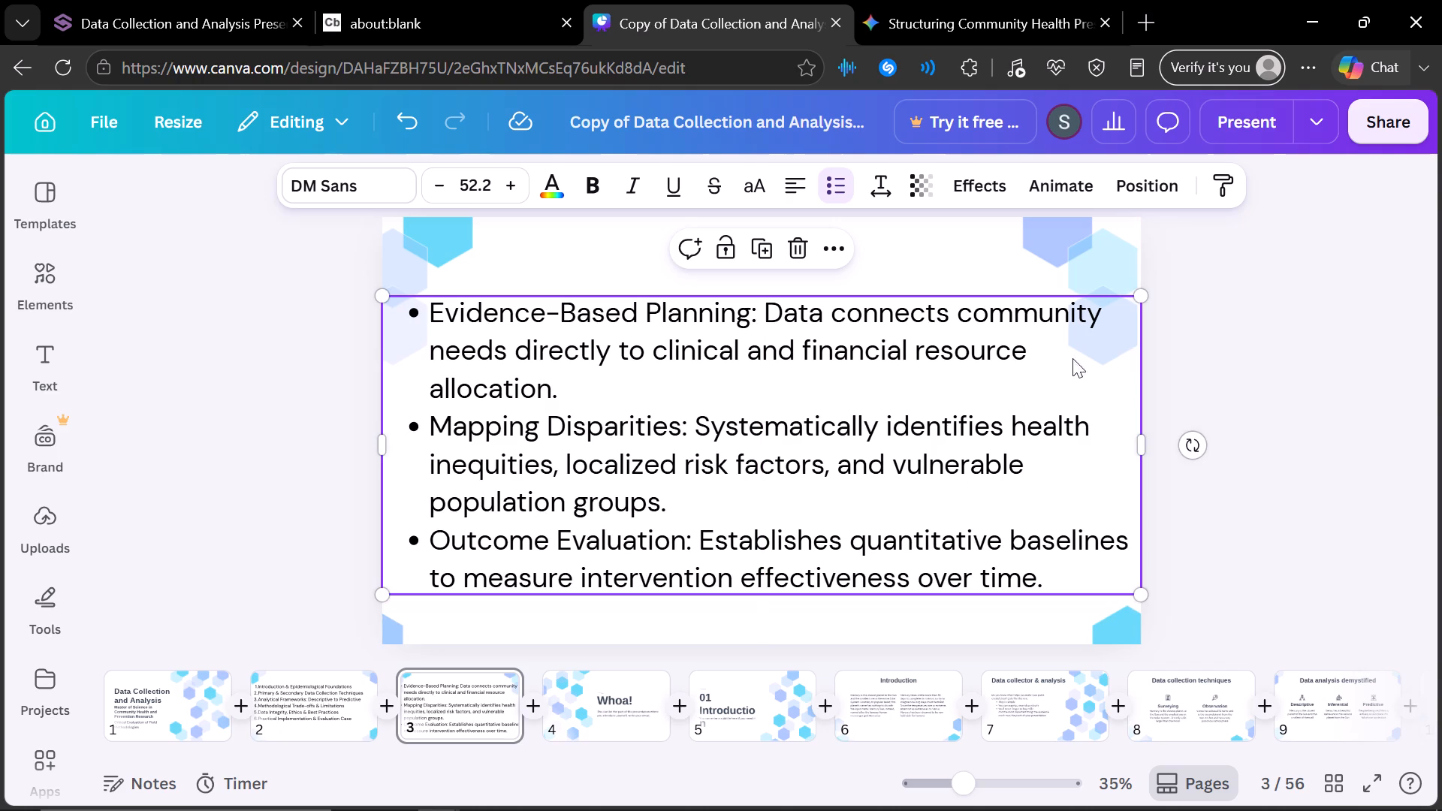
# Shift the hexagon background graphic on slide 3 slightly up and to the right so hexagons fill the slide's corners.
pyautogui.moveTo(979, 258); pyautogui.dragTo(979, 288)
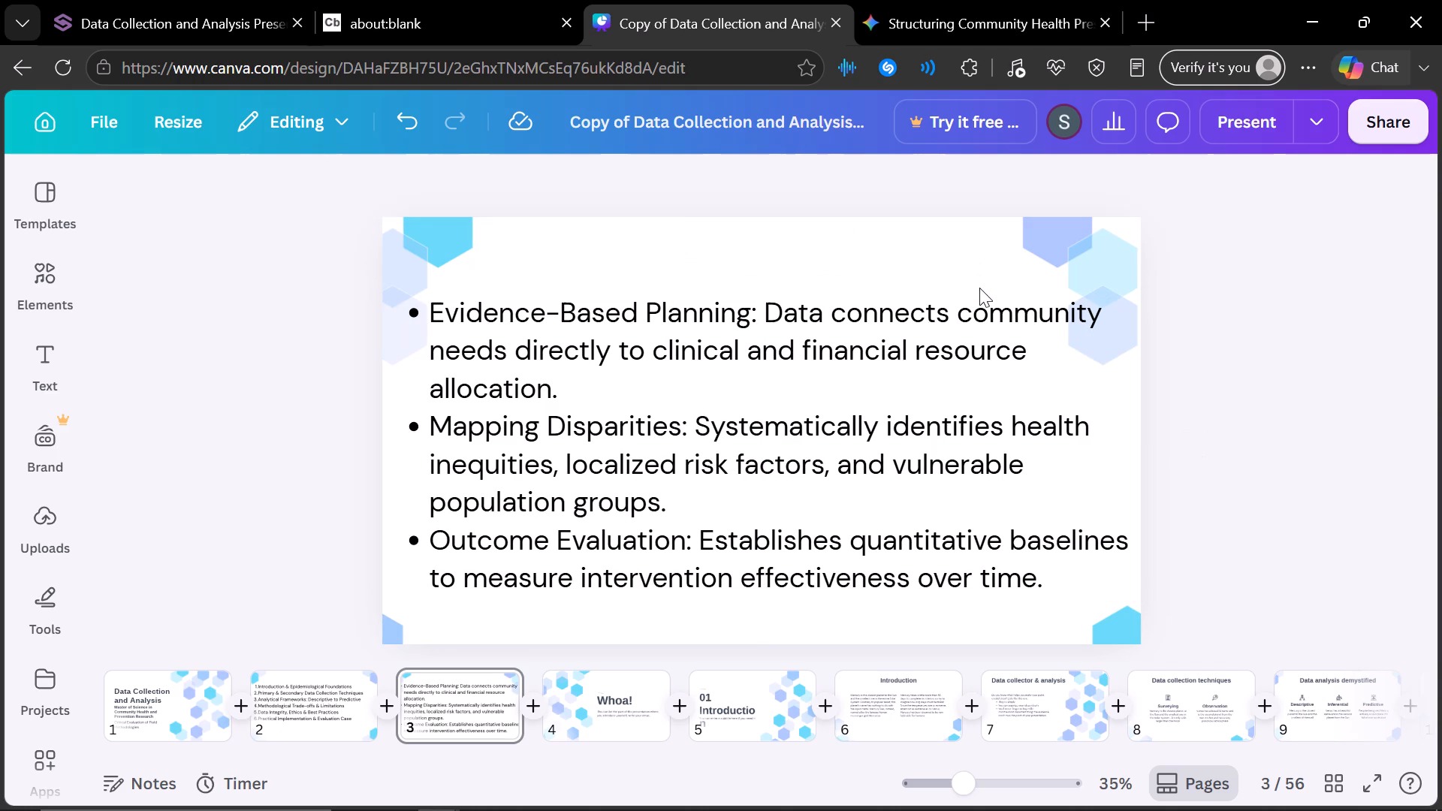
pyautogui.click(979, 264)
pyautogui.moveTo(1032, 256); pyautogui.dragTo(1022, 194)
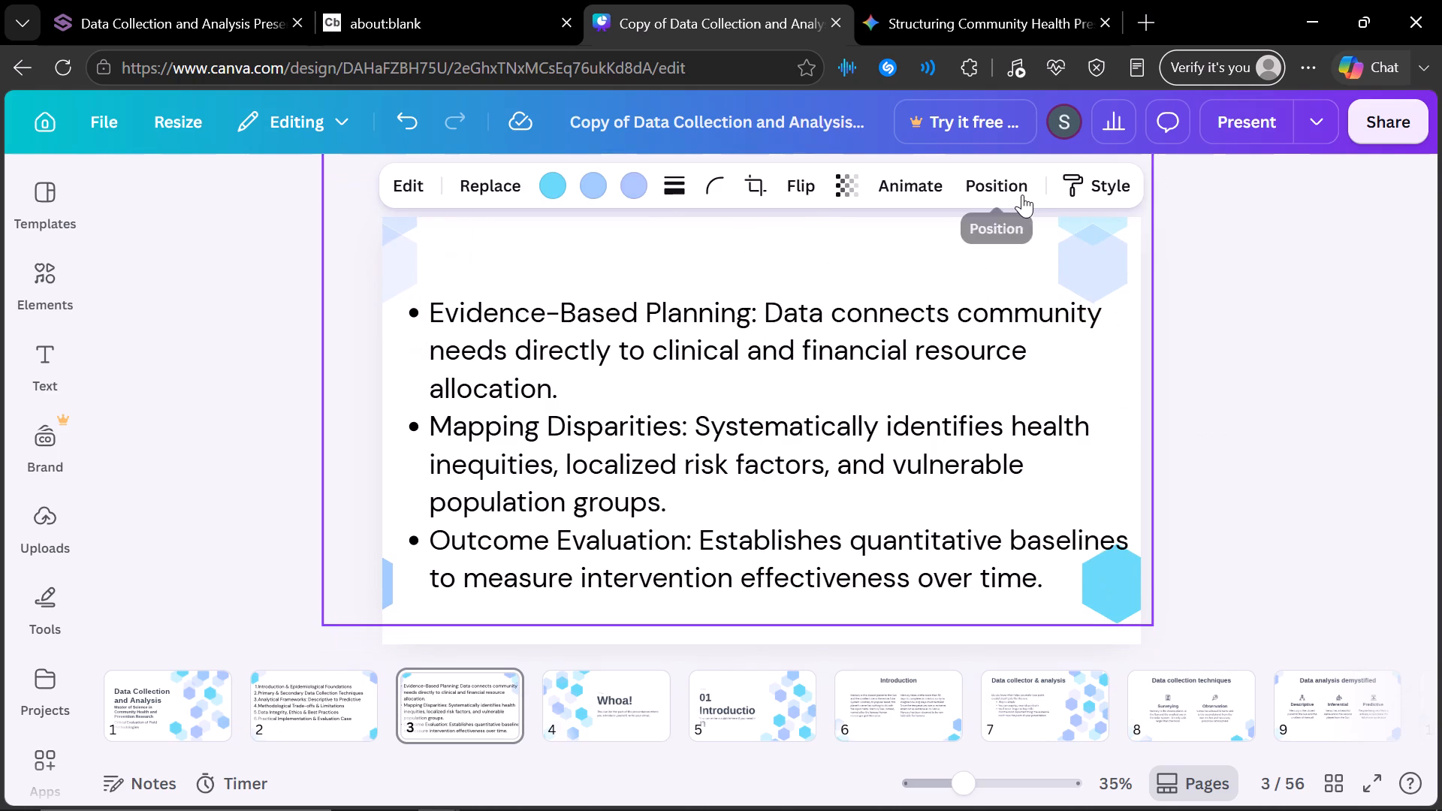
pyautogui.moveTo(1022, 194); pyautogui.dragTo(1023, 219)
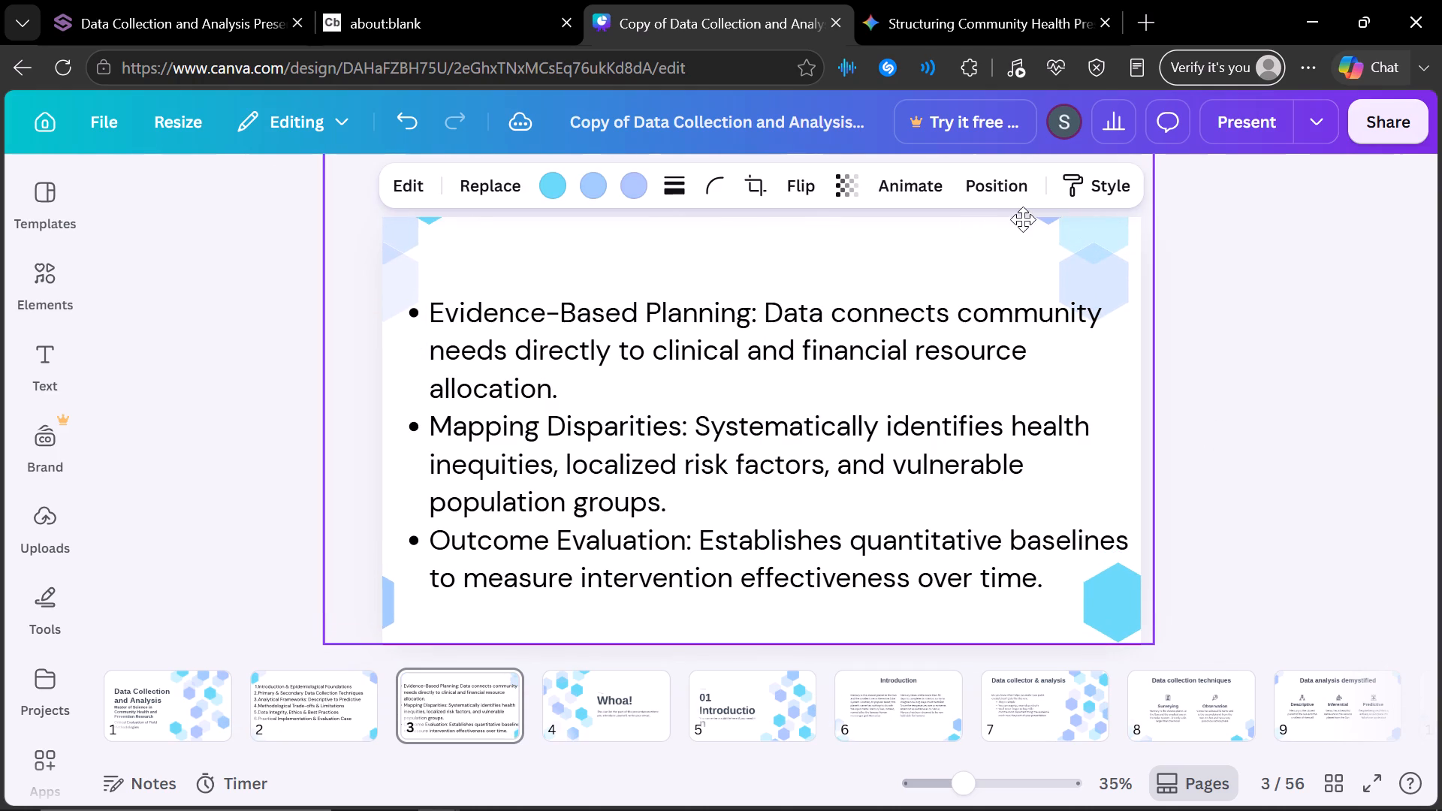
pyautogui.moveTo(1023, 219); pyautogui.dragTo(1046, 229)
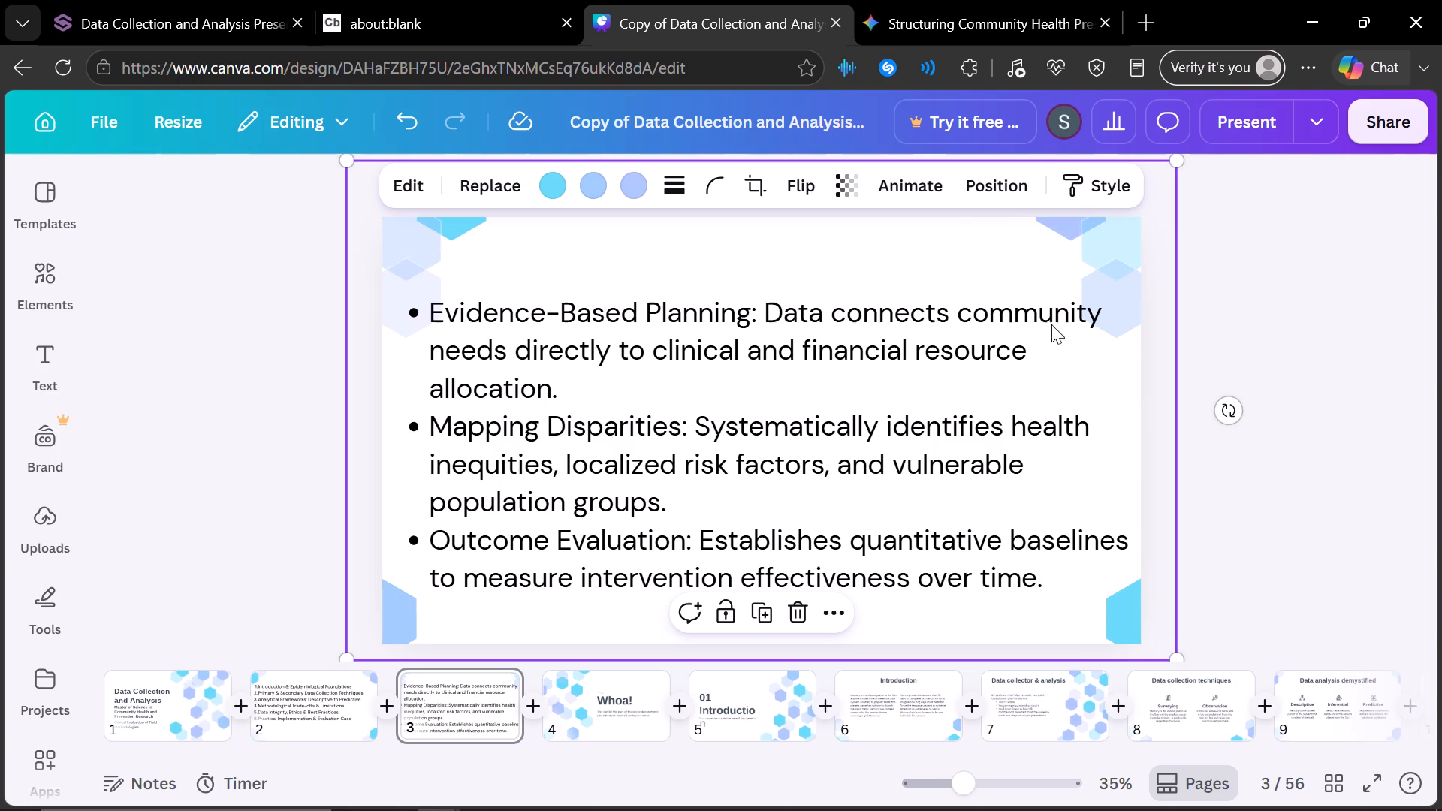
pyautogui.click(1230, 514)
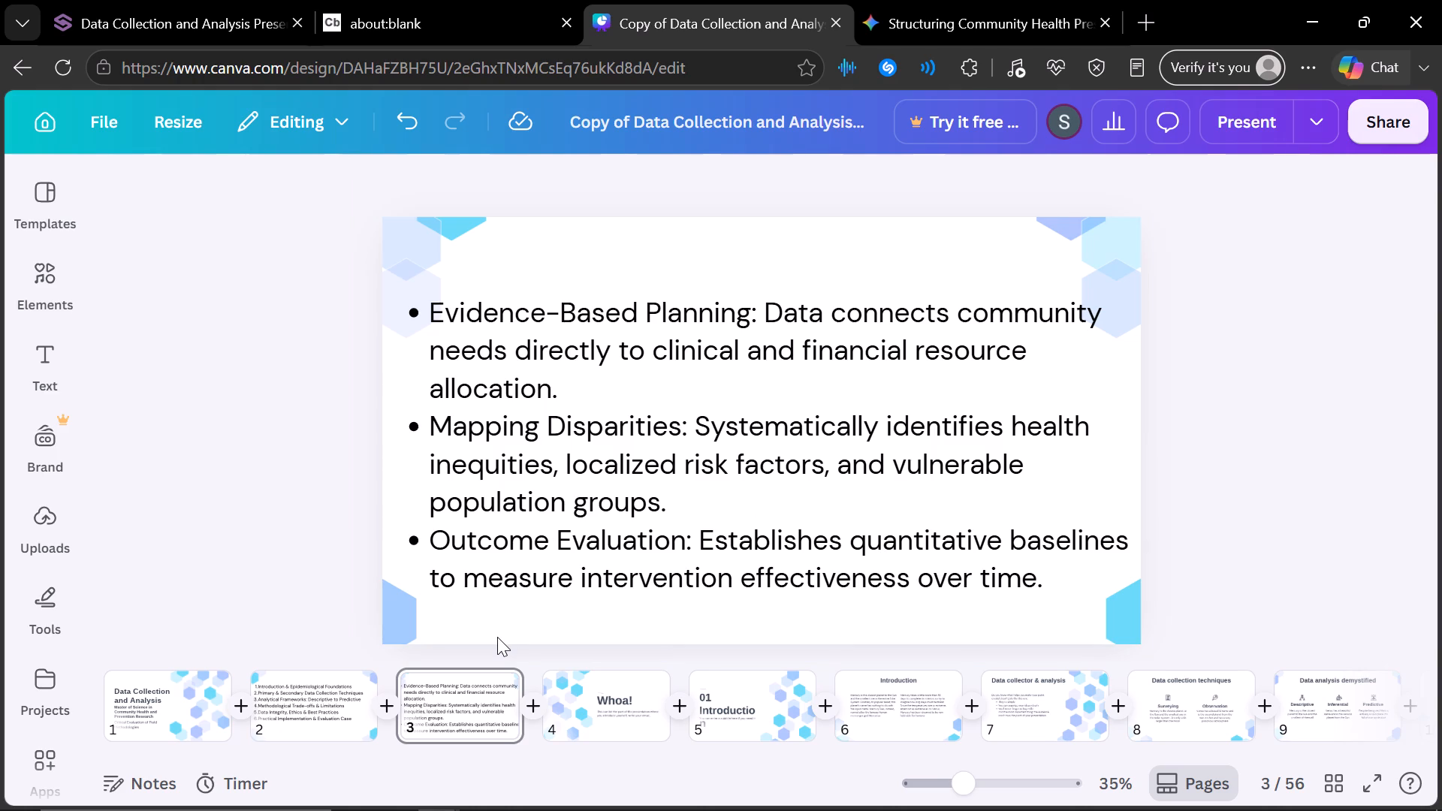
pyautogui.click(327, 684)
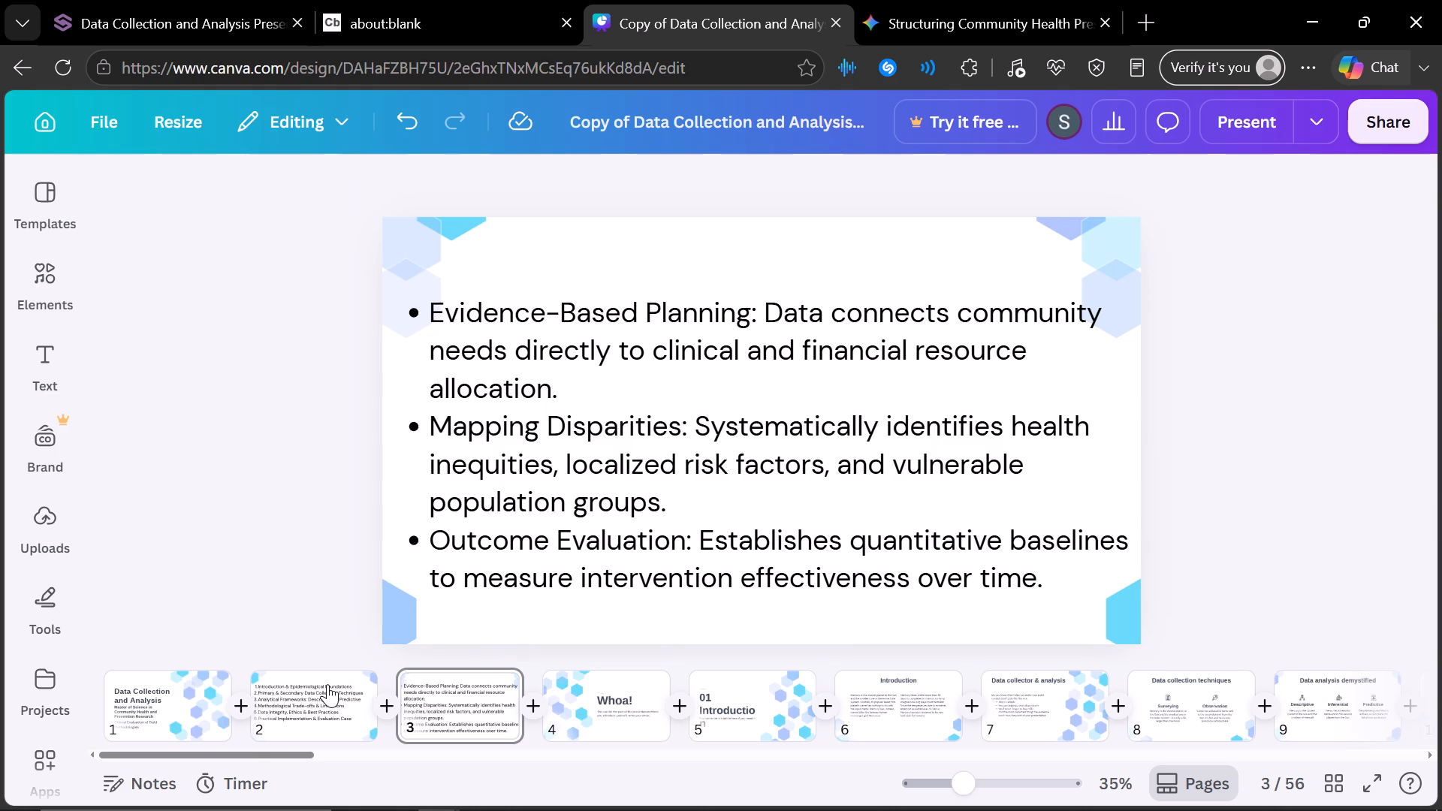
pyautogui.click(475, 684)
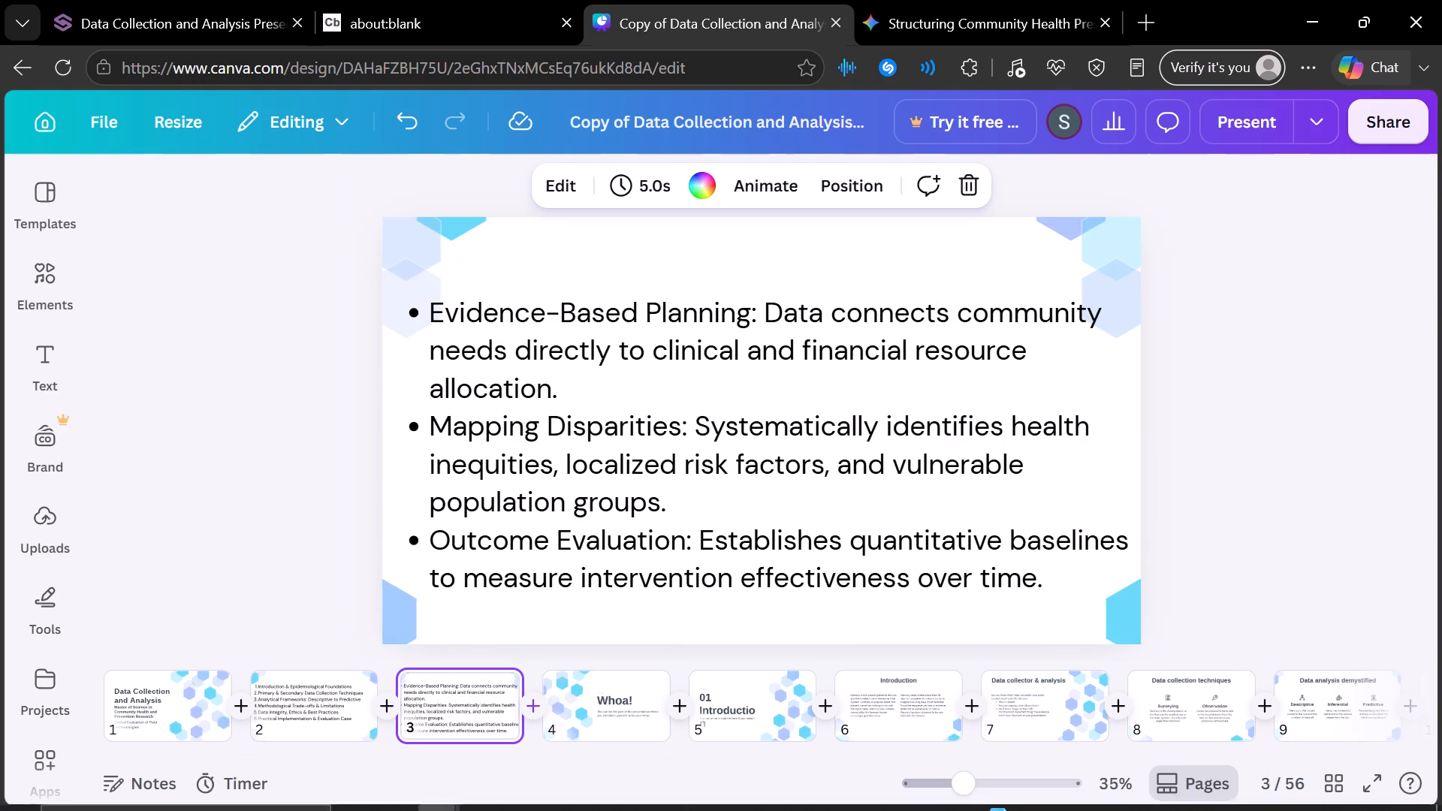
# Switch to the WordPad script and copy the heading text "Table of Contents" from the Slide 2 section.
pyautogui.click(648, 795)
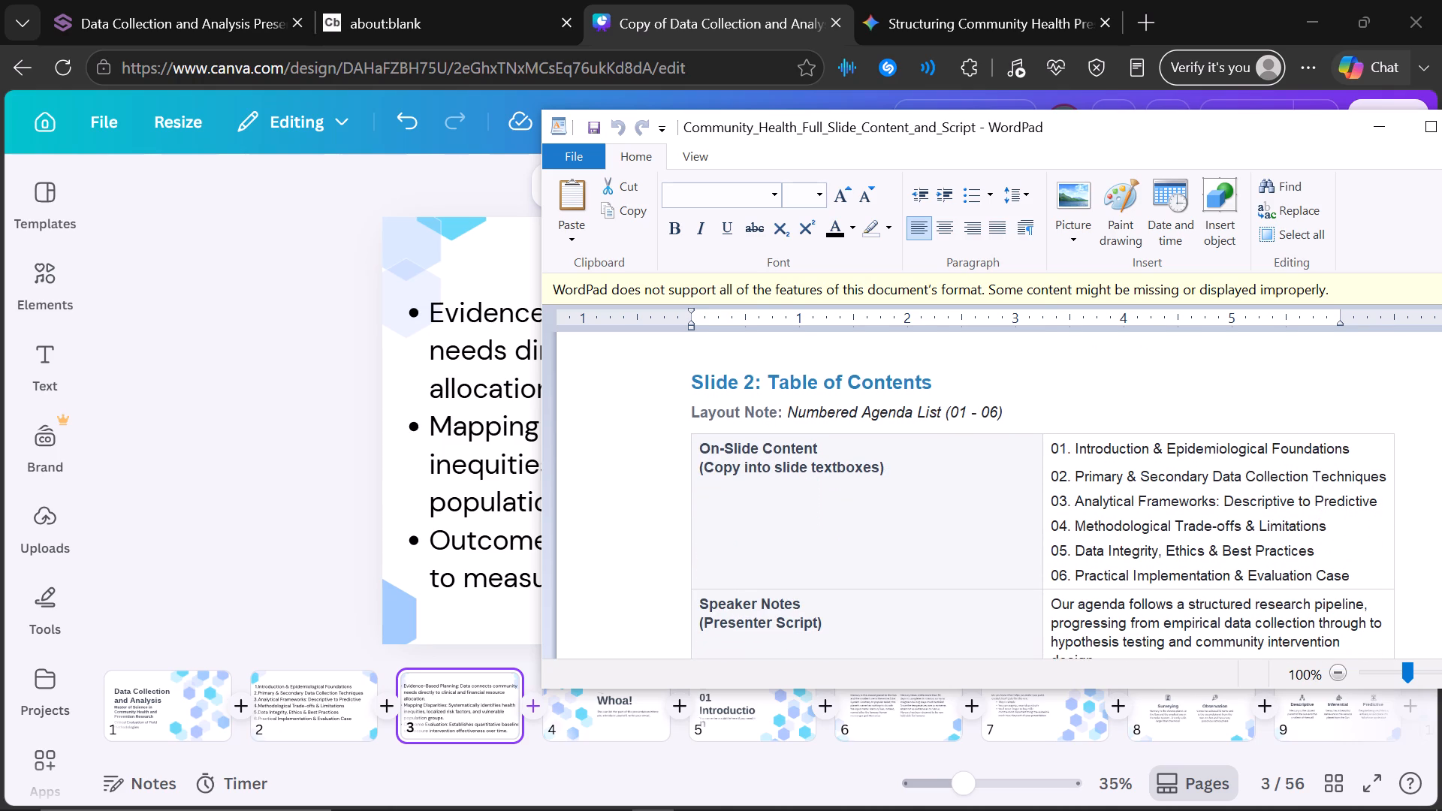
pyautogui.moveTo(964, 385); pyautogui.dragTo(943, 385)
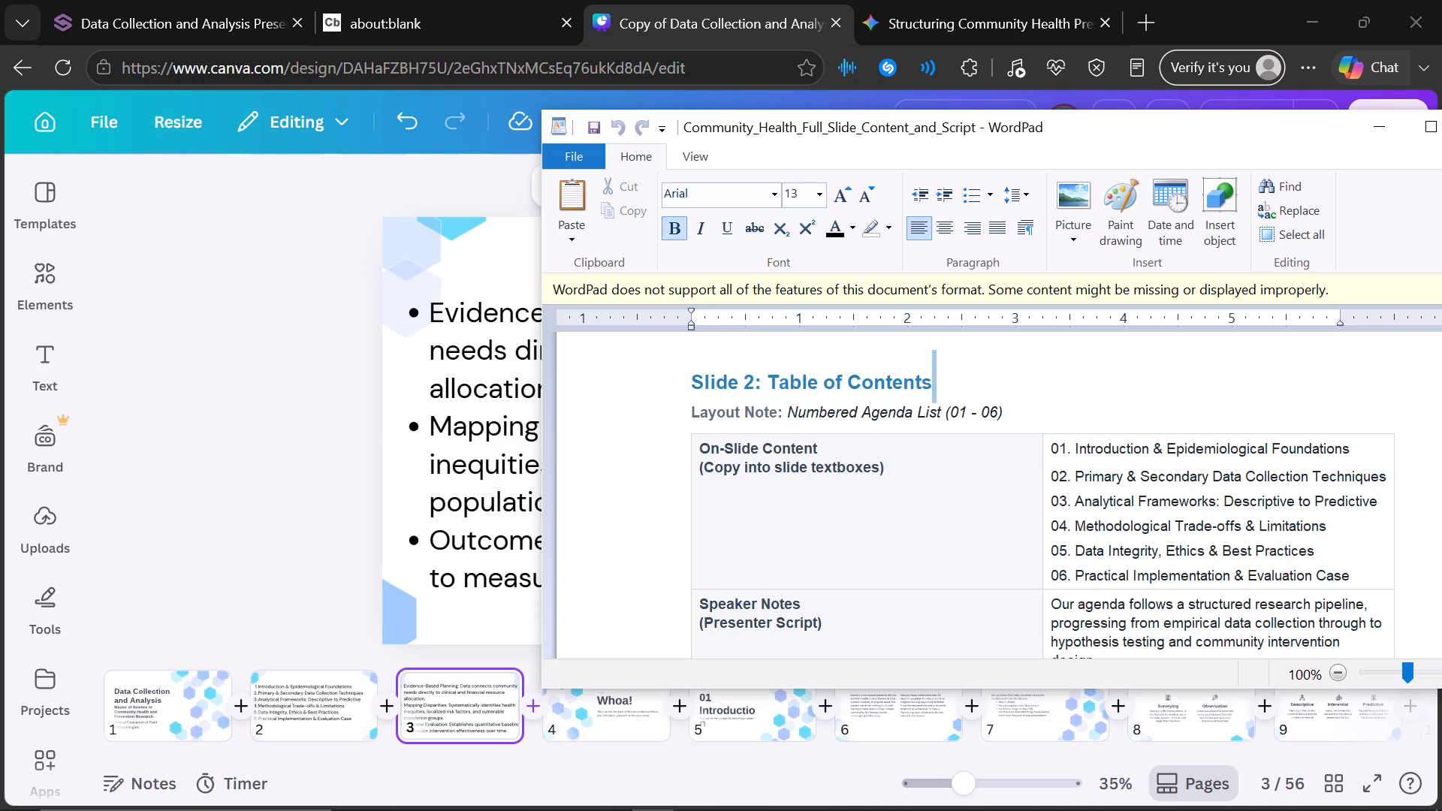
pyautogui.moveTo(943, 385); pyautogui.dragTo(804, 385)
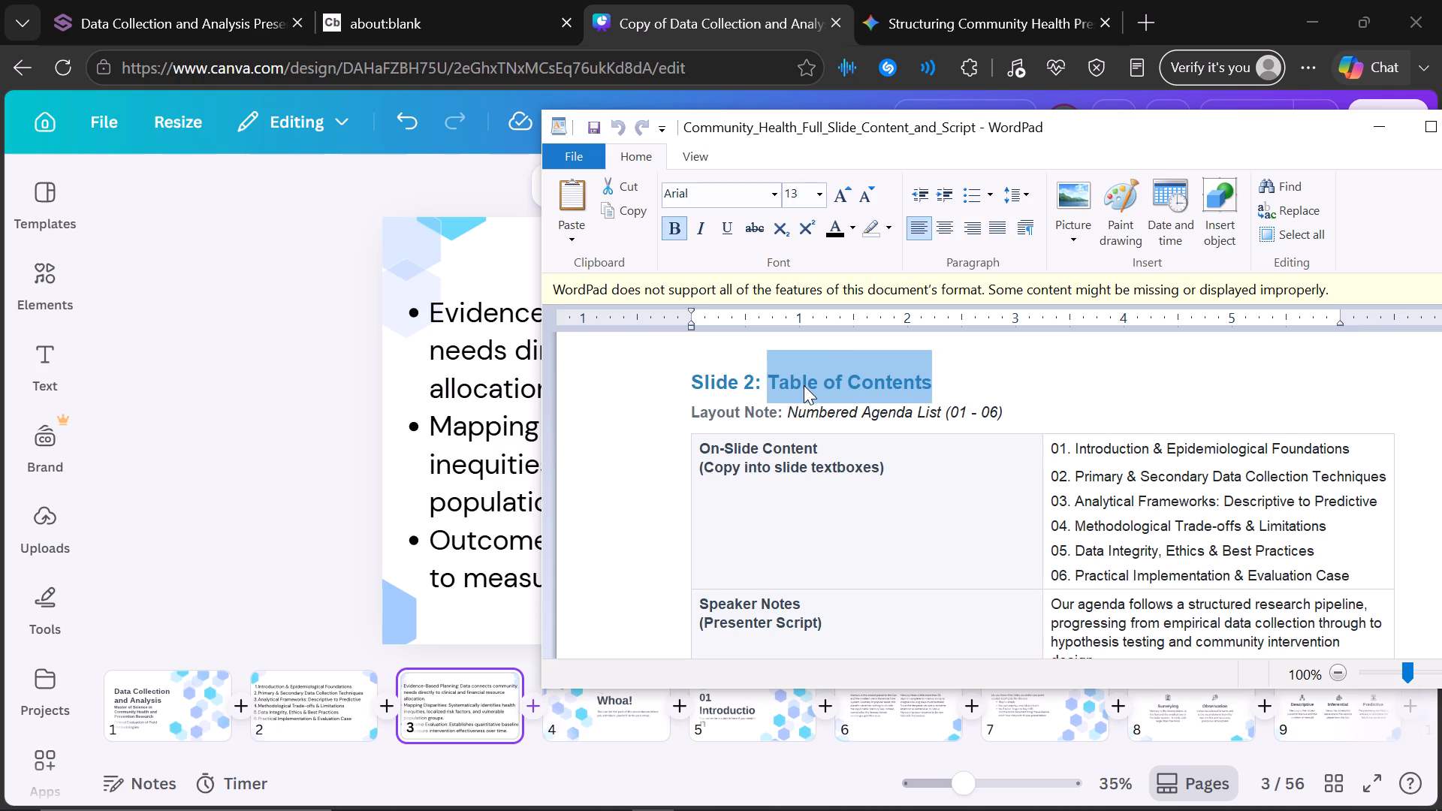
pyautogui.rightClick(804, 385)
pyautogui.click(741, 421)
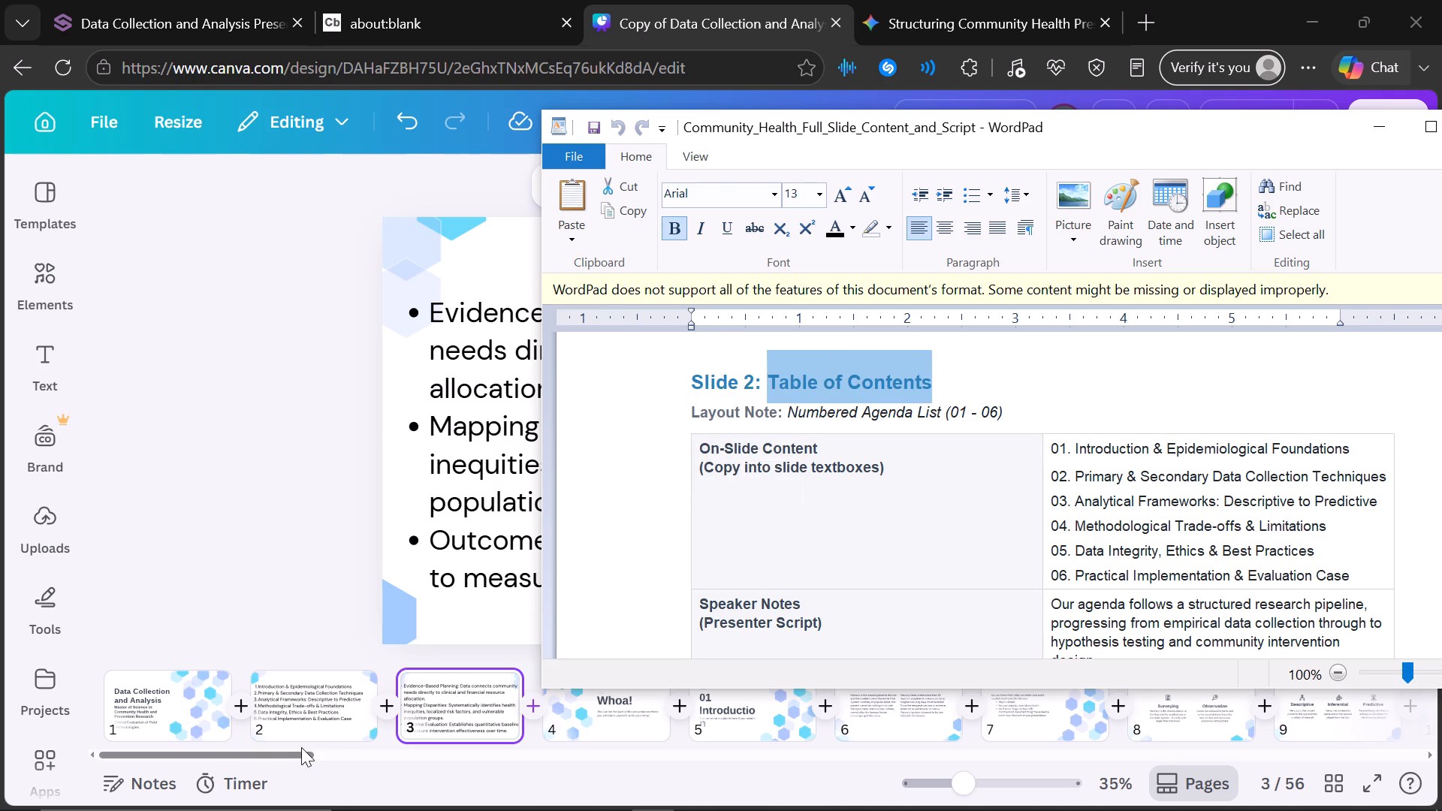
# Return to the Canva presentation and paste the copied "Table of Contents" heading onto slide 2 as a new text box.
pyautogui.click(291, 714)
pyautogui.click(612, 288)
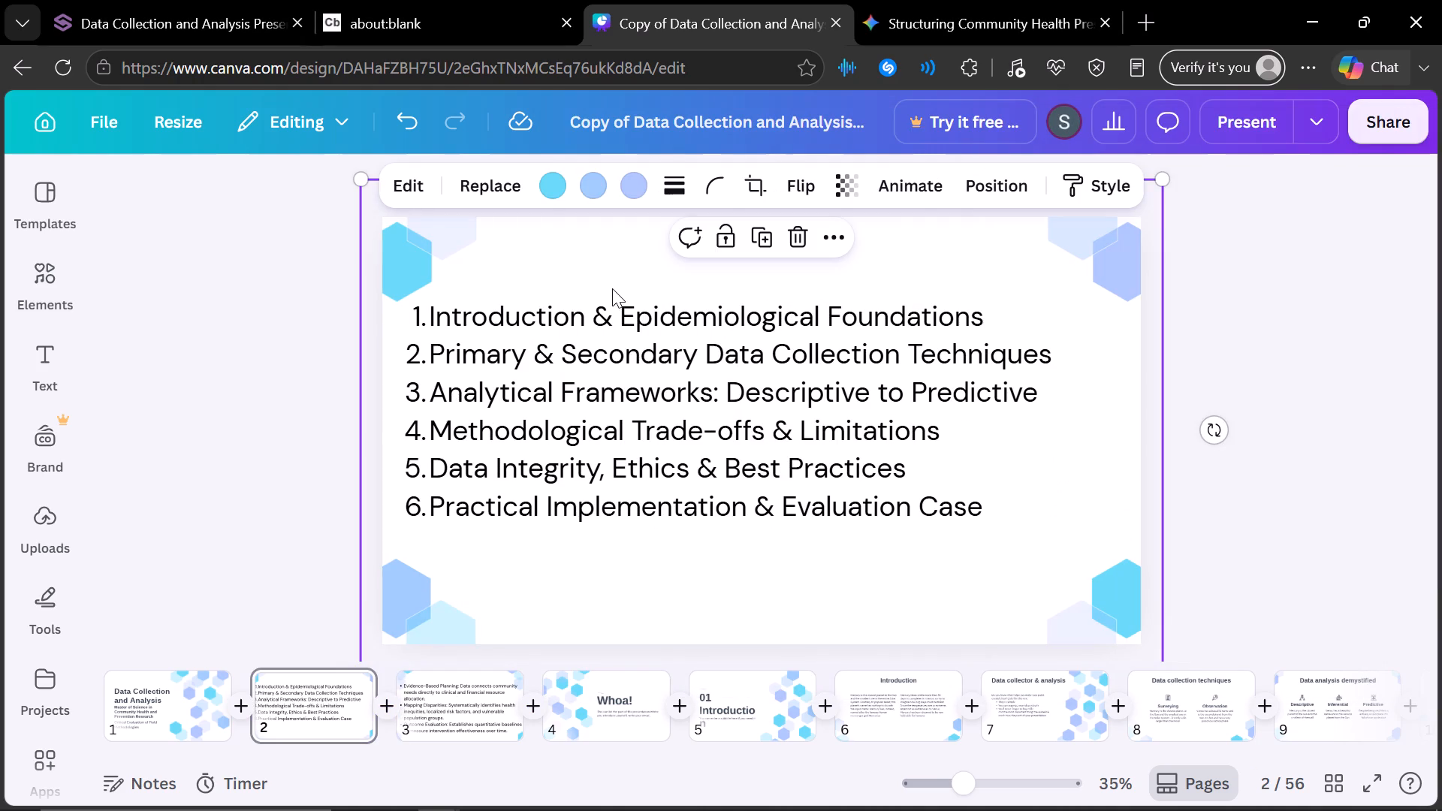
pyautogui.click(656, 273)
pyautogui.click(584, 288)
pyautogui.click(620, 399)
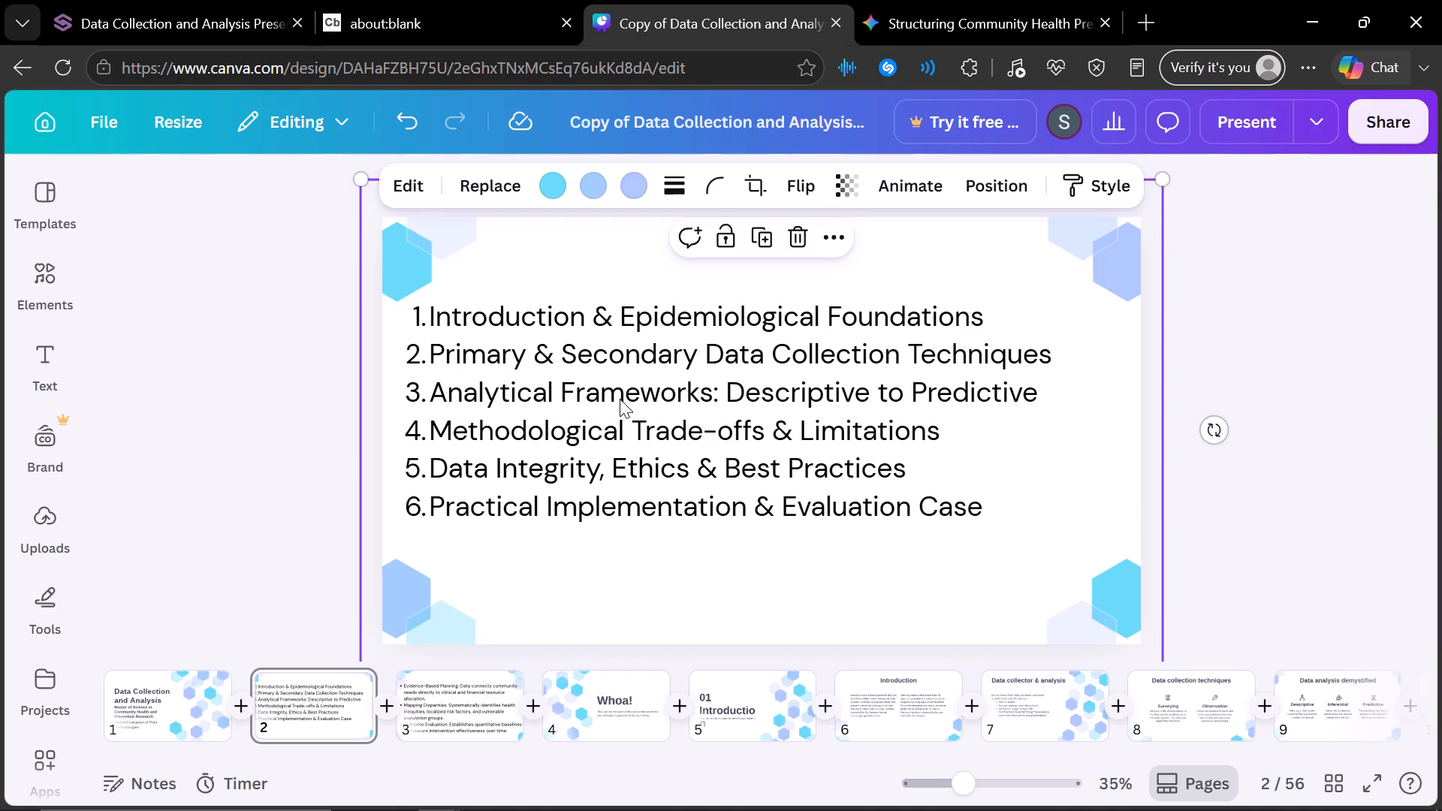
pyautogui.click(629, 272)
pyautogui.hotkey('ctrl', 'v')
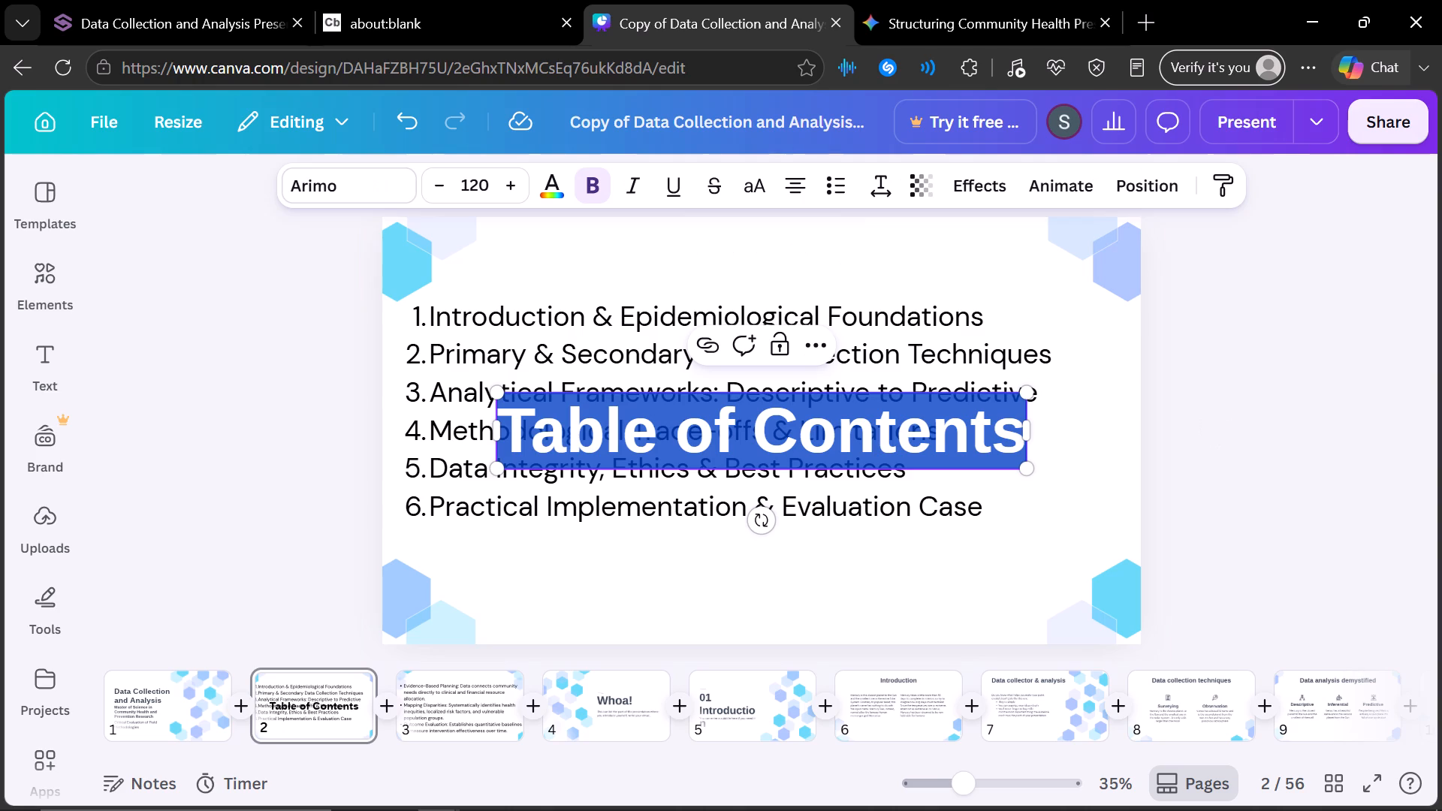
# Move the "Table of Contents" title to the top of slide 2, above the numbered agenda list.
pyautogui.moveTo(687, 445); pyautogui.dragTo(683, 333)
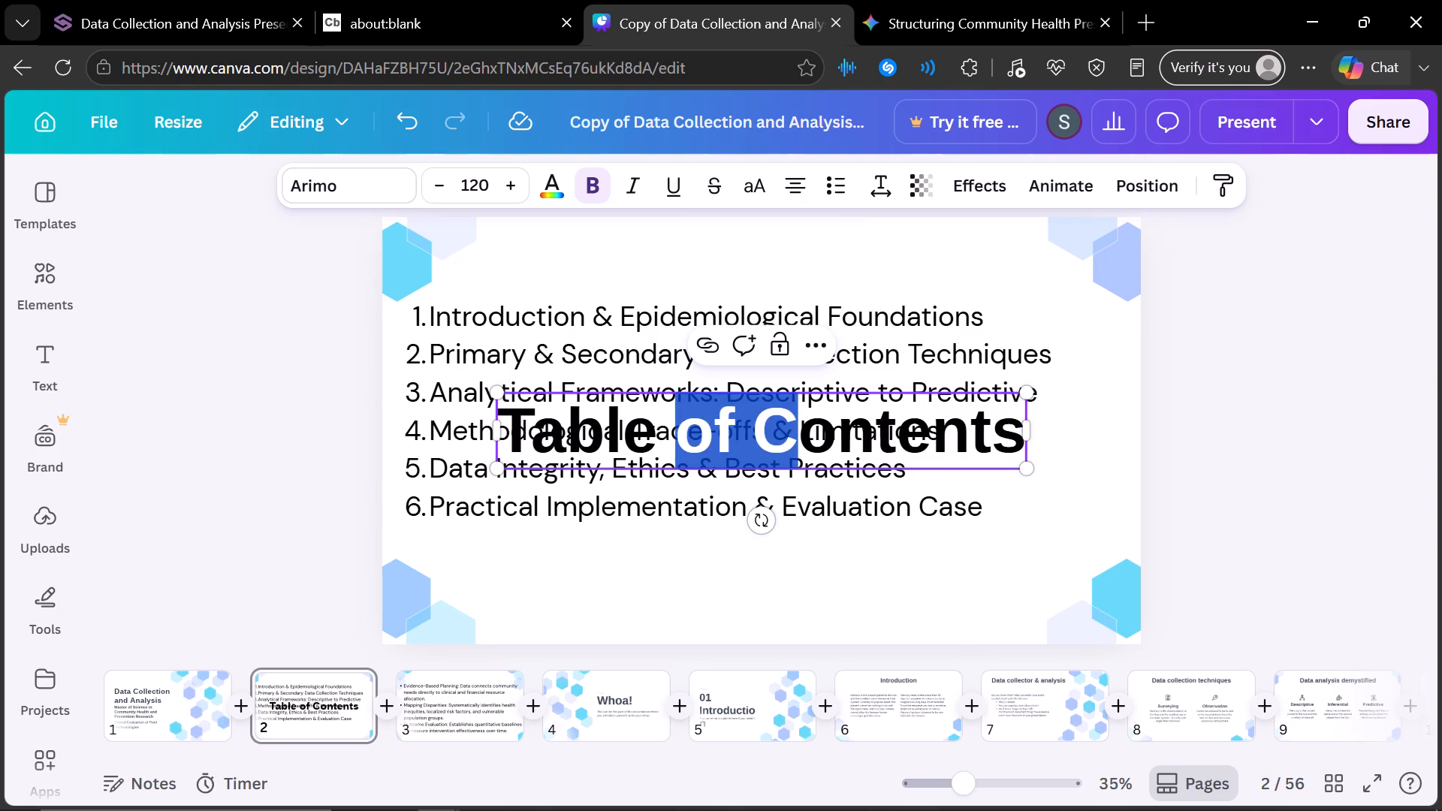
pyautogui.click(889, 545)
pyautogui.click(726, 413)
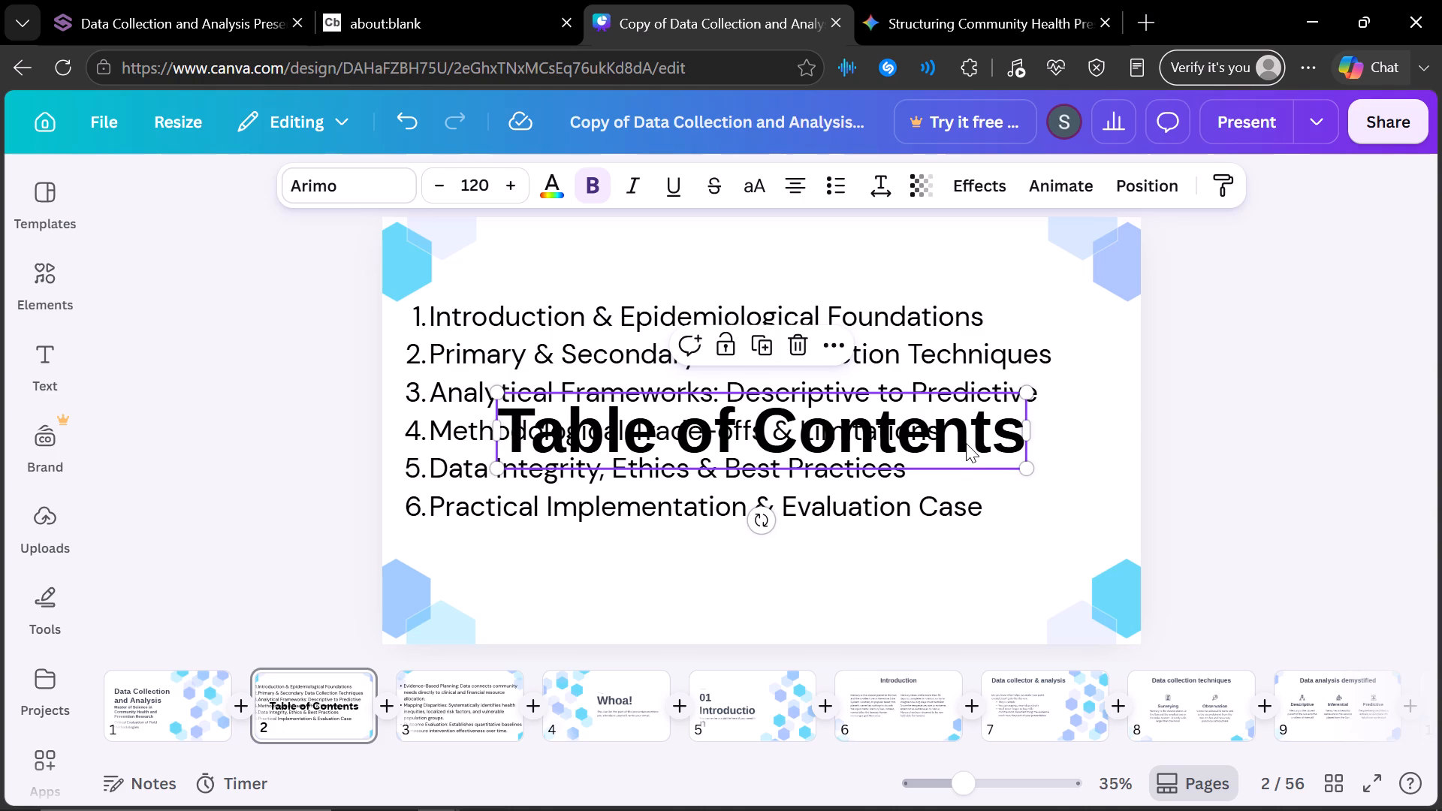
pyautogui.moveTo(966, 443); pyautogui.dragTo(934, 285)
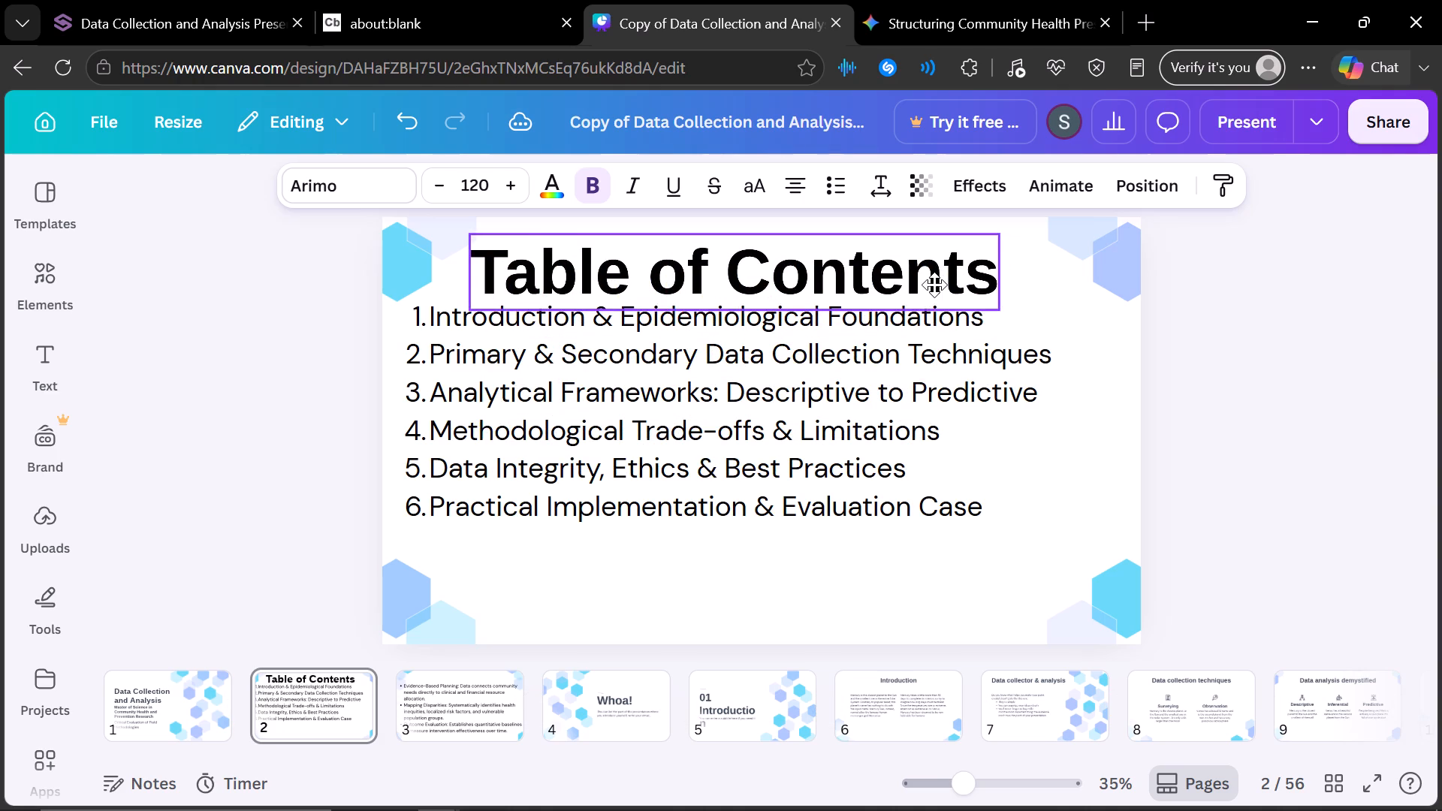
pyautogui.moveTo(934, 285); pyautogui.dragTo(934, 279)
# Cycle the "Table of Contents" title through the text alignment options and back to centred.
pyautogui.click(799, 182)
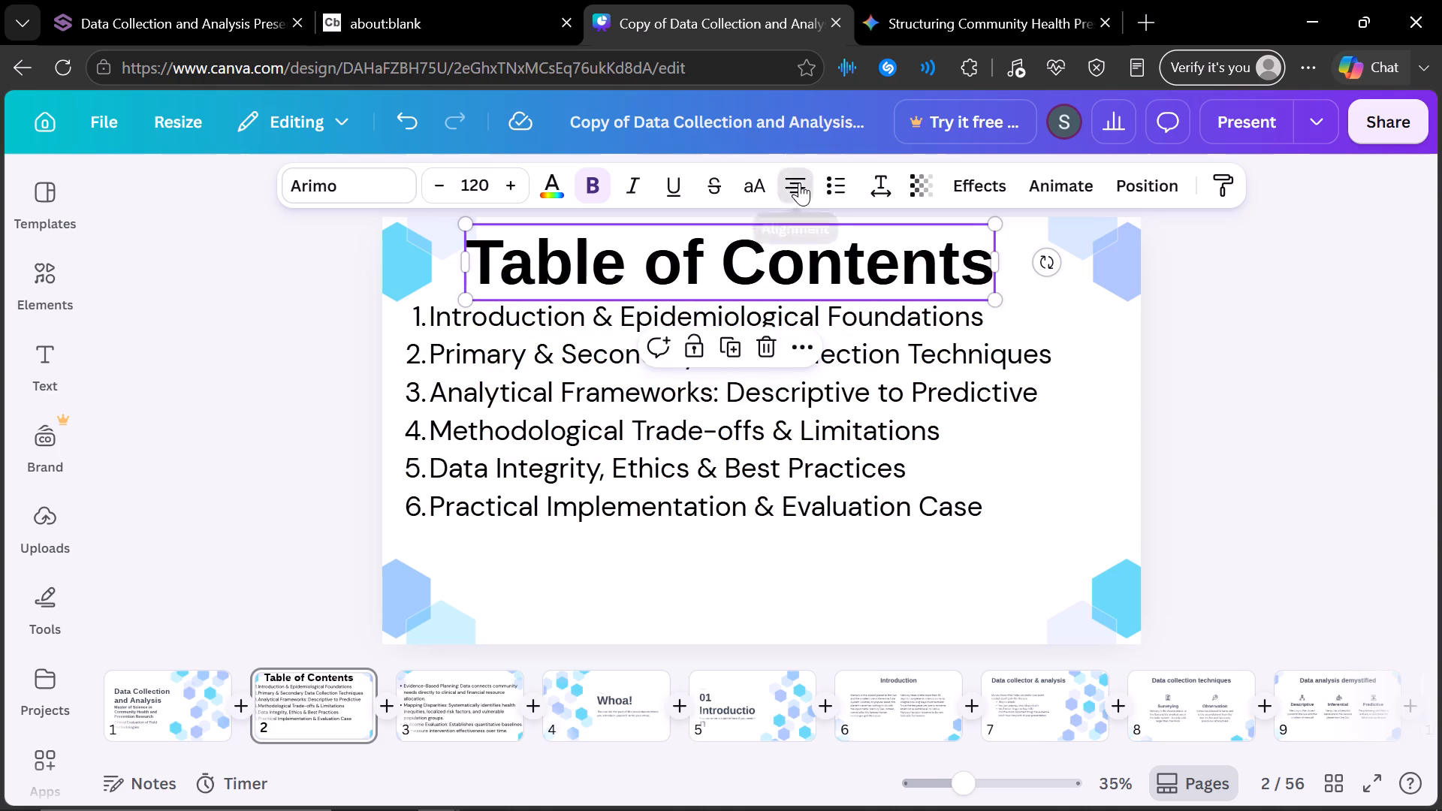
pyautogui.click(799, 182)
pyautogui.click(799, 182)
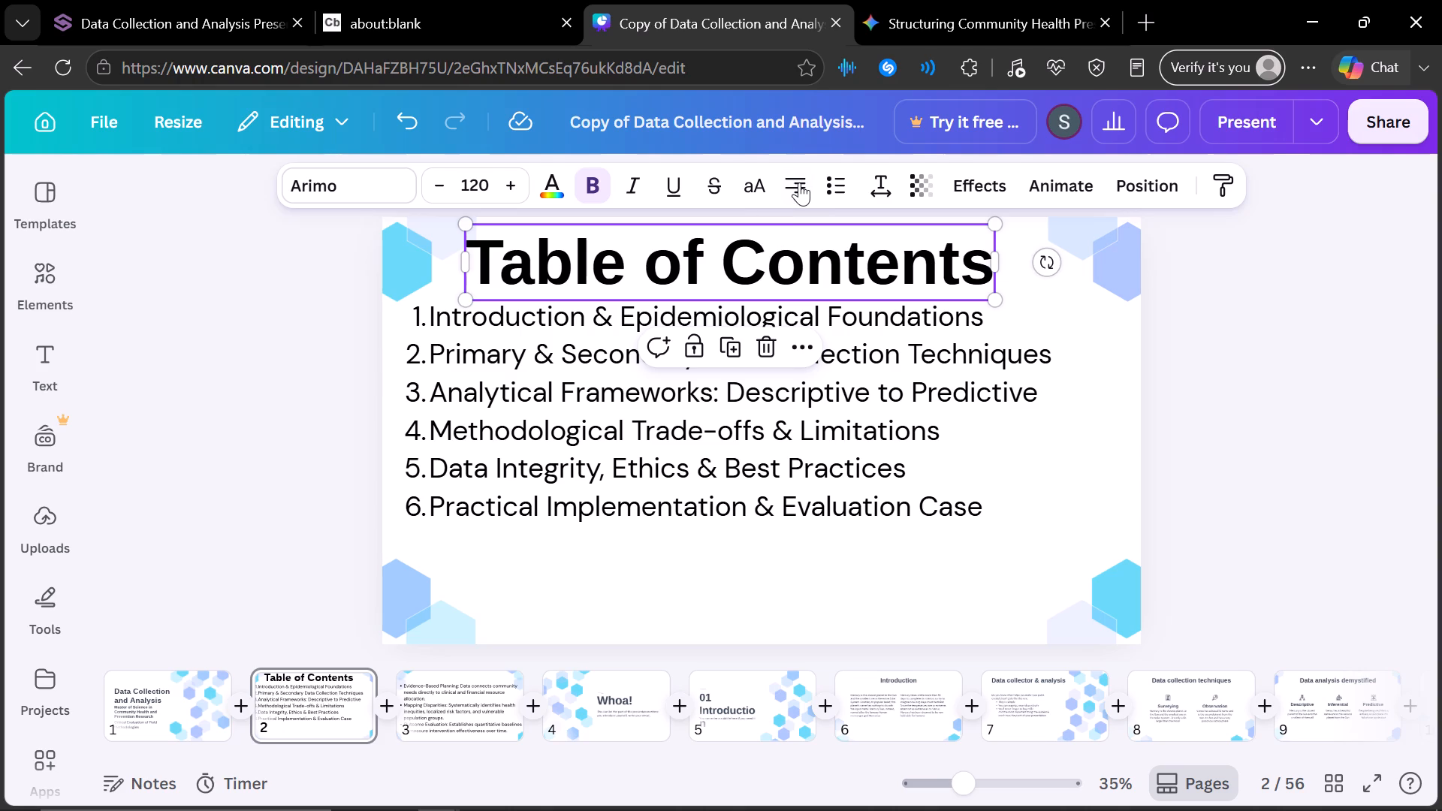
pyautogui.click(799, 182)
# Reduce the font size of the "Table of Contents" title on slide 2 to 103.
pyautogui.click(448, 177)
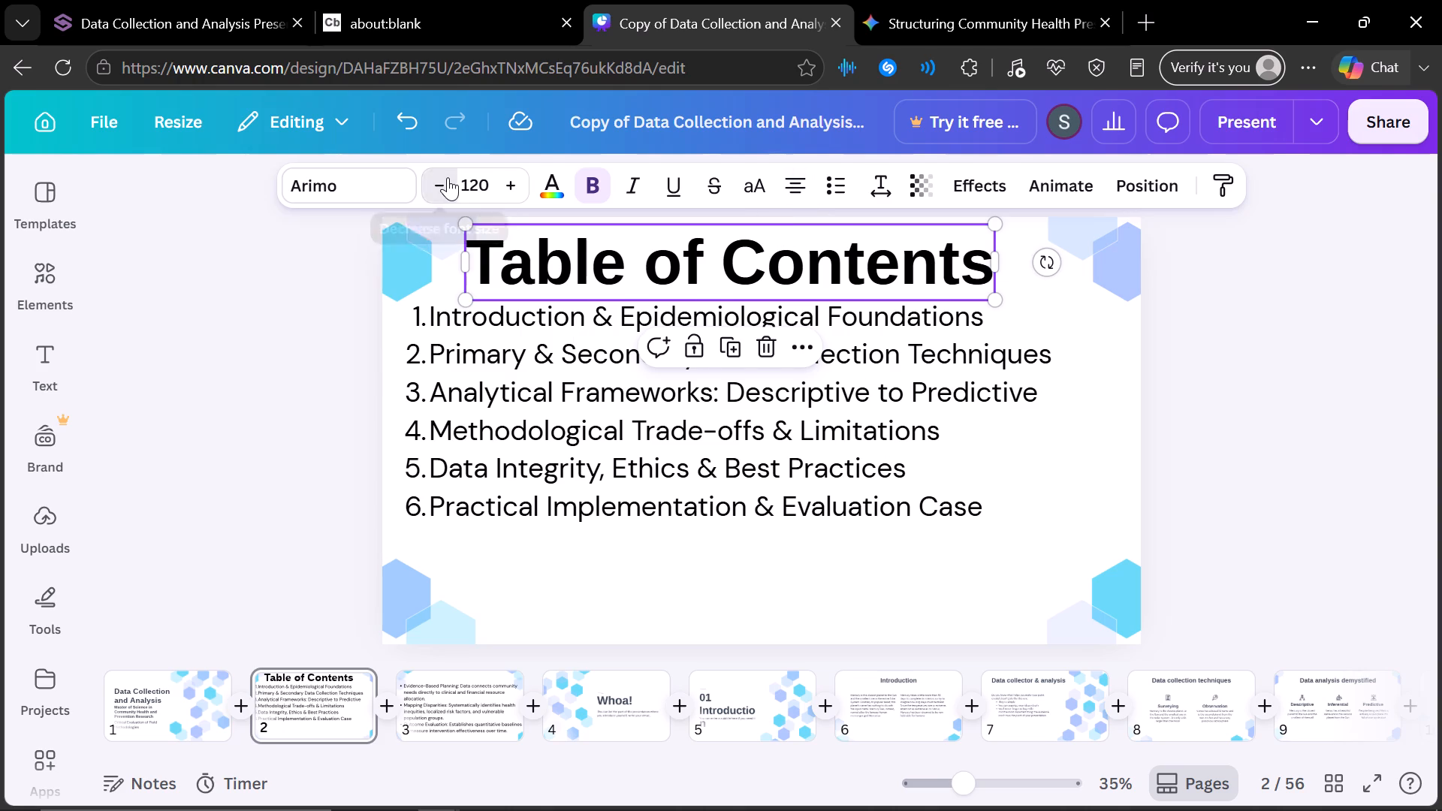
pyautogui.tripleClick(448, 177)
pyautogui.tripleClick(448, 177)
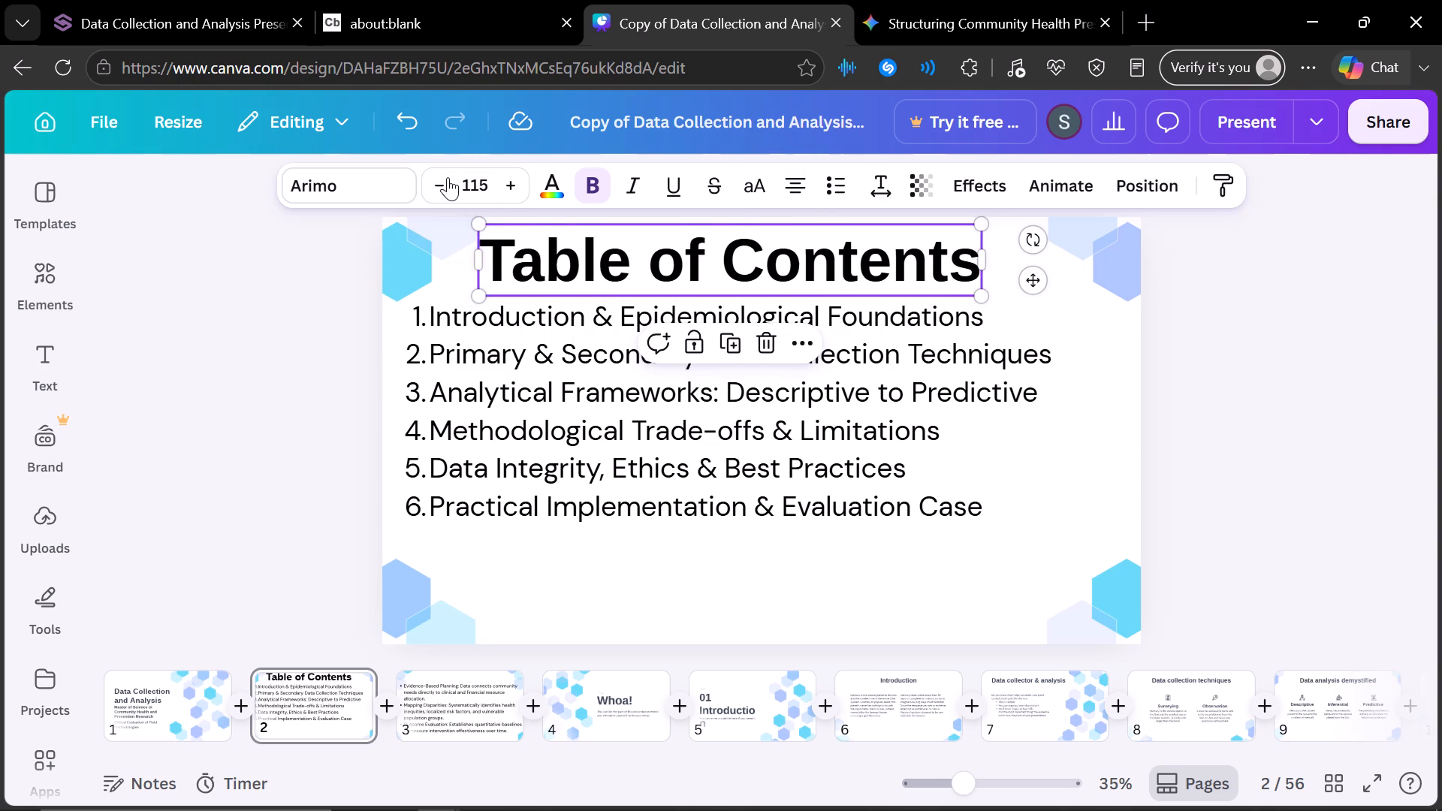
pyautogui.tripleClick(448, 177)
pyautogui.tripleClick(448, 177)
pyautogui.doubleClick(448, 177)
pyautogui.doubleClick(448, 177)
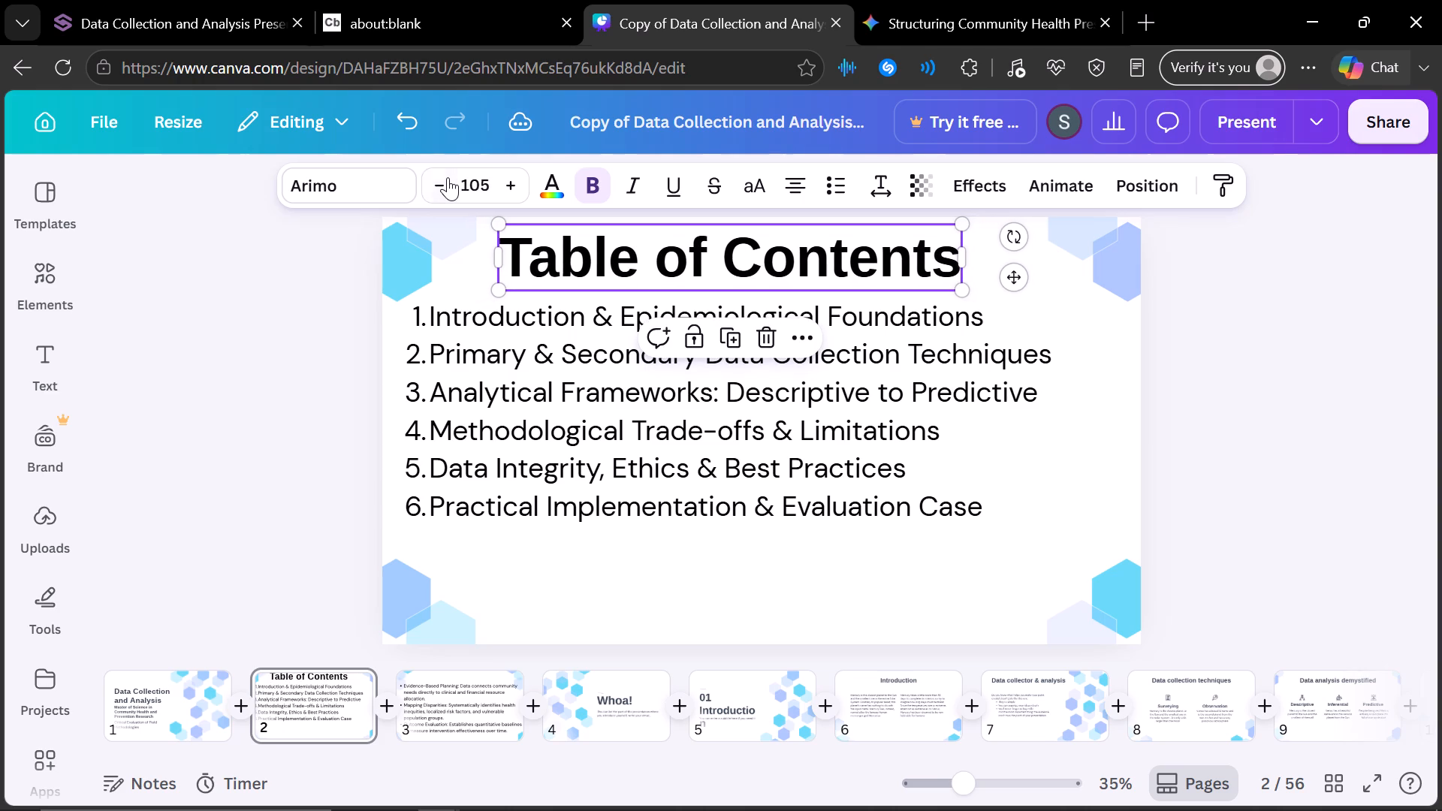
# Check the font size of the "Data Collection and Analysis" title on slide 1.
pyautogui.click(159, 702)
pyautogui.click(578, 343)
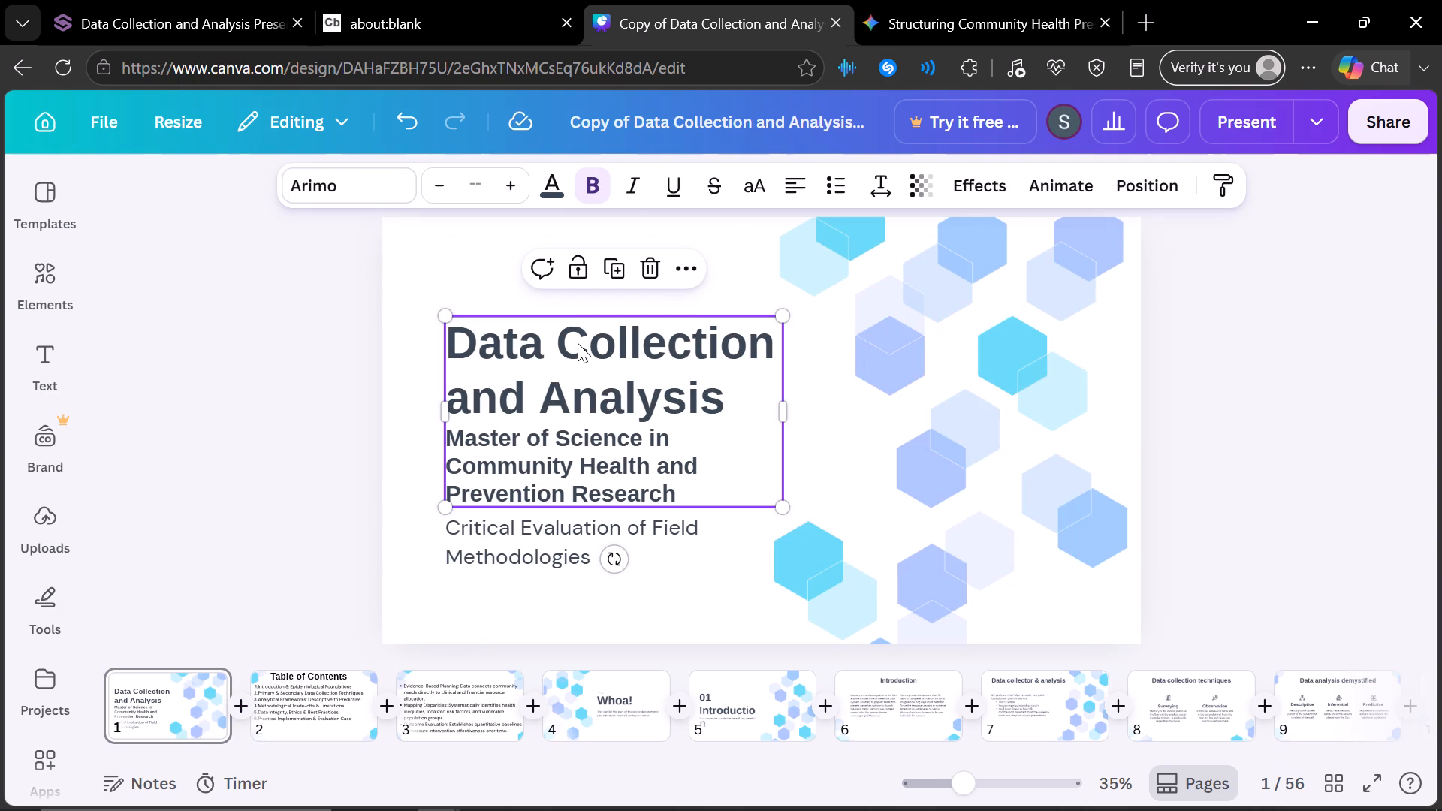
pyautogui.click(578, 343)
pyautogui.click(578, 343)
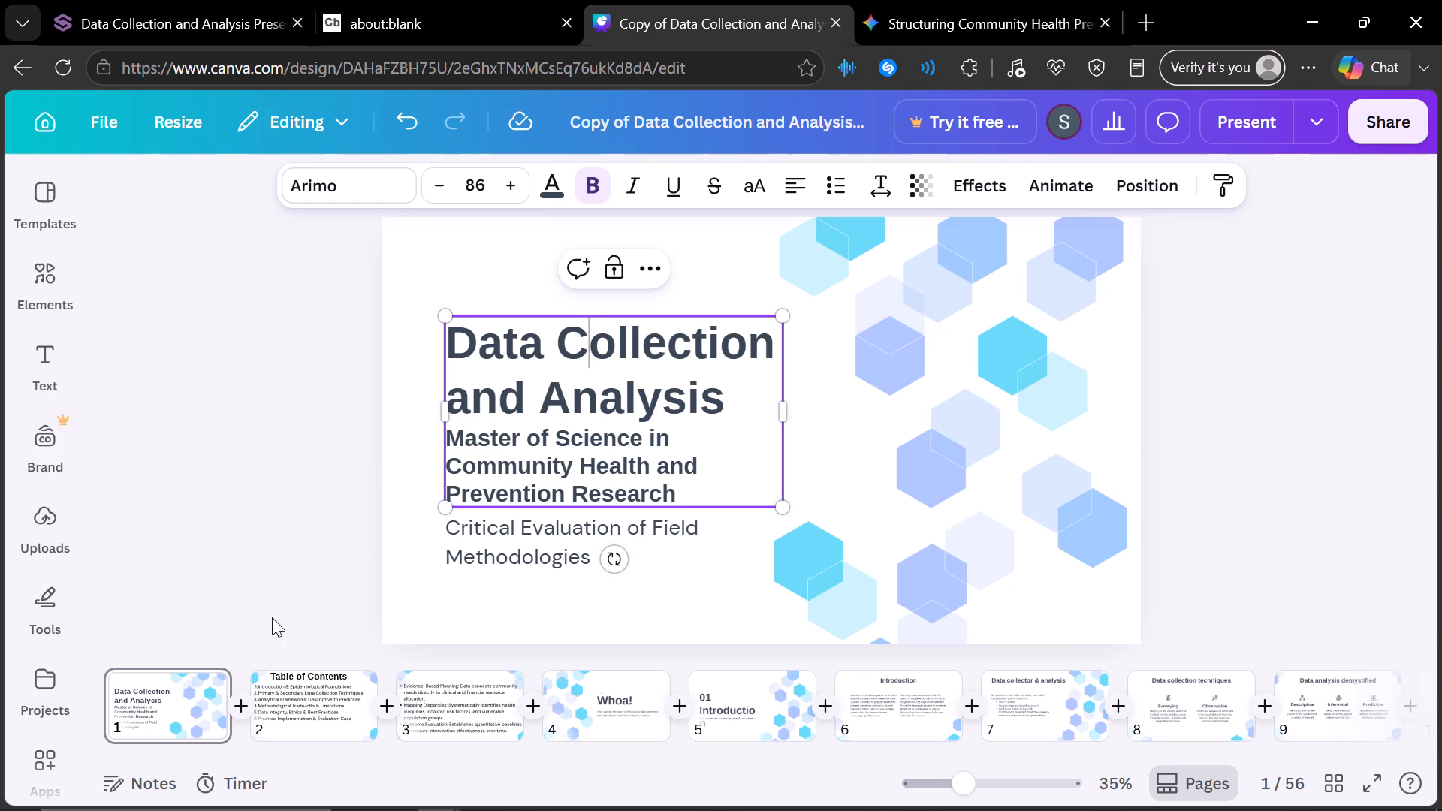
# Reduce the font size of the "Table of Contents" title on slide 2 to 86.
pyautogui.click(288, 686)
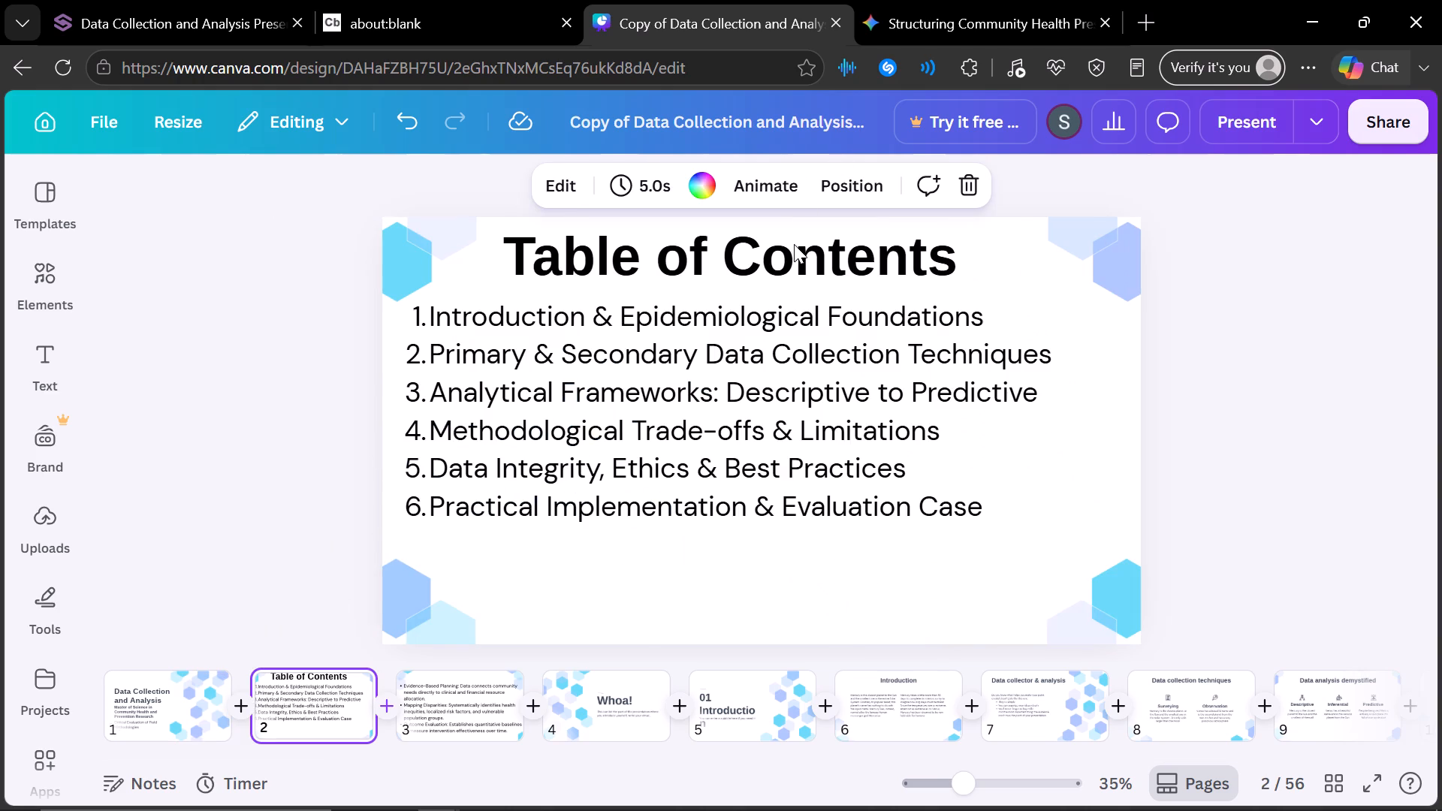
pyautogui.click(794, 244)
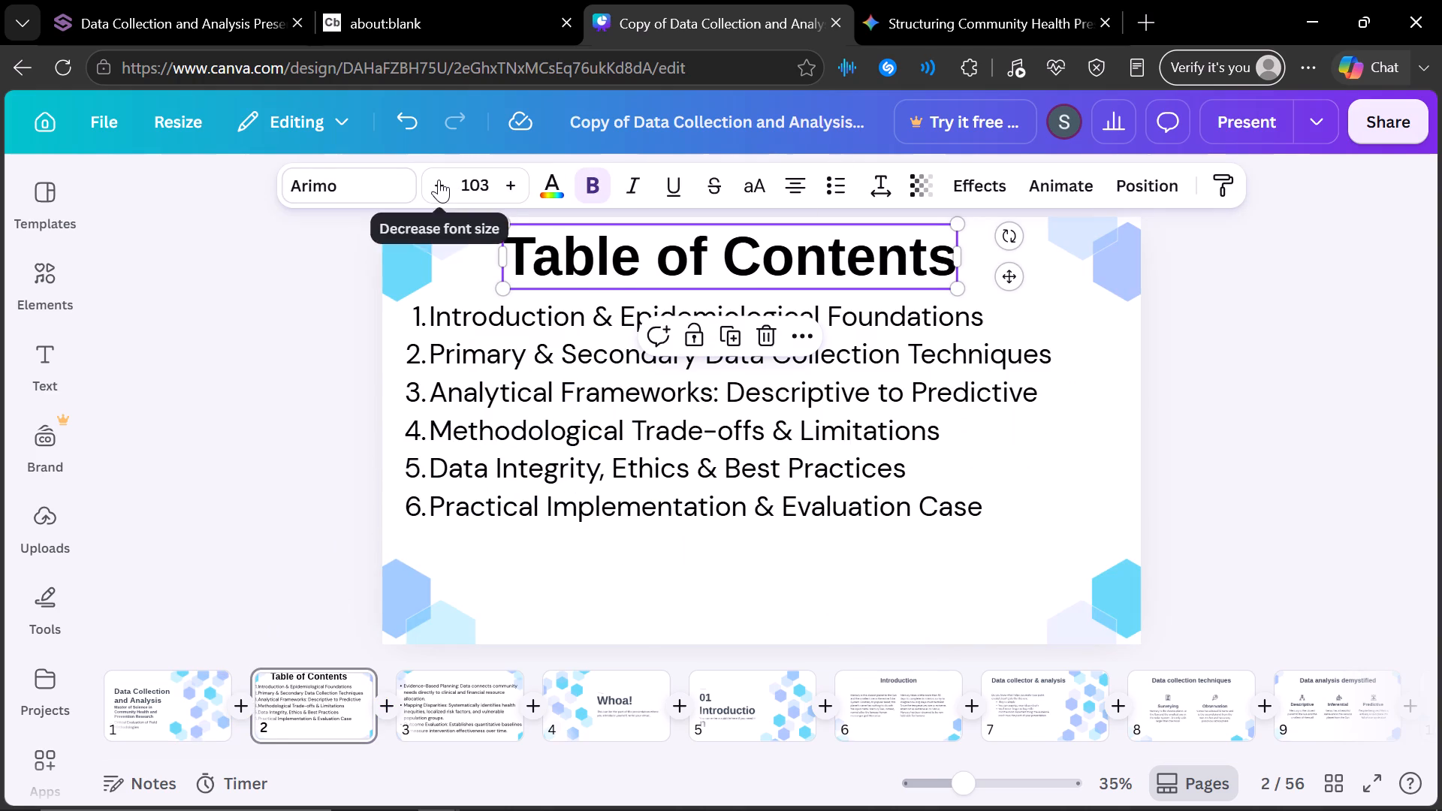
pyautogui.click(439, 179)
pyautogui.tripleClick(439, 179)
pyautogui.doubleClick(439, 179)
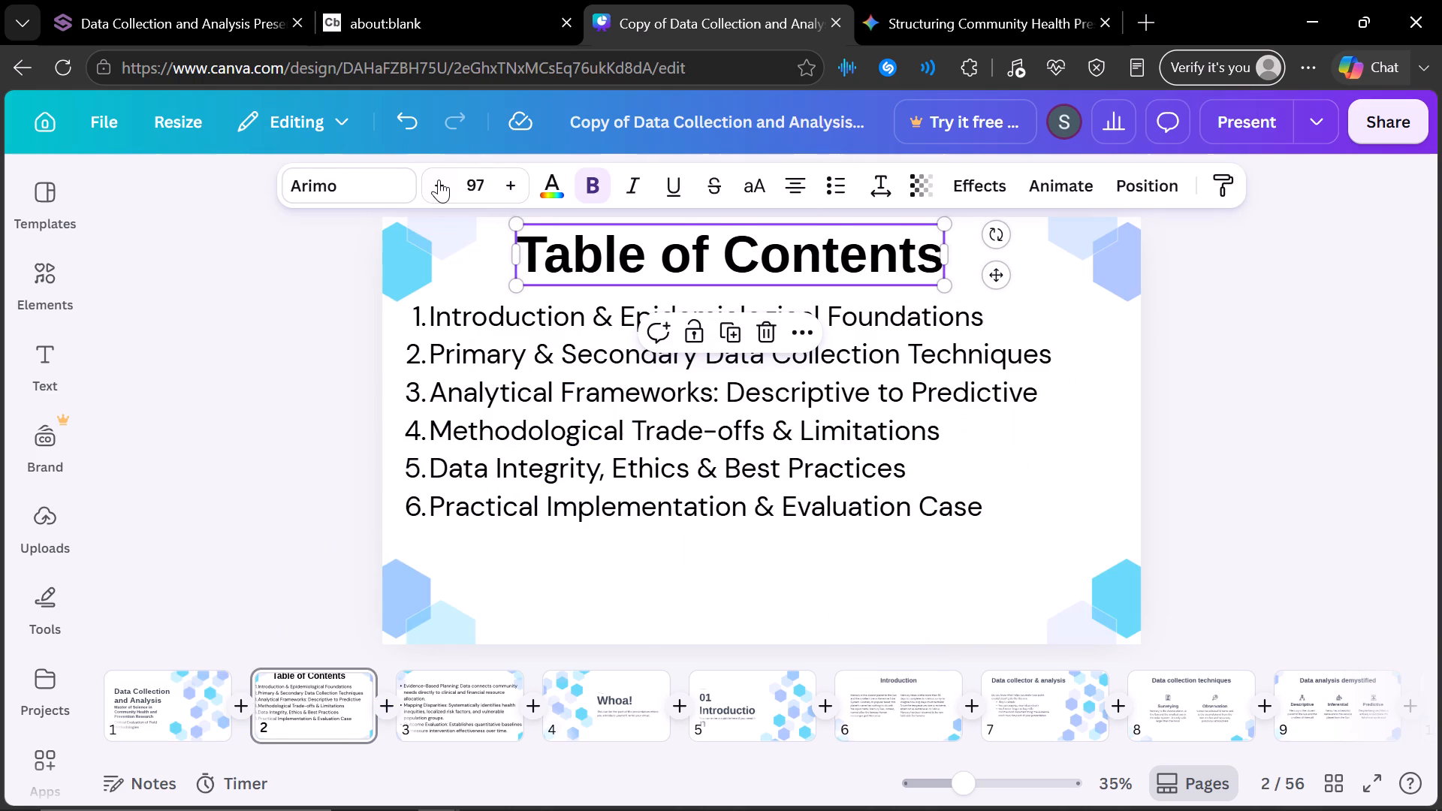
pyautogui.tripleClick(439, 179)
pyautogui.tripleClick(439, 179)
pyautogui.click(439, 179)
pyautogui.doubleClick(439, 179)
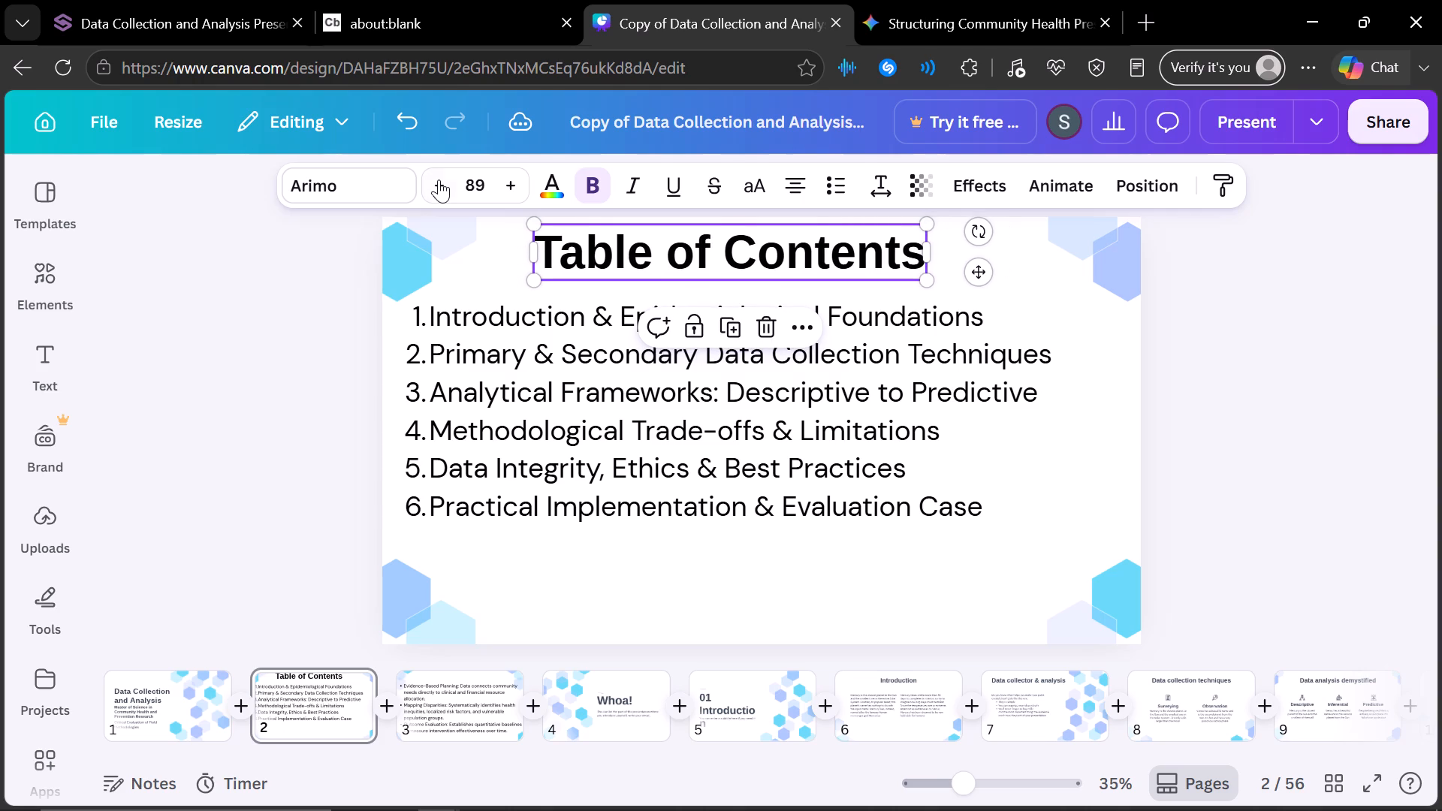
pyautogui.click(439, 179)
pyautogui.click(439, 179)
pyautogui.click(757, 454)
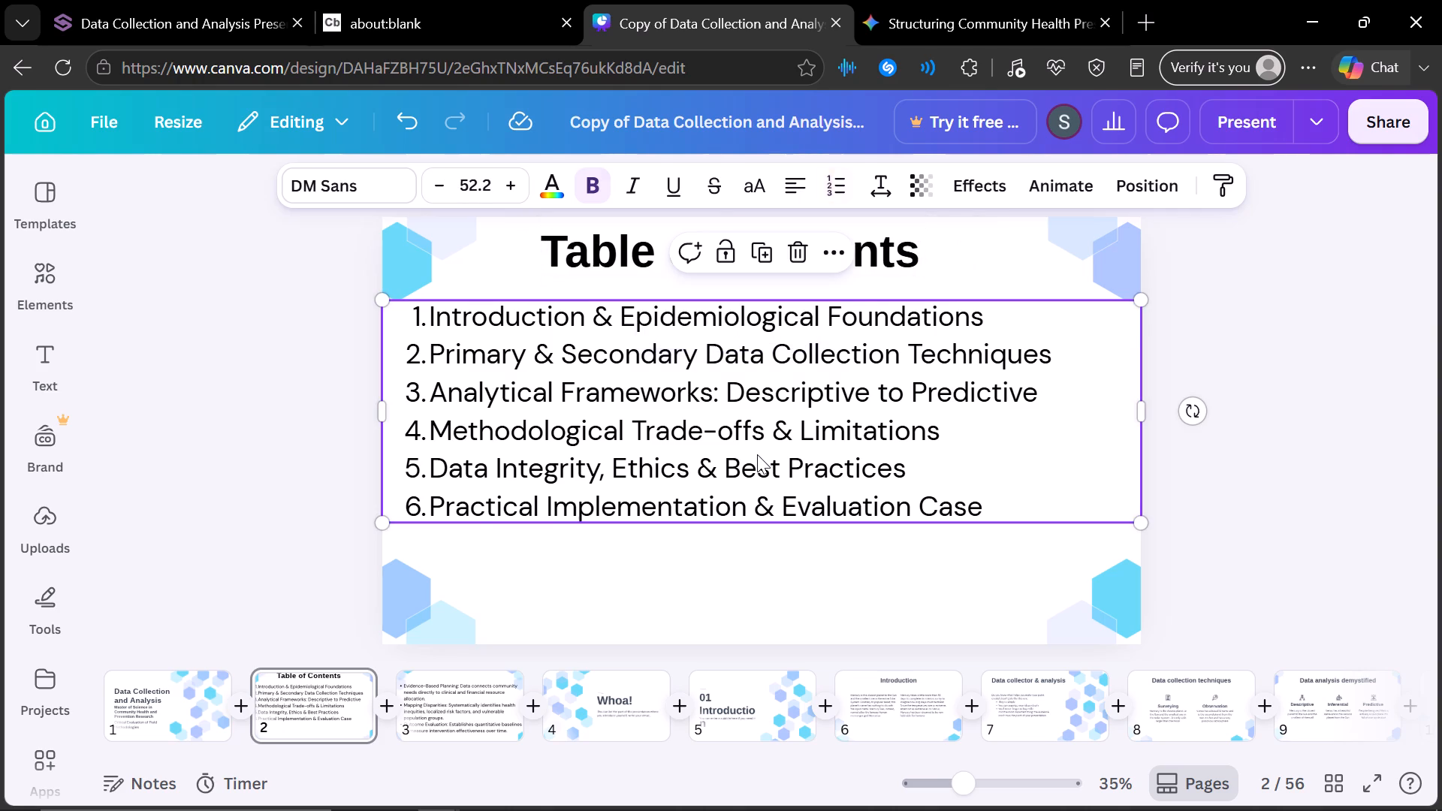
# Move the "Table of Contents" title down slightly so it sits just above the numbered agenda list.
pyautogui.click(885, 255)
pyautogui.moveTo(885, 255); pyautogui.dragTo(885, 271)
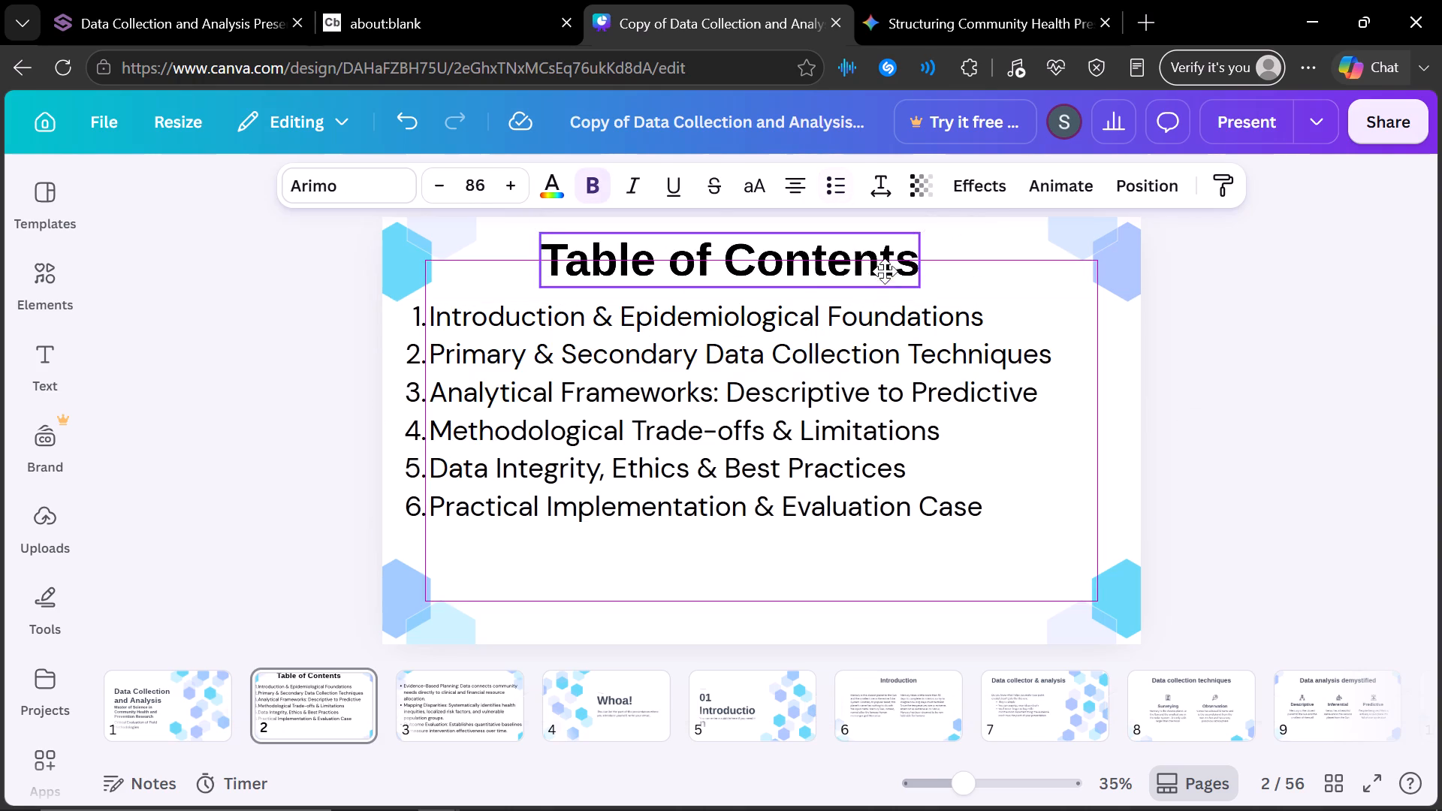
pyautogui.moveTo(885, 271); pyautogui.dragTo(885, 278)
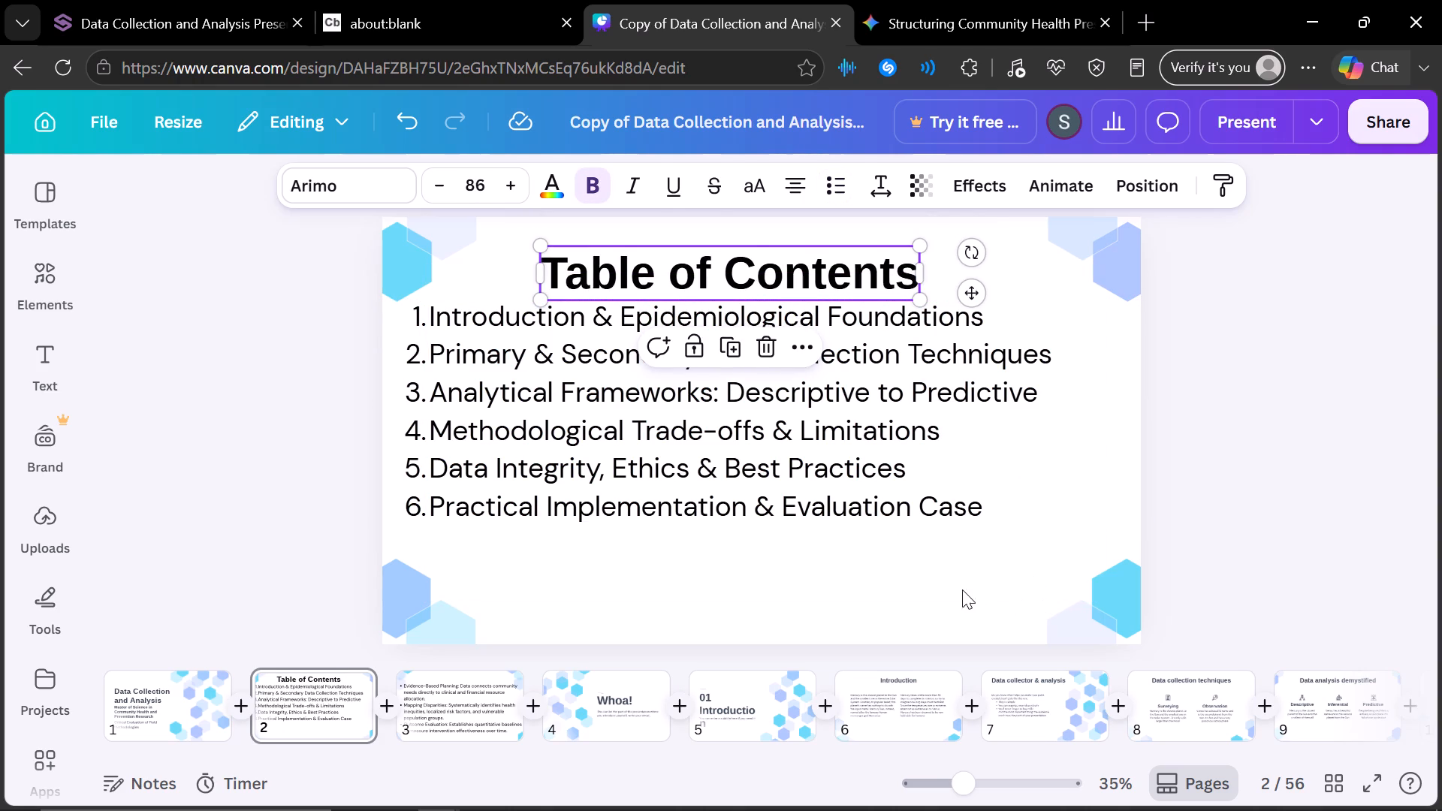
pyautogui.click(949, 587)
pyautogui.click(1282, 592)
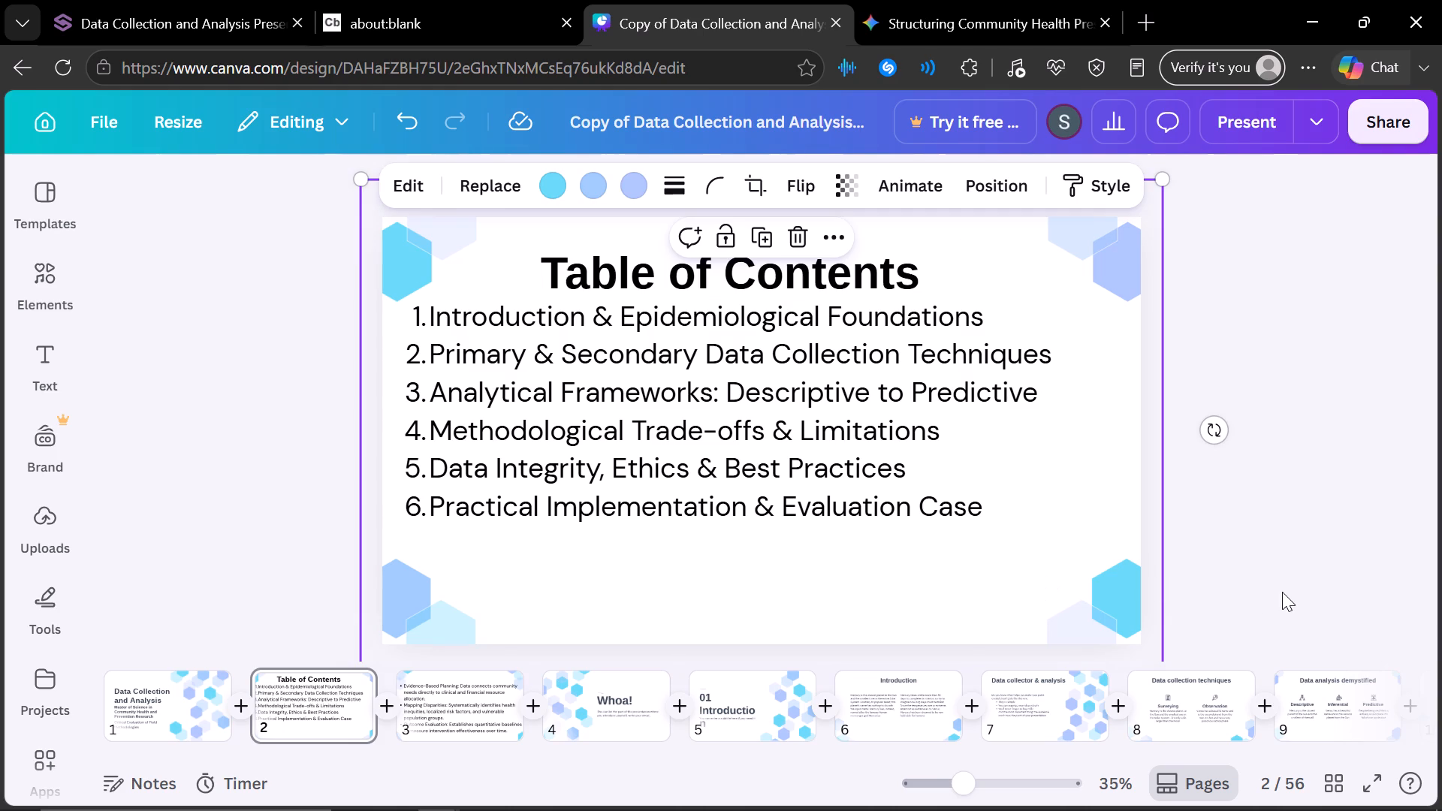
# Compare the text sizes and layout of slide 2 with those of the title slide.
pyautogui.click(847, 514)
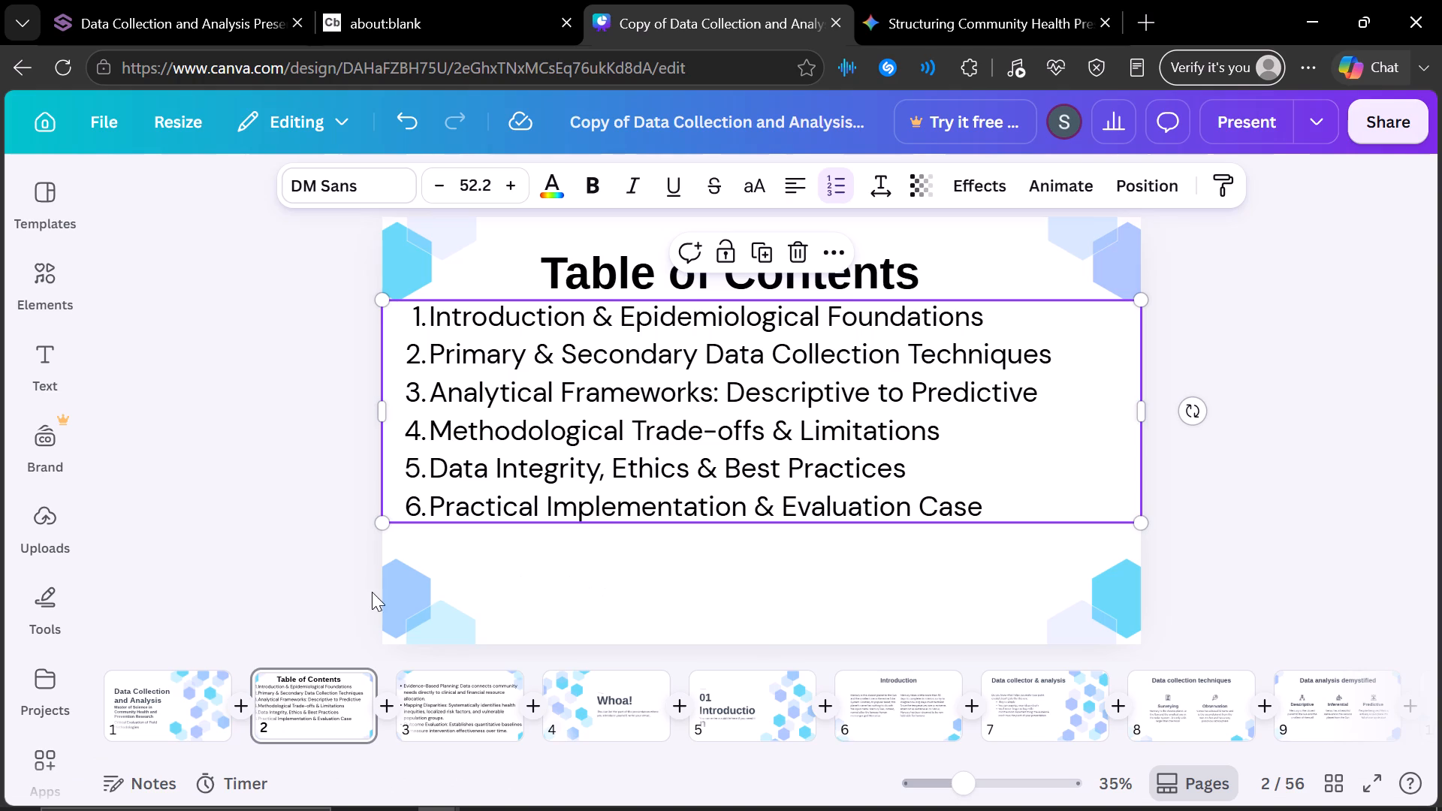
pyautogui.click(179, 704)
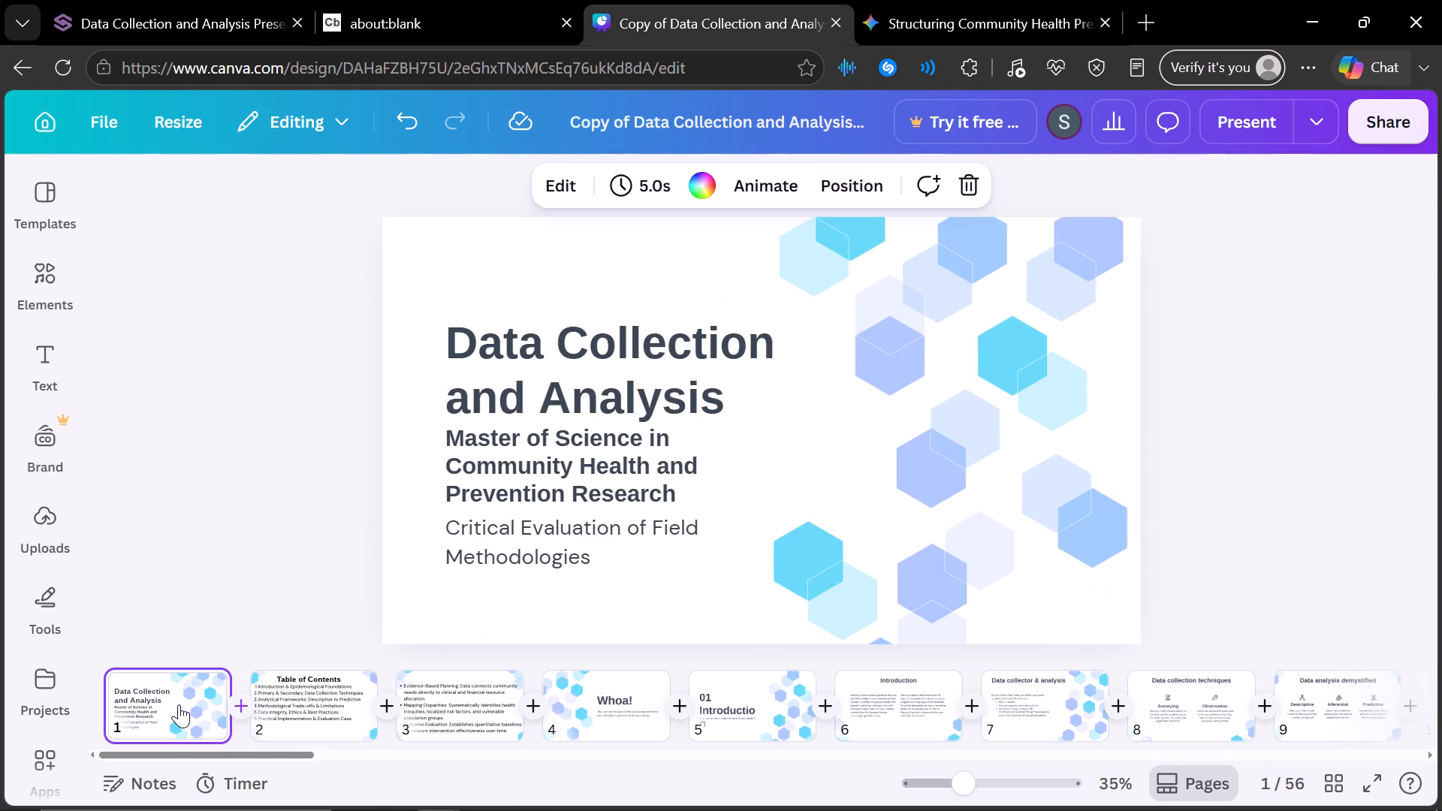
pyautogui.click(285, 689)
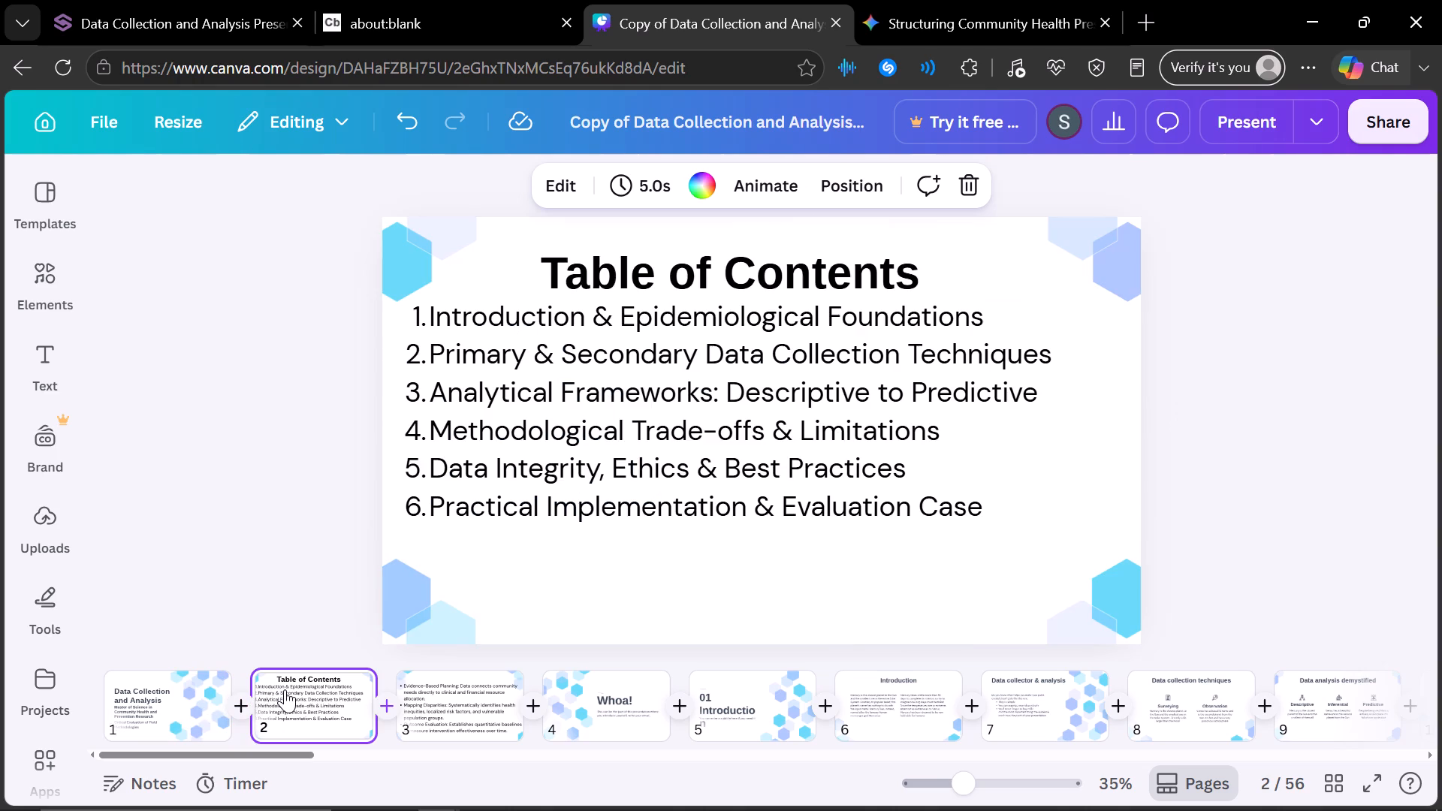
pyautogui.click(169, 689)
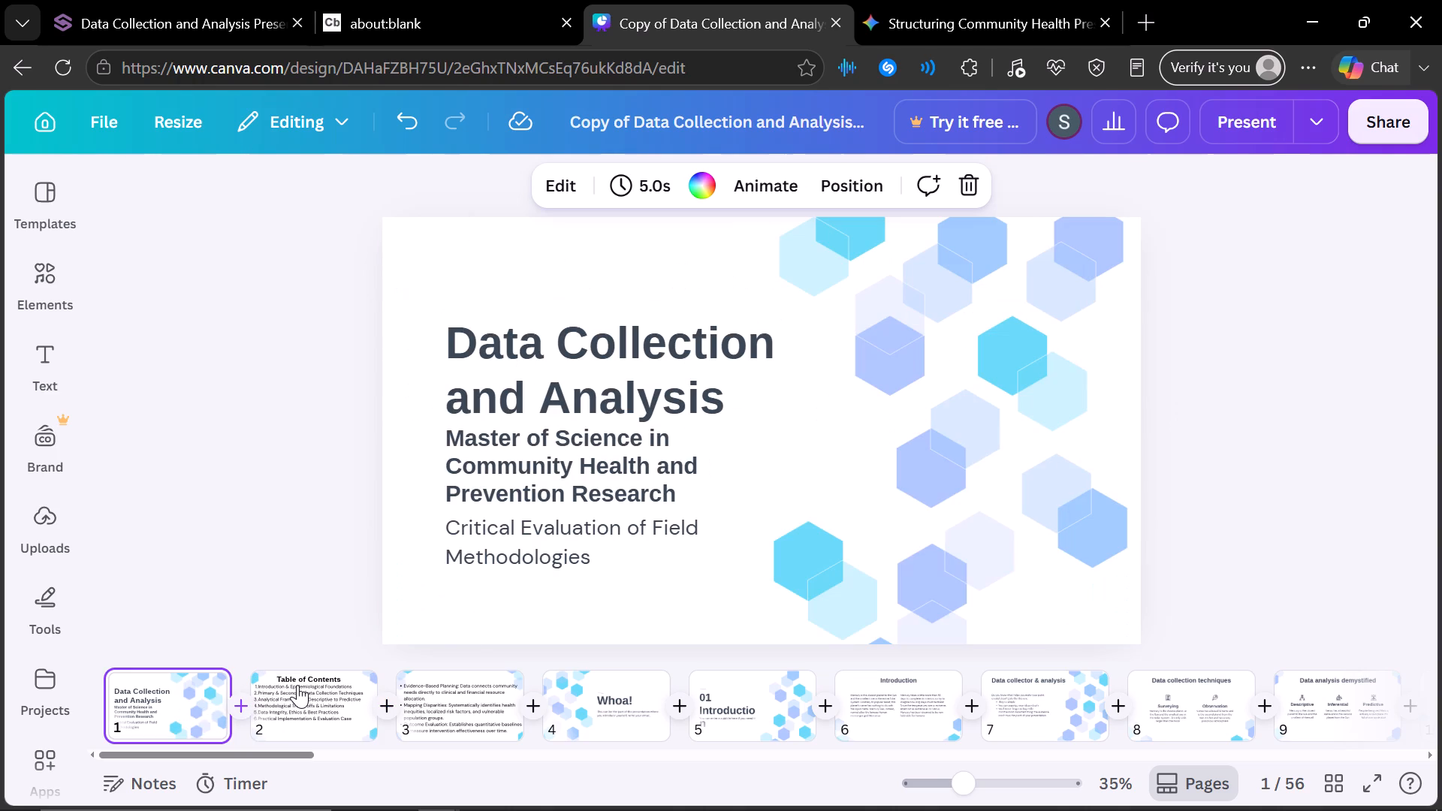
pyautogui.click(297, 685)
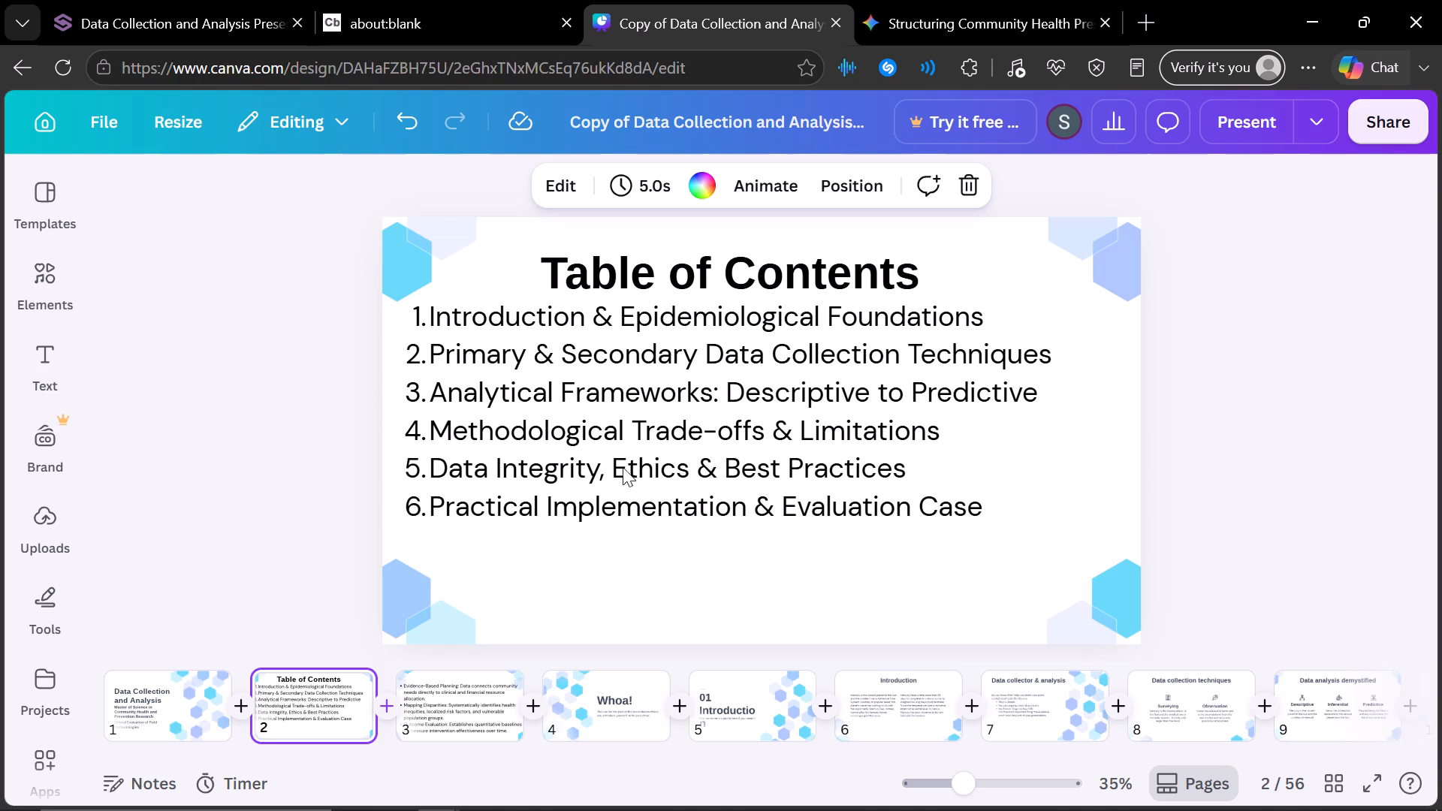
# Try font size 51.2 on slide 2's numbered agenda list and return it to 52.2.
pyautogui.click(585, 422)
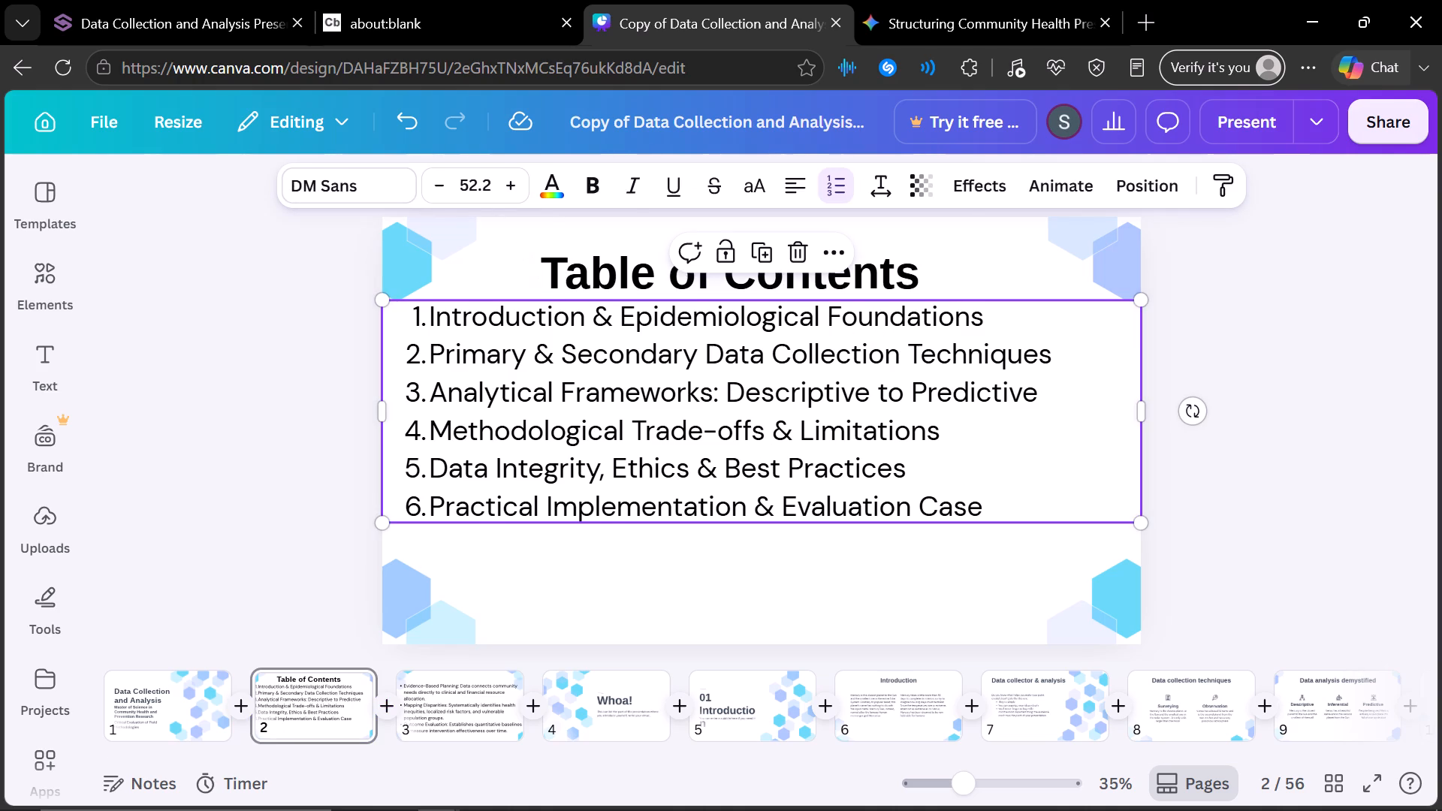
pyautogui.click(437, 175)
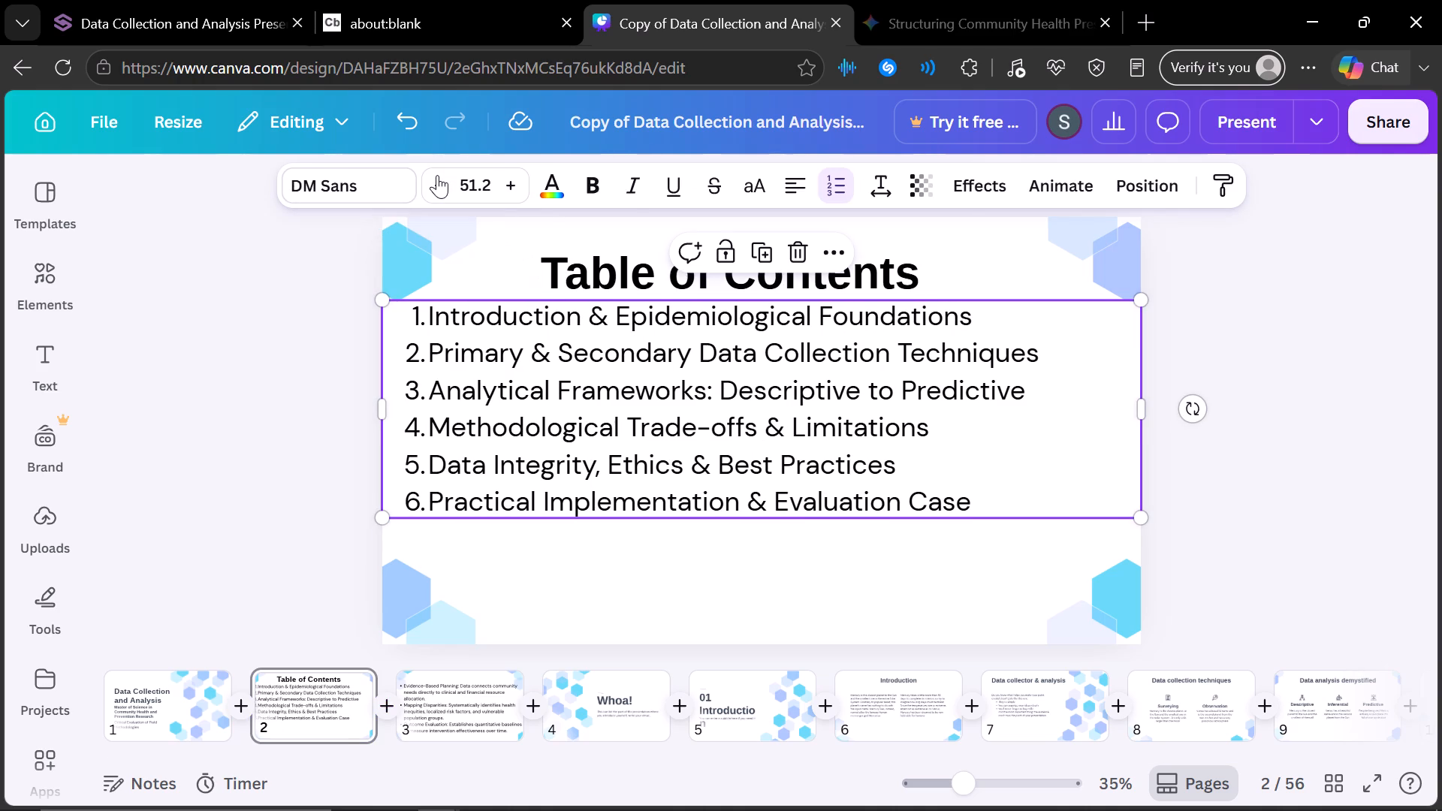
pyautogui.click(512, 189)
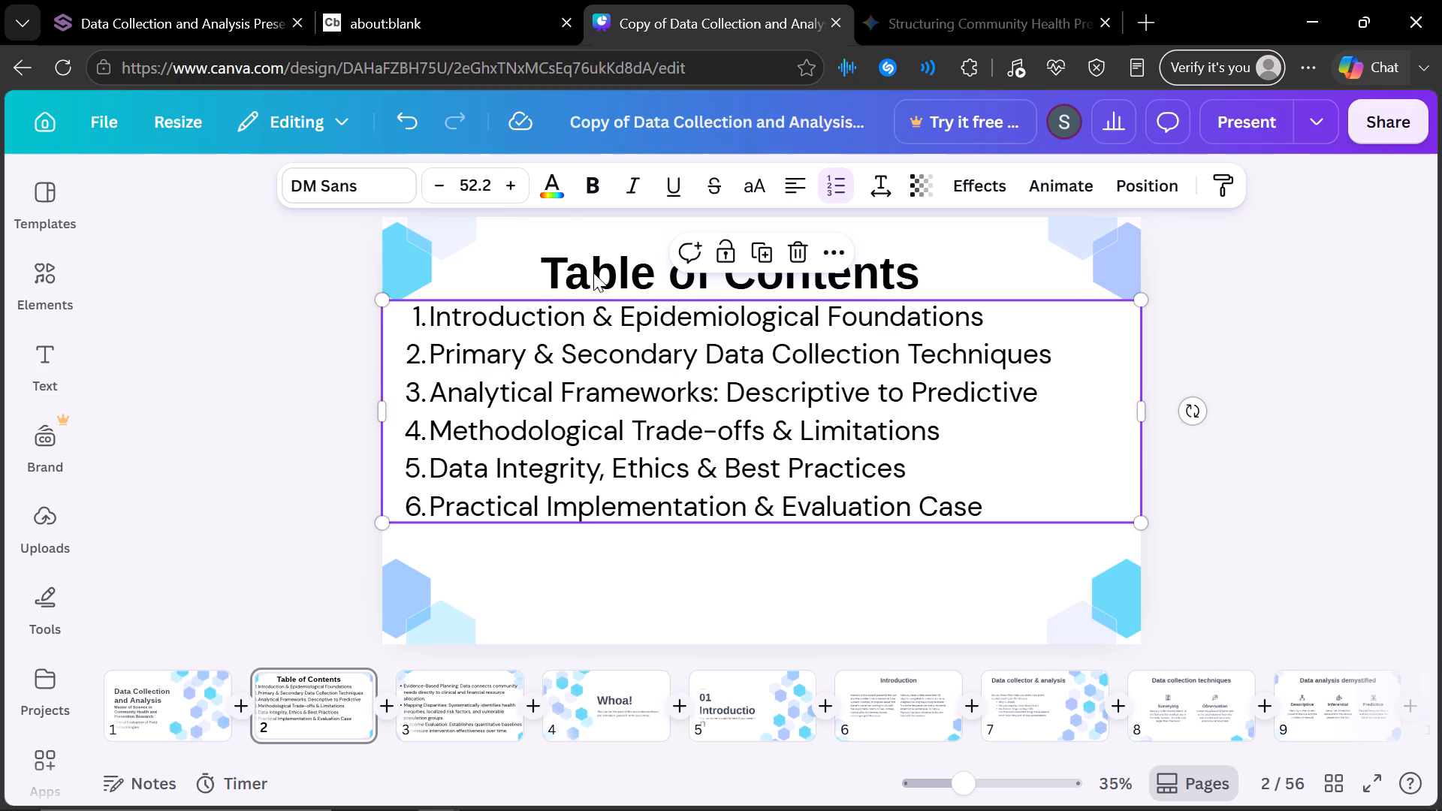
# Increase the font size of the "Table of Contents" title on slide 2 to 89.
pyautogui.click(593, 273)
pyautogui.click(517, 170)
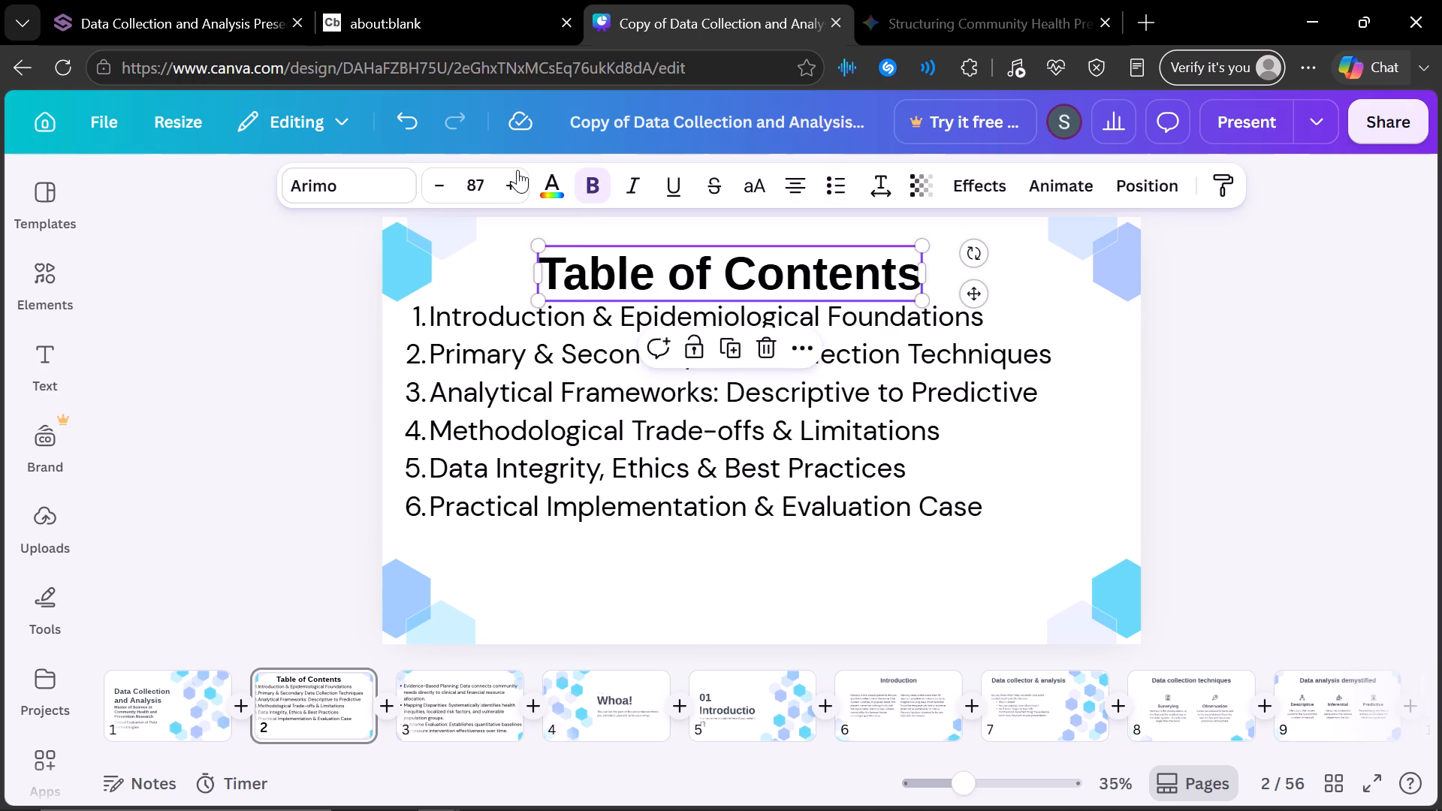
pyautogui.click(517, 170)
pyautogui.click(517, 170)
pyautogui.click(517, 170)
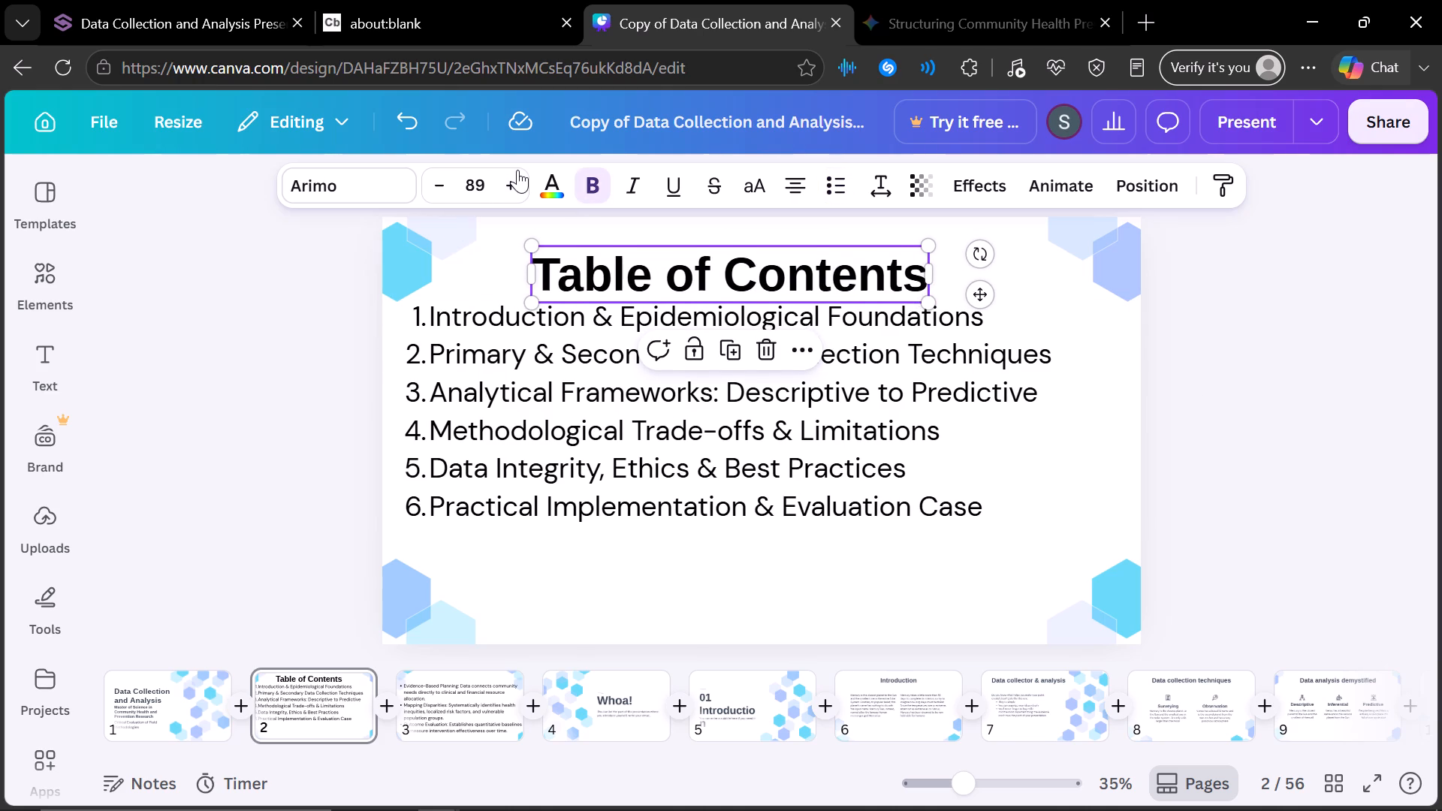
pyautogui.click(487, 559)
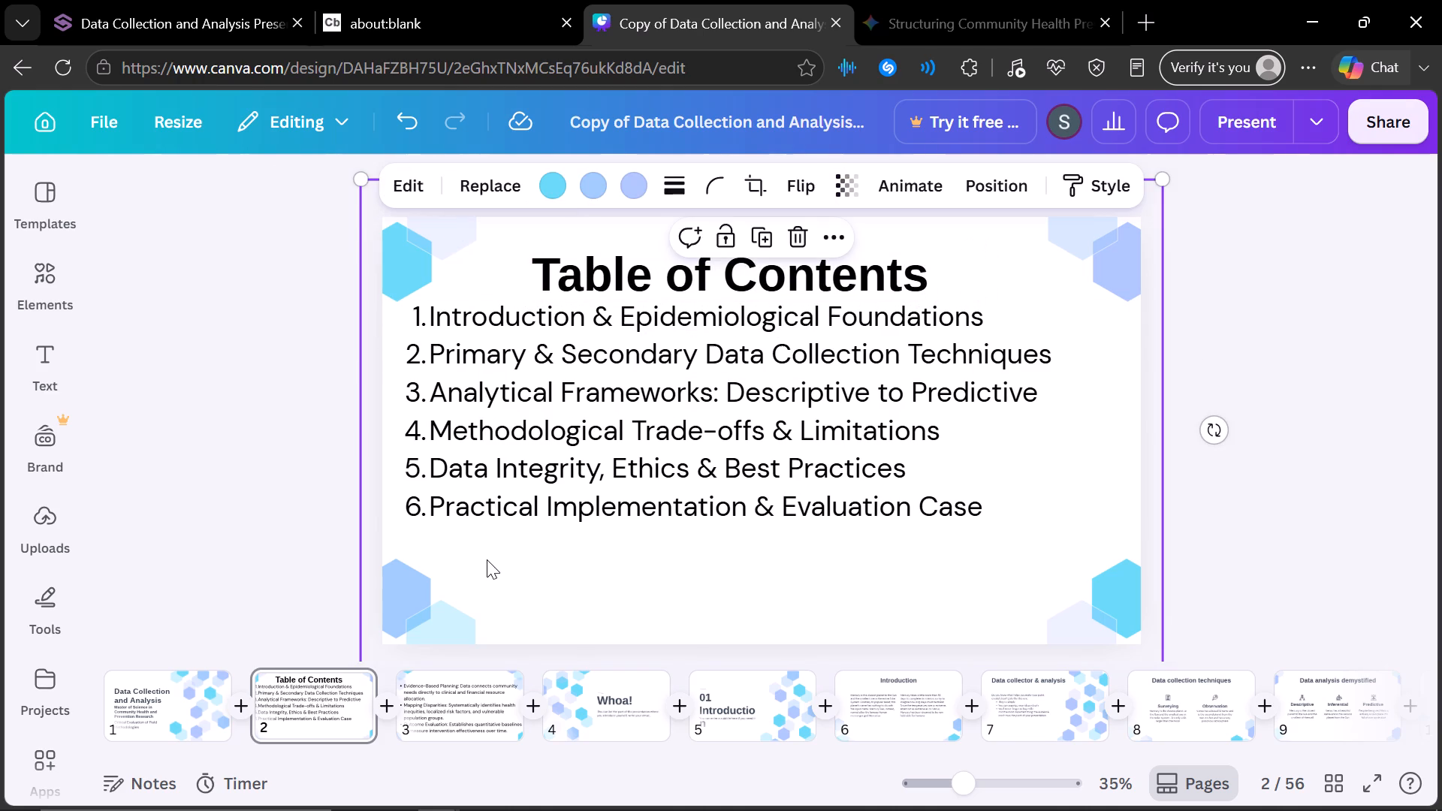
pyautogui.click(284, 546)
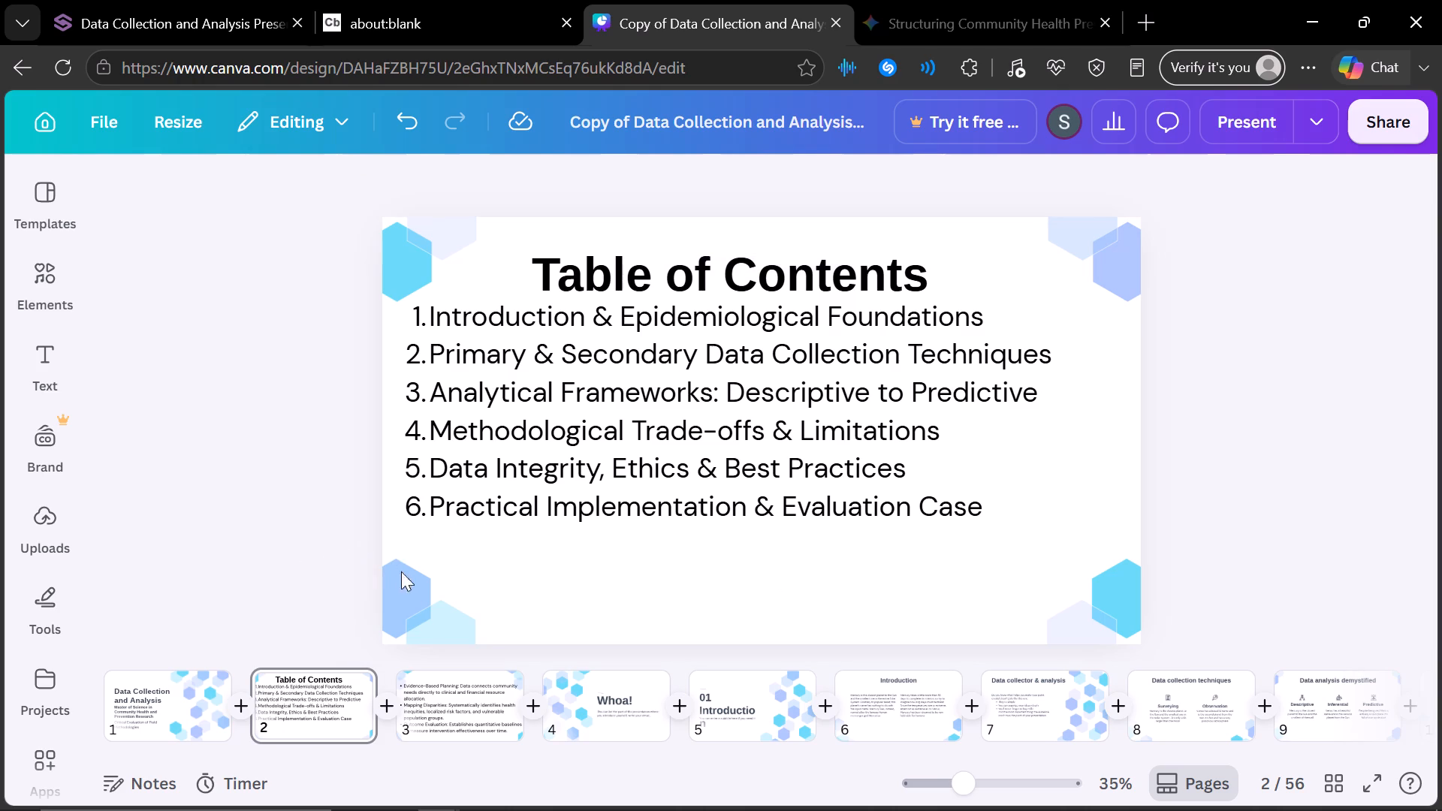
# Copy the slide 3 heading "Introduction: Role of Data in Public Health" from the script in WordPad and return to the presentation.
pyautogui.click(446, 732)
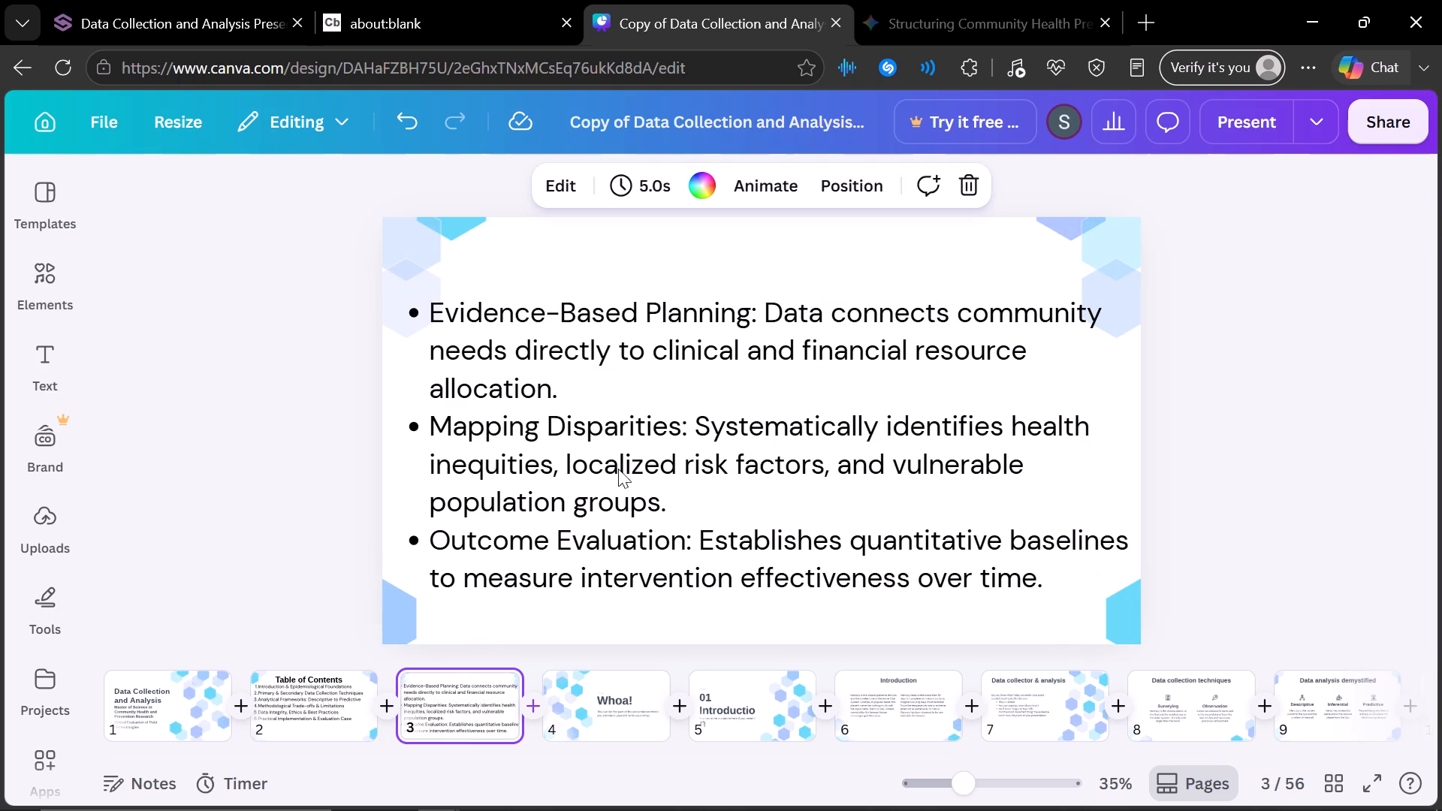
pyautogui.click(656, 788)
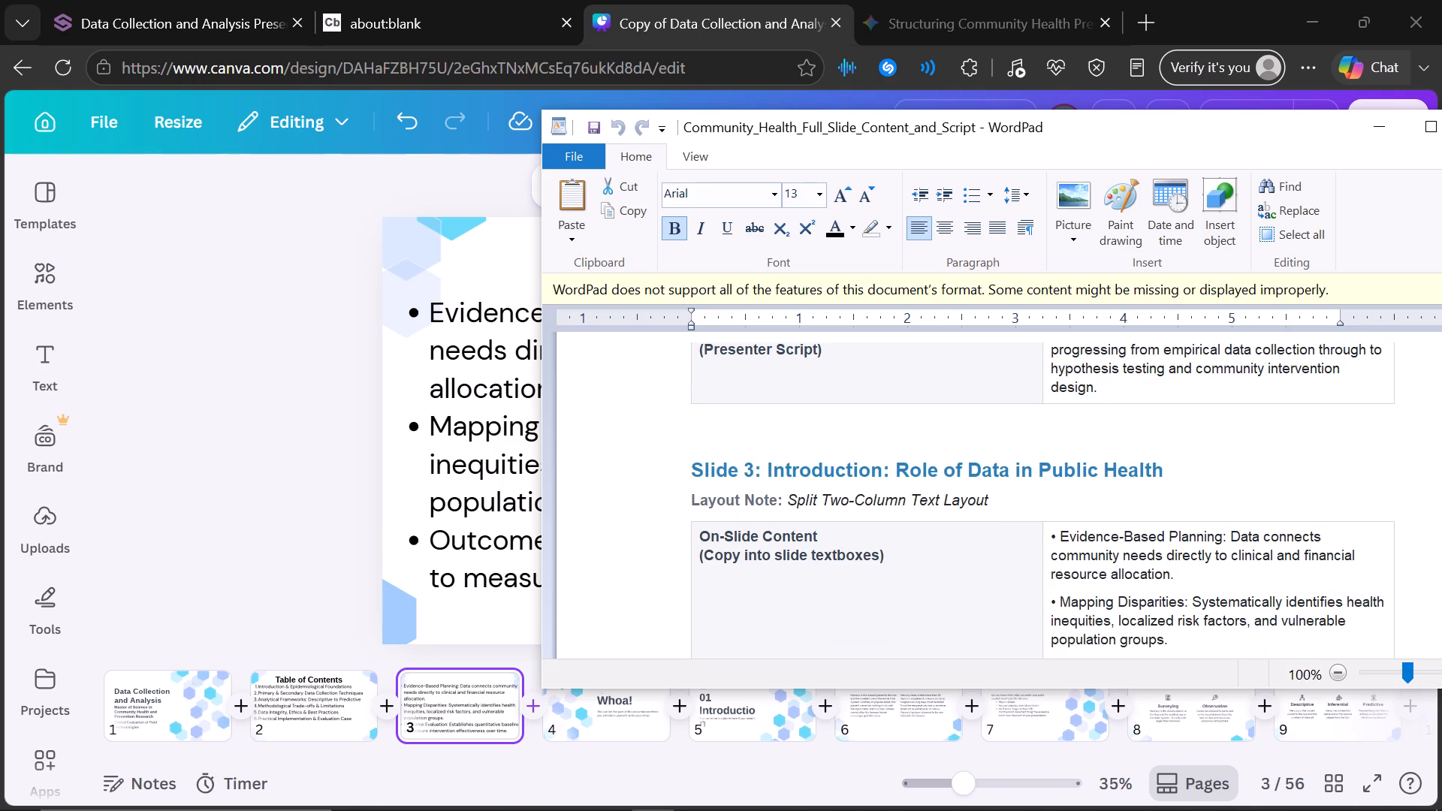
pyautogui.moveTo(769, 475); pyautogui.dragTo(995, 450)
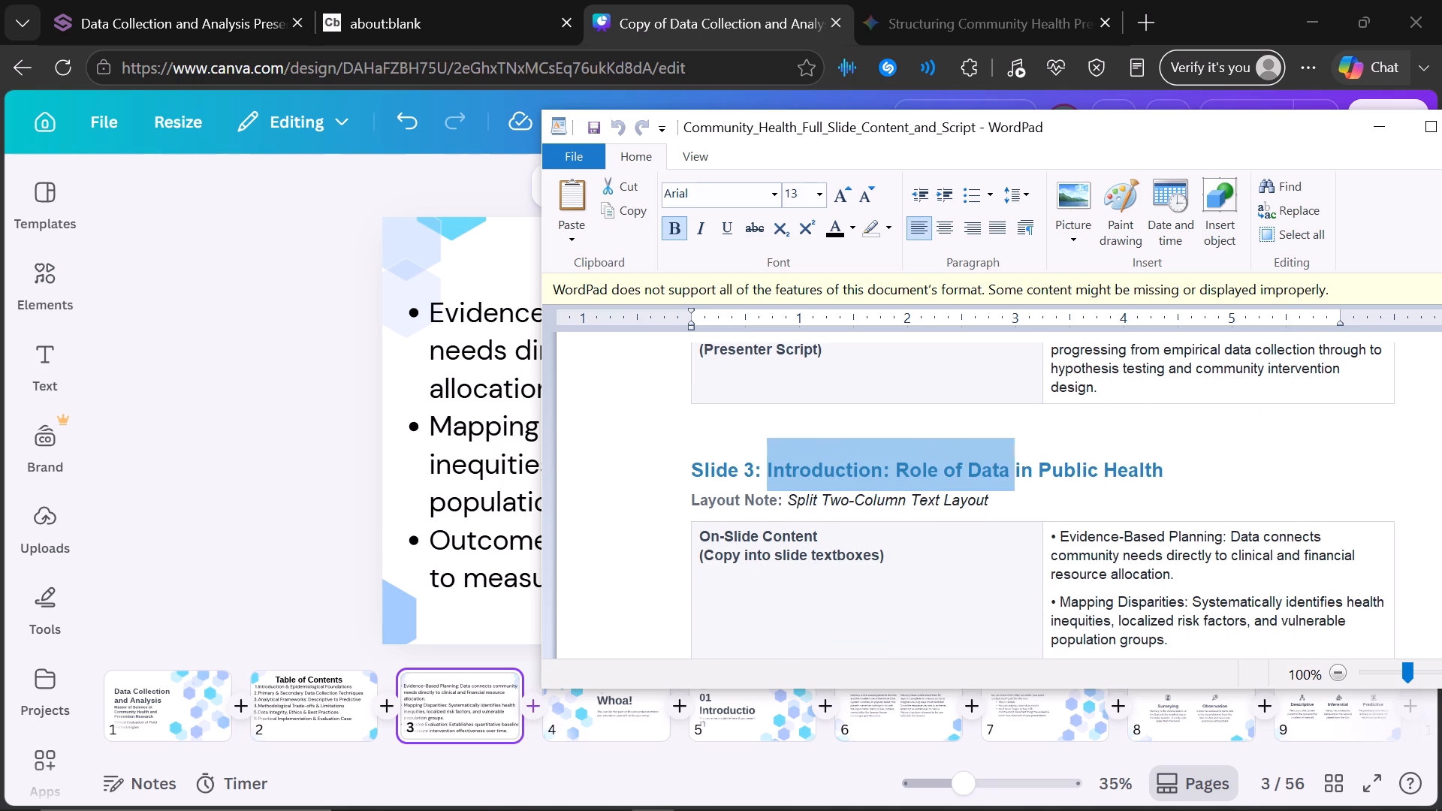
pyautogui.moveTo(995, 450); pyautogui.dragTo(1130, 450)
pyautogui.rightClick(1074, 457)
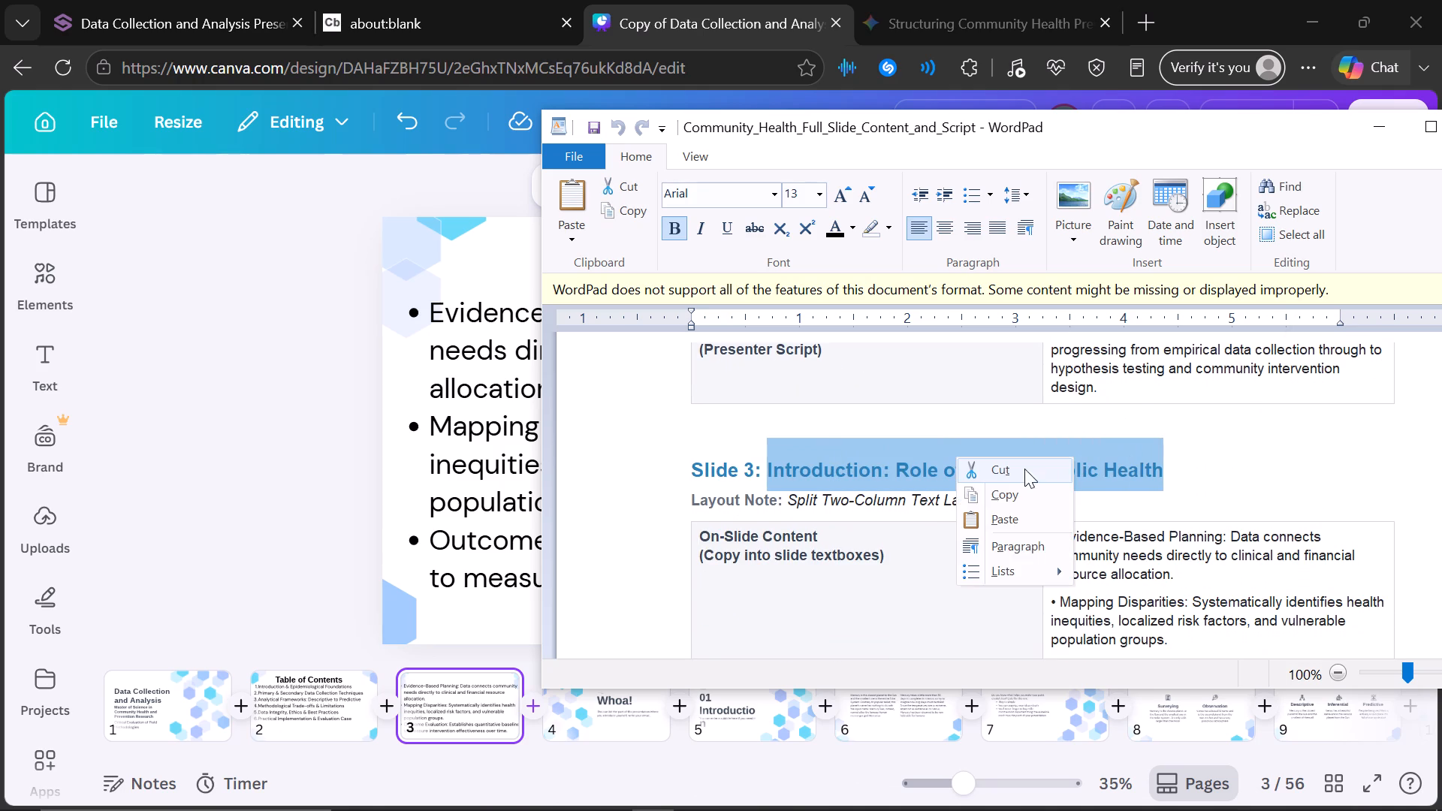
pyautogui.click(995, 486)
pyautogui.click(350, 460)
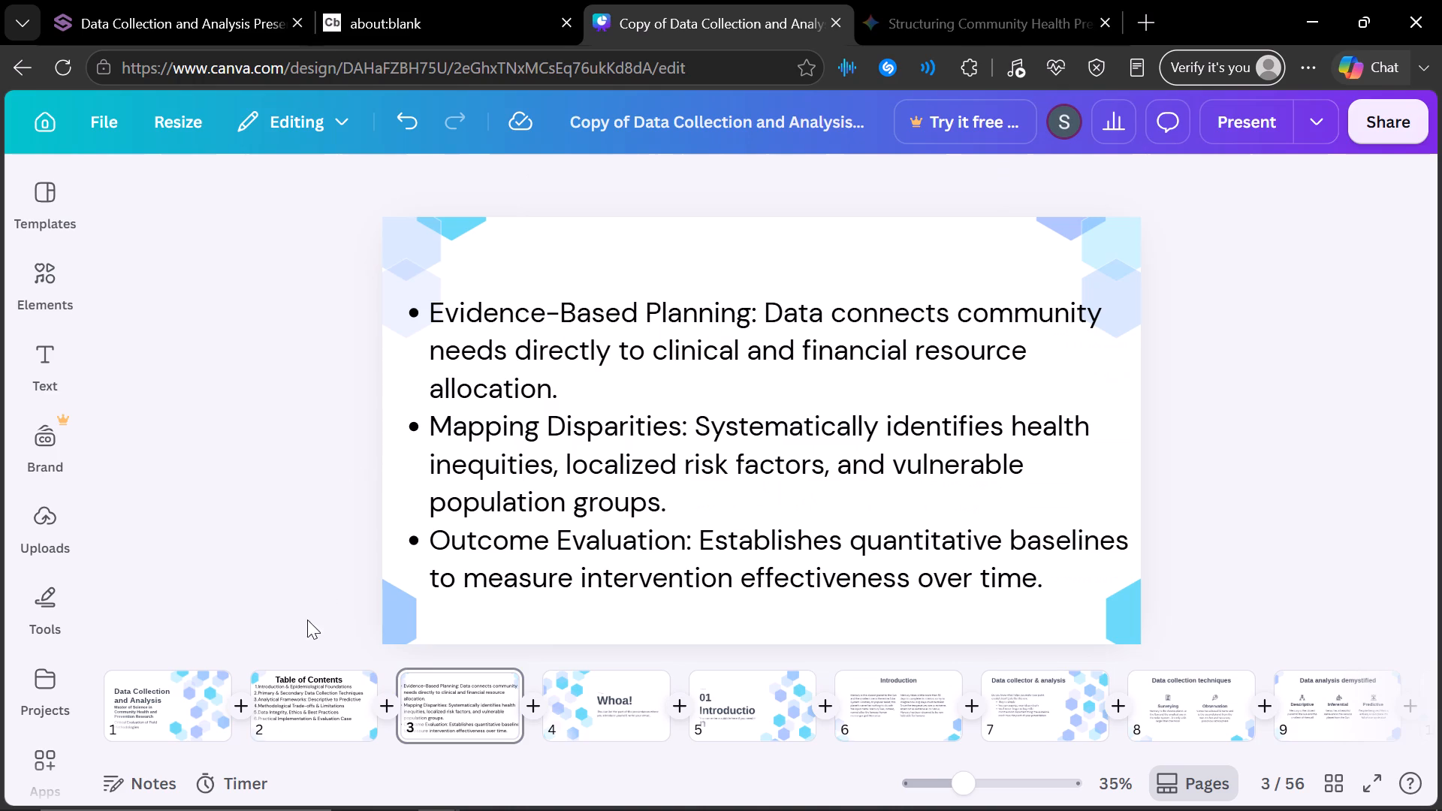
# Paste the heading "Introduction: Role of Data in Public Health" onto slide 3 as a title.
pyautogui.click(270, 703)
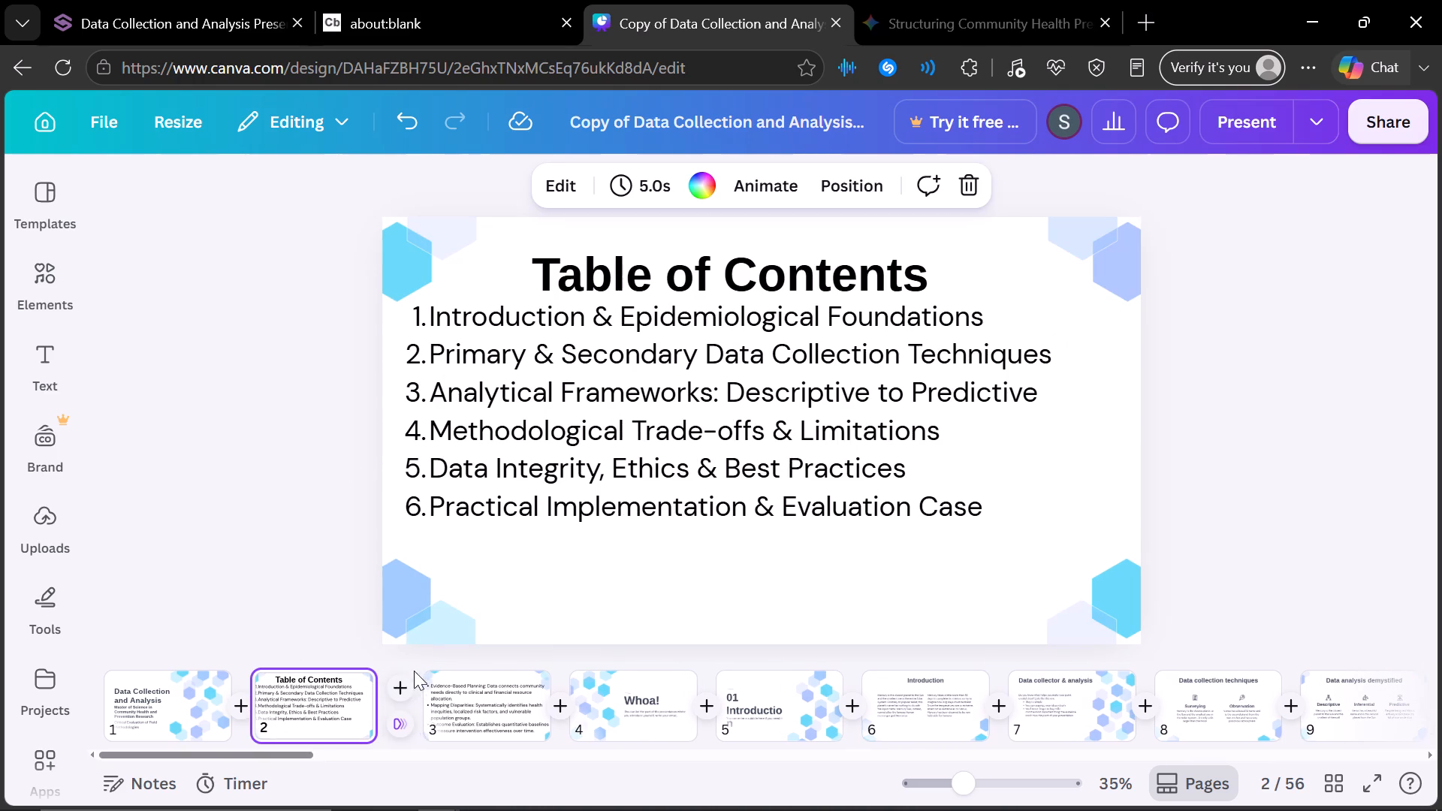
pyautogui.click(463, 719)
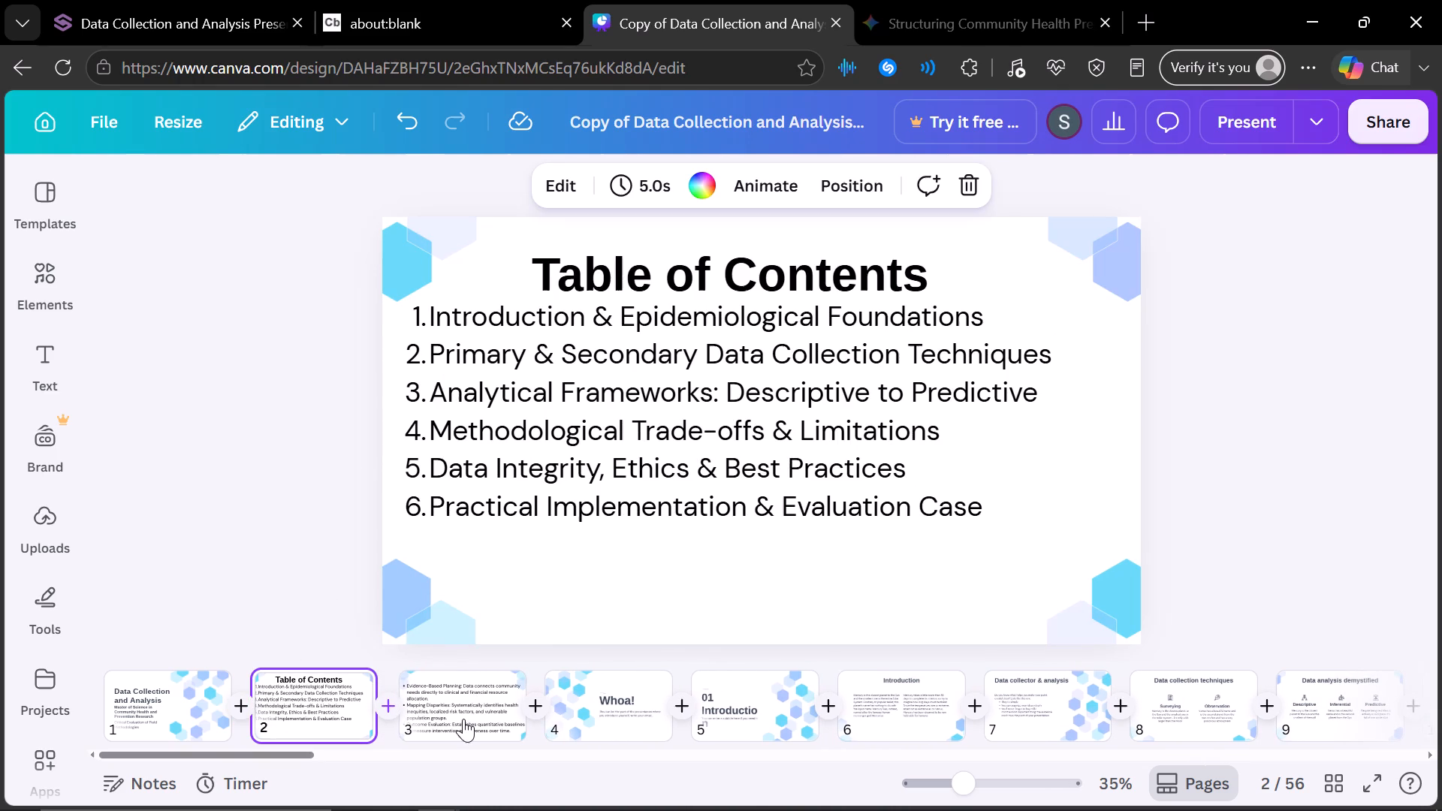
pyautogui.click(584, 232)
pyautogui.click(642, 275)
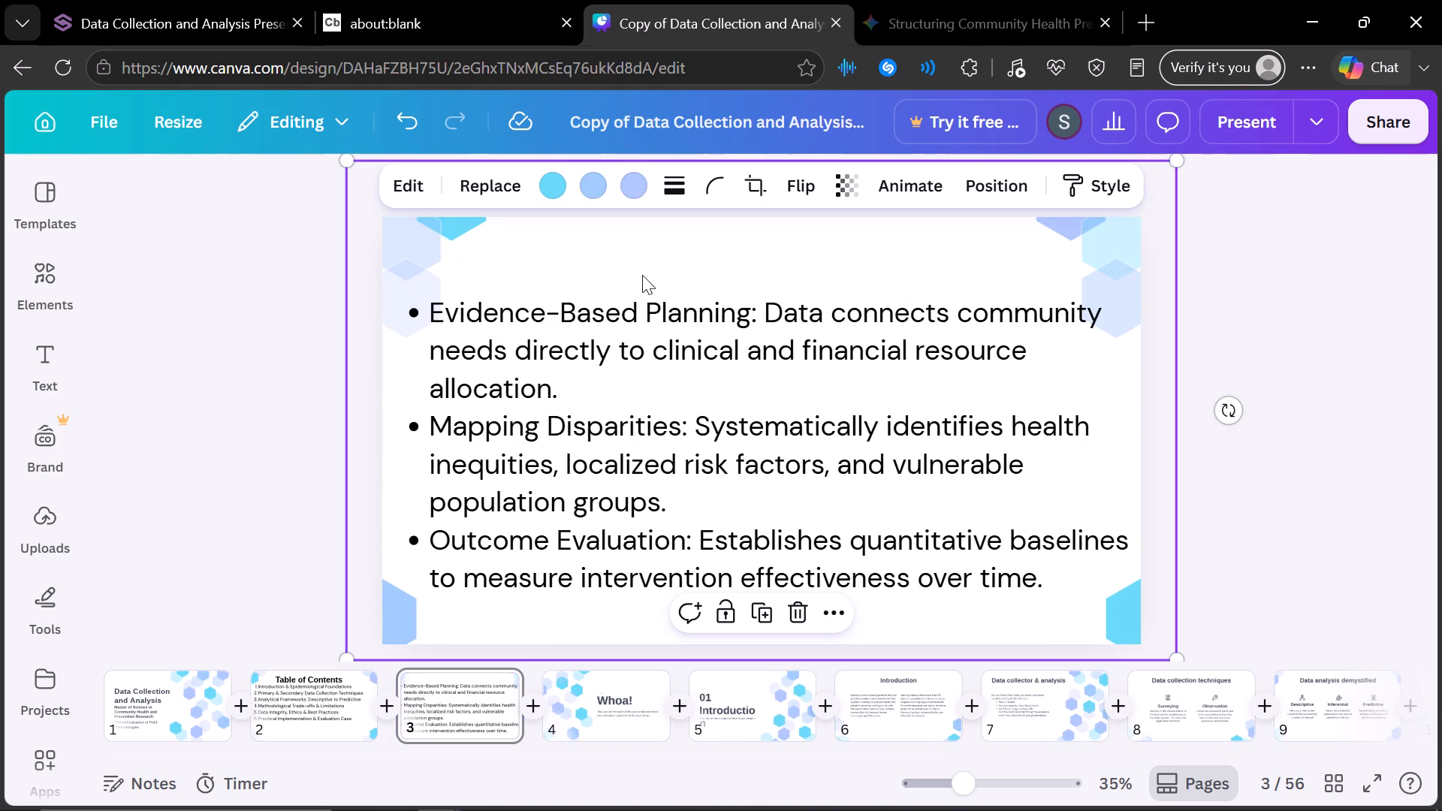
pyautogui.hotkey('ctrl', 'v')
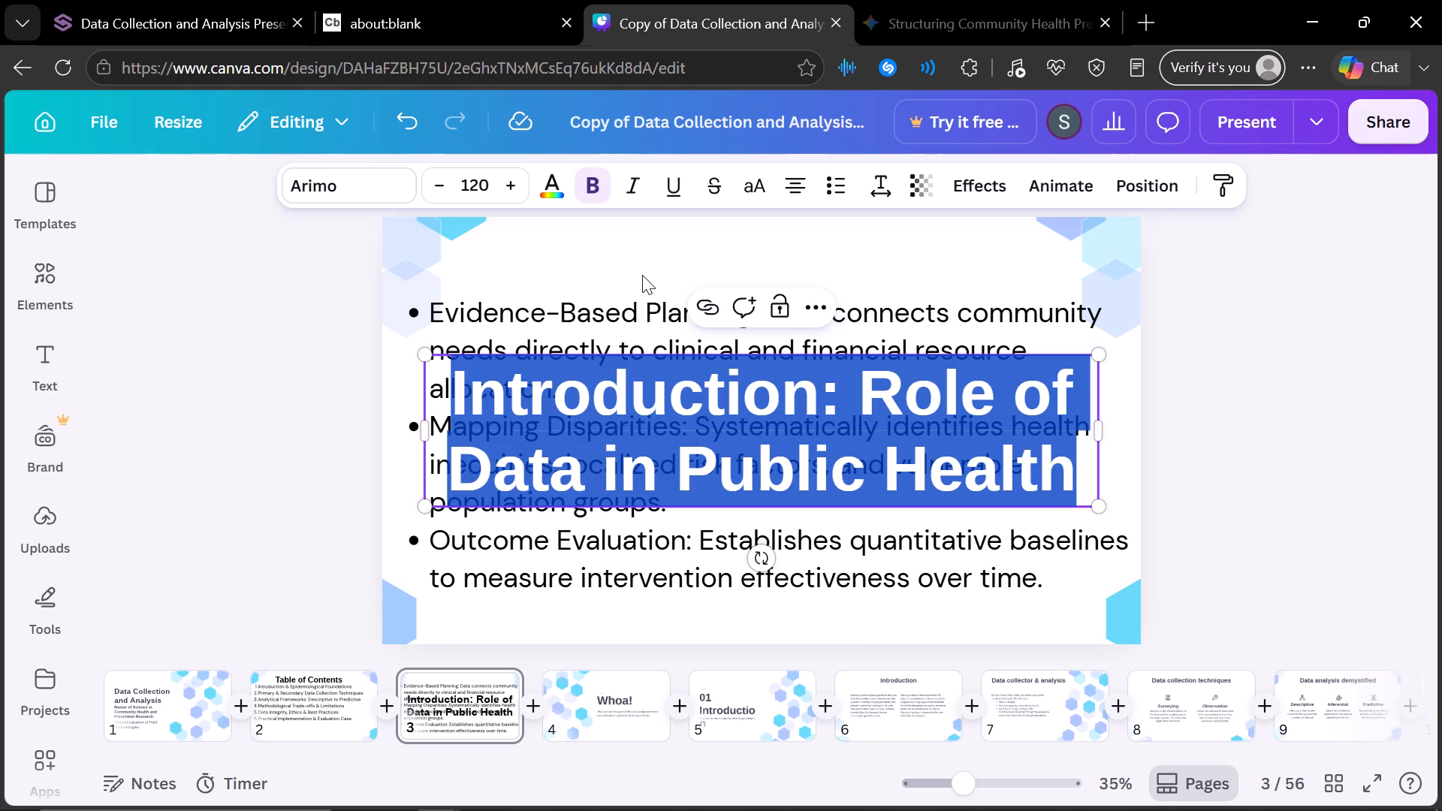
# Move the pasted title to the top of slide 3, with its second line above the bullet list.
pyautogui.moveTo(645, 425); pyautogui.dragTo(664, 365)
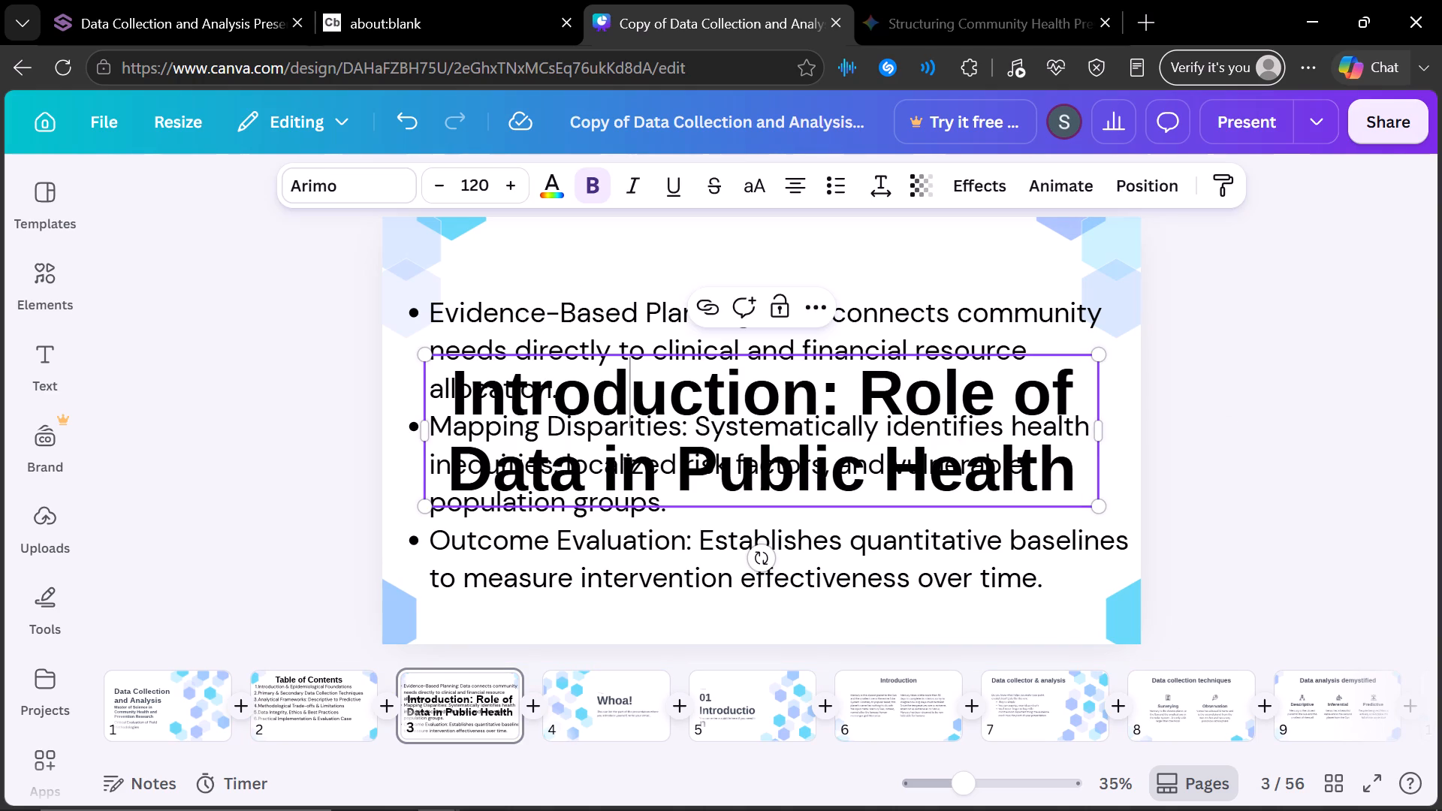
pyautogui.click(783, 543)
pyautogui.moveTo(792, 447); pyautogui.dragTo(792, 374)
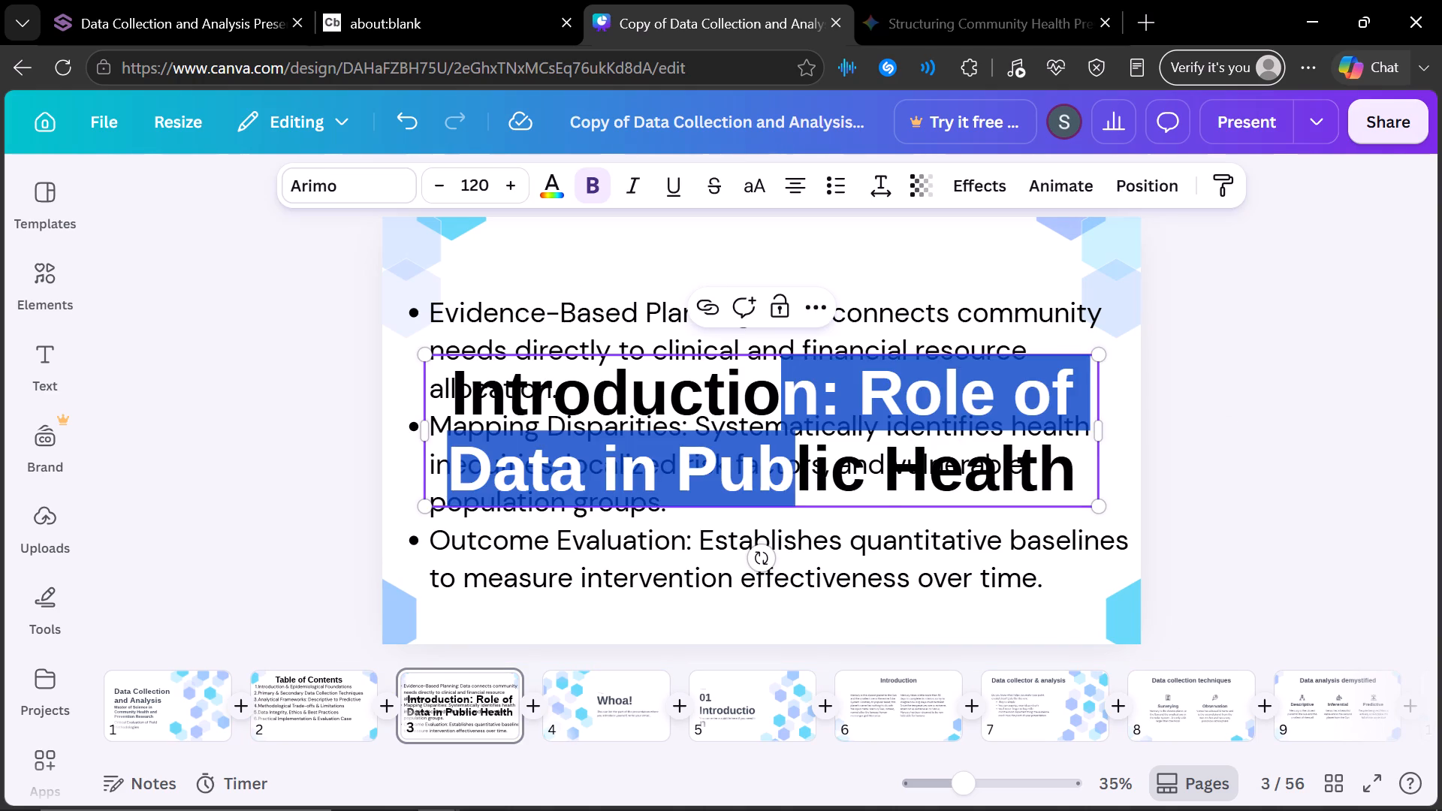
pyautogui.click(906, 553)
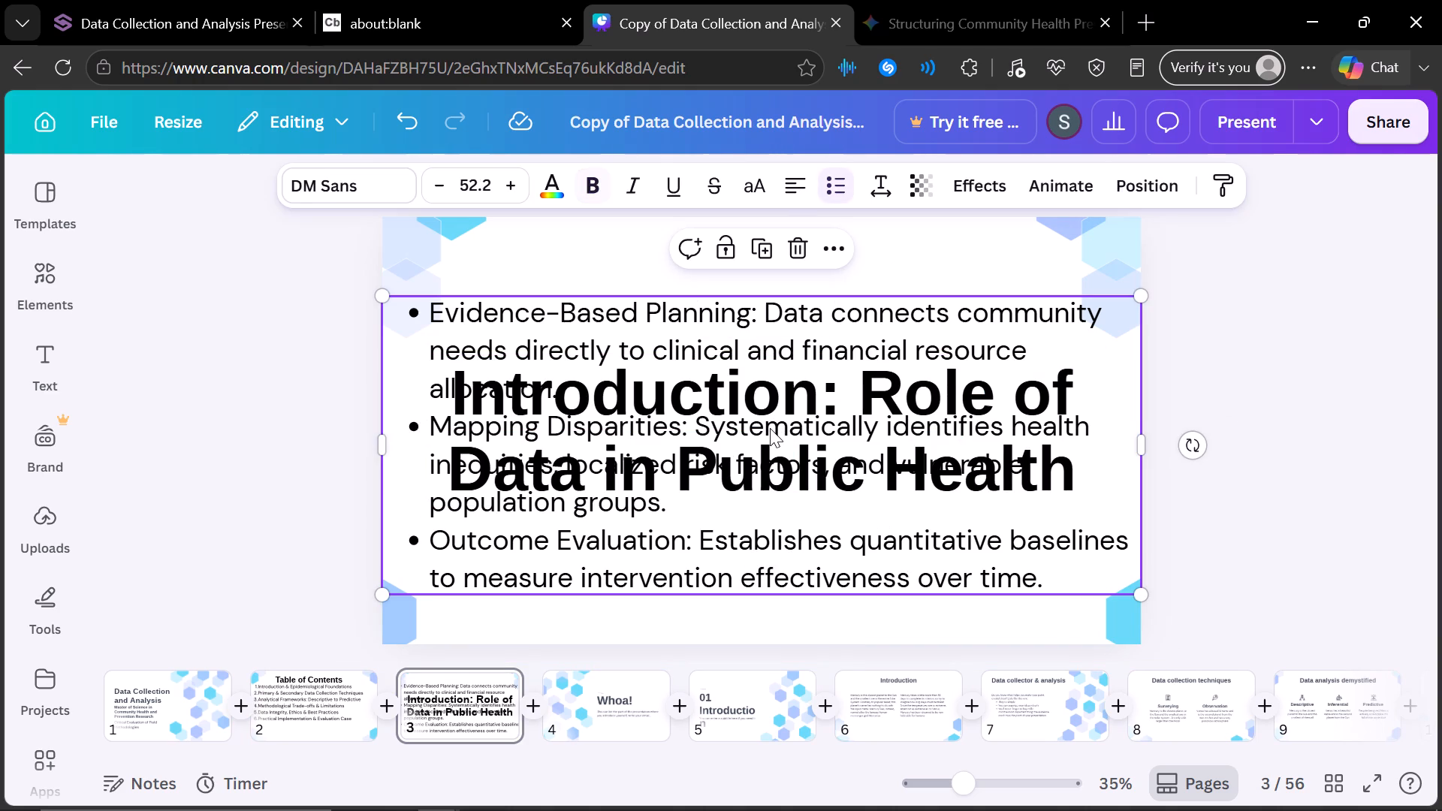
pyautogui.moveTo(770, 428); pyautogui.dragTo(768, 288)
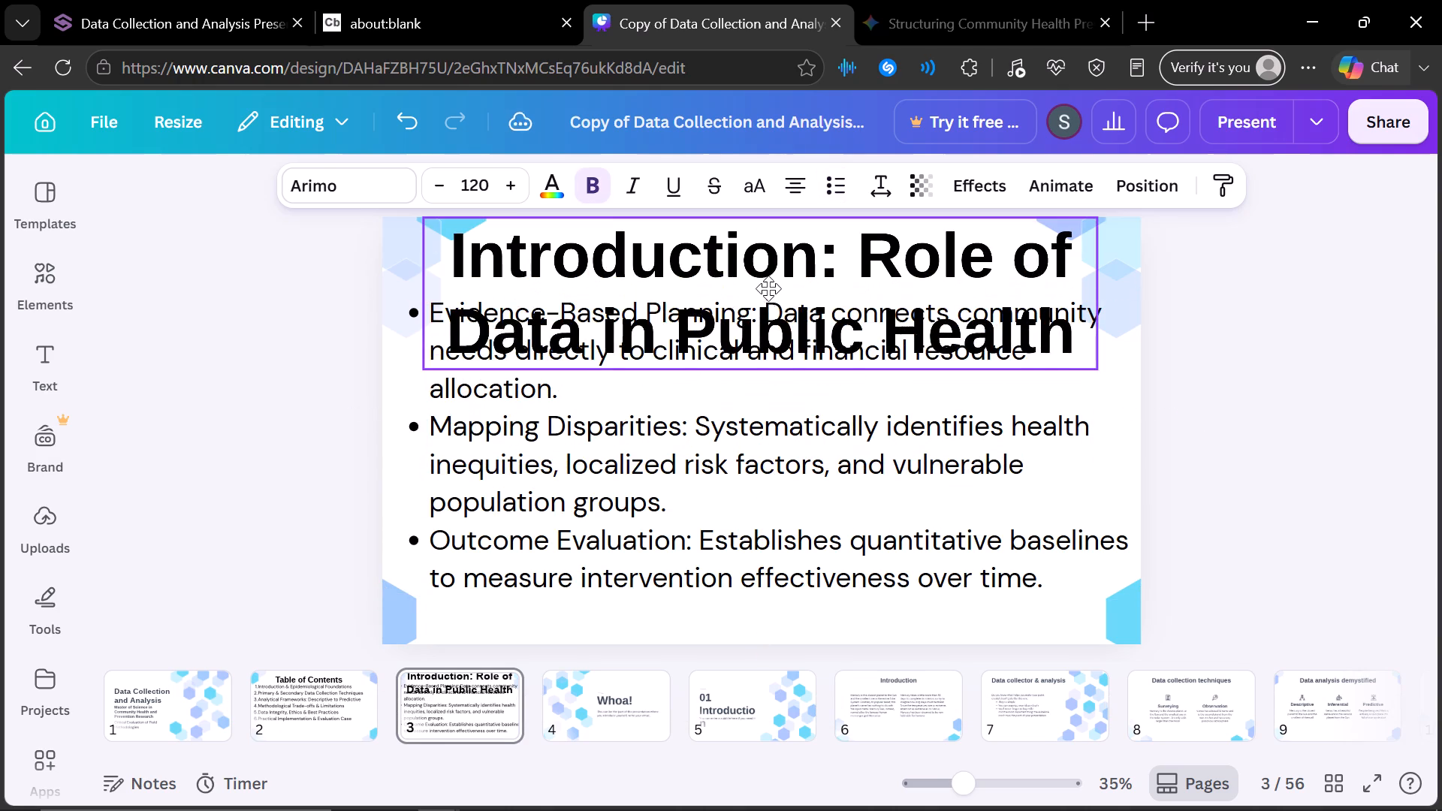
pyautogui.moveTo(768, 288); pyautogui.dragTo(764, 214)
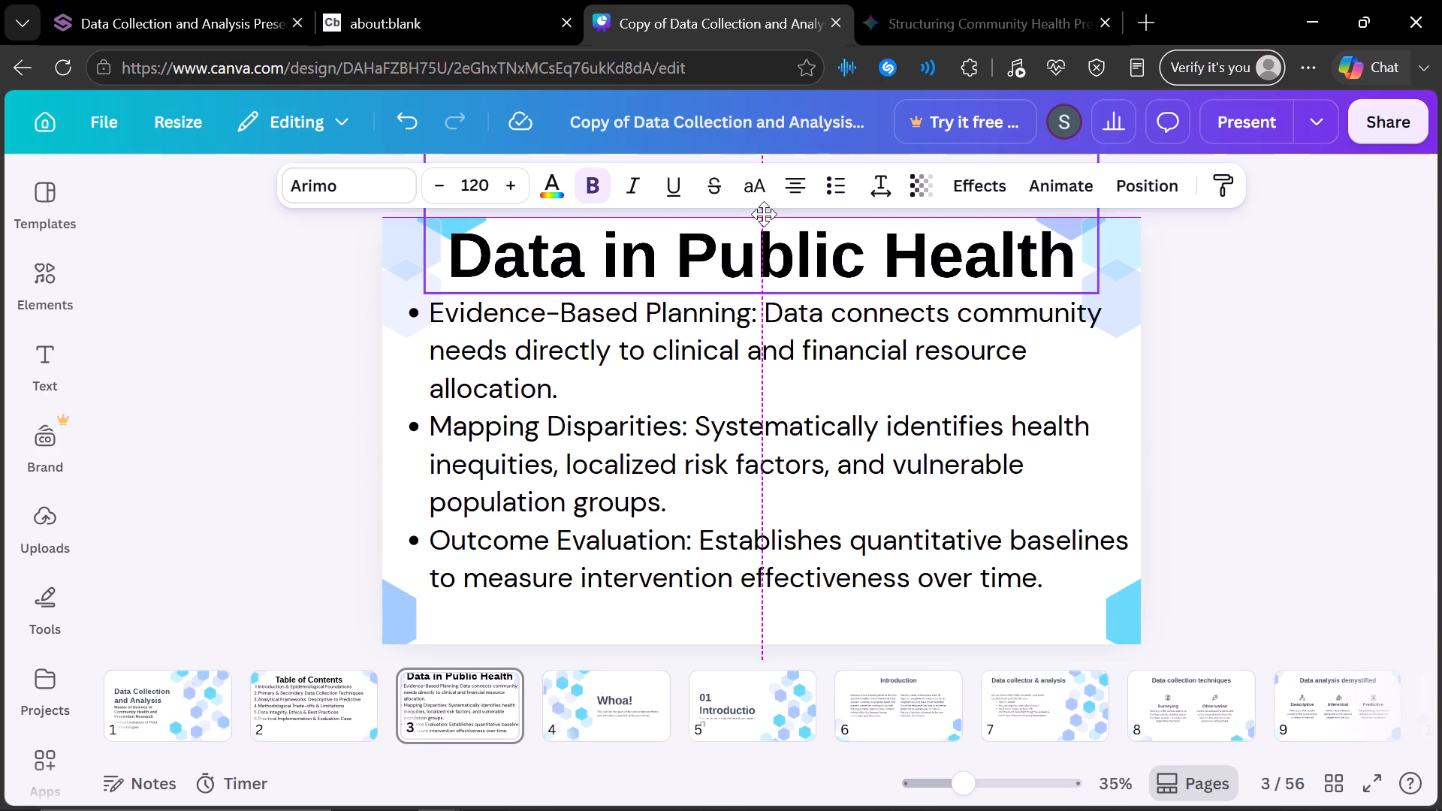
pyautogui.moveTo(764, 214); pyautogui.dragTo(764, 219)
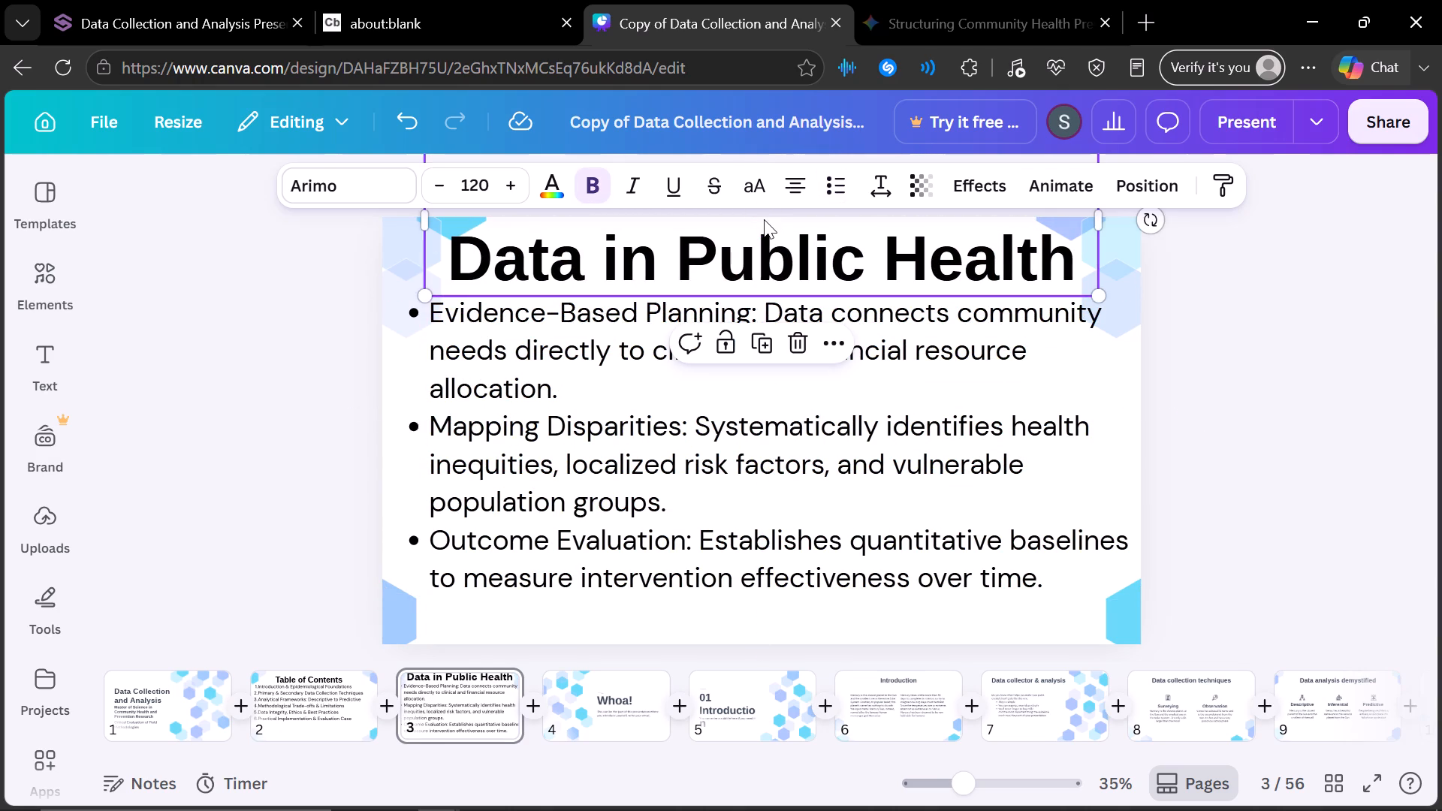
# Reduce the font size of the slide 3 title "Introduction: Role of Data in Public Health" to 87.
pyautogui.click(442, 182)
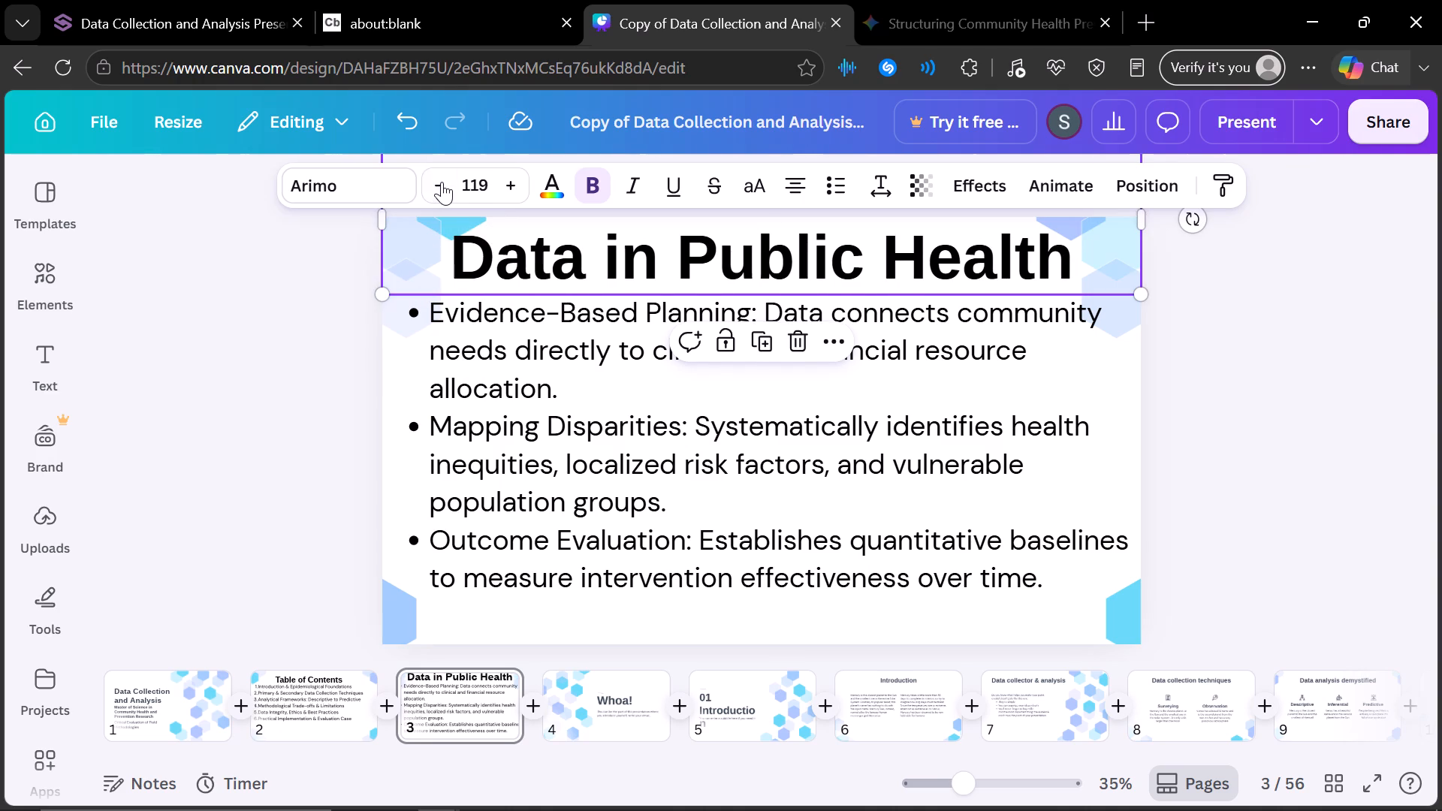
pyautogui.tripleClick(442, 182)
pyautogui.tripleClick(442, 182)
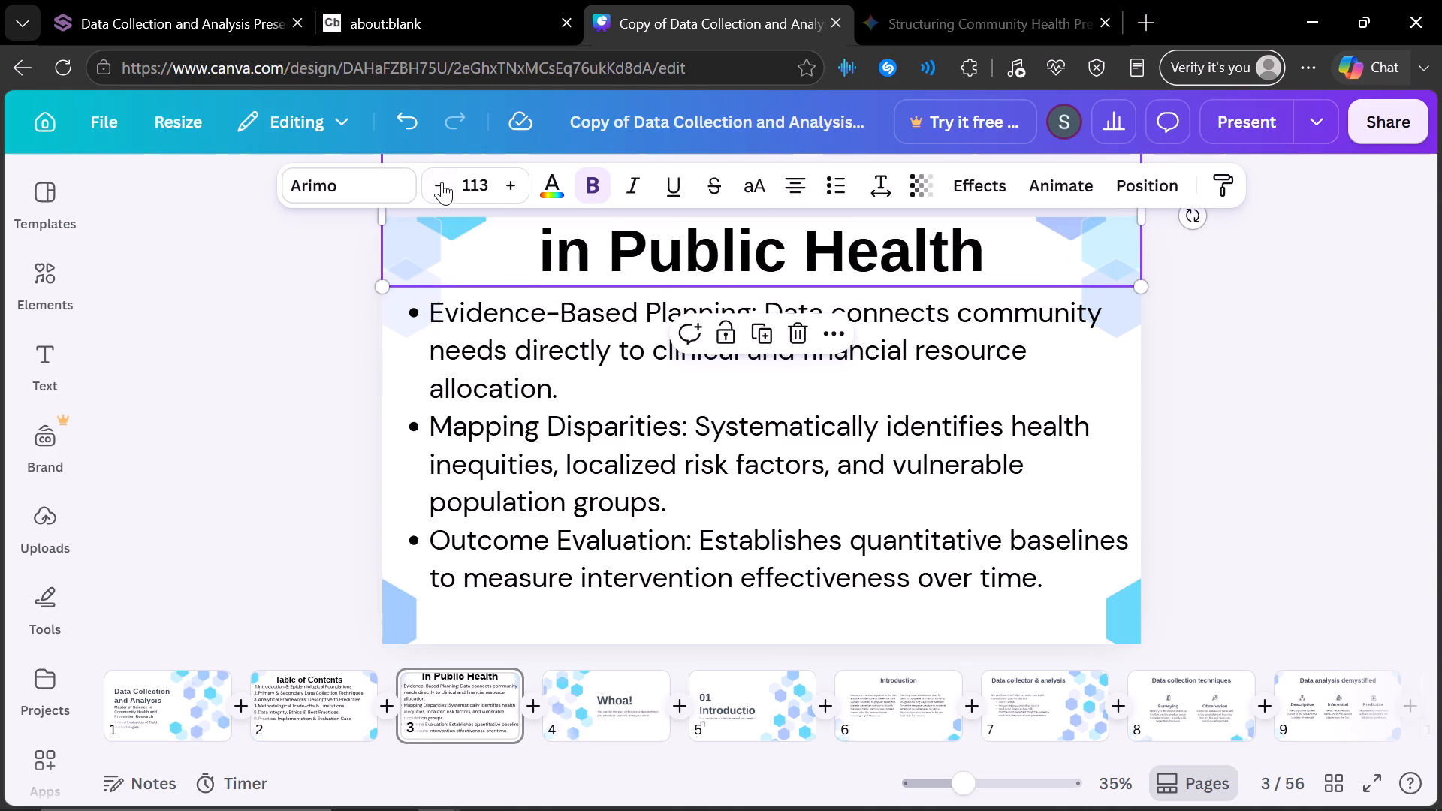
pyautogui.tripleClick(442, 182)
pyautogui.tripleClick(442, 182)
pyautogui.click(442, 182)
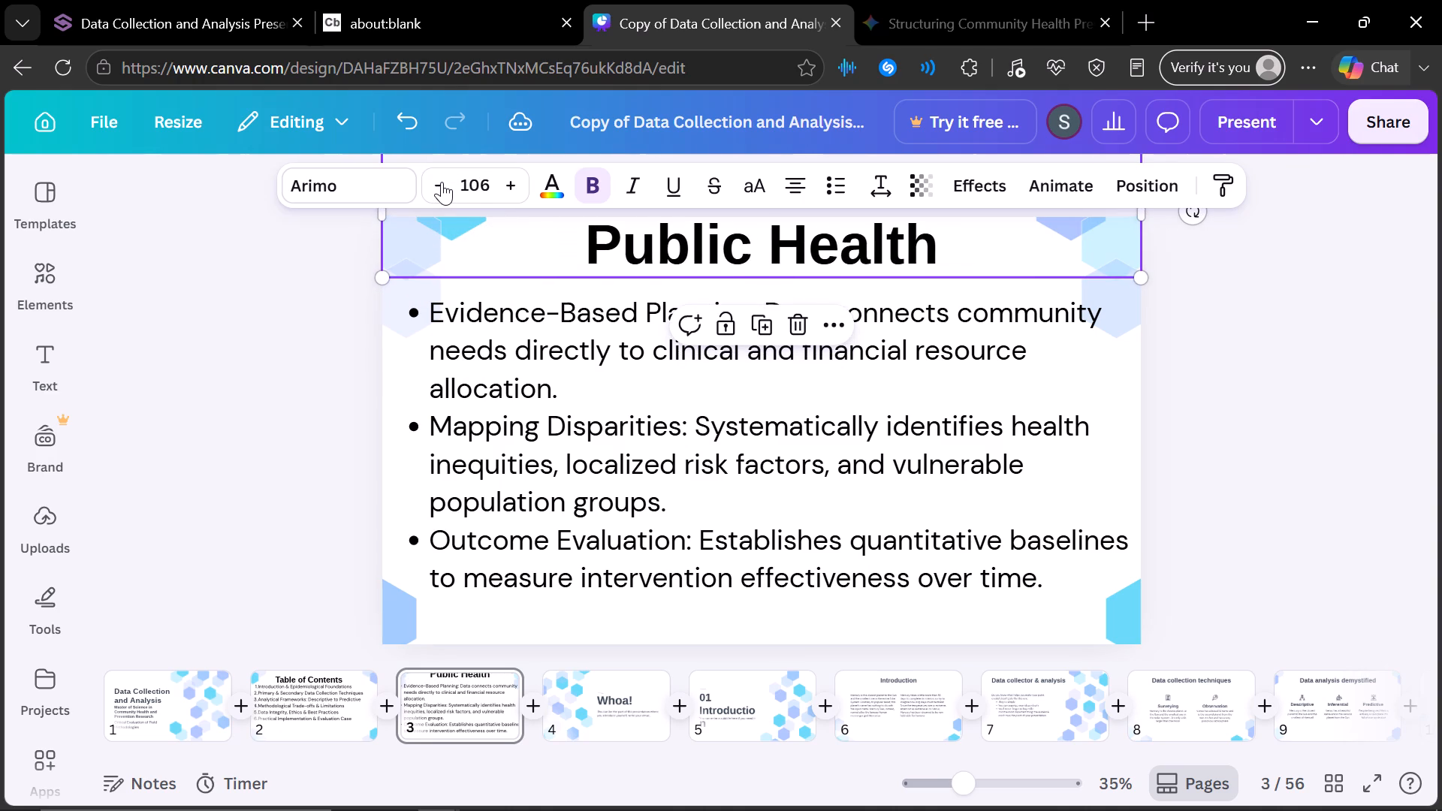
pyautogui.tripleClick(442, 182)
pyautogui.tripleClick(442, 182)
pyautogui.tripleClick(442, 182)
pyautogui.tripleClick(442, 182)
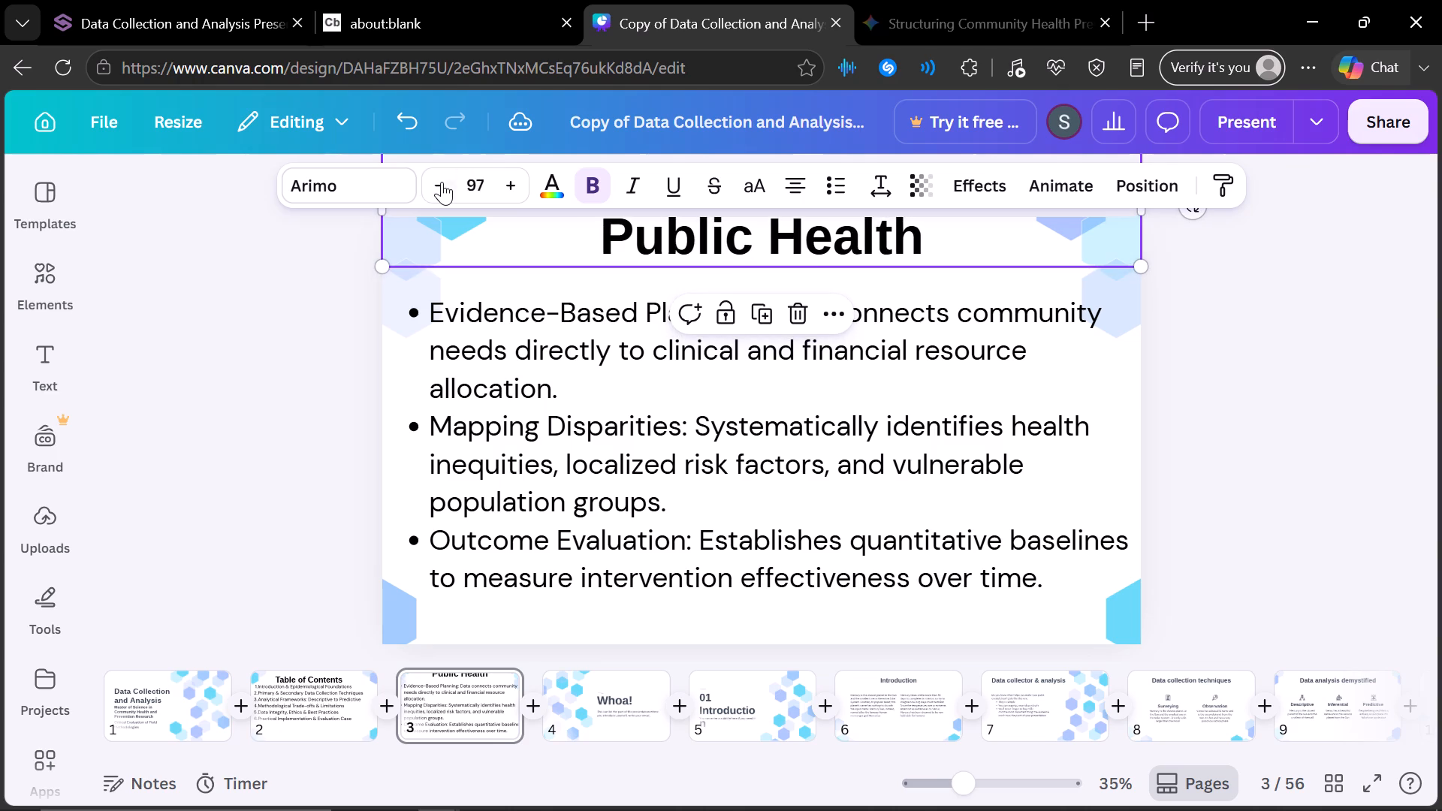
pyautogui.tripleClick(442, 182)
pyautogui.tripleClick(442, 182)
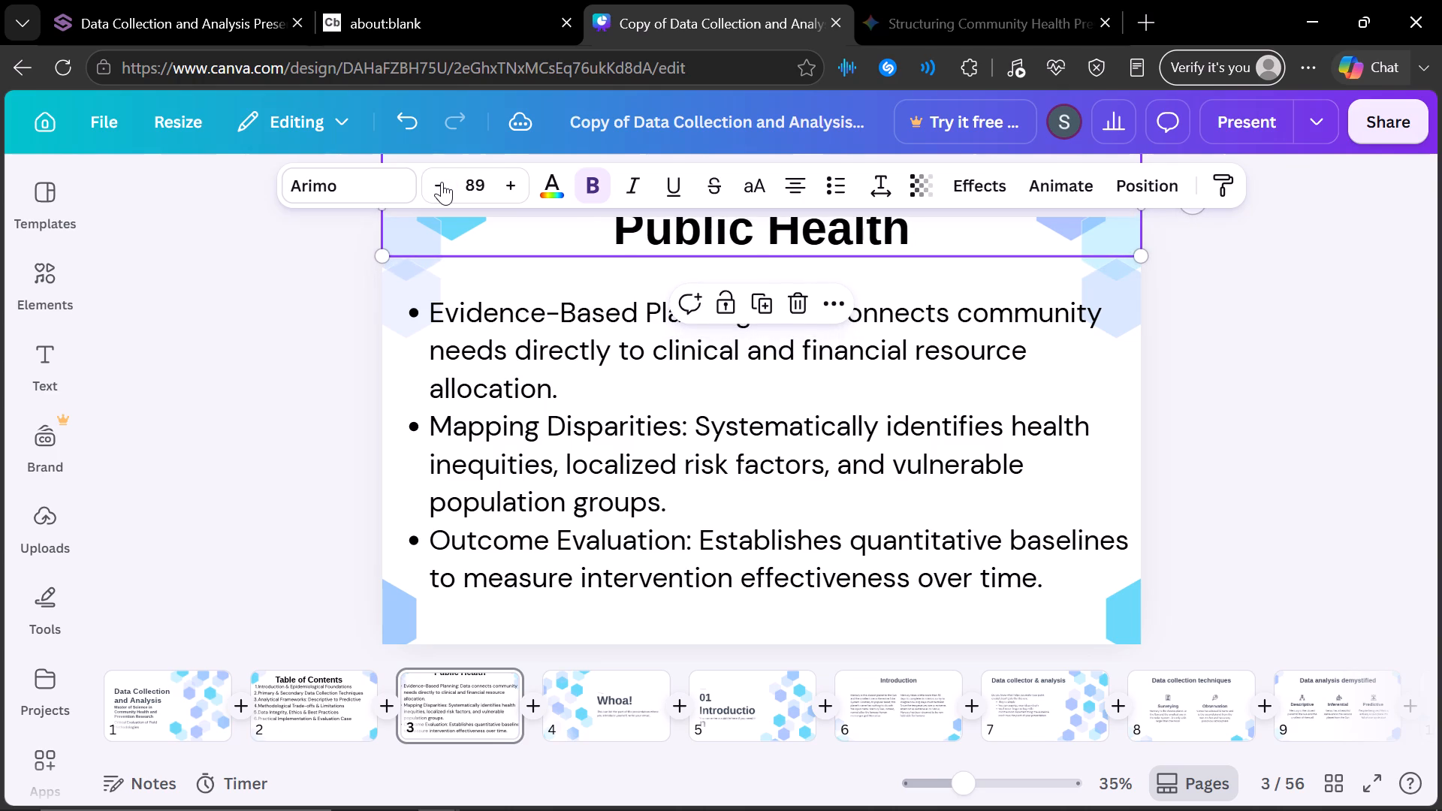
pyautogui.click(442, 182)
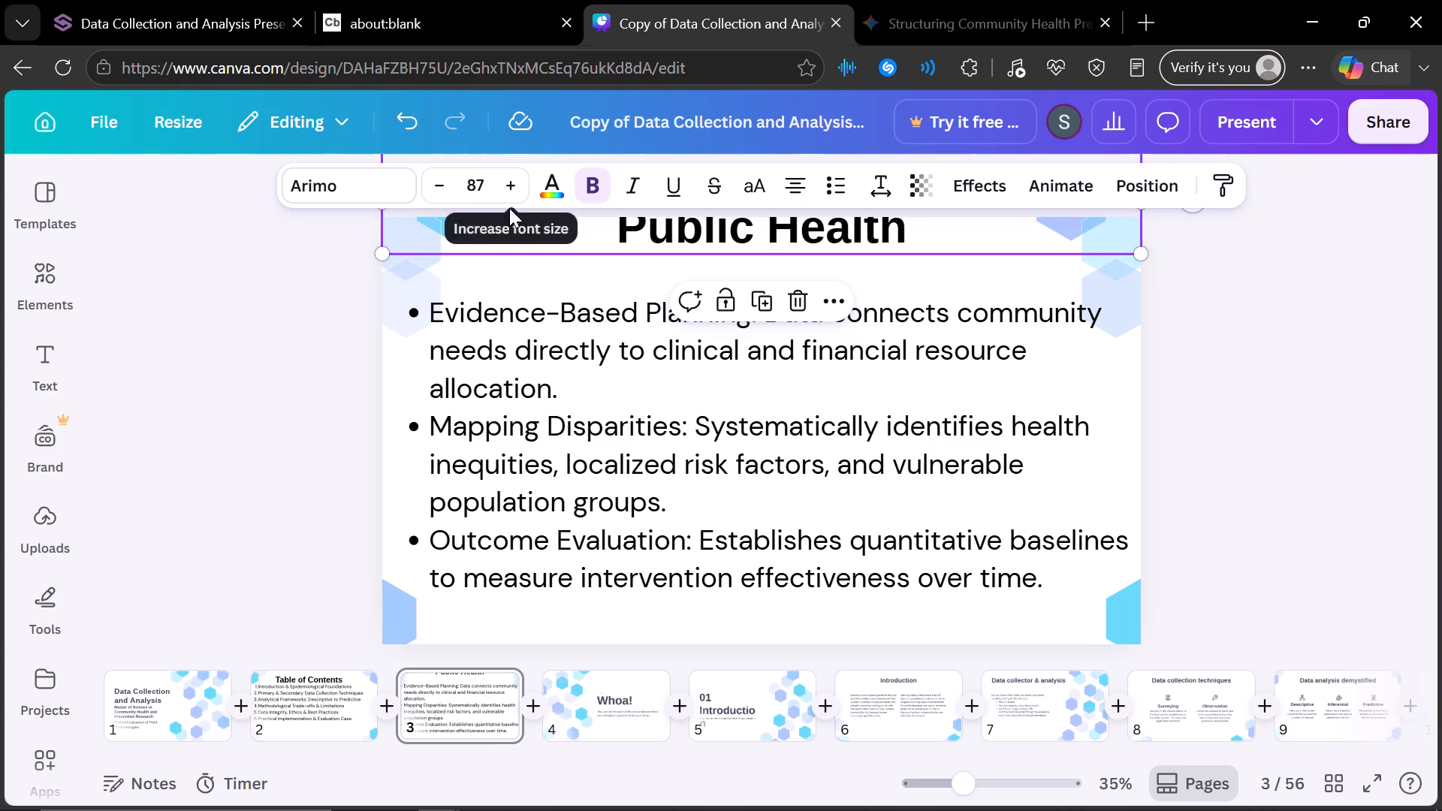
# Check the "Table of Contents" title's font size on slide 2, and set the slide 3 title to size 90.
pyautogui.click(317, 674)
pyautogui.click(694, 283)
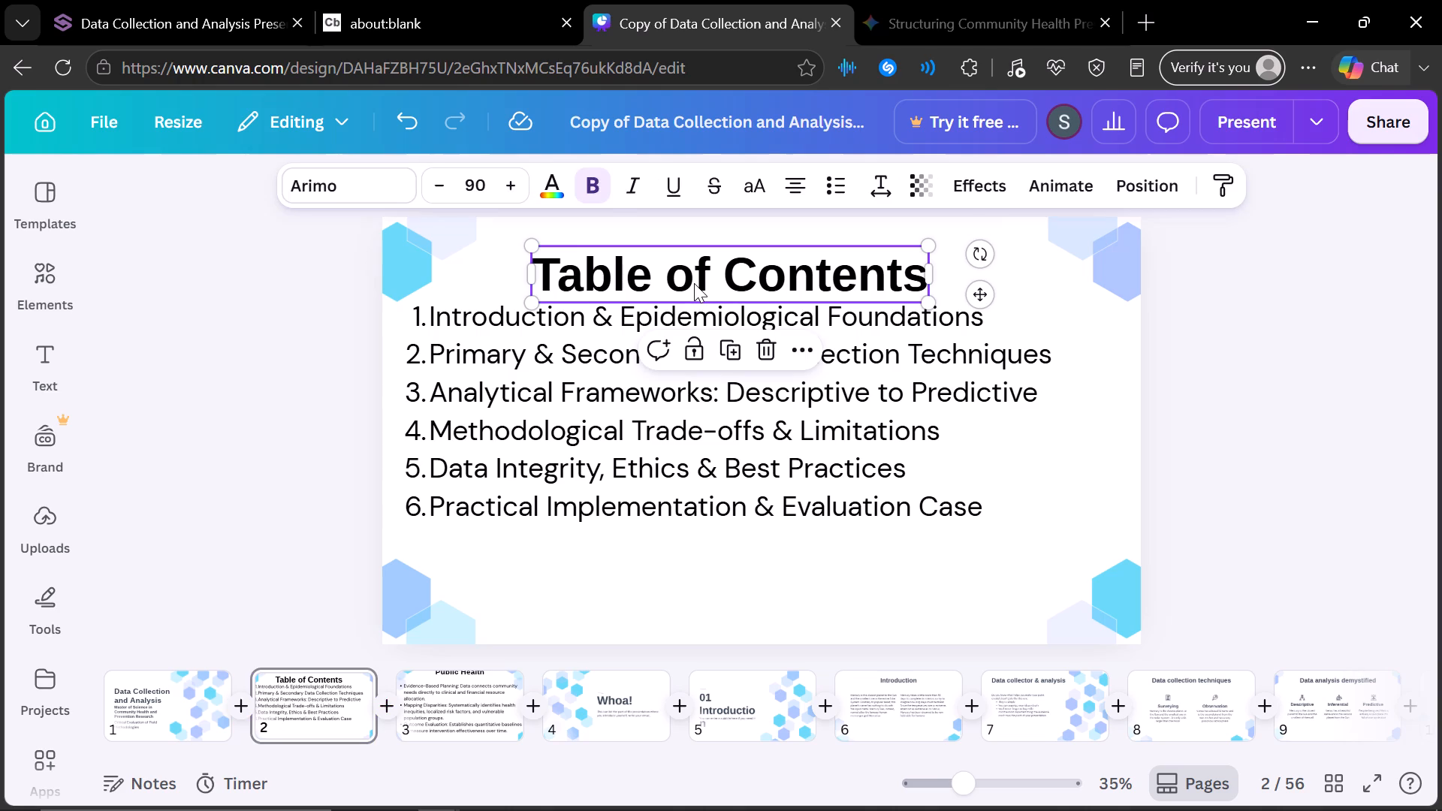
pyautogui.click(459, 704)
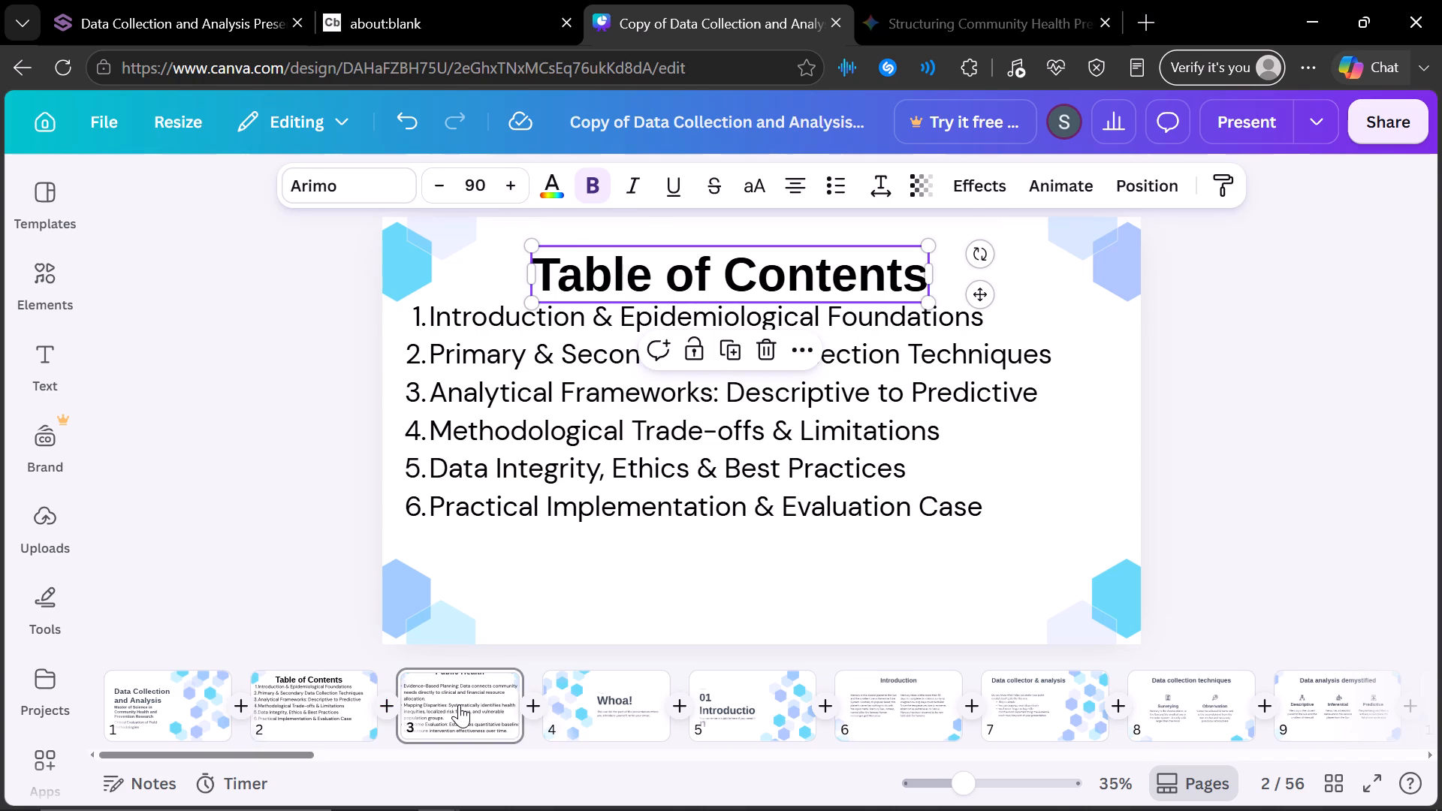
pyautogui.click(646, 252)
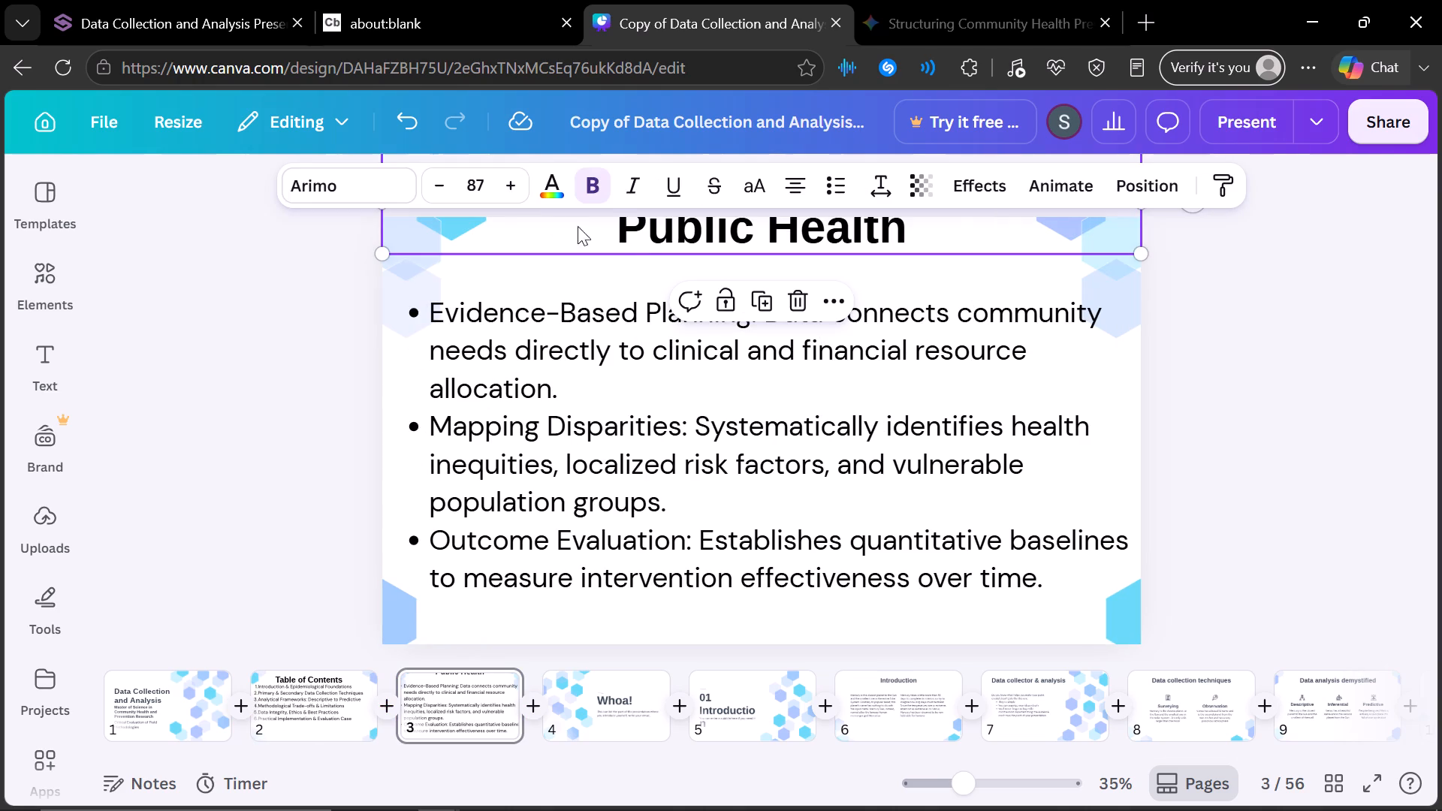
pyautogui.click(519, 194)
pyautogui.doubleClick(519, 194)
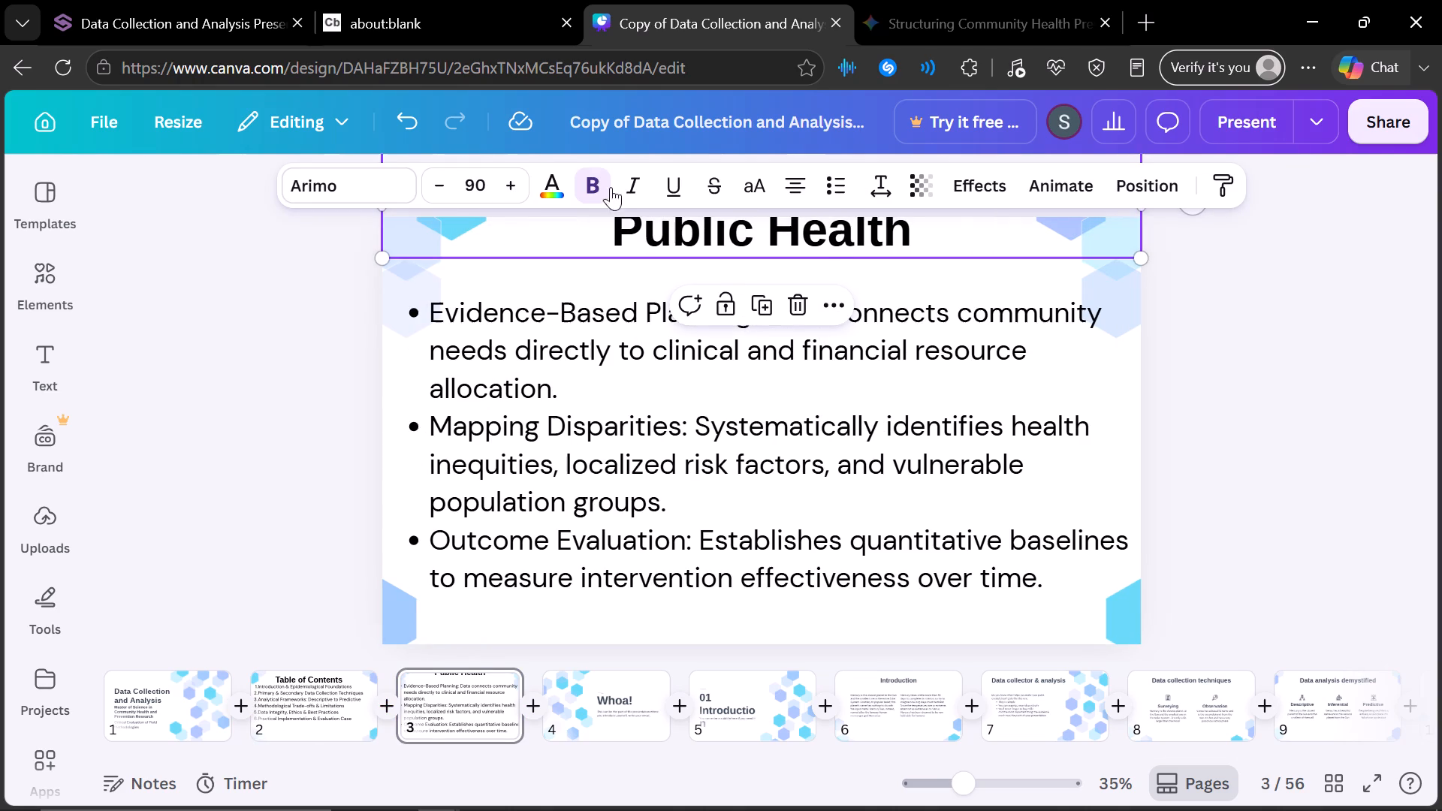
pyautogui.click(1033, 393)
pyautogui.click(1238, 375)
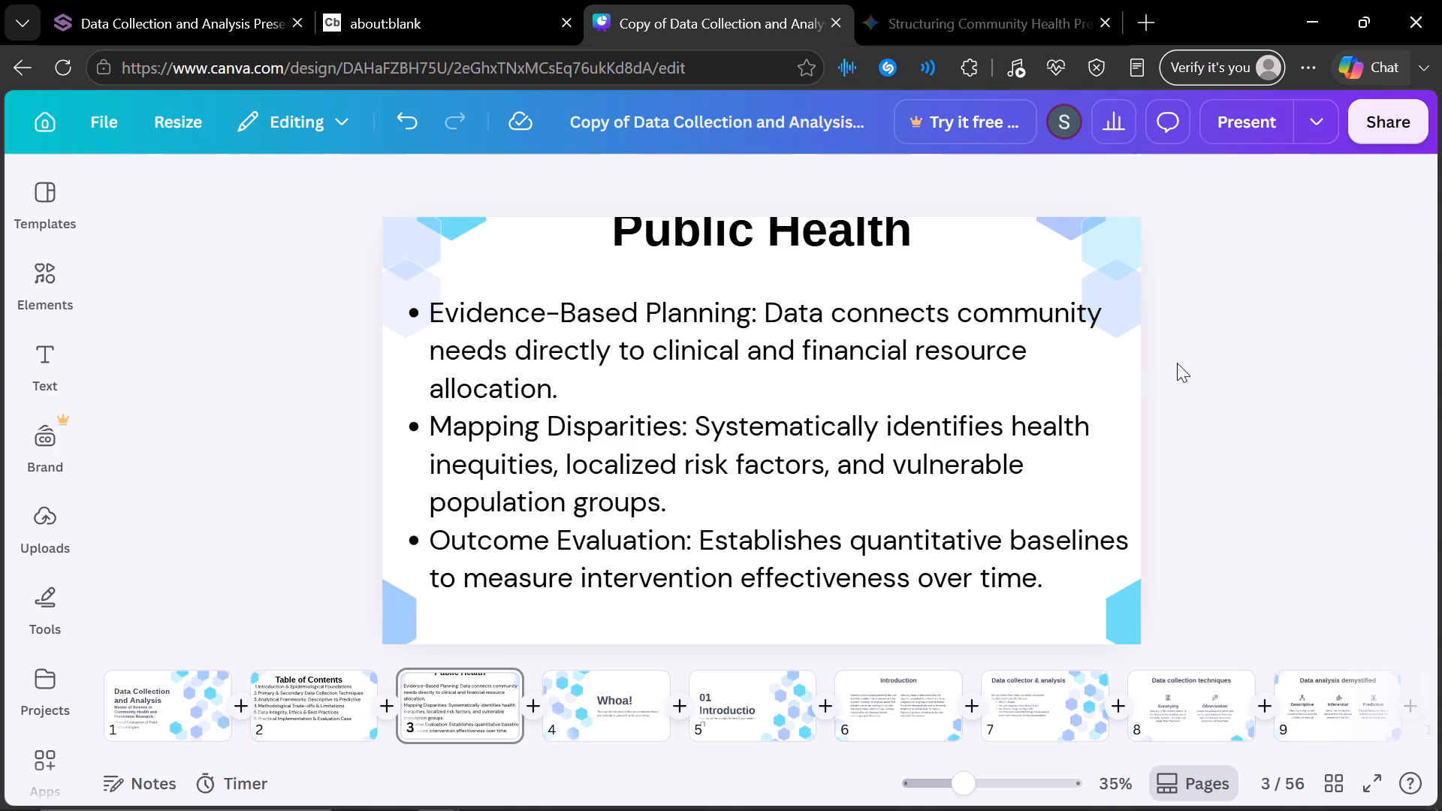
# Move the slide 3 bullet list down to the slide's bottom edge and place the full two-line title directly above it.
pyautogui.click(980, 261)
pyautogui.click(888, 249)
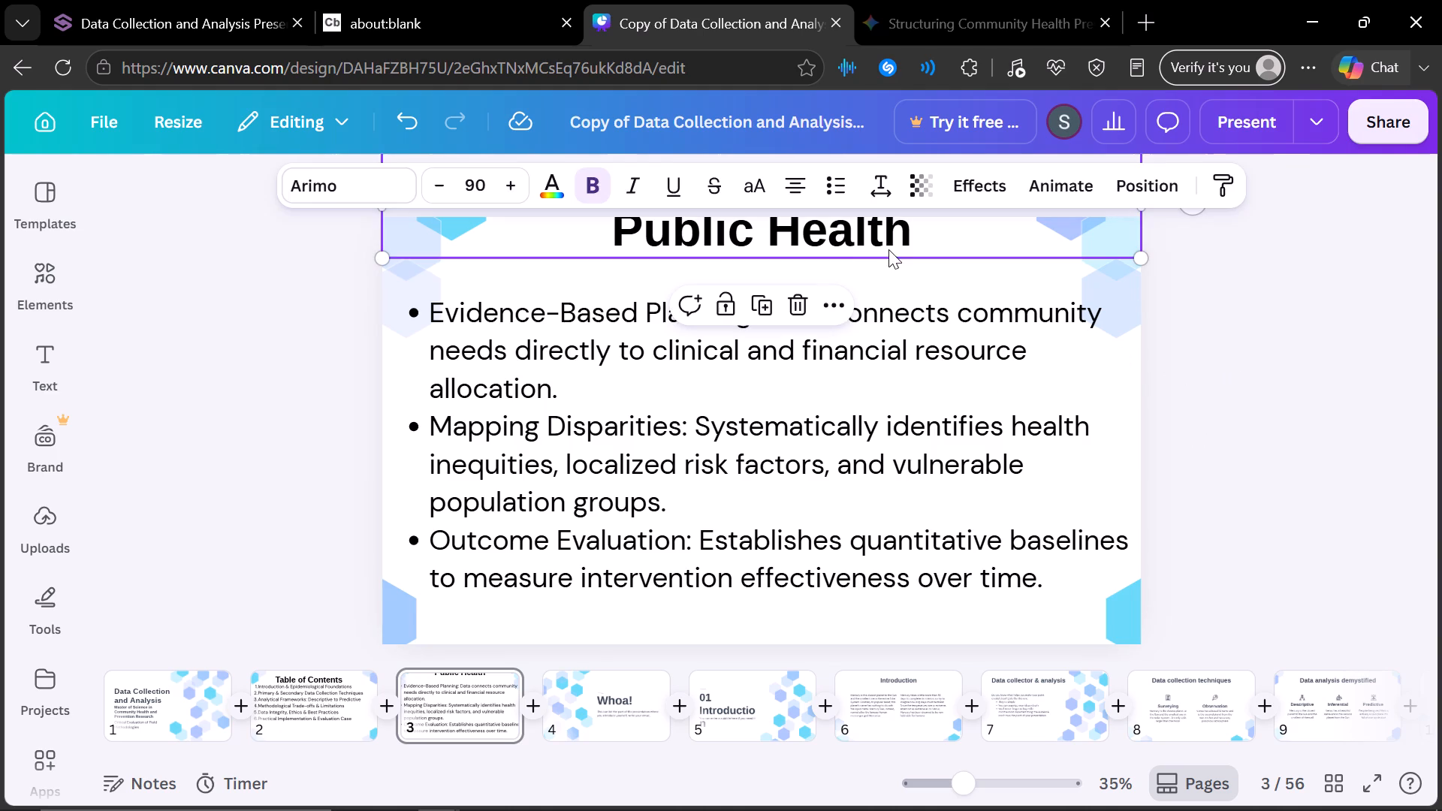
pyautogui.moveTo(832, 231); pyautogui.dragTo(842, 271)
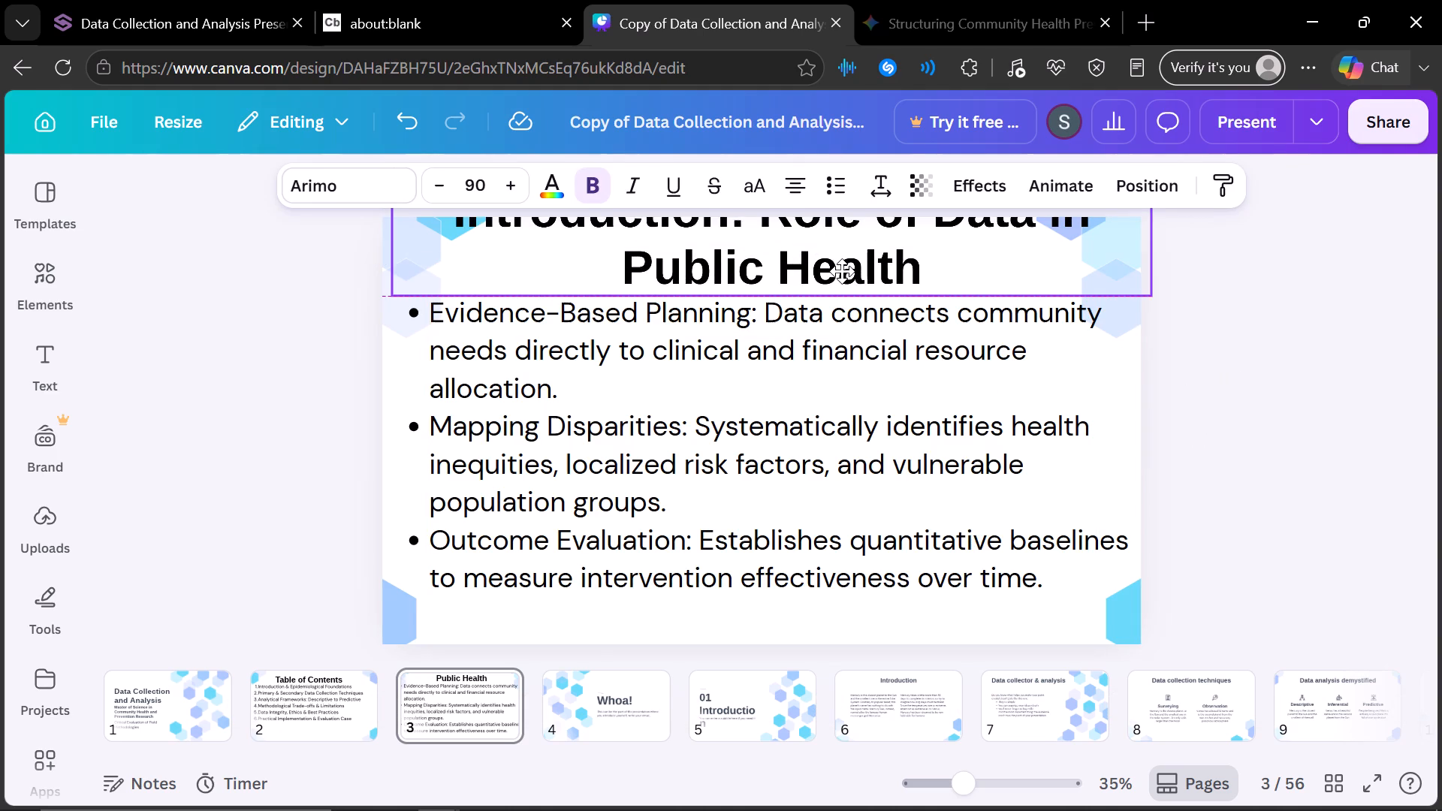
pyautogui.moveTo(842, 271); pyautogui.dragTo(837, 282)
pyautogui.click(776, 451)
pyautogui.moveTo(776, 451); pyautogui.dragTo(771, 497)
pyautogui.moveTo(790, 253); pyautogui.dragTo(796, 285)
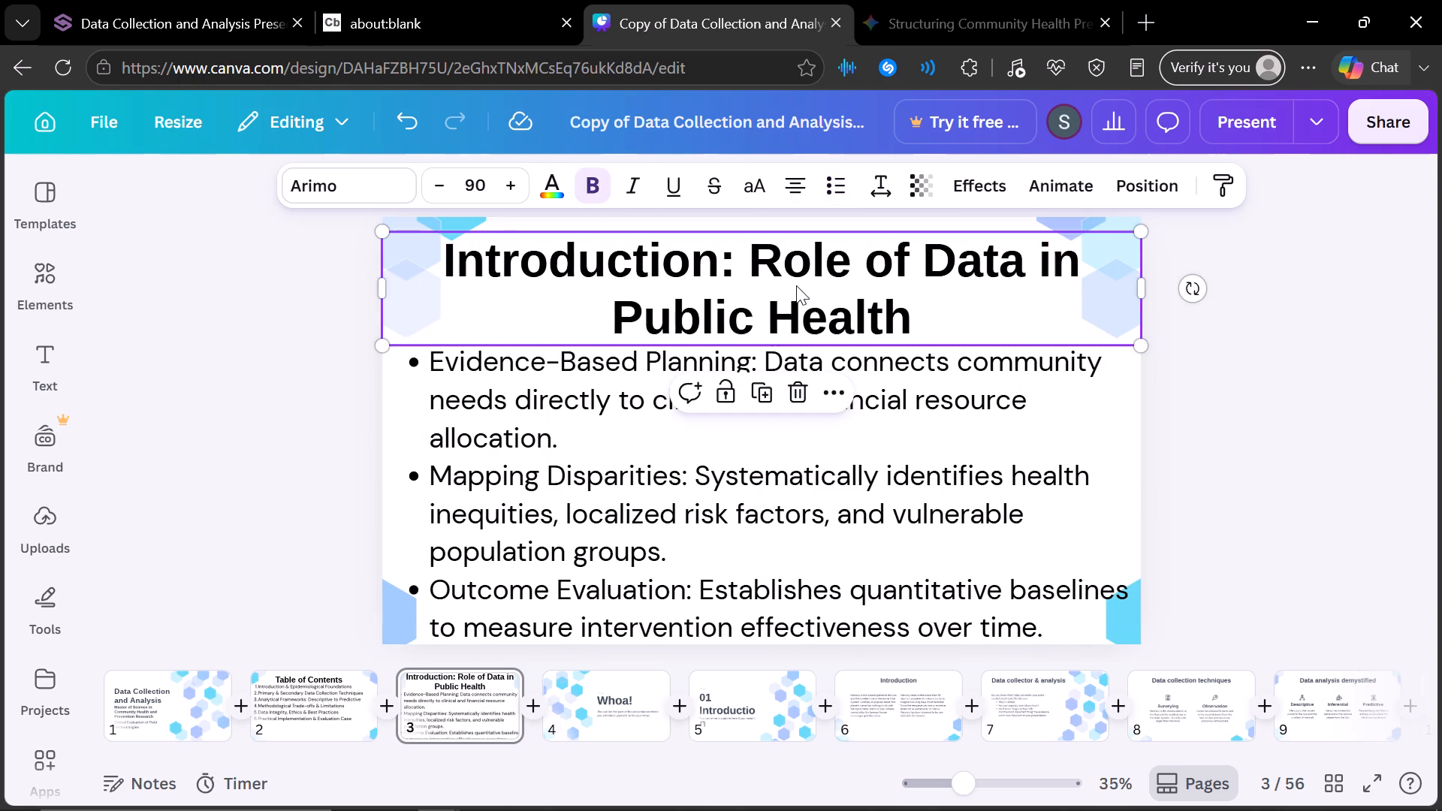
pyautogui.click(1016, 488)
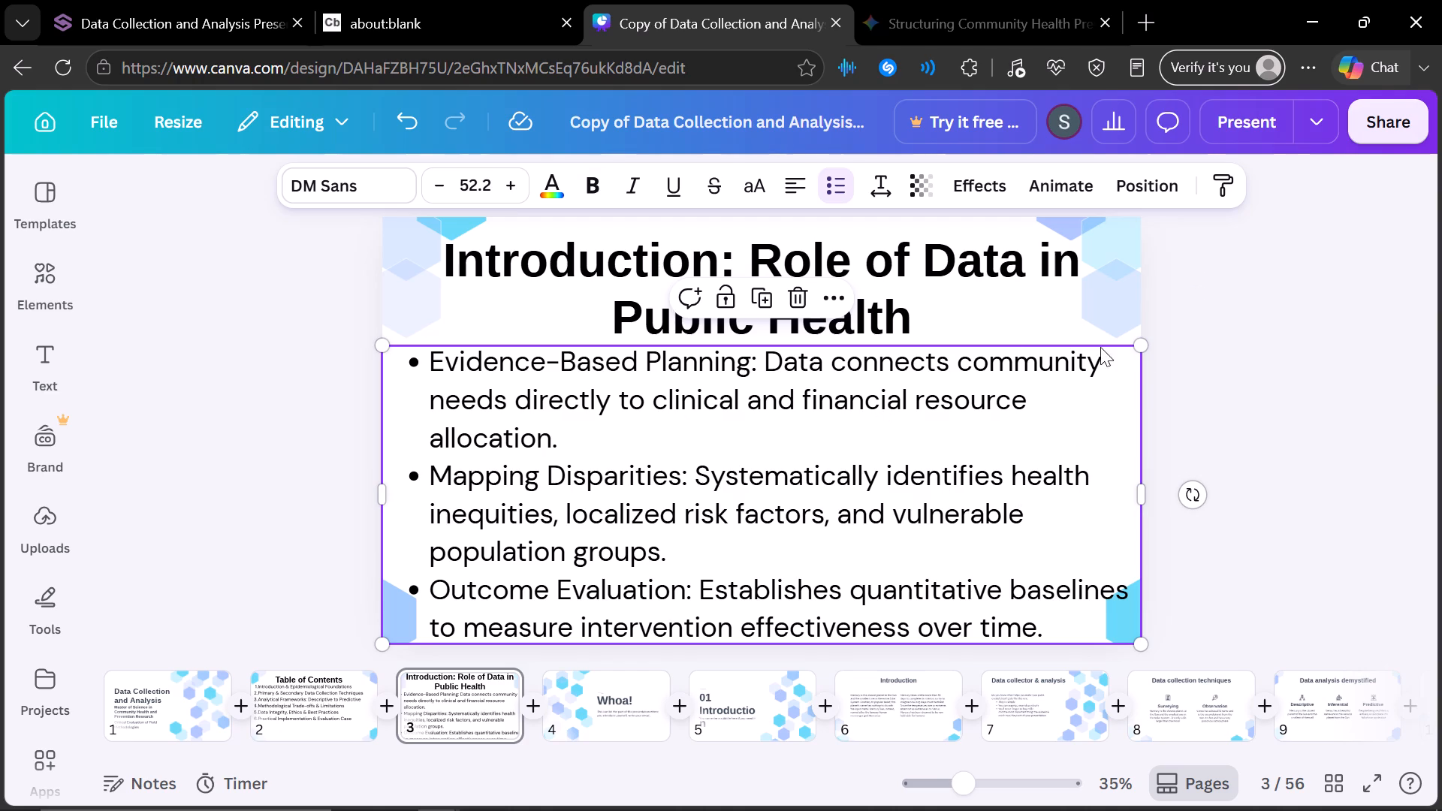
pyautogui.click(1206, 379)
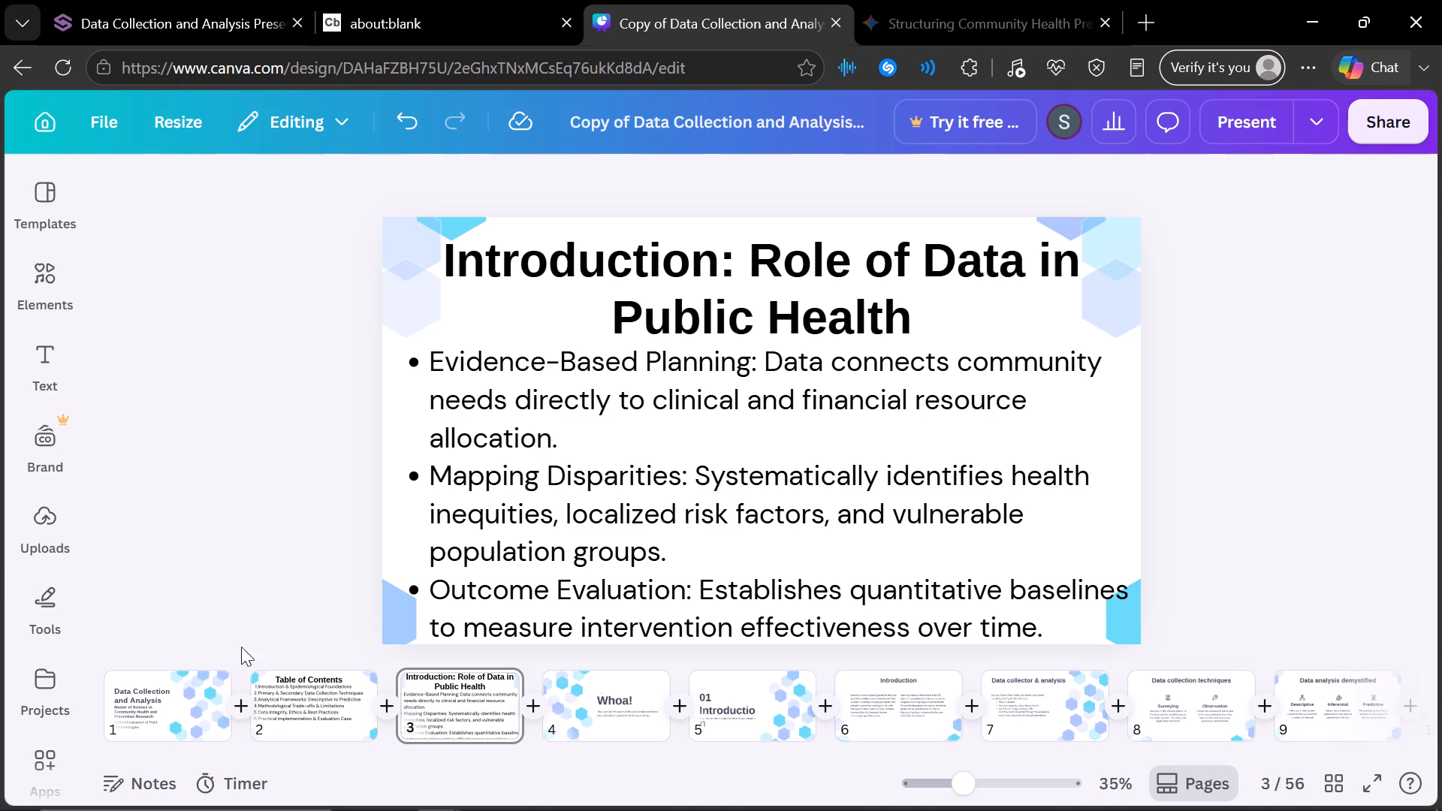
# Compare the titles and layouts of slides 1, 2 and 3 for consistency.
pyautogui.click(291, 689)
pyautogui.click(738, 287)
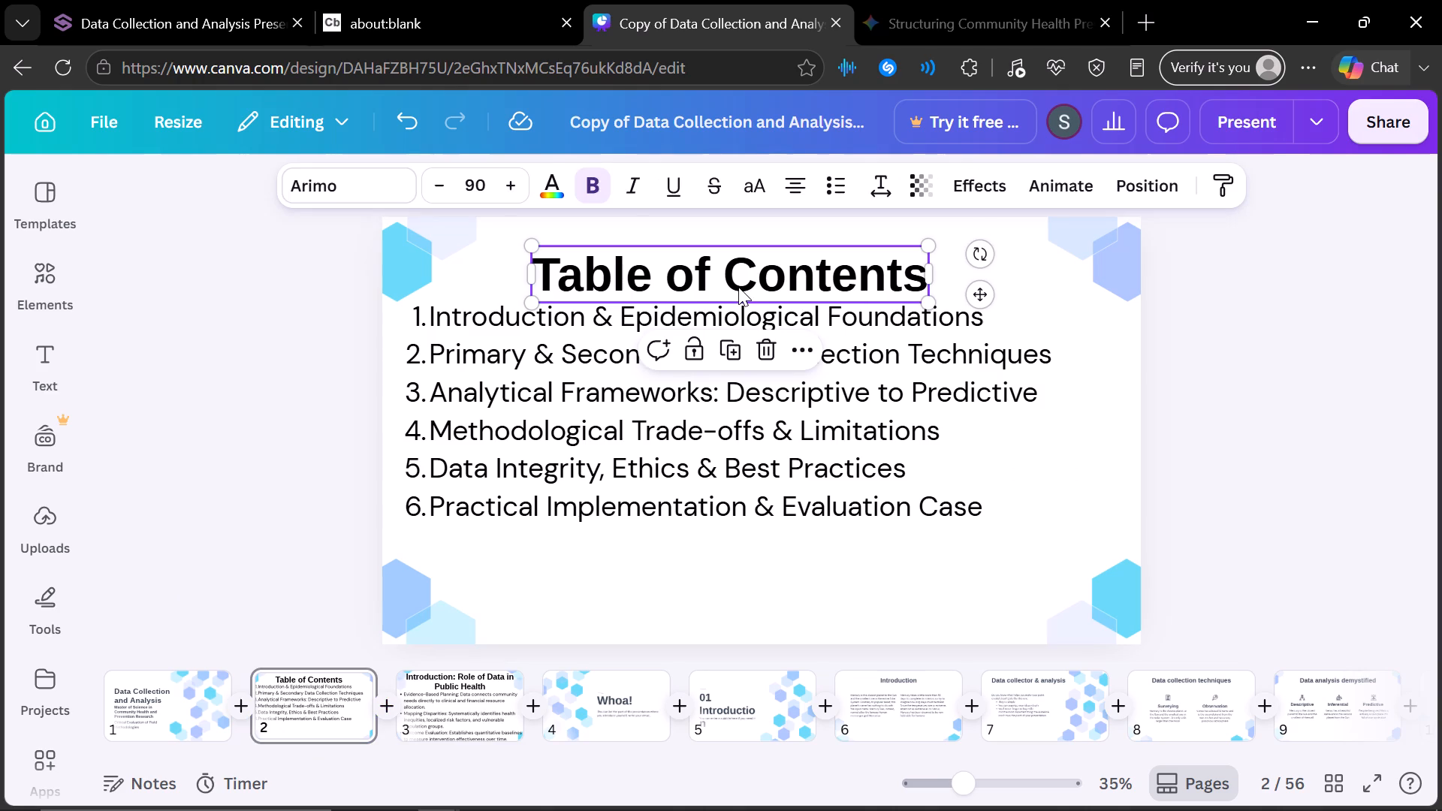
pyautogui.click(480, 698)
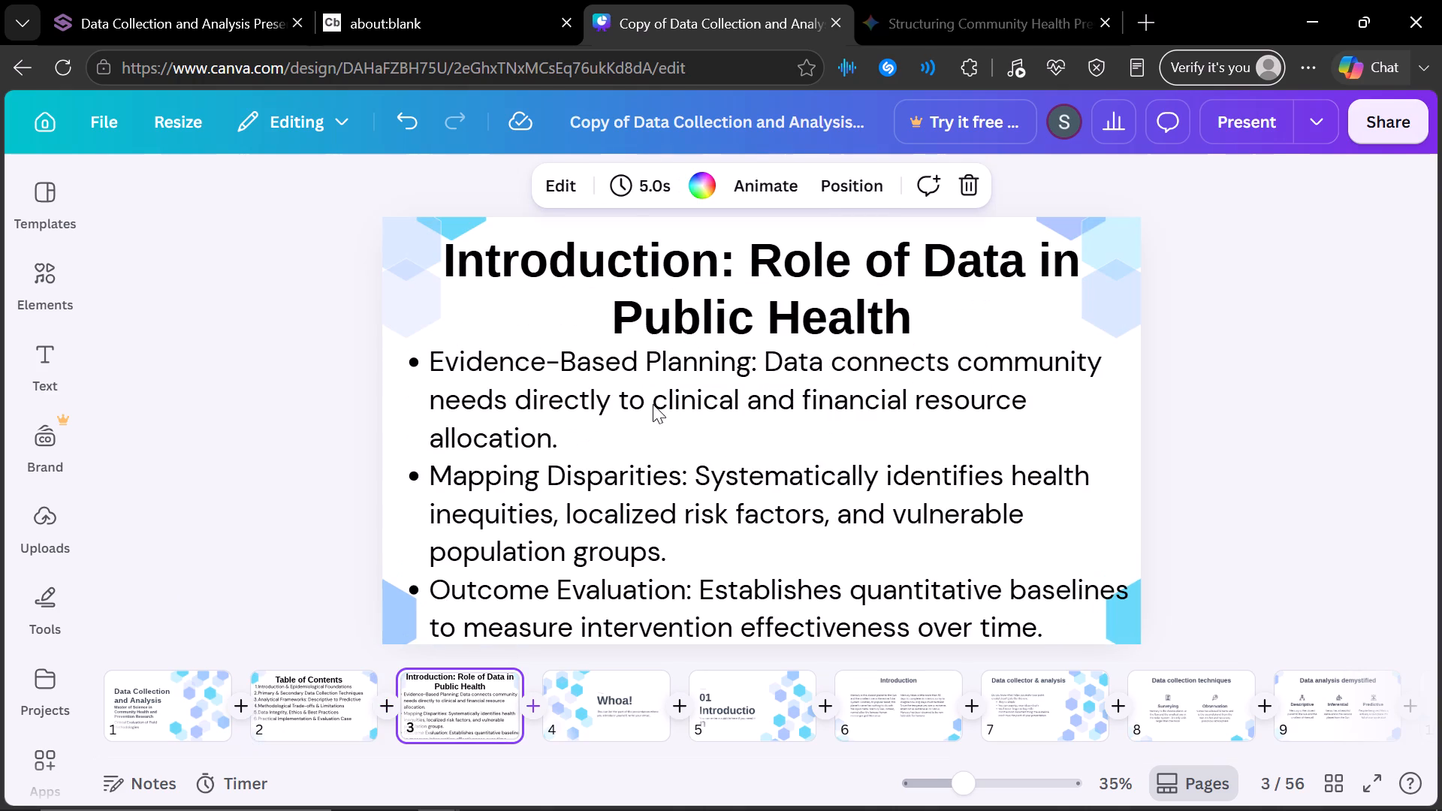
pyautogui.click(756, 321)
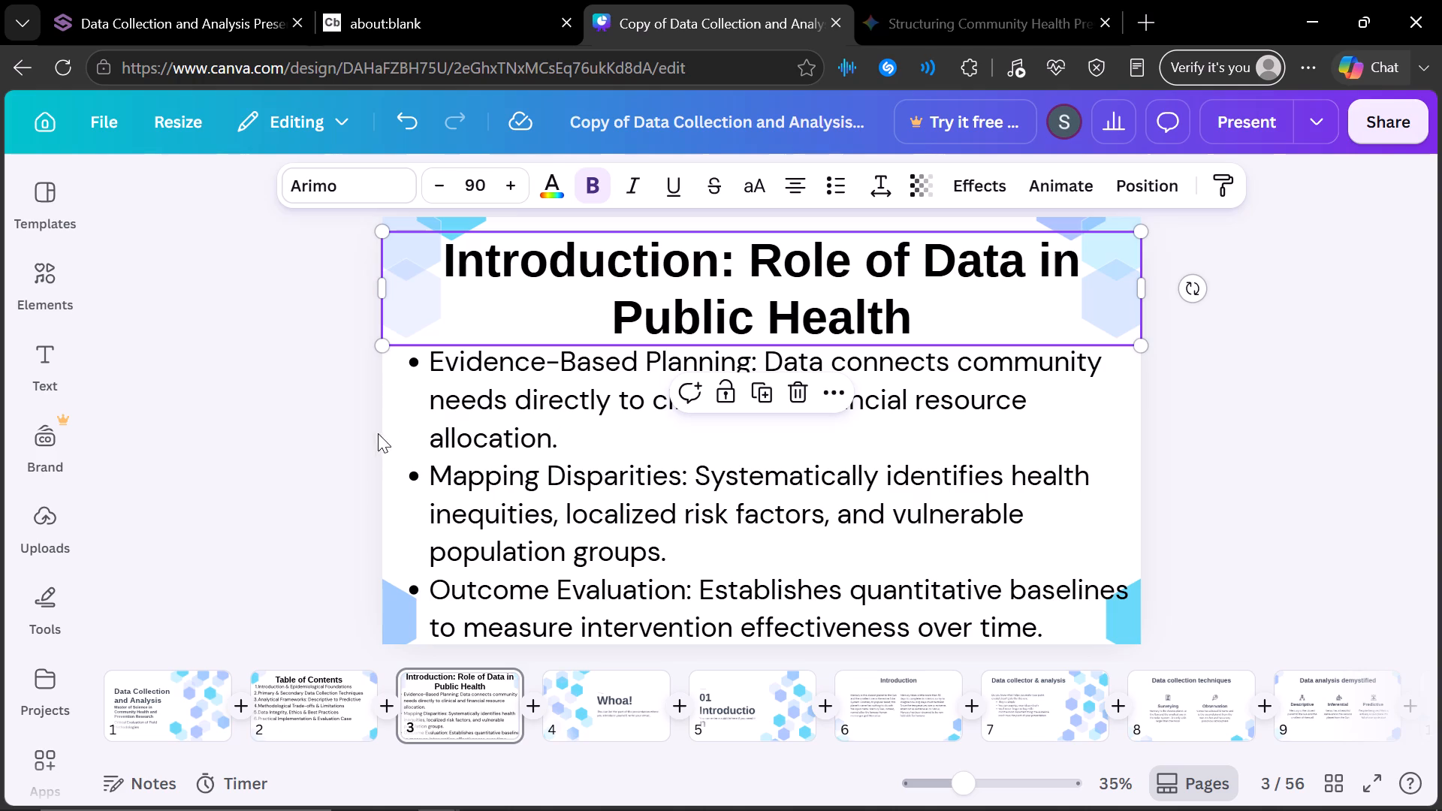
pyautogui.click(159, 707)
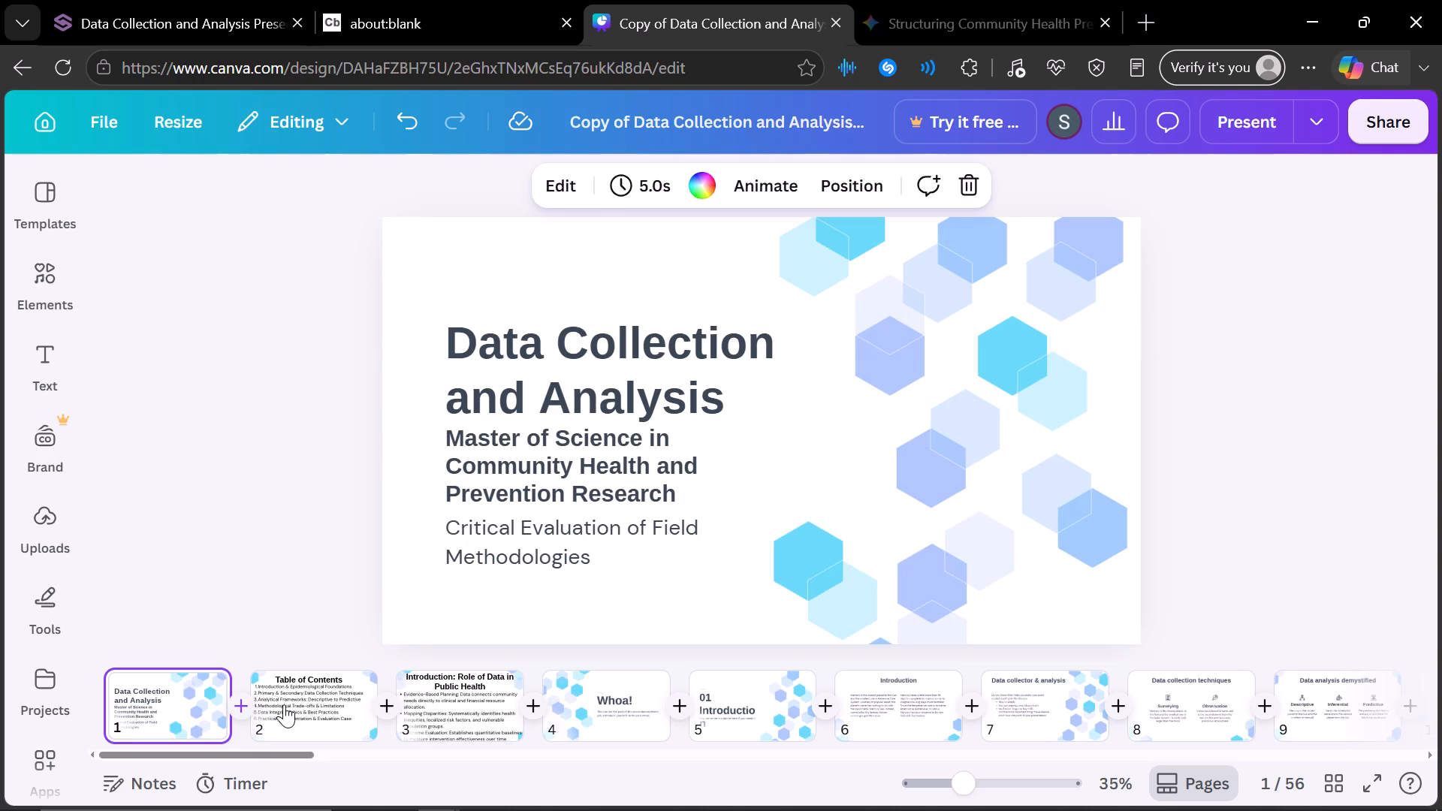
pyautogui.click(290, 704)
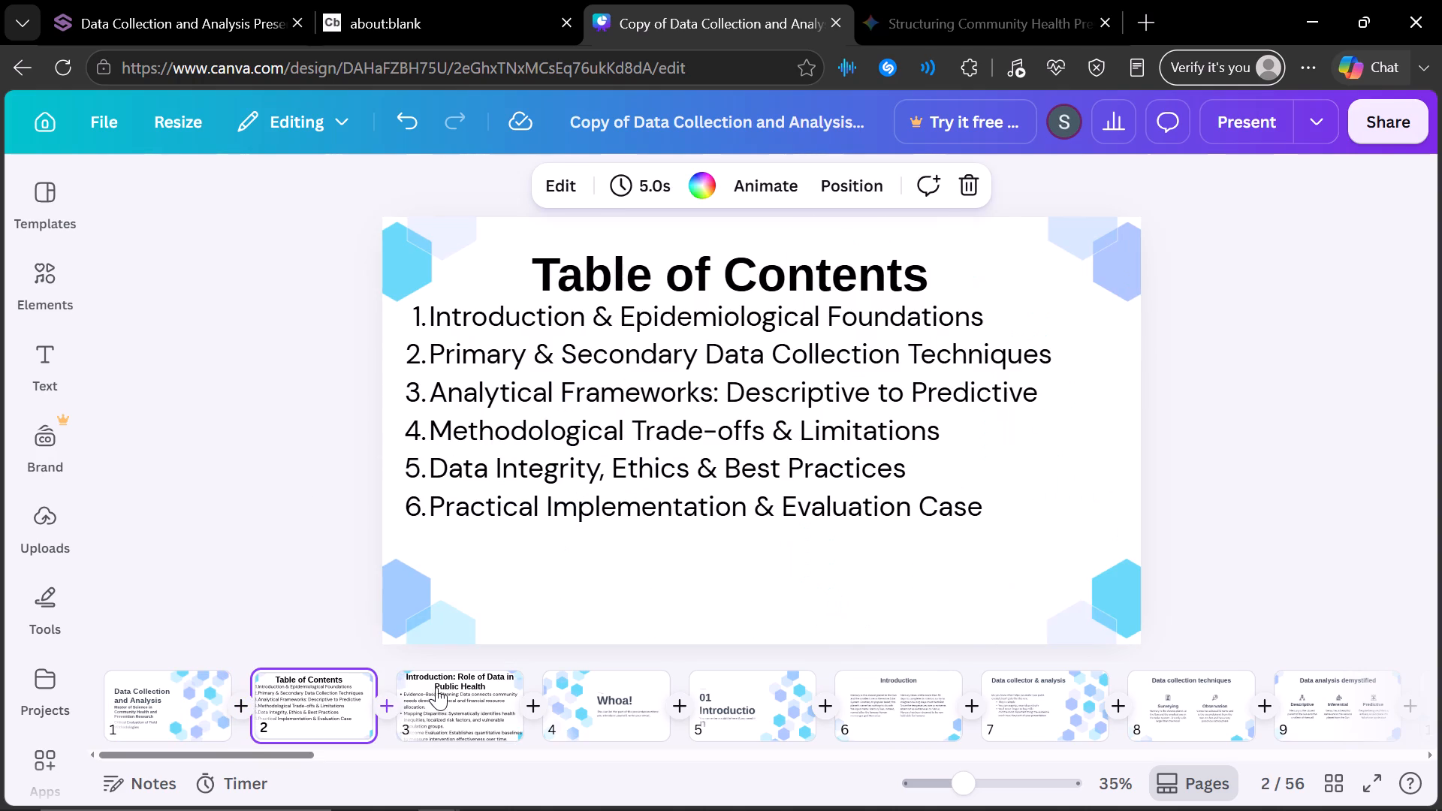
pyautogui.click(179, 707)
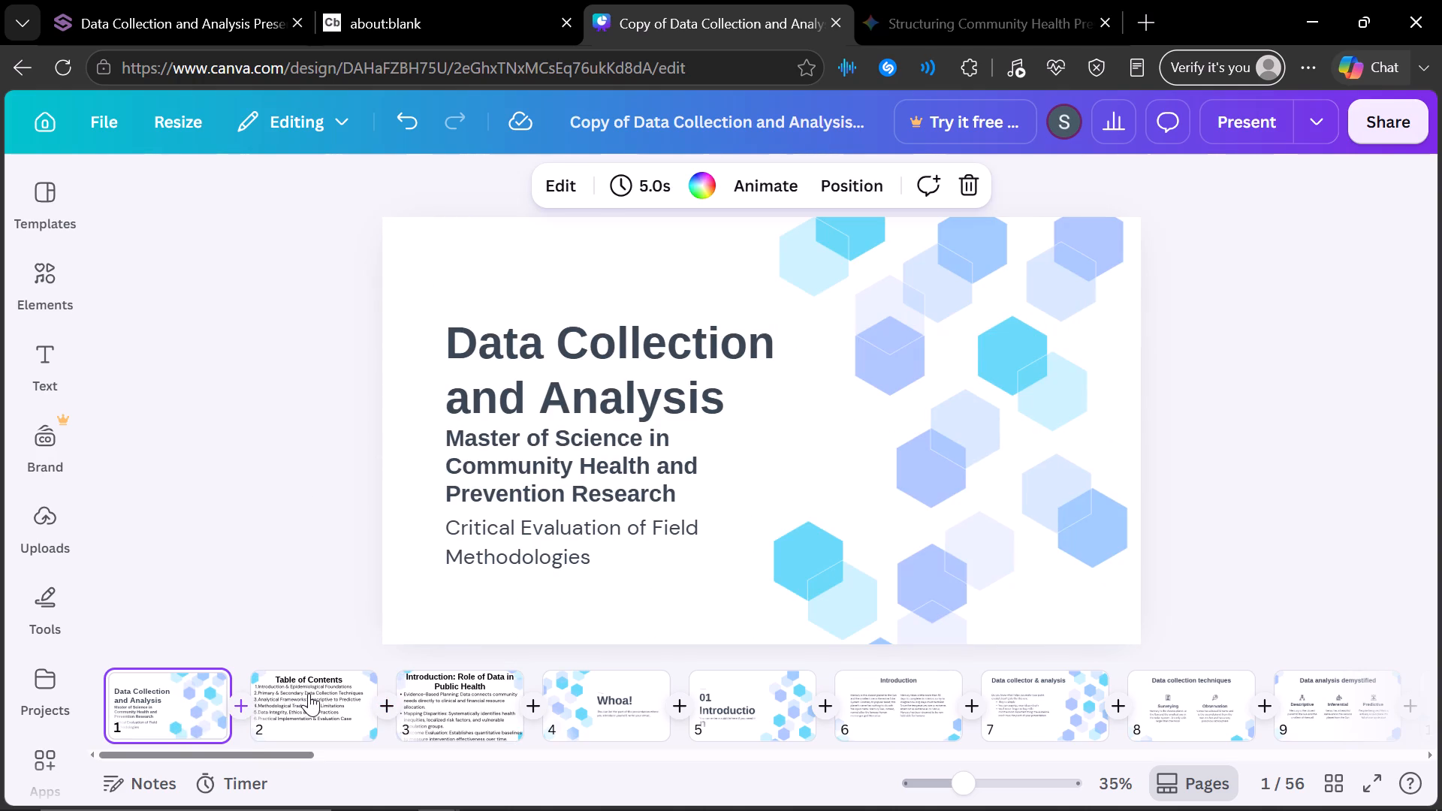
pyautogui.click(309, 693)
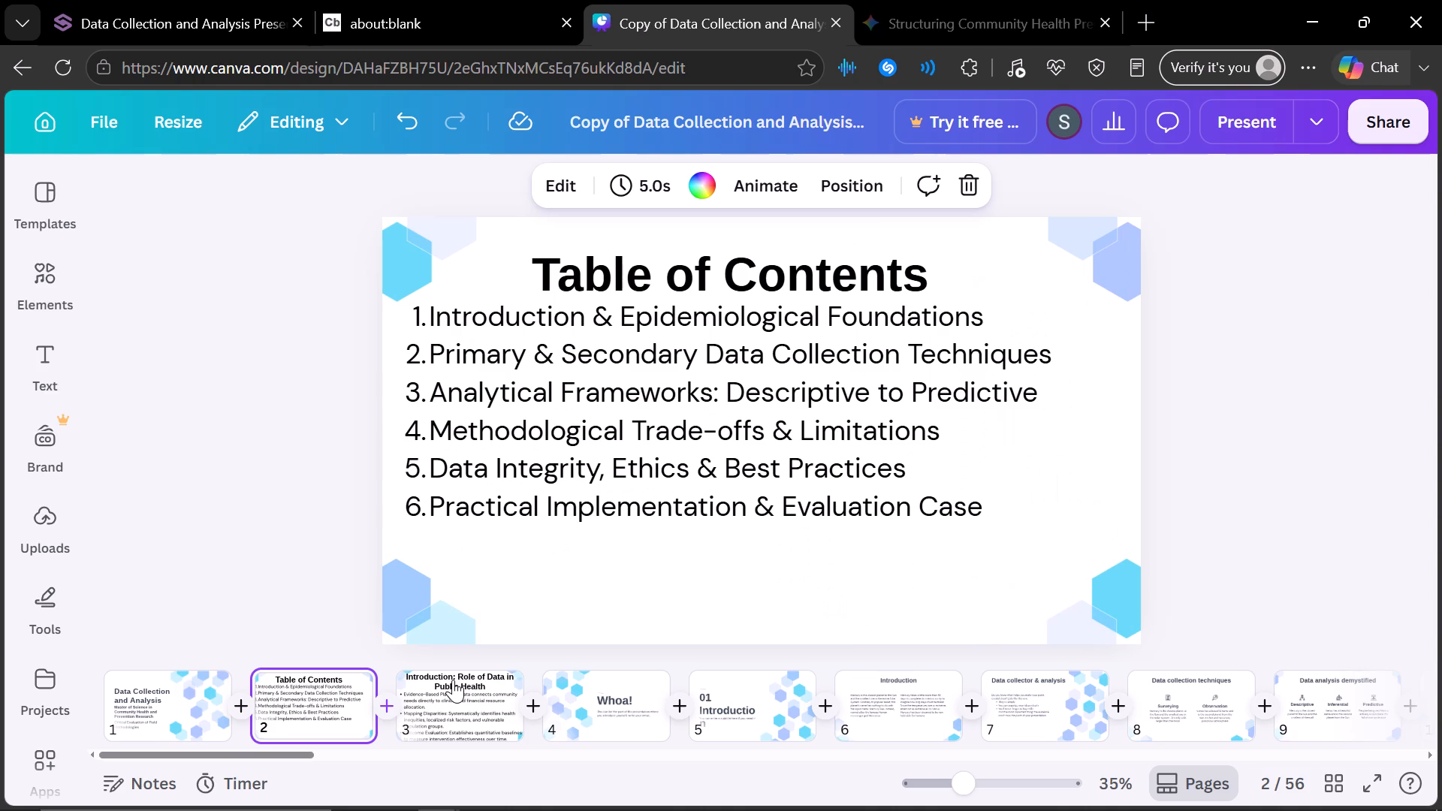
pyautogui.click(453, 680)
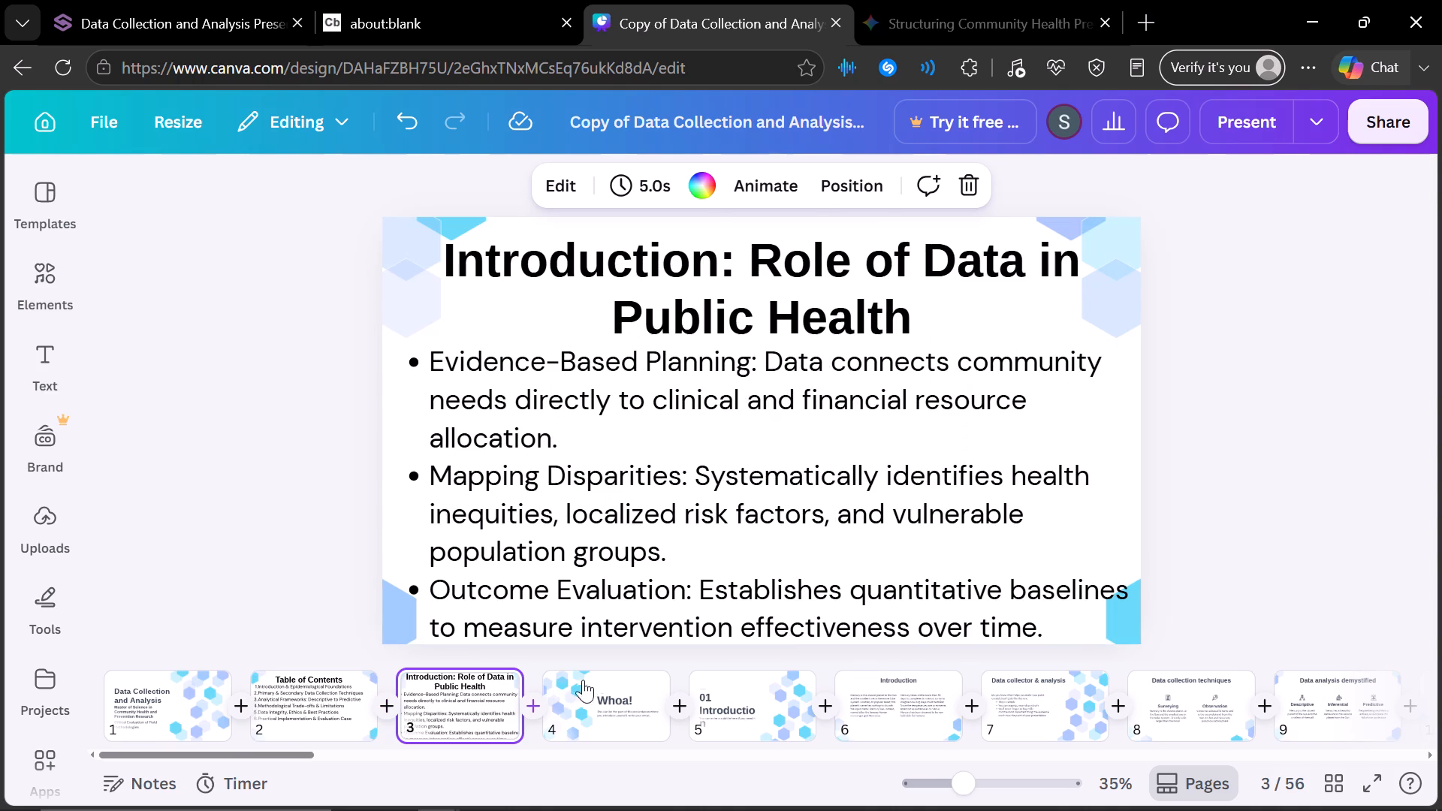
# Set the font size of the slide 3 title to 87.
pyautogui.click(805, 309)
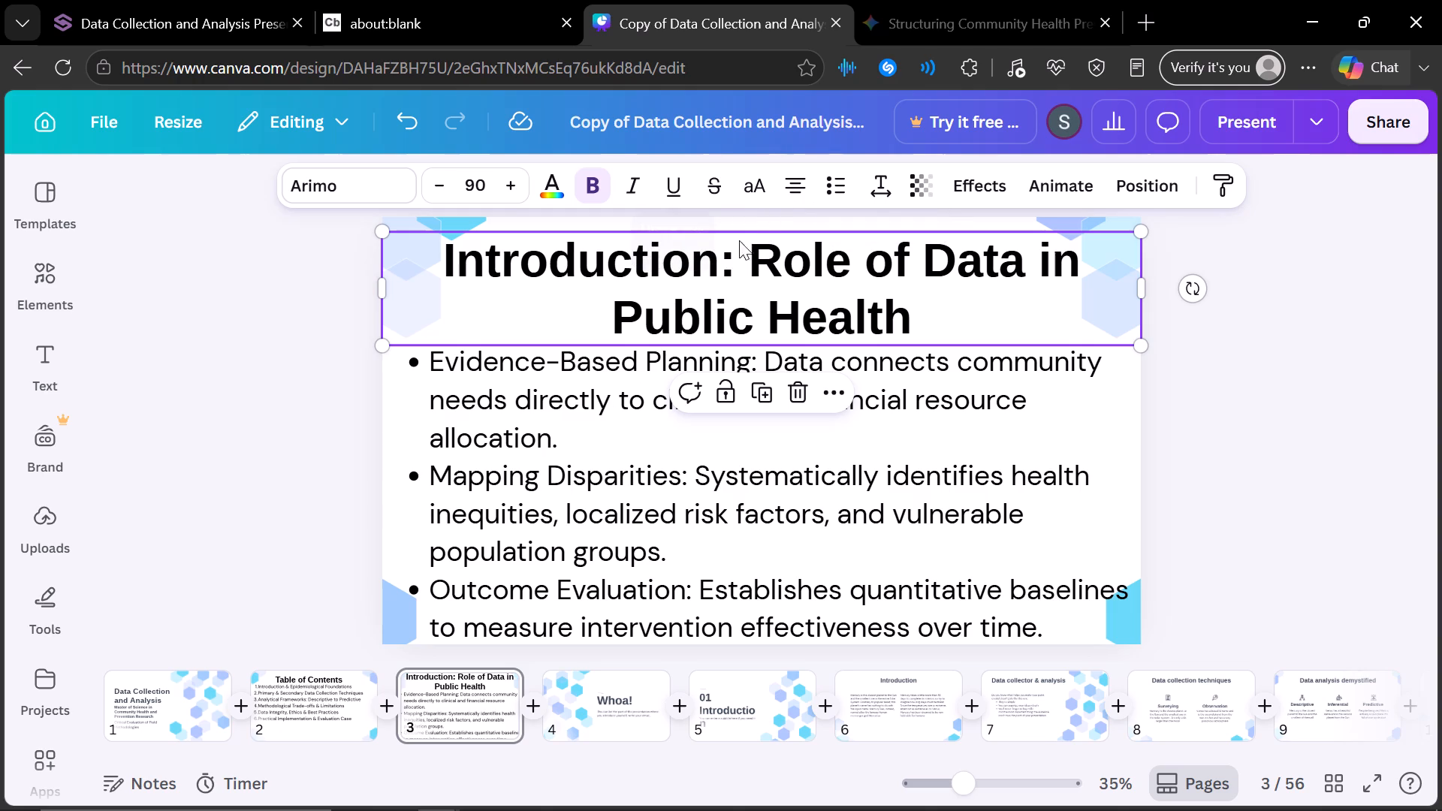
pyautogui.click(445, 185)
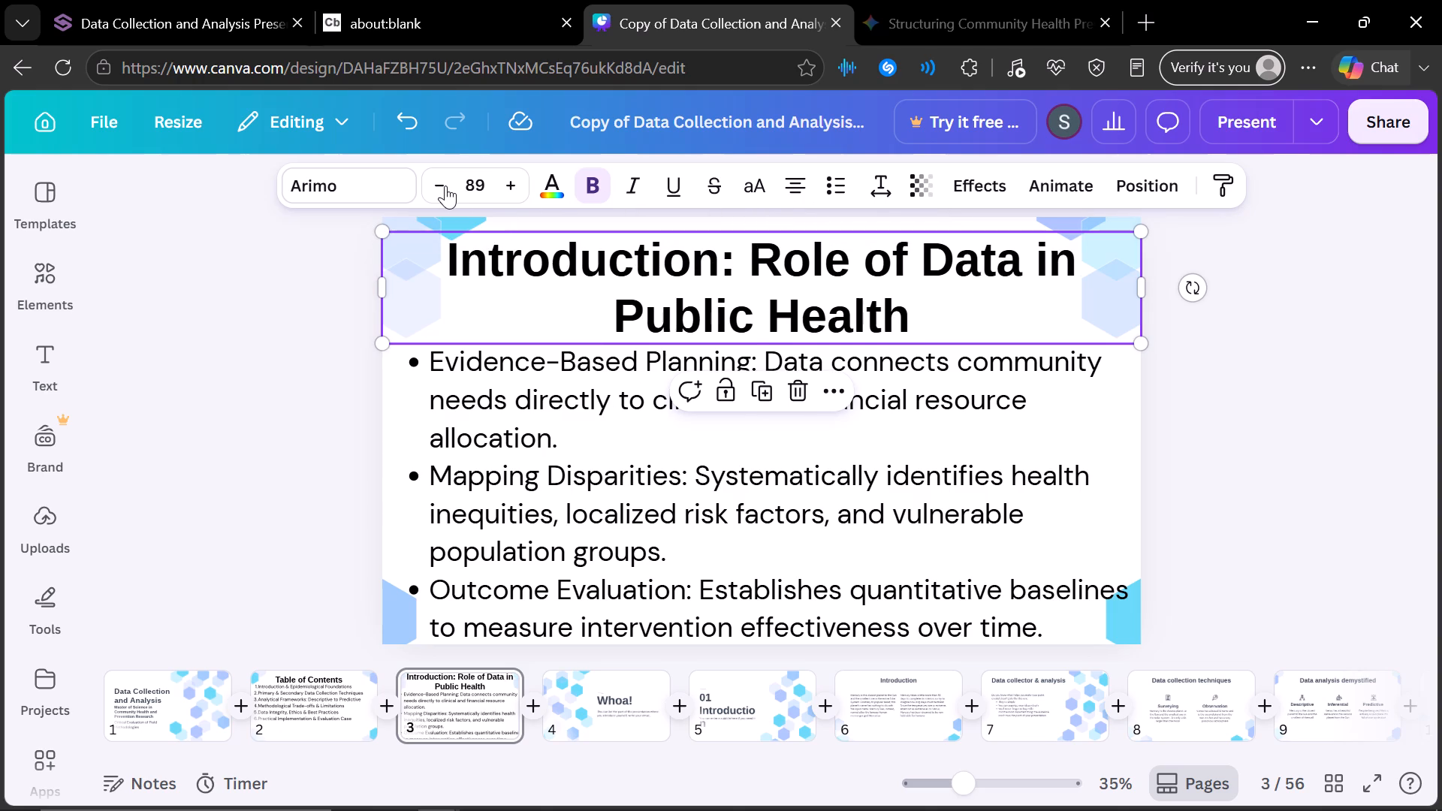
pyautogui.click(445, 185)
pyautogui.click(445, 185)
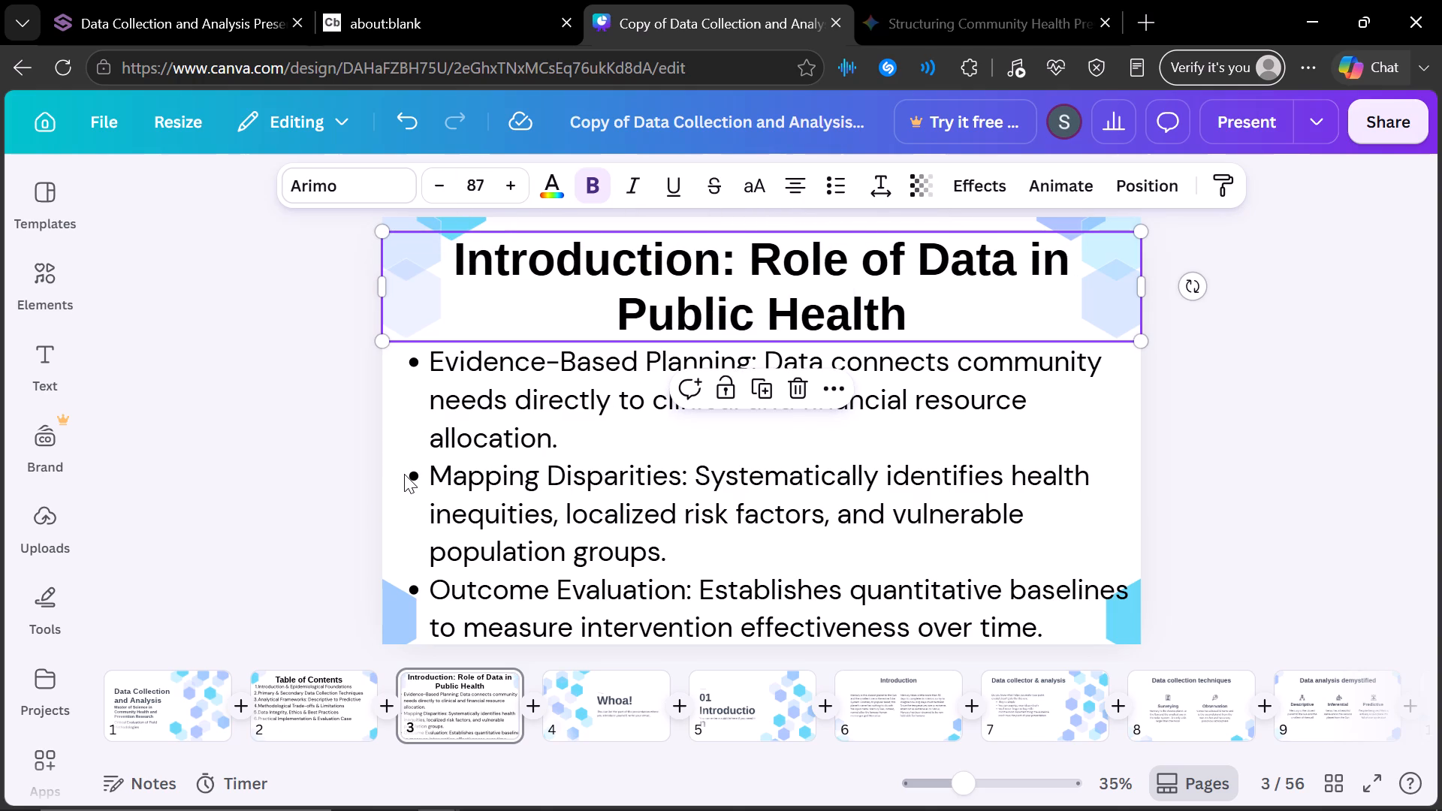
pyautogui.click(404, 474)
pyautogui.click(299, 451)
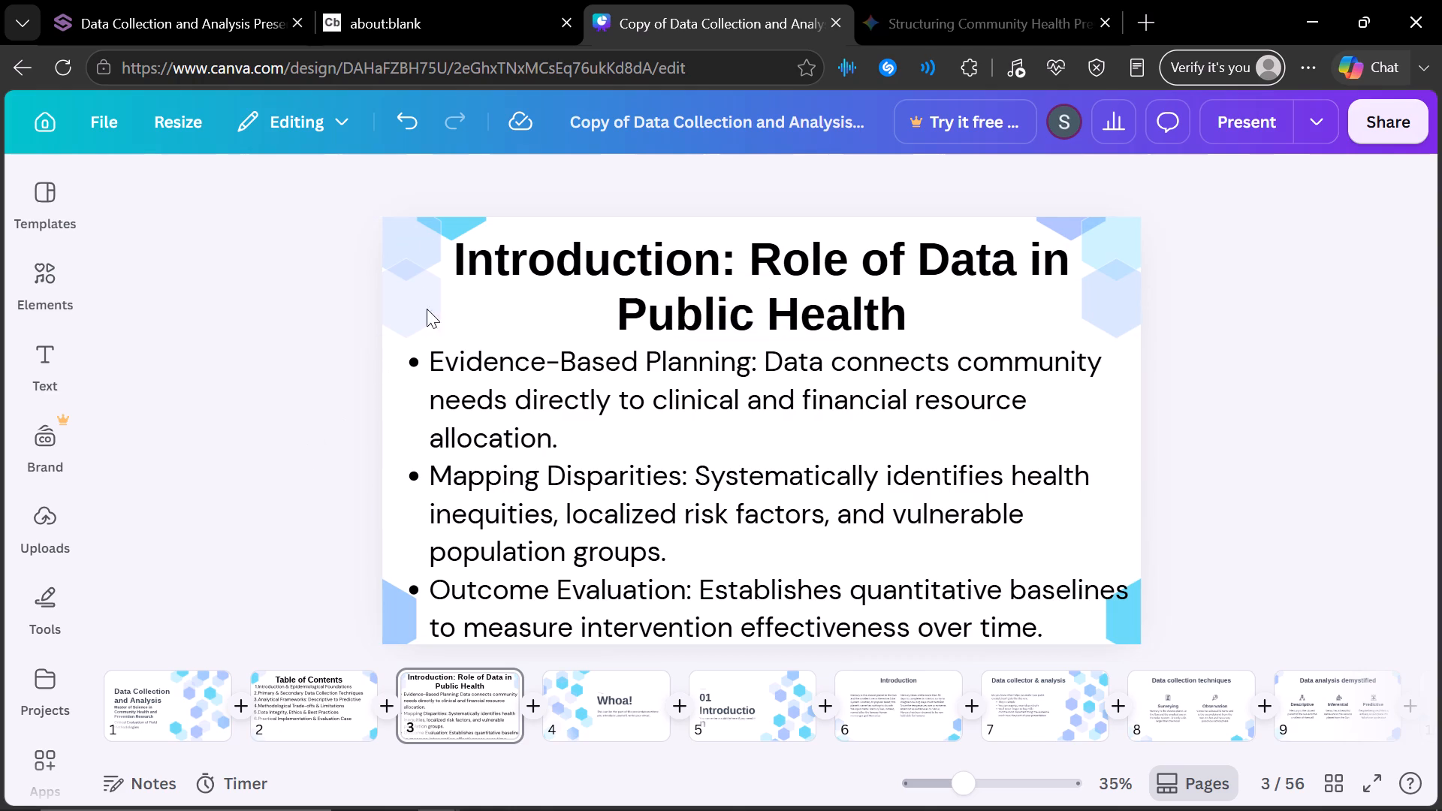
# Copy the slide 4 heading "Why Rigorous Data Collection Matters" from the script in WordPad and return to the presentation.
pyautogui.click(587, 730)
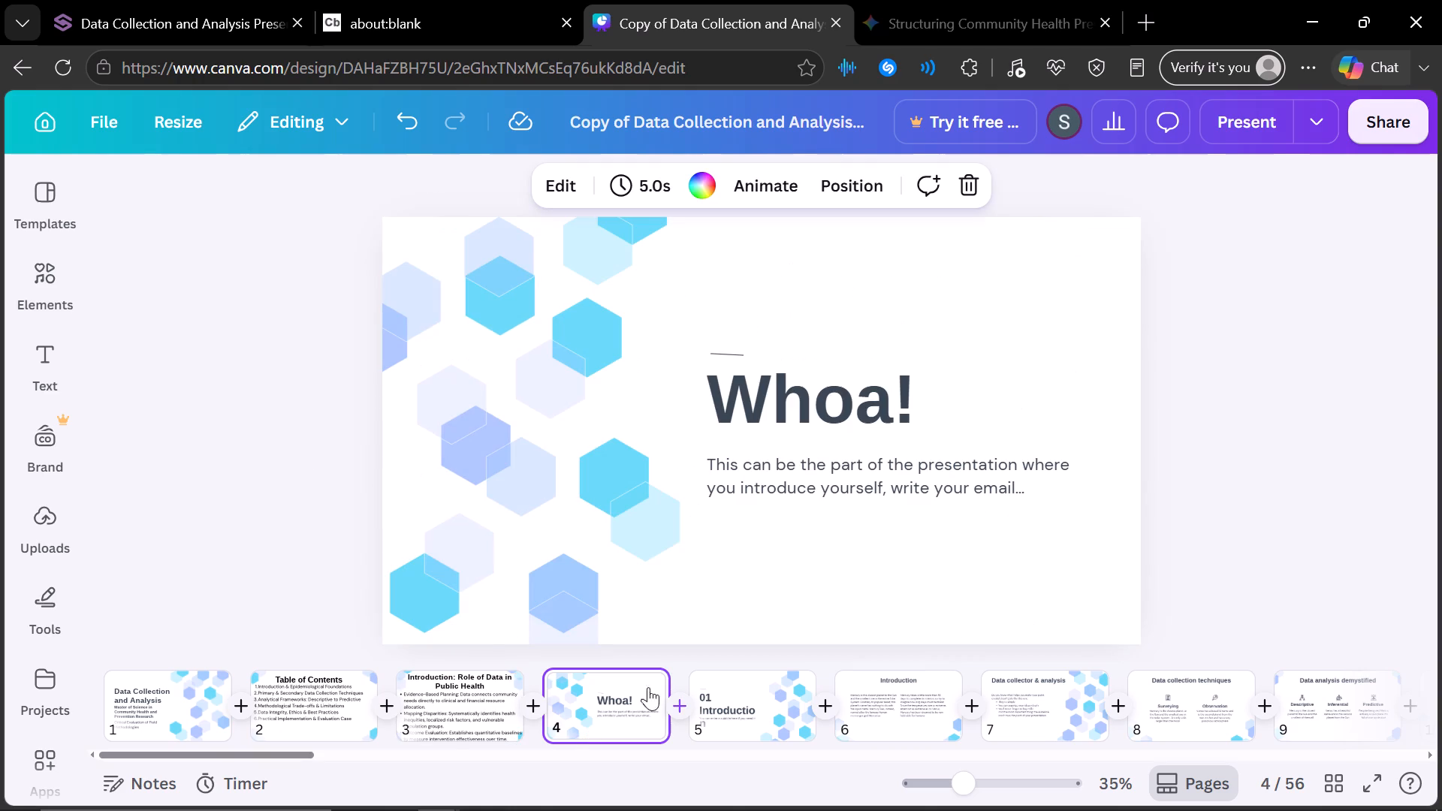
pyautogui.click(646, 791)
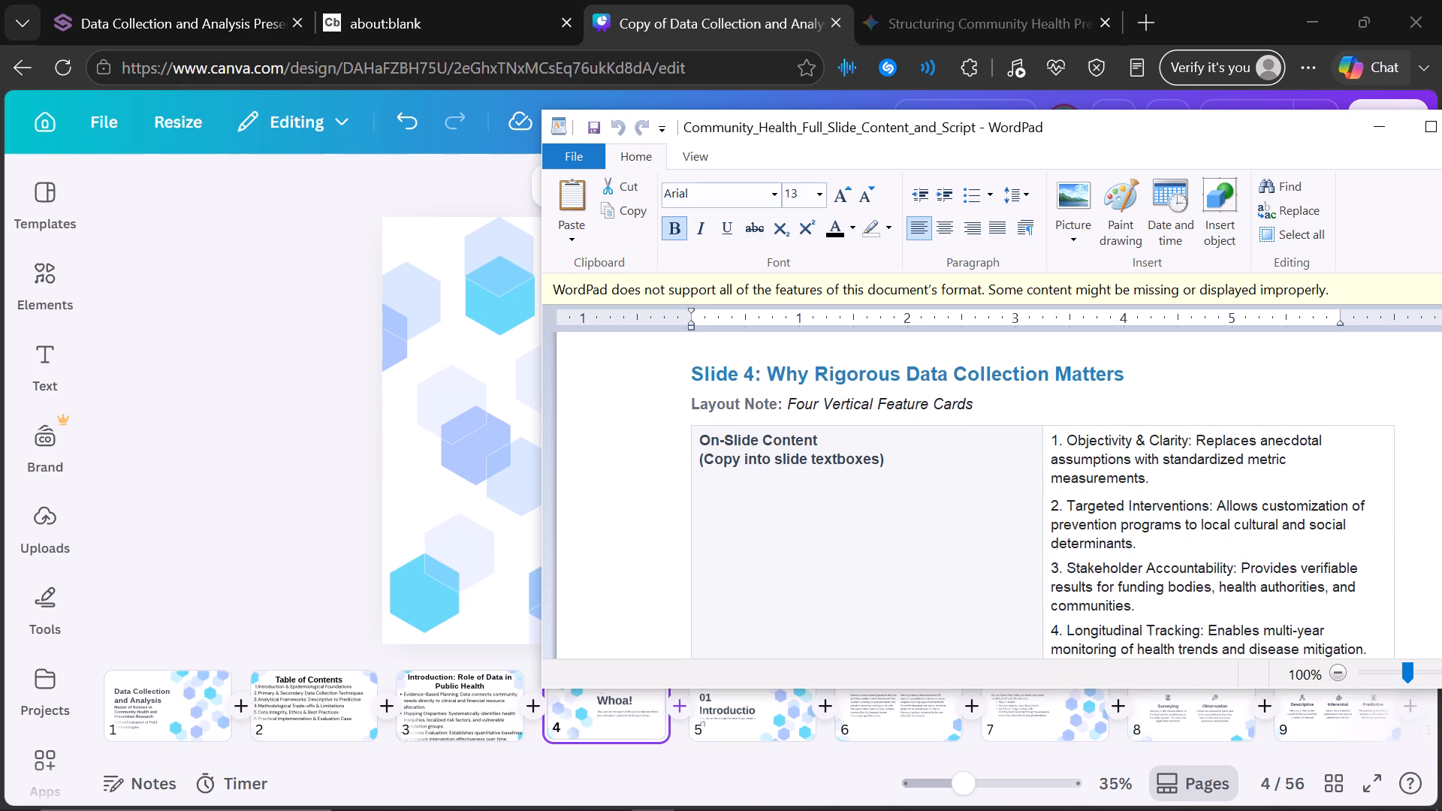
pyautogui.moveTo(767, 378); pyautogui.dragTo(989, 375)
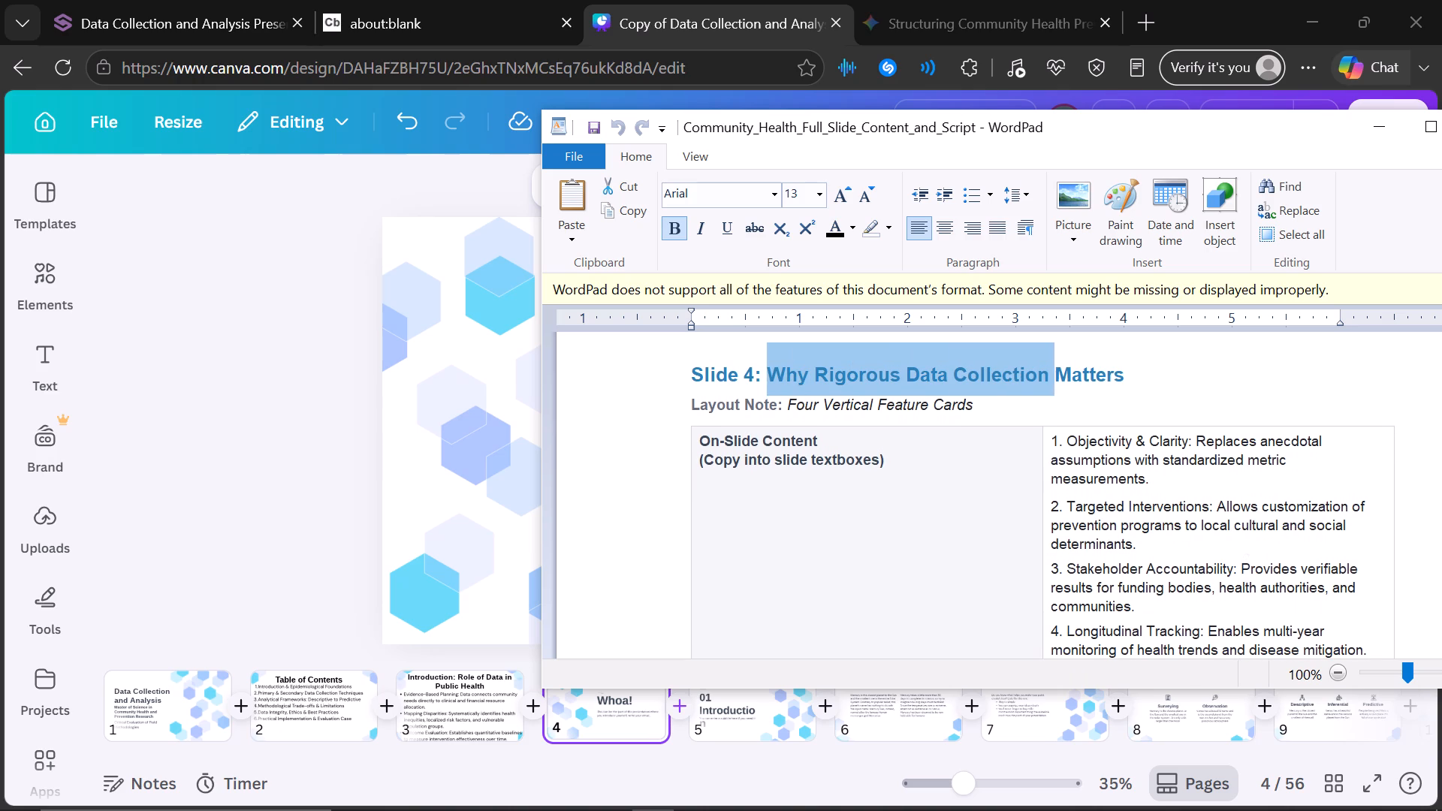
pyautogui.moveTo(989, 375); pyautogui.dragTo(1111, 375)
pyautogui.rightClick(1074, 362)
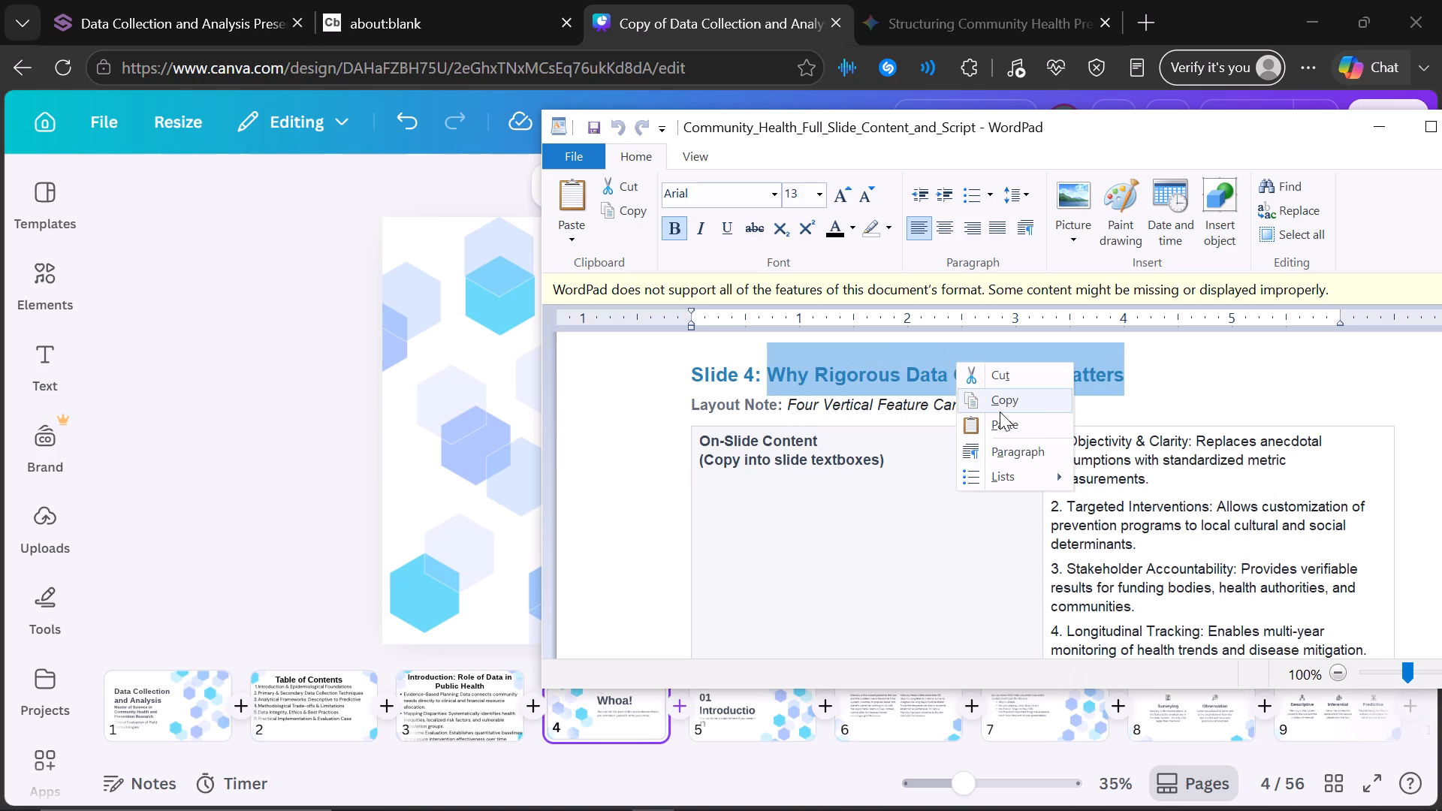
pyautogui.click(1000, 412)
pyautogui.click(360, 531)
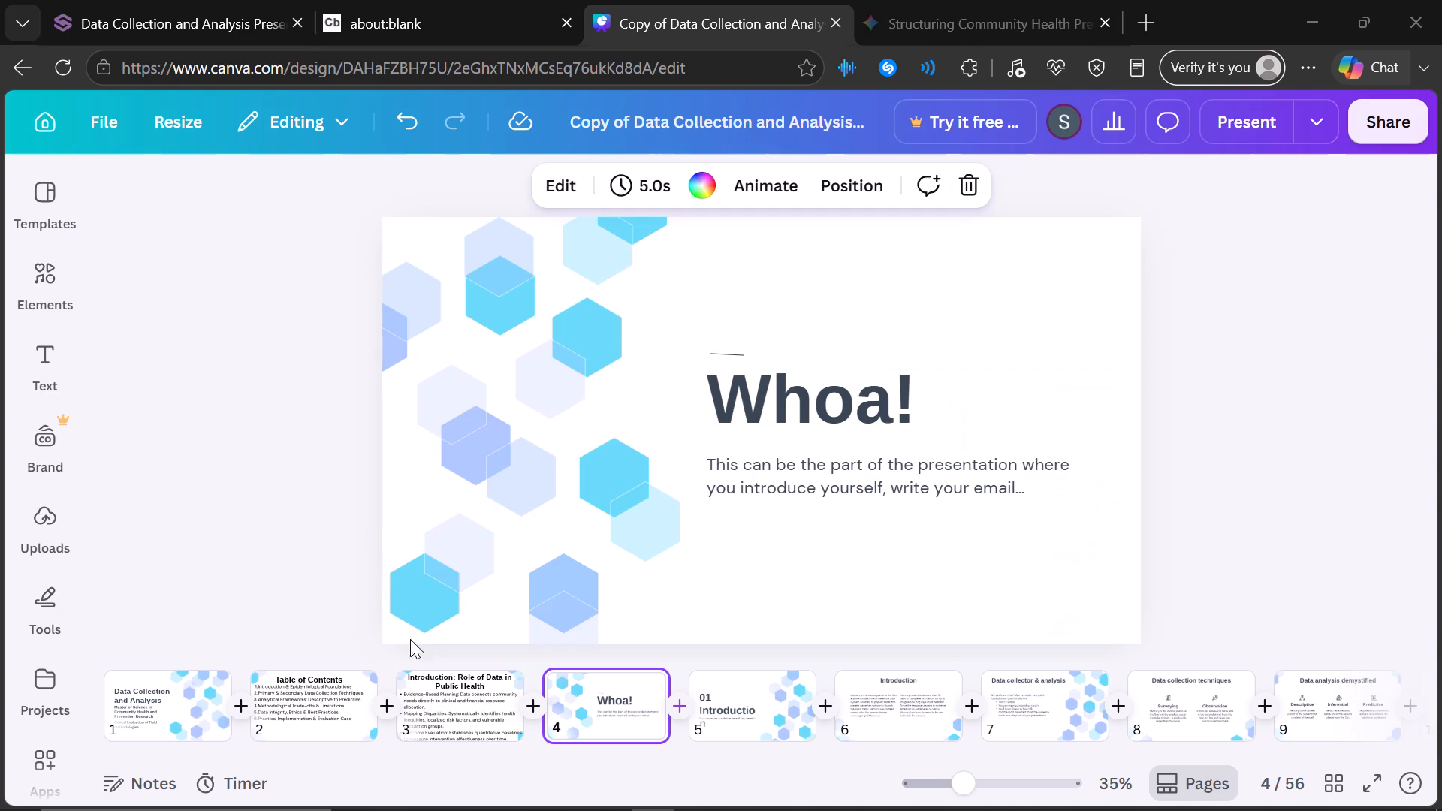
# Delete the "Whoa!" heading, the introduction placeholder text and the short decorative line from slide 4.
pyautogui.click(424, 697)
pyautogui.click(308, 697)
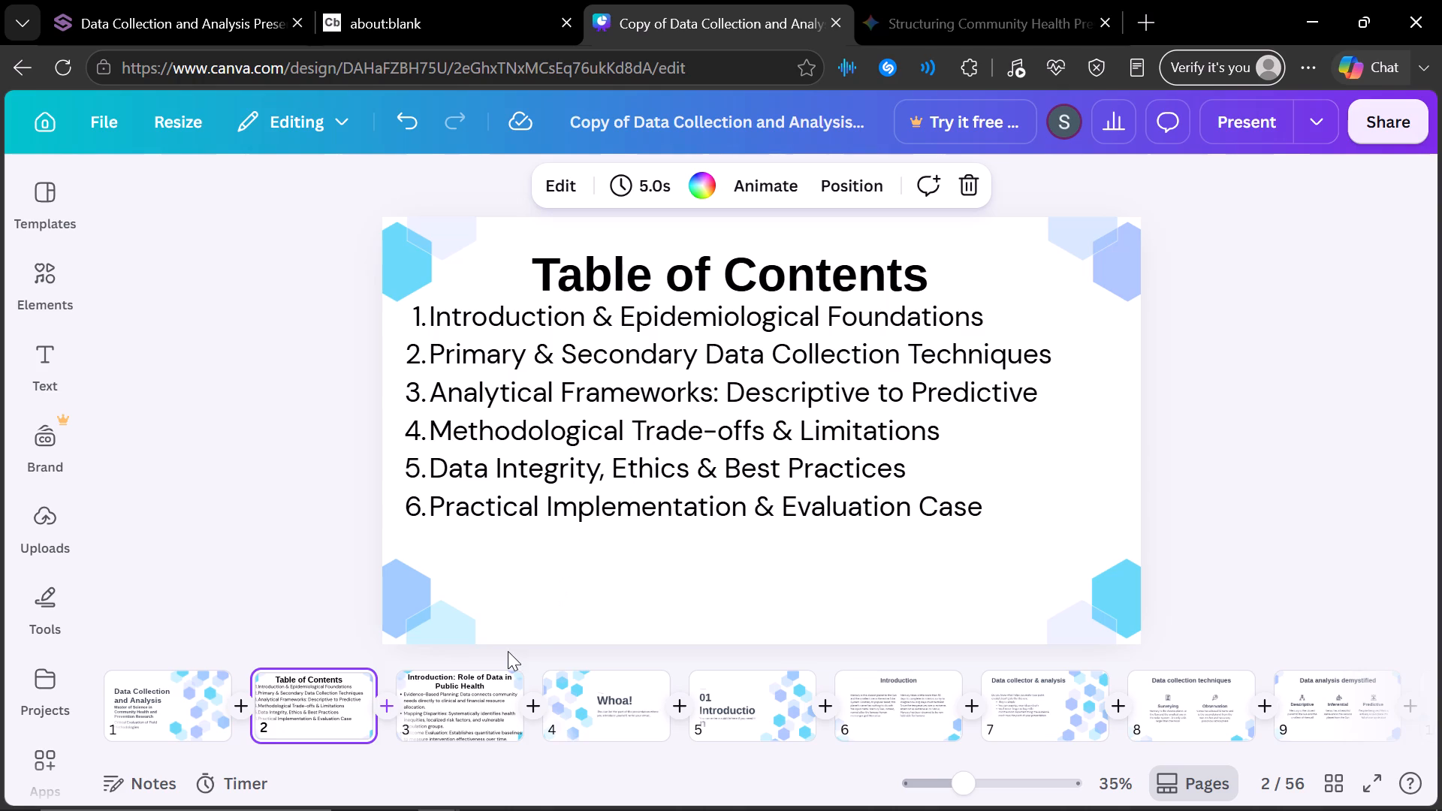
pyautogui.click(453, 714)
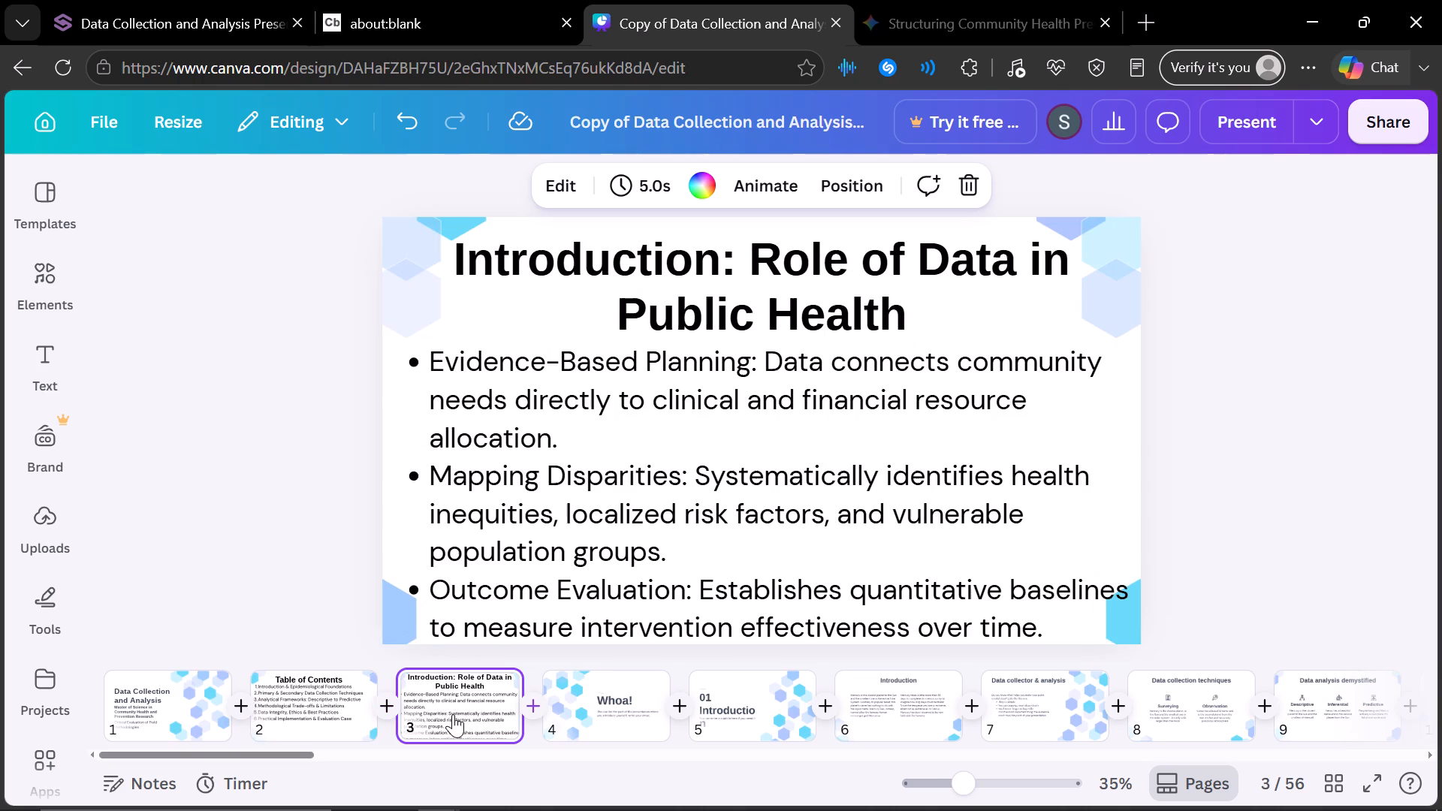
pyautogui.click(617, 702)
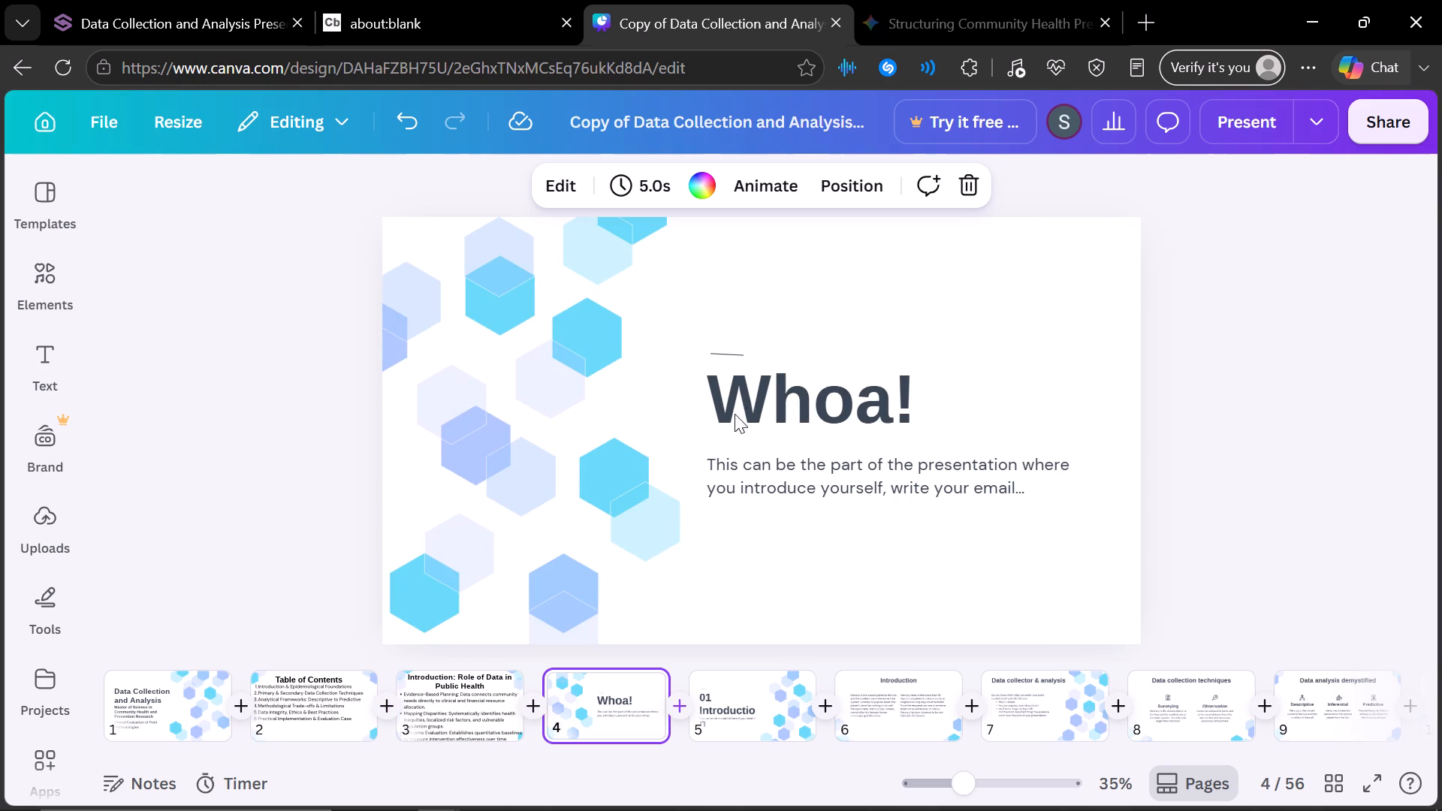
pyautogui.click(766, 407)
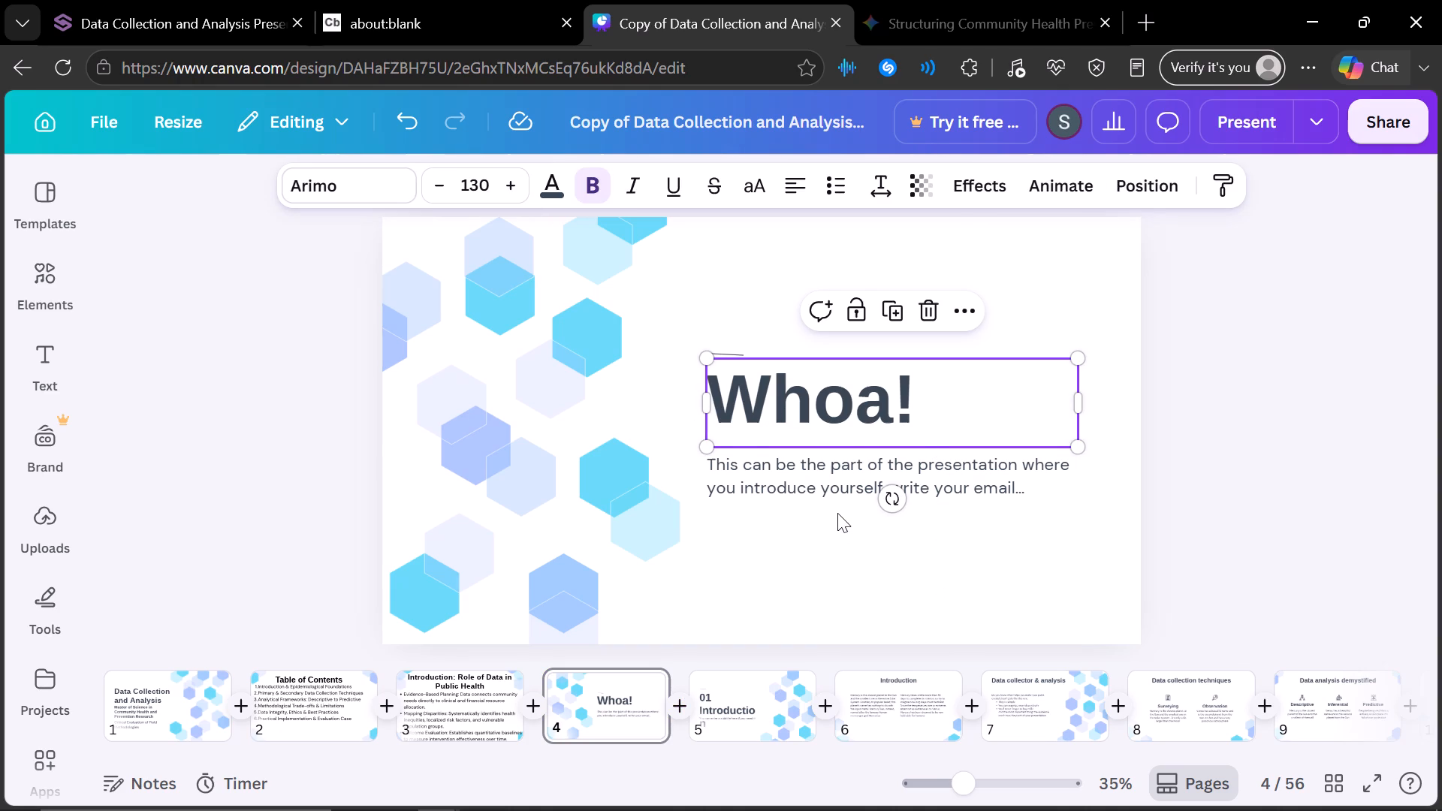
pyautogui.press('BackSpace')
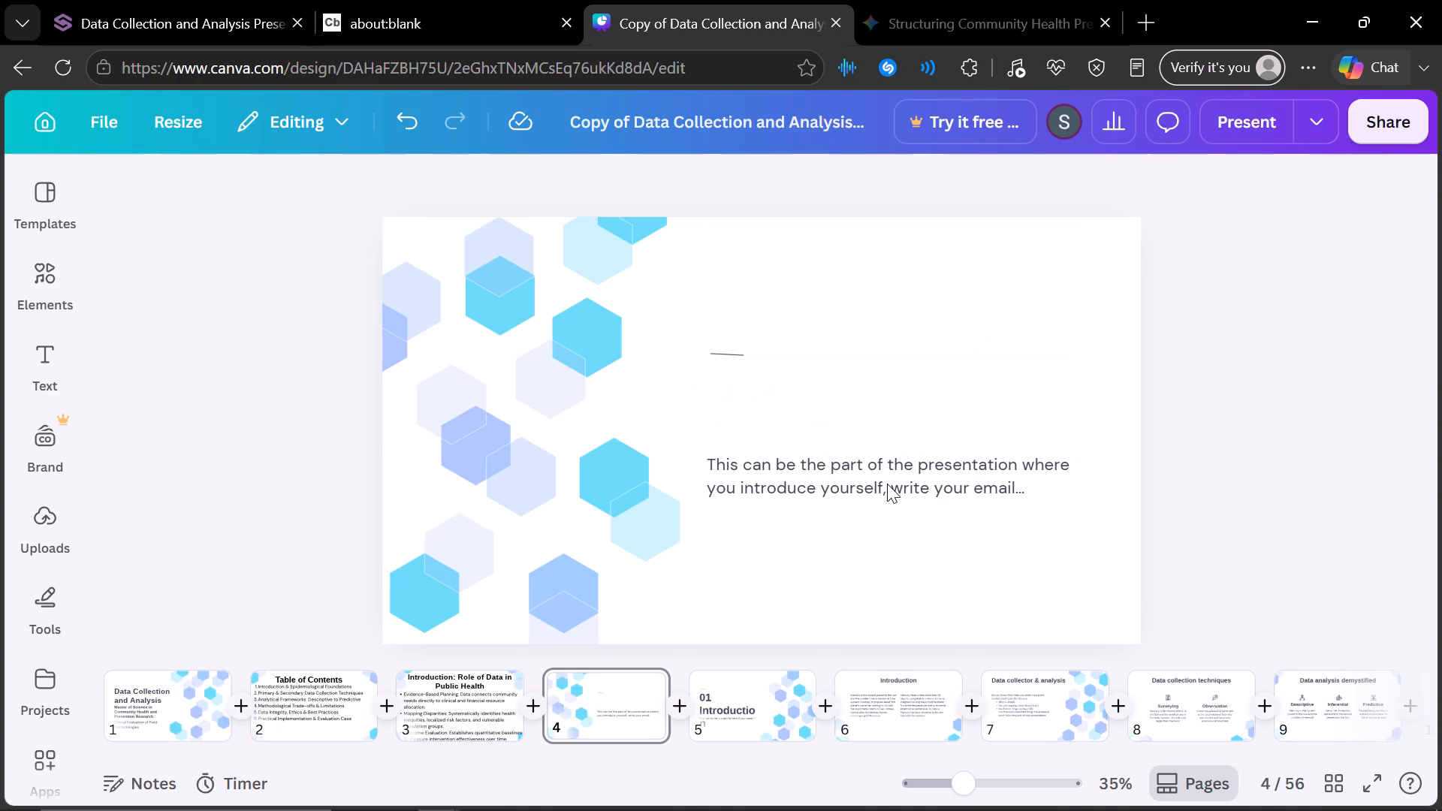
pyautogui.click(887, 484)
pyautogui.press('BackSpace')
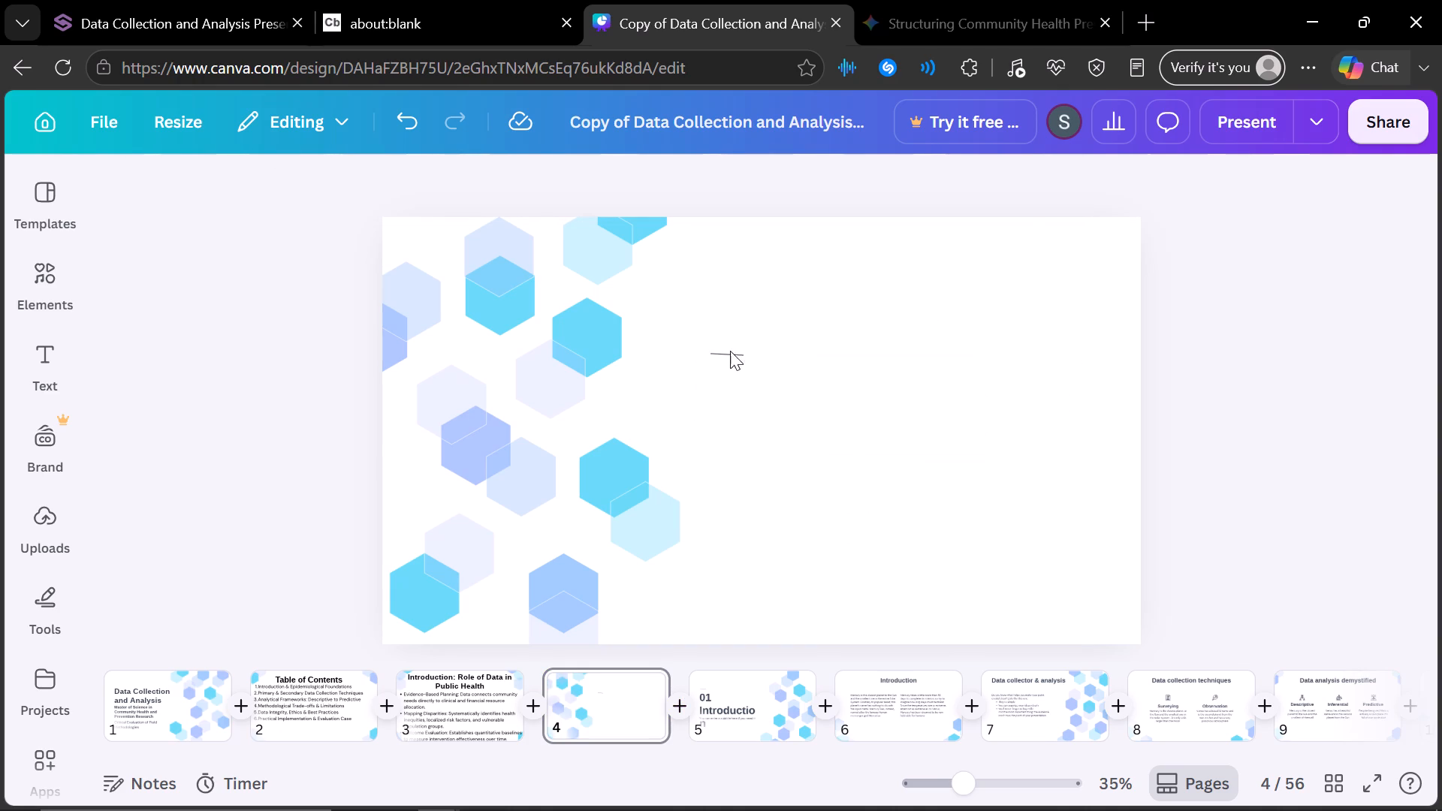
pyautogui.click(718, 340)
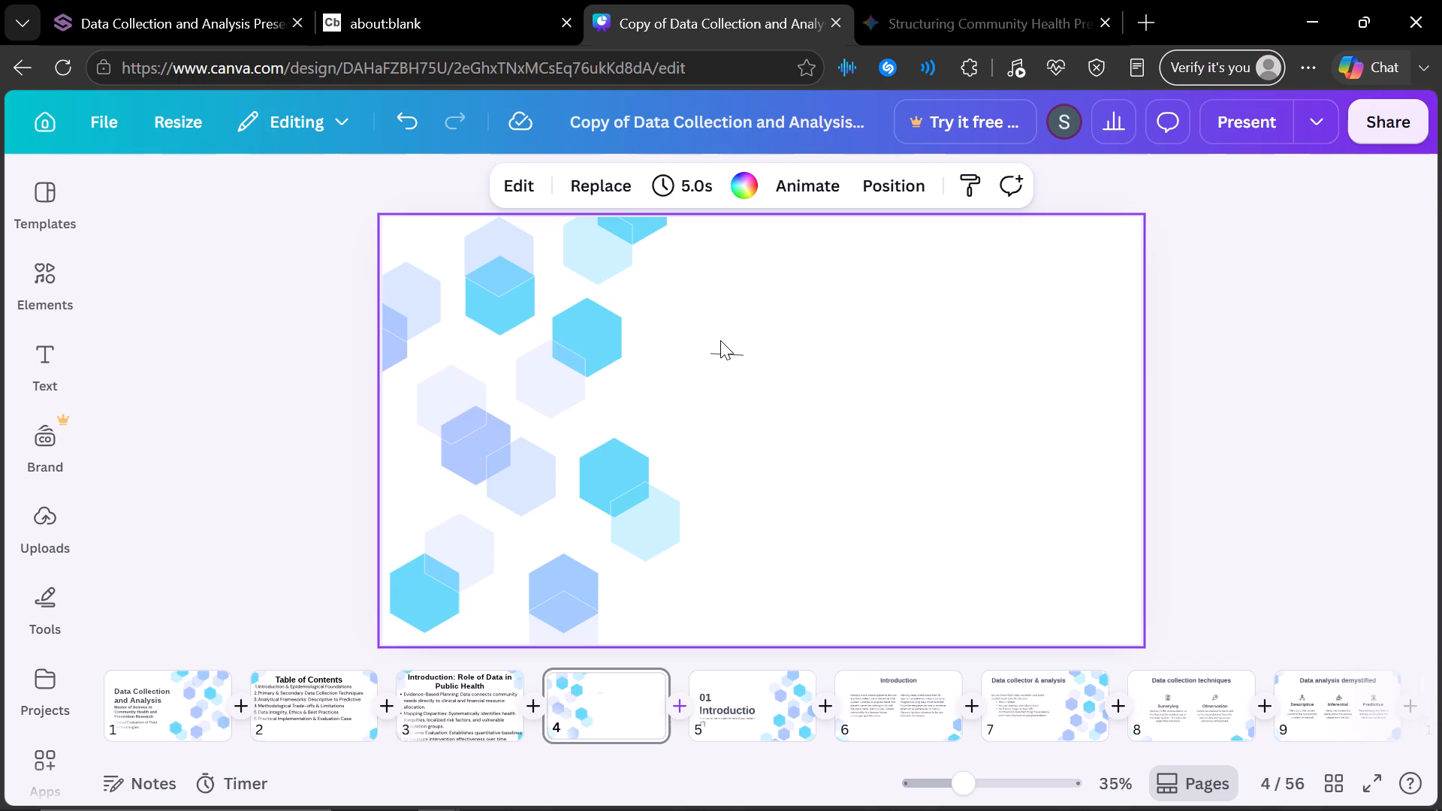
pyautogui.click(730, 349)
pyautogui.press('BackSpace')
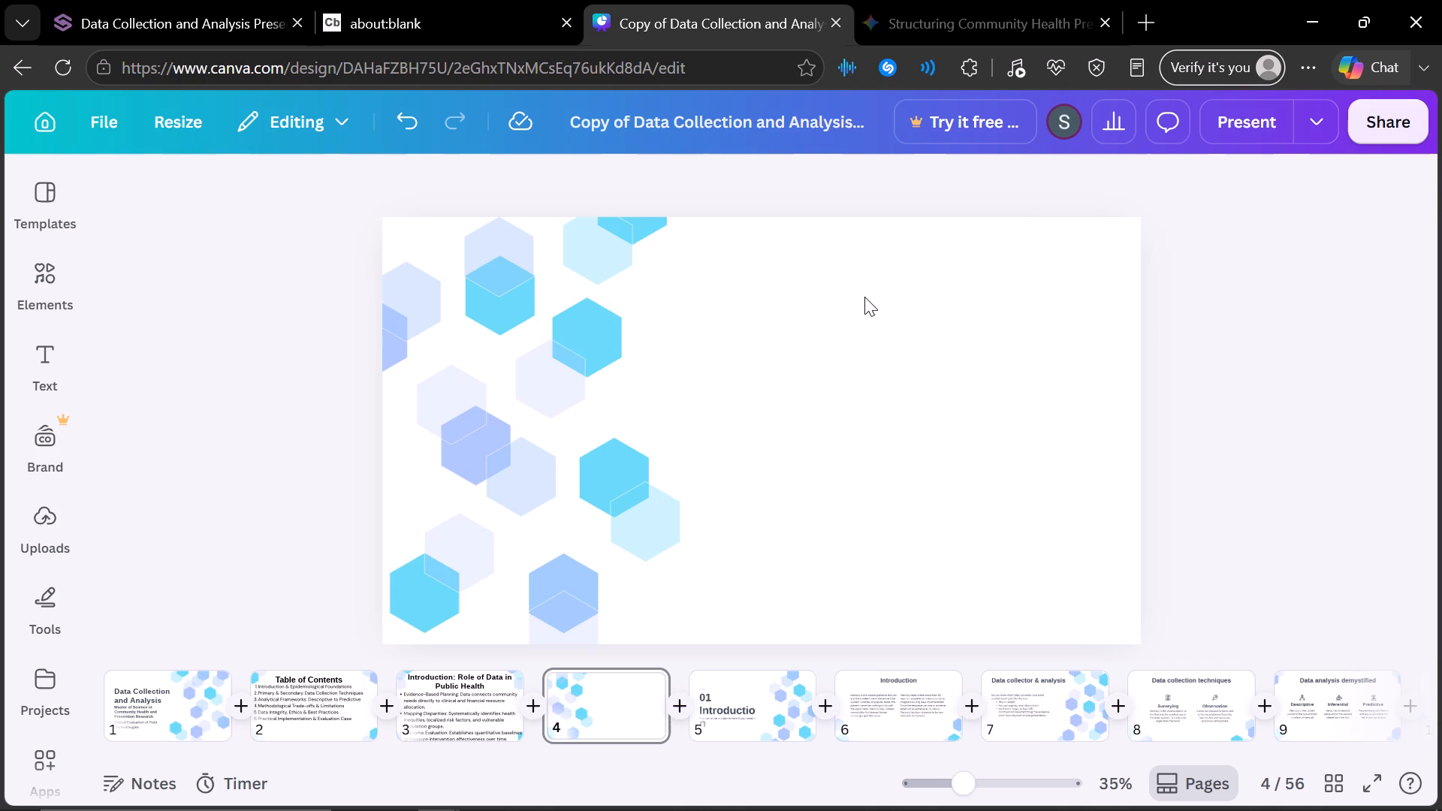
# Paste the heading "Why Rigorous Data Collection Matters" onto slide 4 and centre it along the slide's top edge.
pyautogui.click(875, 297)
pyautogui.hotkey('ctrl', 'v')
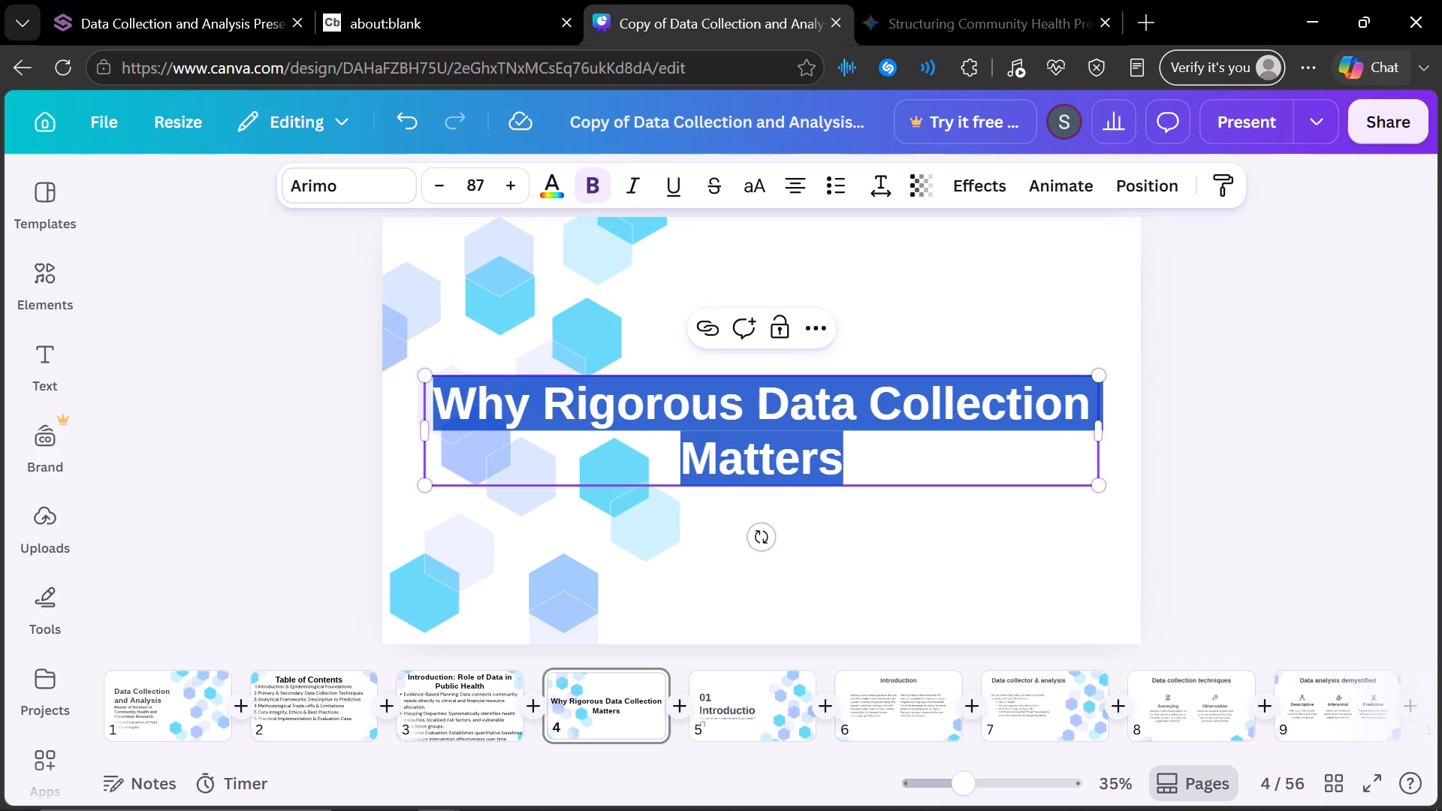
pyautogui.moveTo(801, 438); pyautogui.dragTo(819, 336)
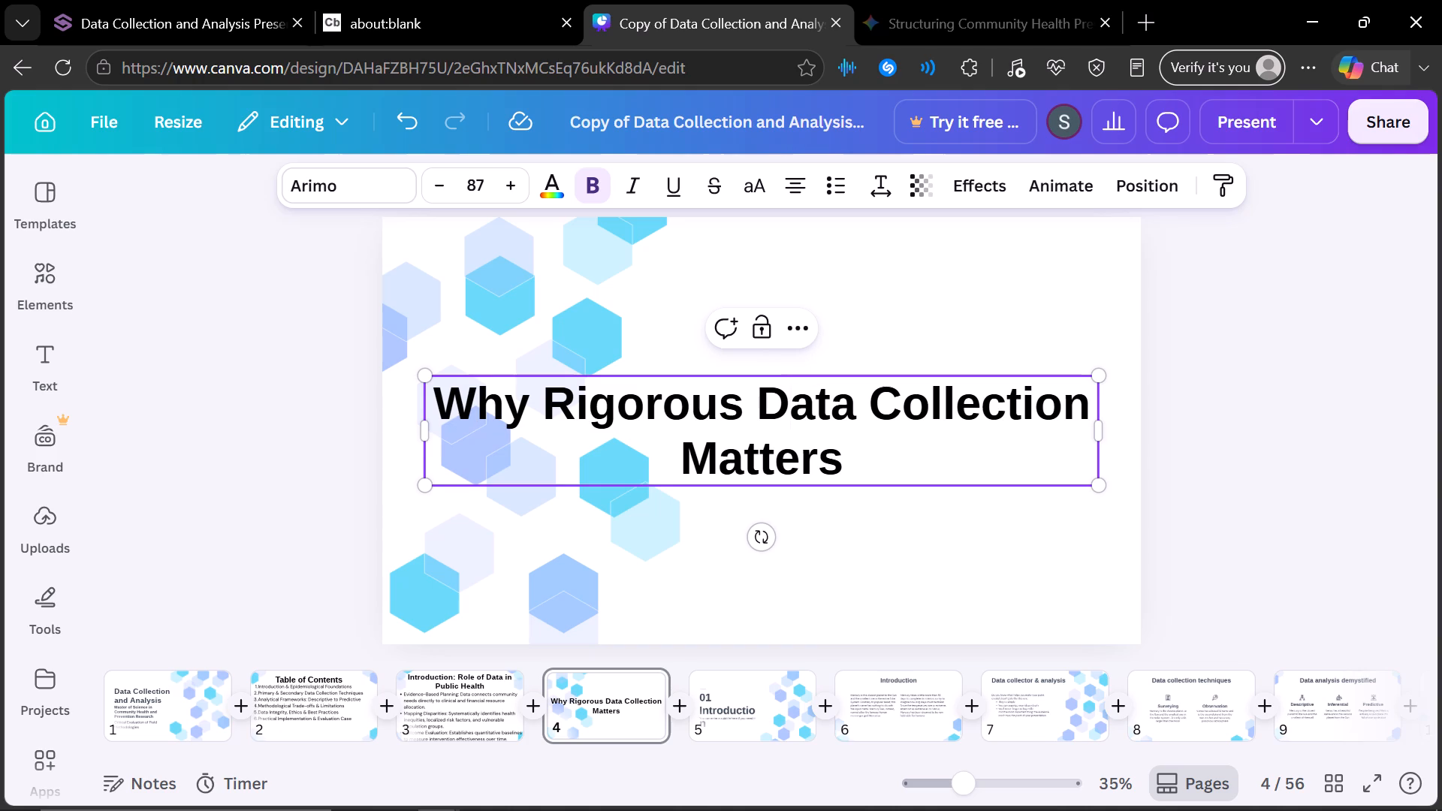
pyautogui.click(905, 608)
pyautogui.moveTo(842, 451); pyautogui.dragTo(907, 333)
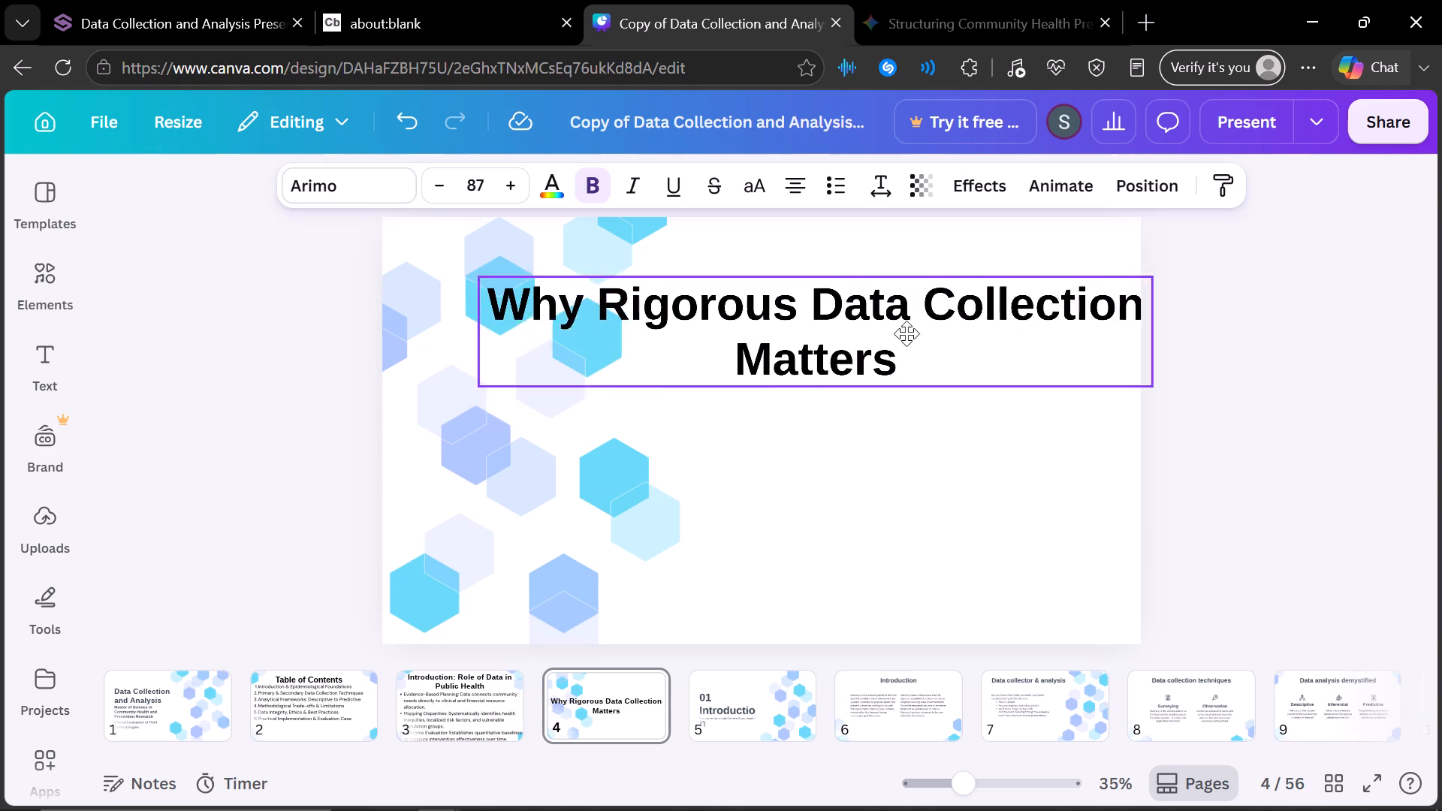
pyautogui.moveTo(907, 333); pyautogui.dragTo(908, 284)
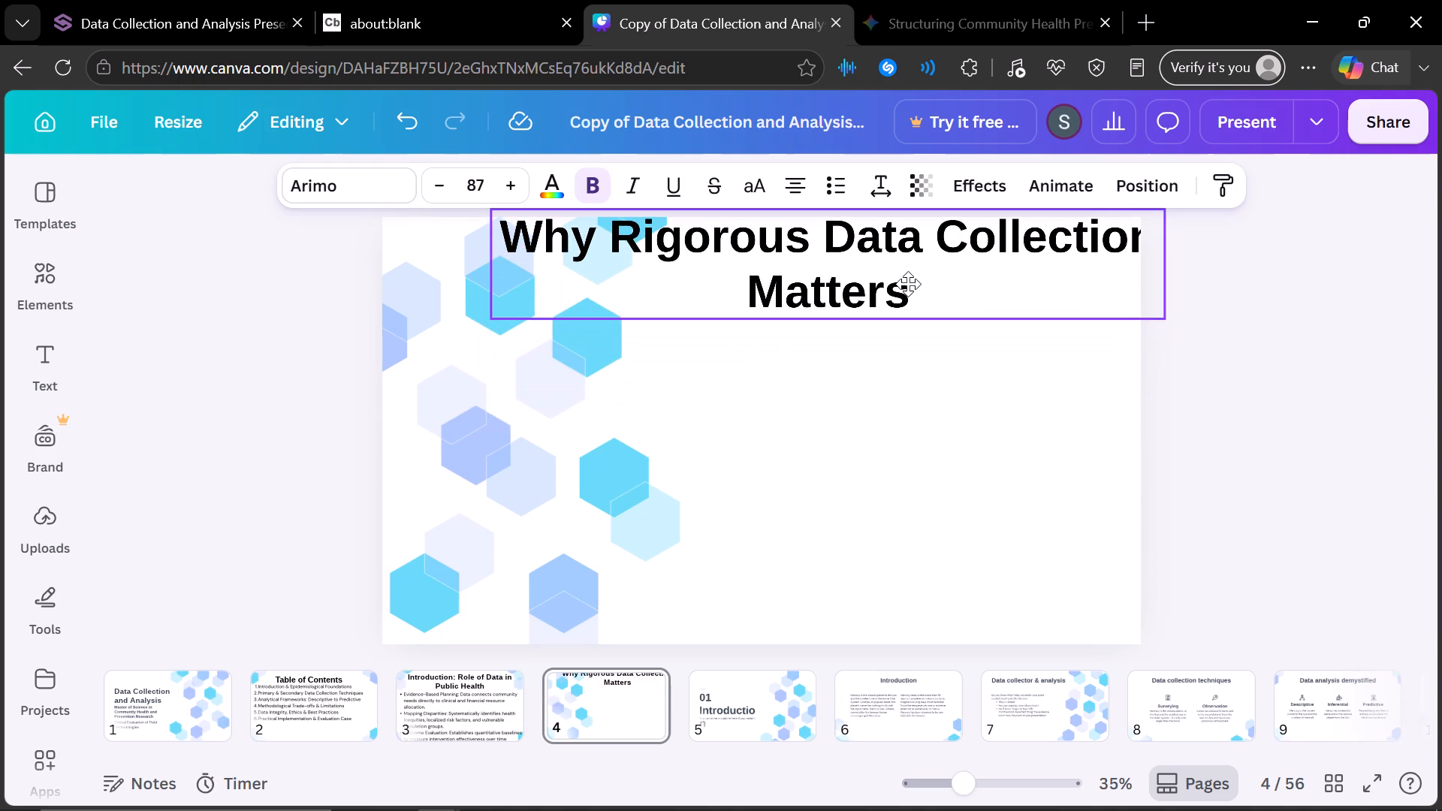
pyautogui.moveTo(908, 284); pyautogui.dragTo(858, 288)
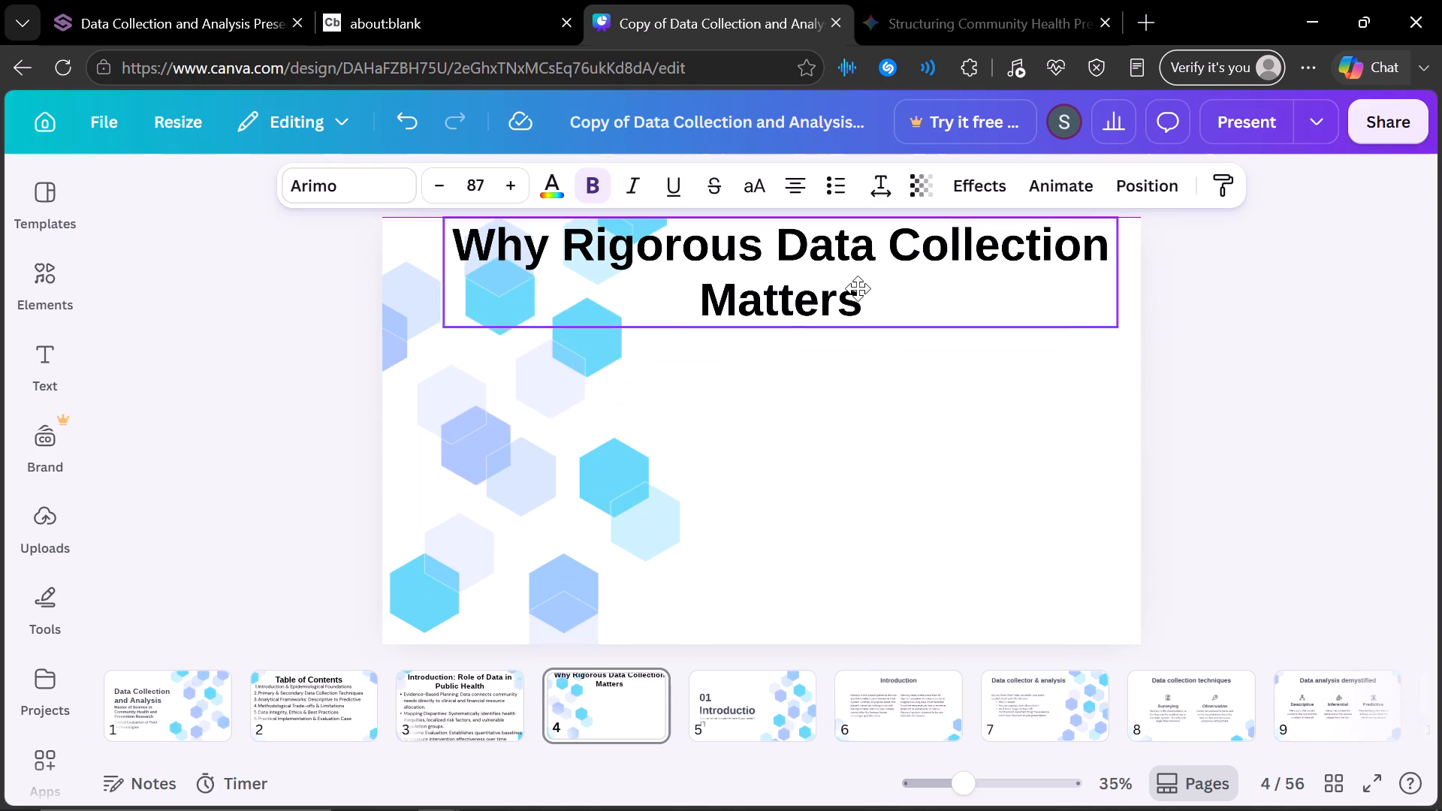
pyautogui.moveTo(858, 288); pyautogui.dragTo(845, 288)
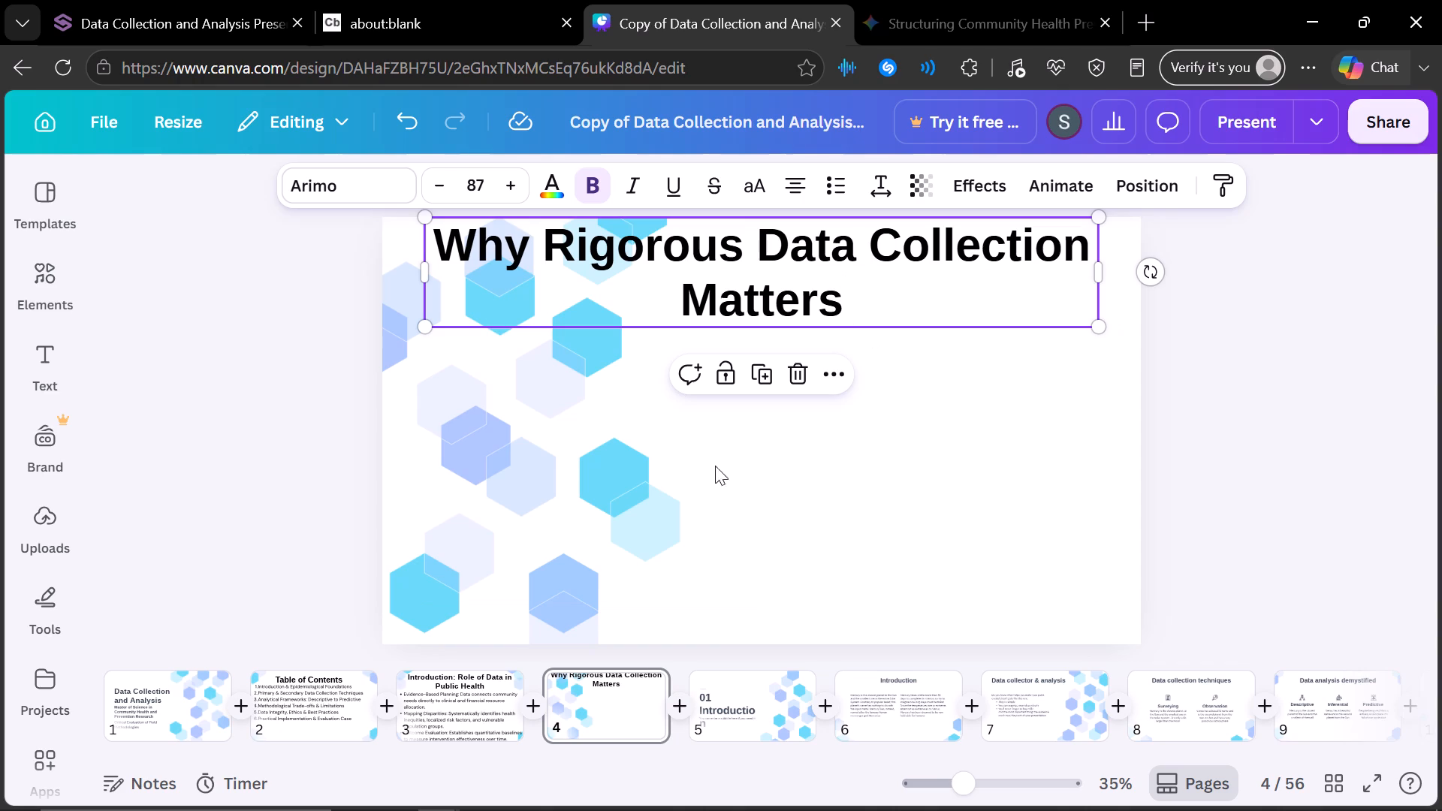
# Shift slide 4's hexagon graphic leftward until only its rightmost hexagons remain along the slide's left edge.
pyautogui.moveTo(604, 478); pyautogui.dragTo(487, 478)
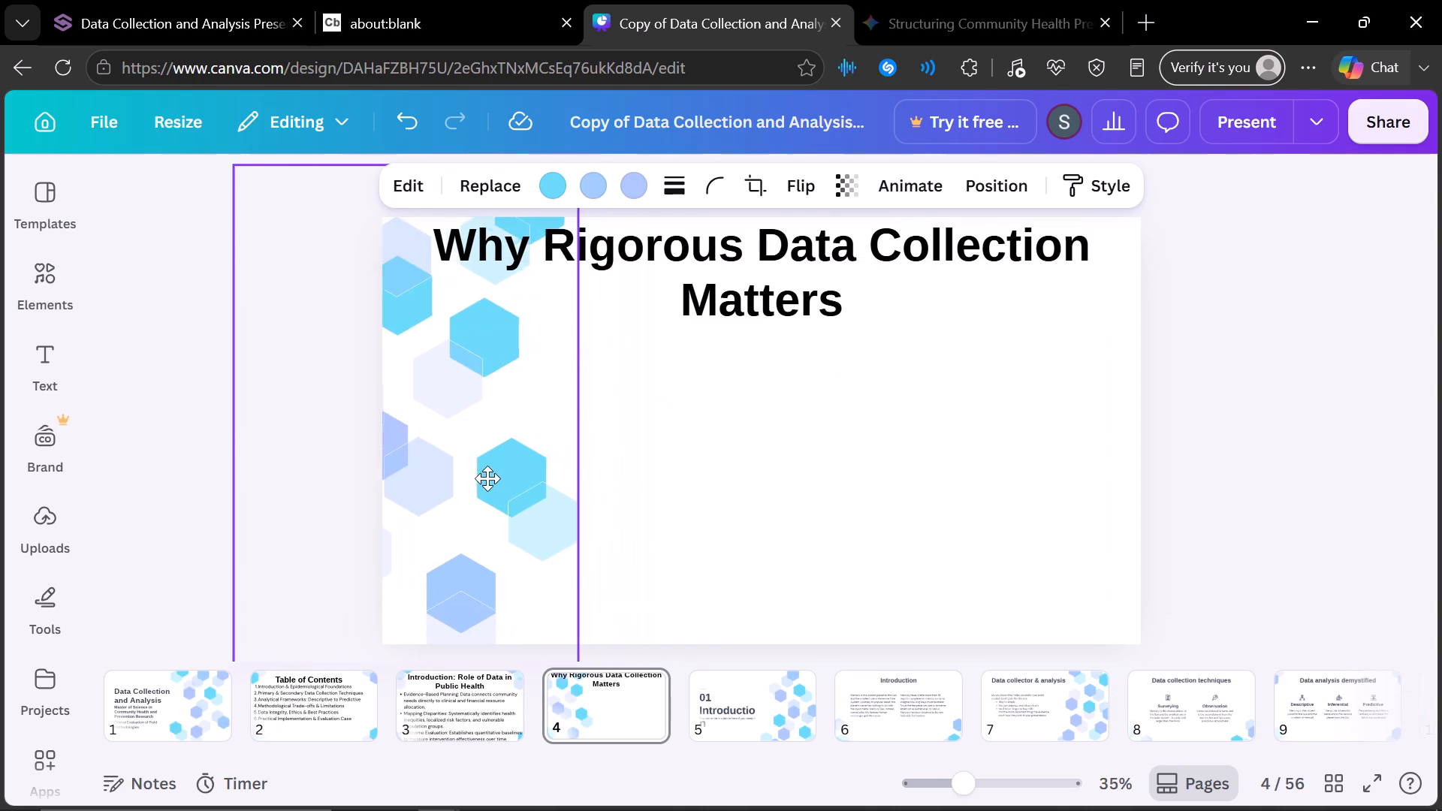
pyautogui.moveTo(487, 478); pyautogui.dragTo(383, 469)
pyautogui.click(1305, 484)
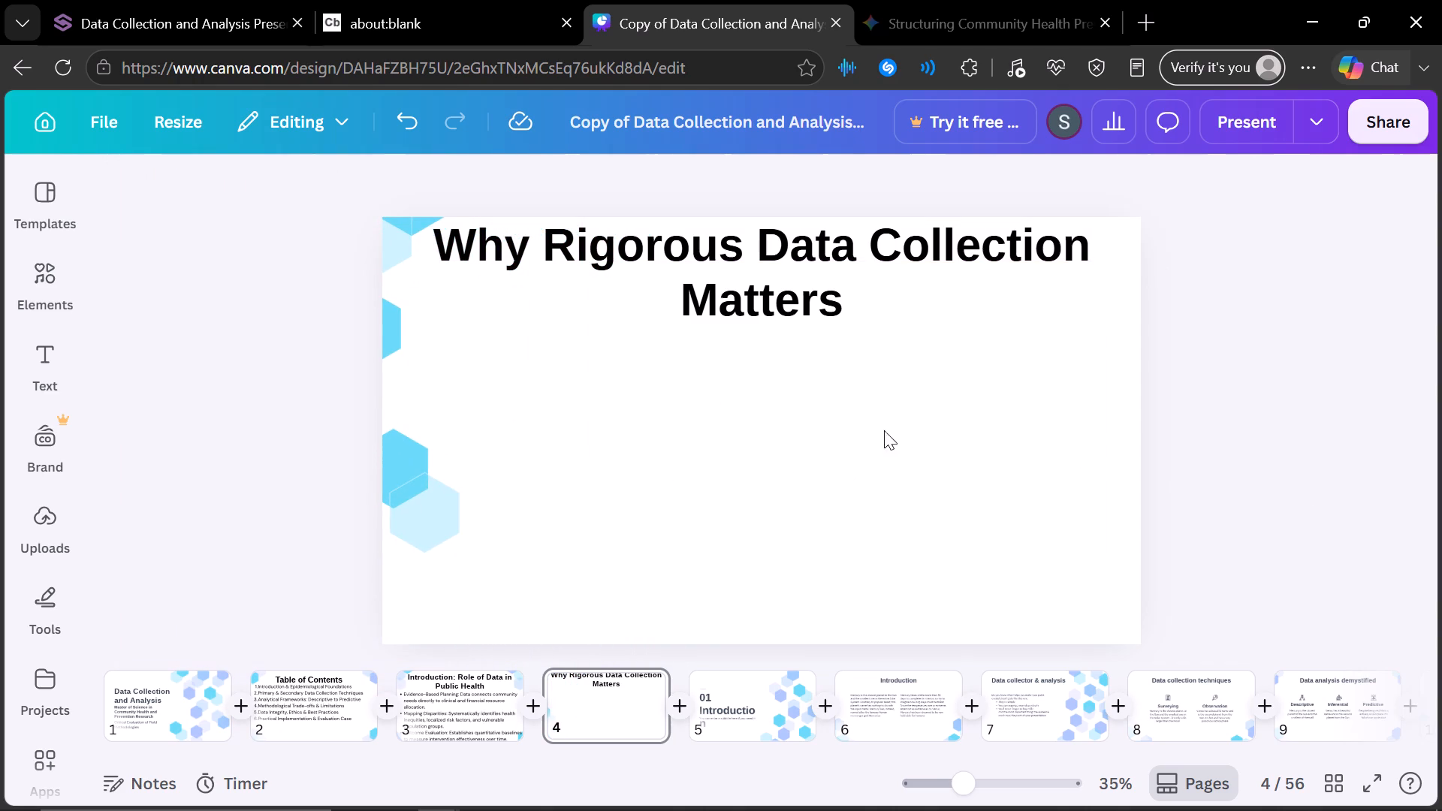
pyautogui.click(753, 290)
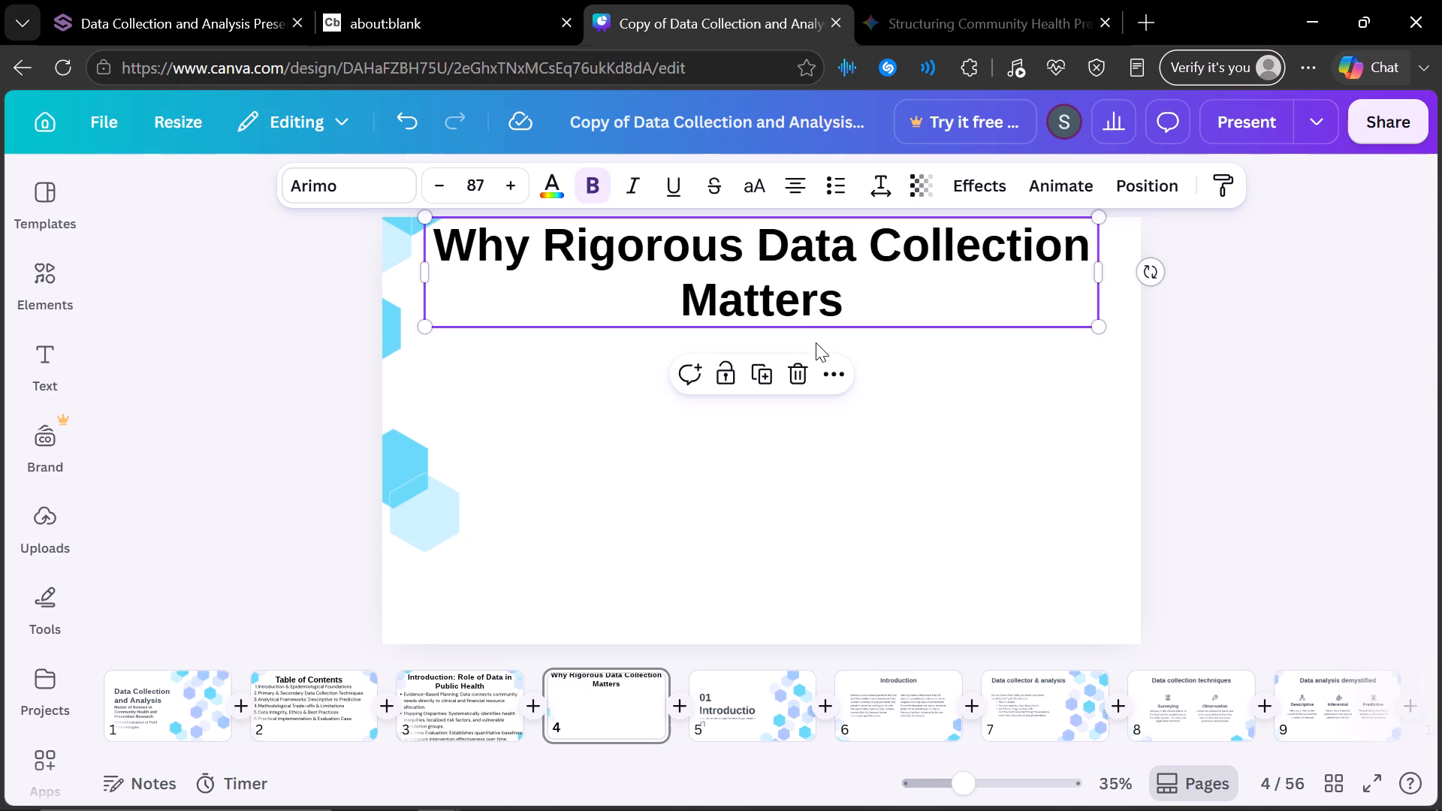
pyautogui.click(1333, 560)
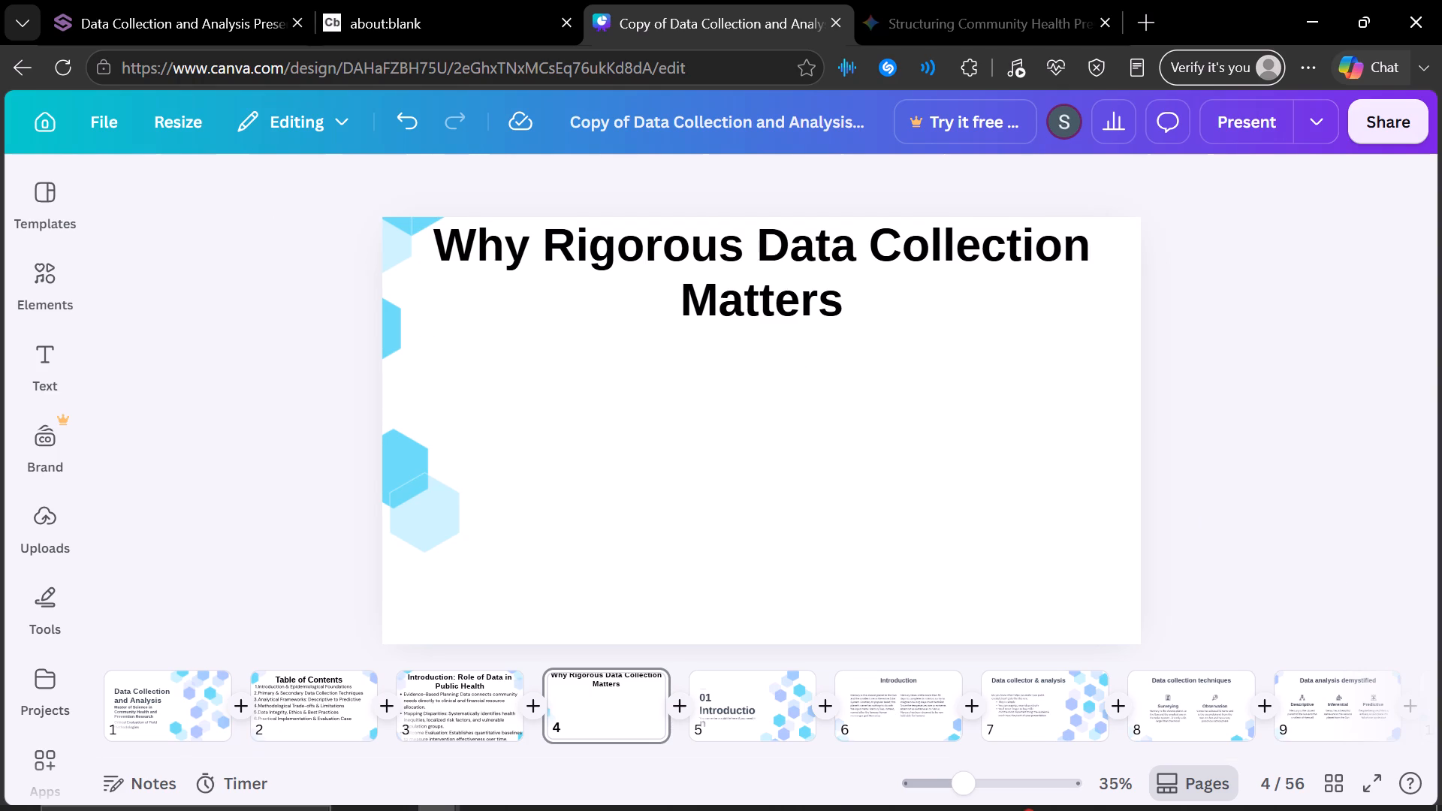
# Switch to the community health script in WordPad.
pyautogui.click(638, 786)
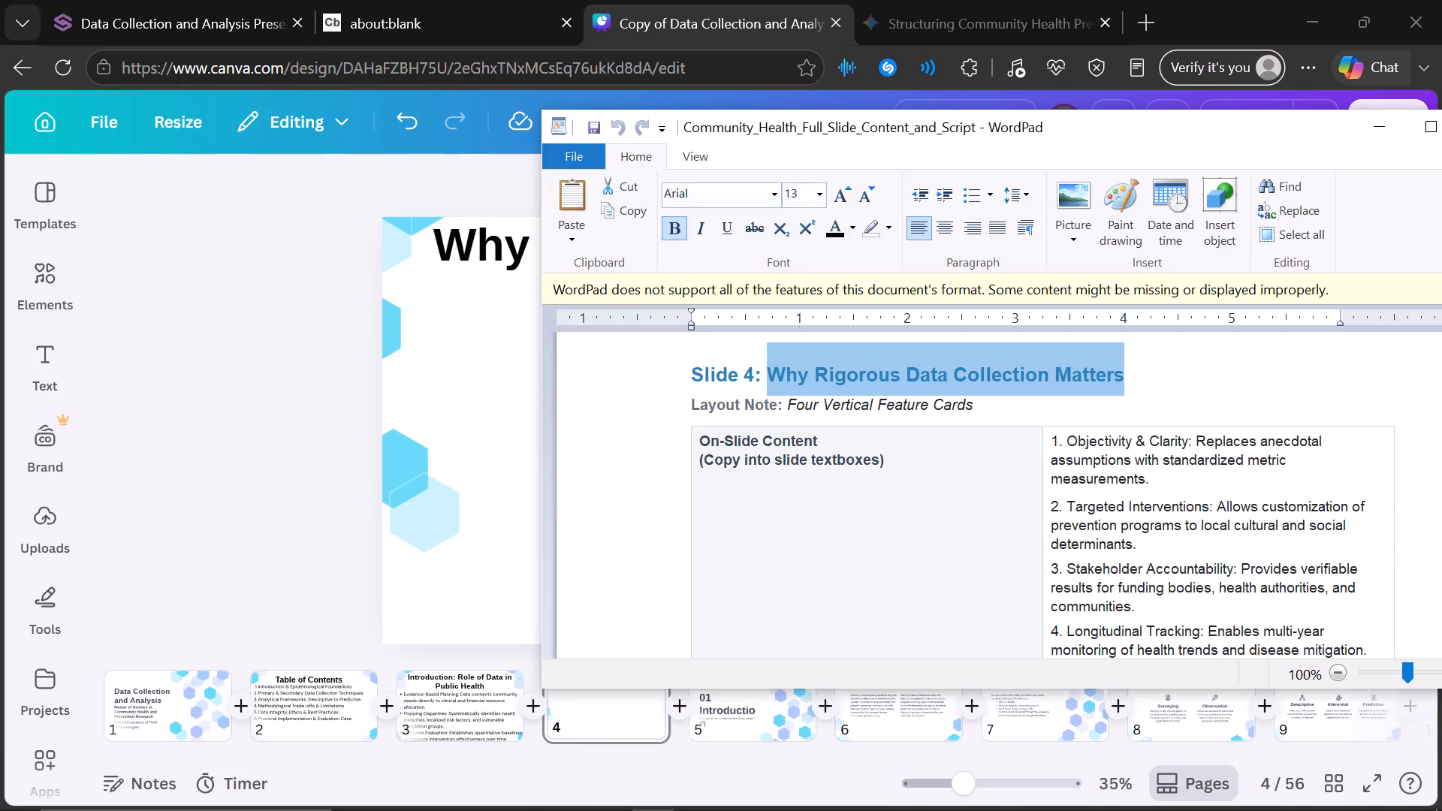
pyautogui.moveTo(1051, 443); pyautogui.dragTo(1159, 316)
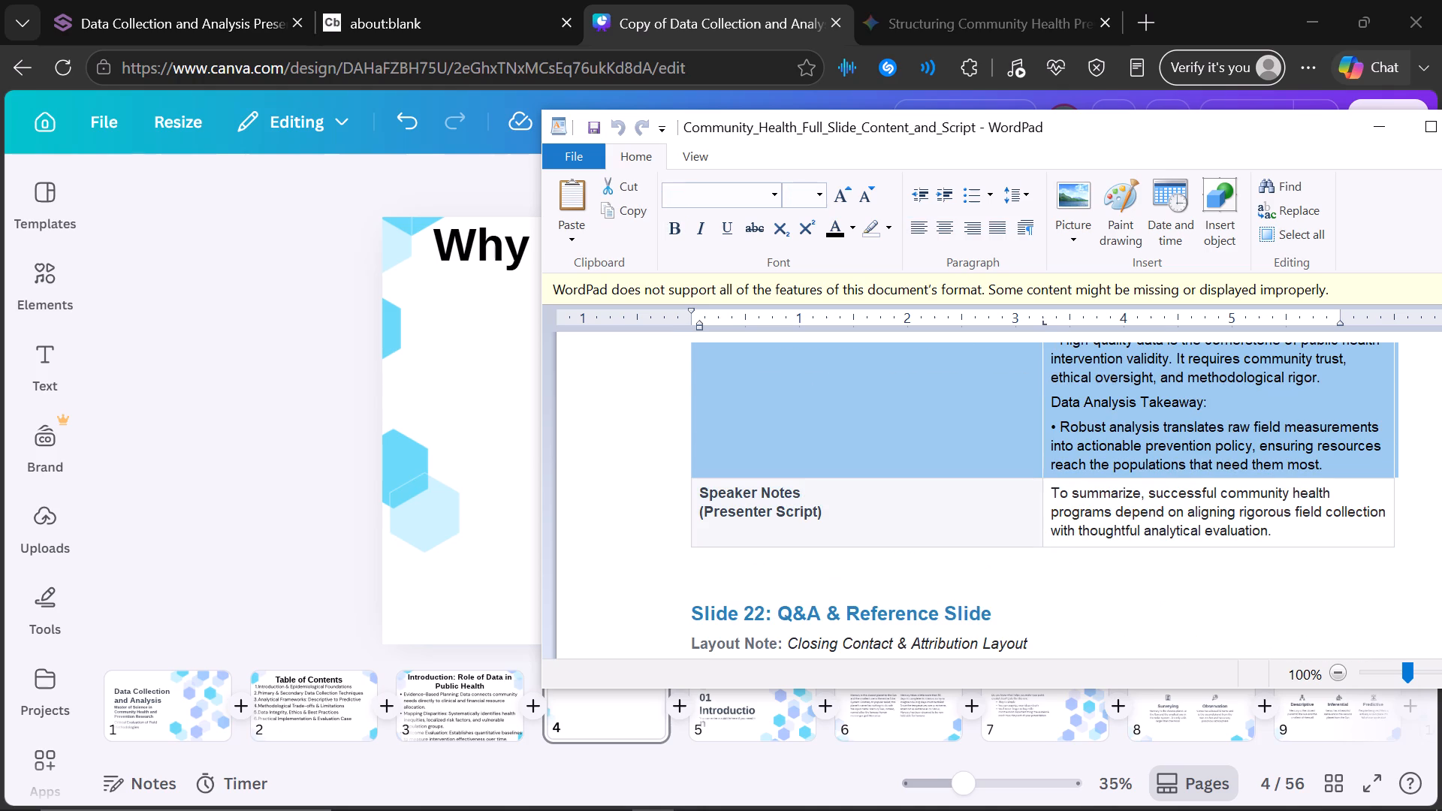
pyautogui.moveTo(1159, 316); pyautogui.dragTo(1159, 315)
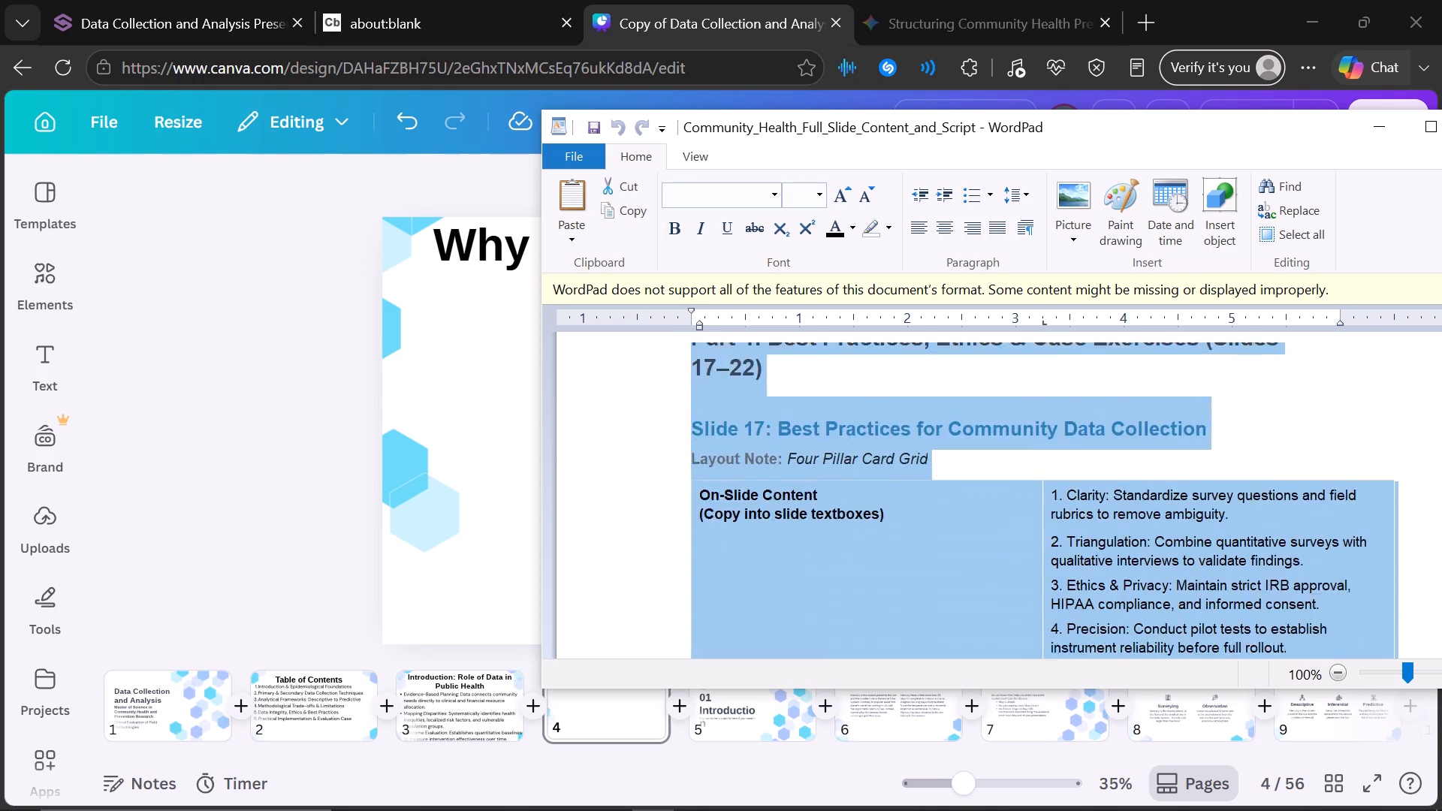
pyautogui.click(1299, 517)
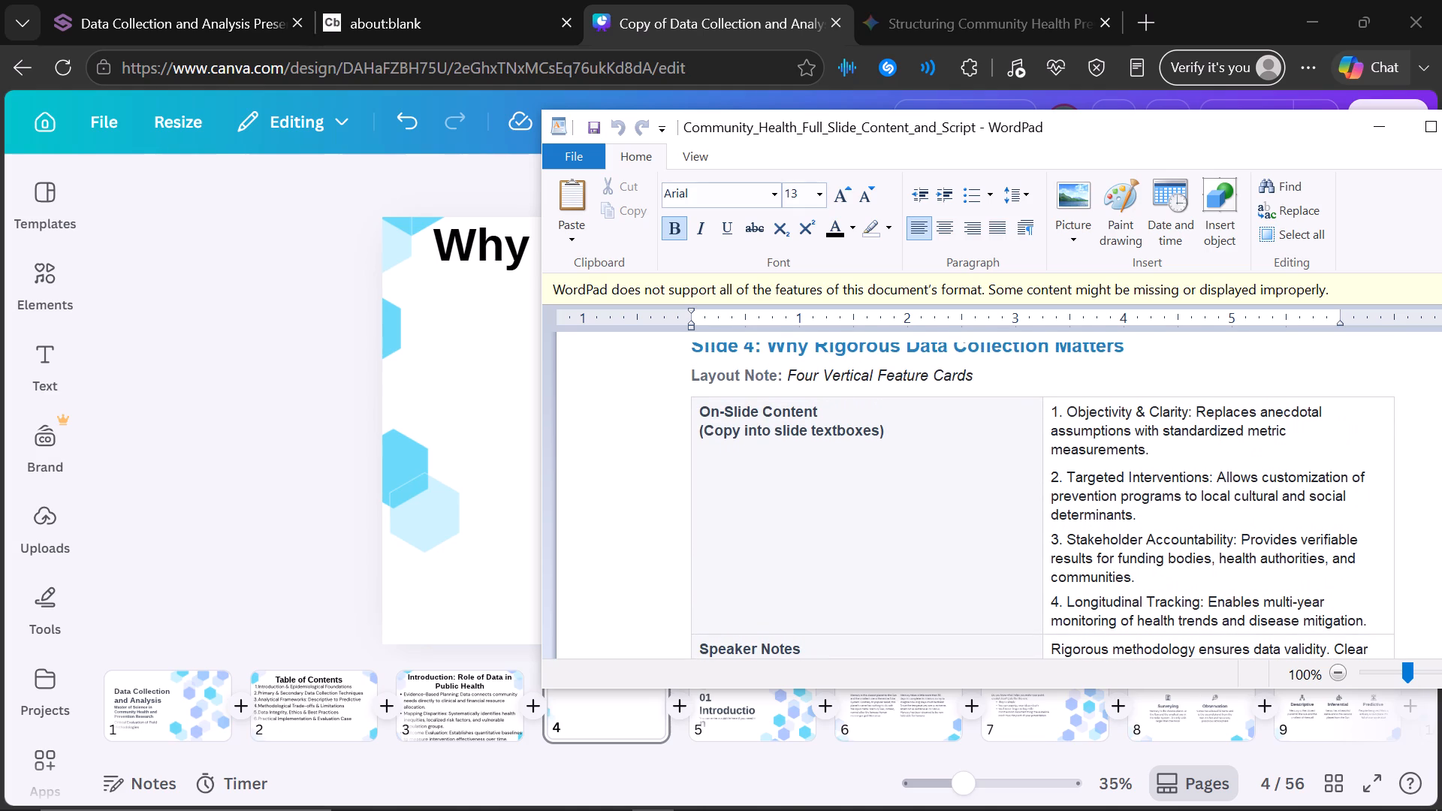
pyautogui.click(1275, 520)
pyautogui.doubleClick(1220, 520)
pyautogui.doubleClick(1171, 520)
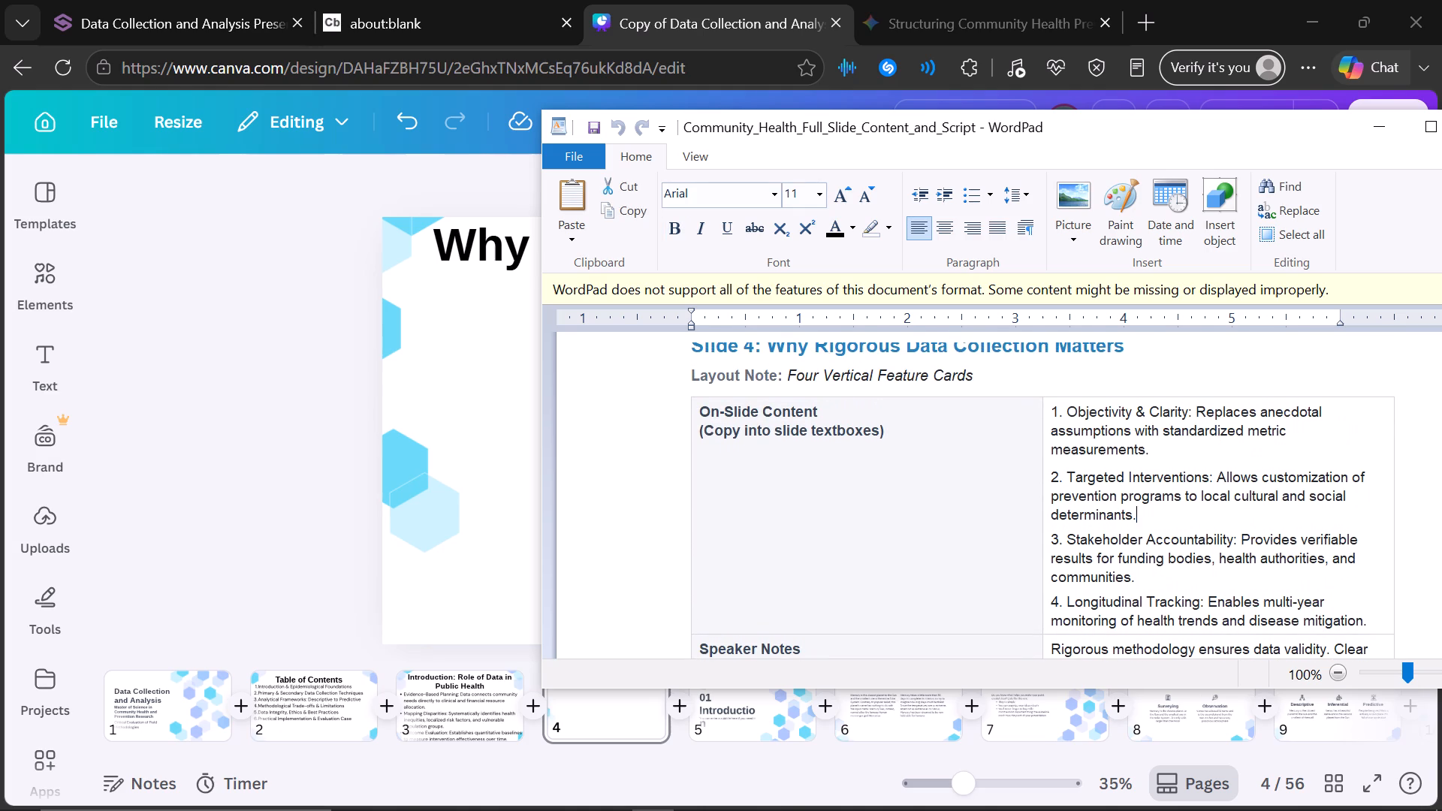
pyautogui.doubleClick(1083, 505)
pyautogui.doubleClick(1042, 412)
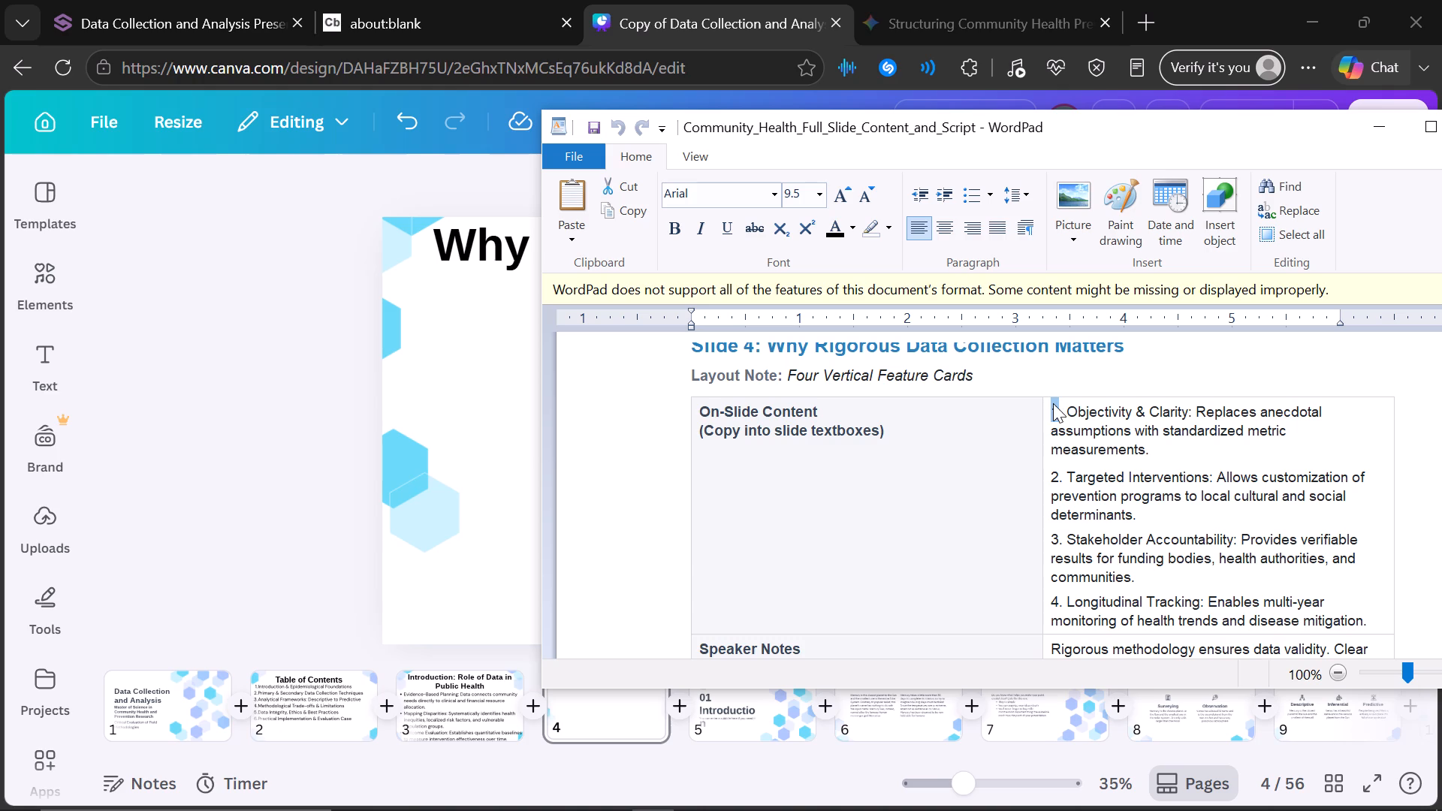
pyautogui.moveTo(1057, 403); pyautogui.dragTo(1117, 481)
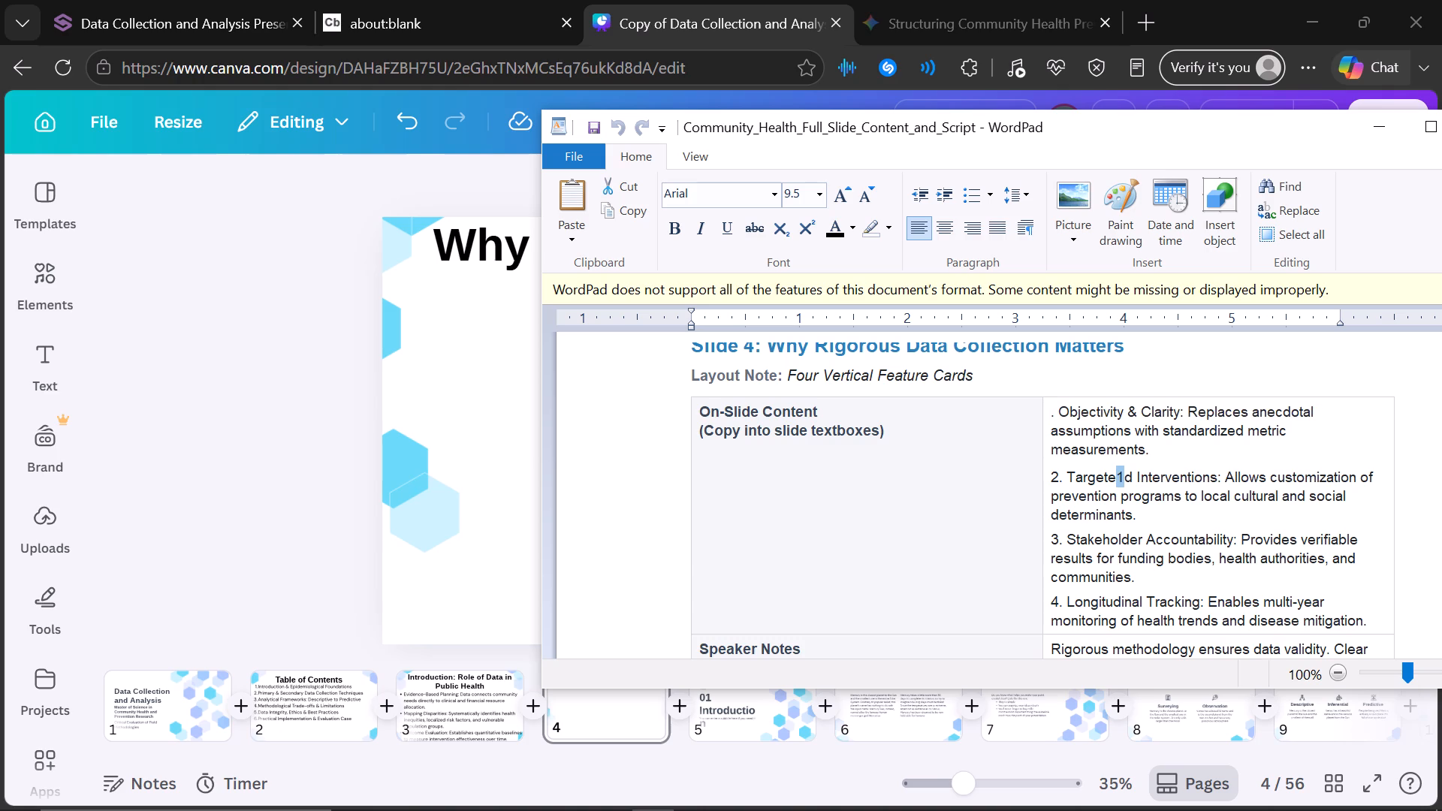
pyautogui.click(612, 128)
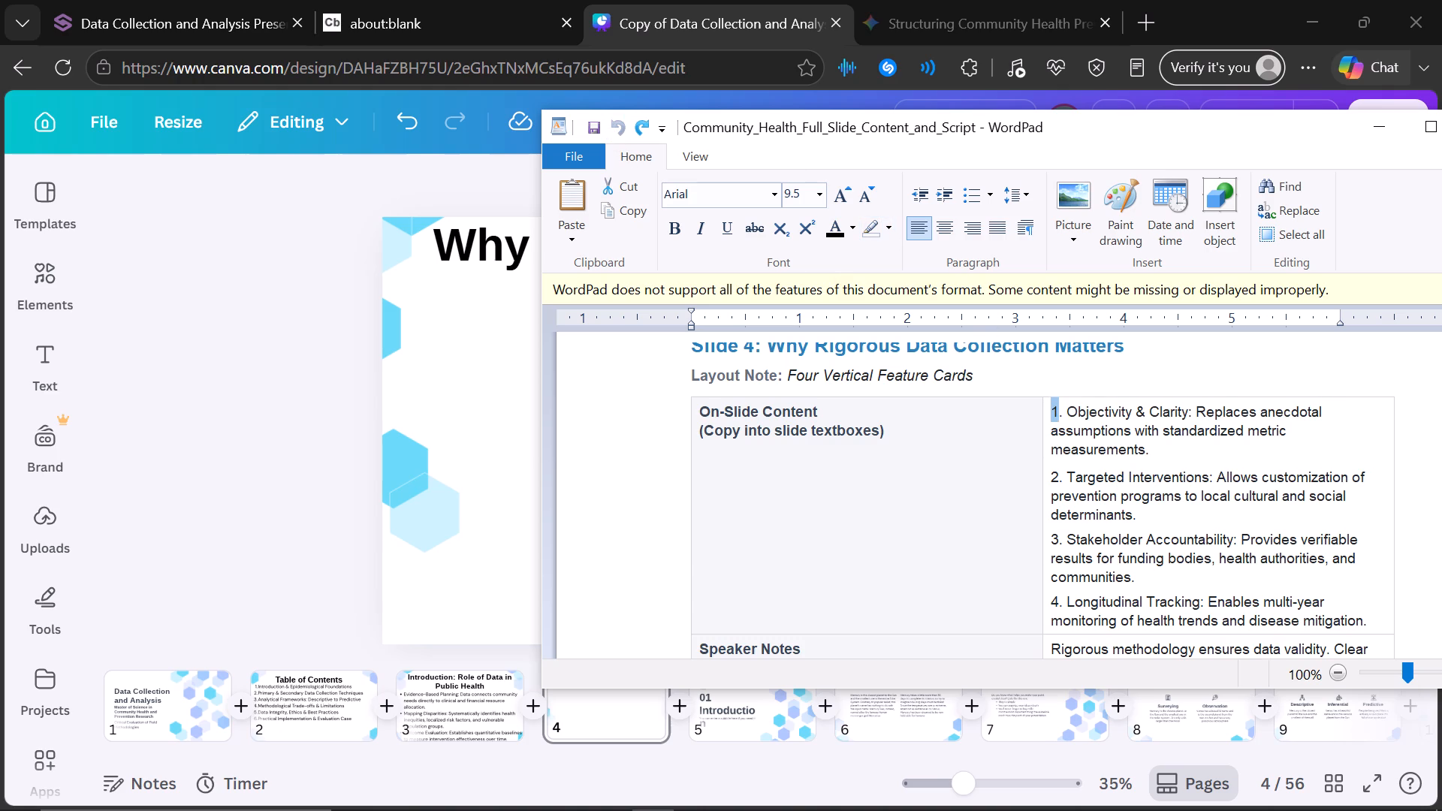
# Copy the four numbered on-slide points of Slide 4, from "Objectivity & Clarity" through "Longitudinal Tracking".
pyautogui.click(1053, 425)
pyautogui.moveTo(1051, 412); pyautogui.dragTo(1181, 564)
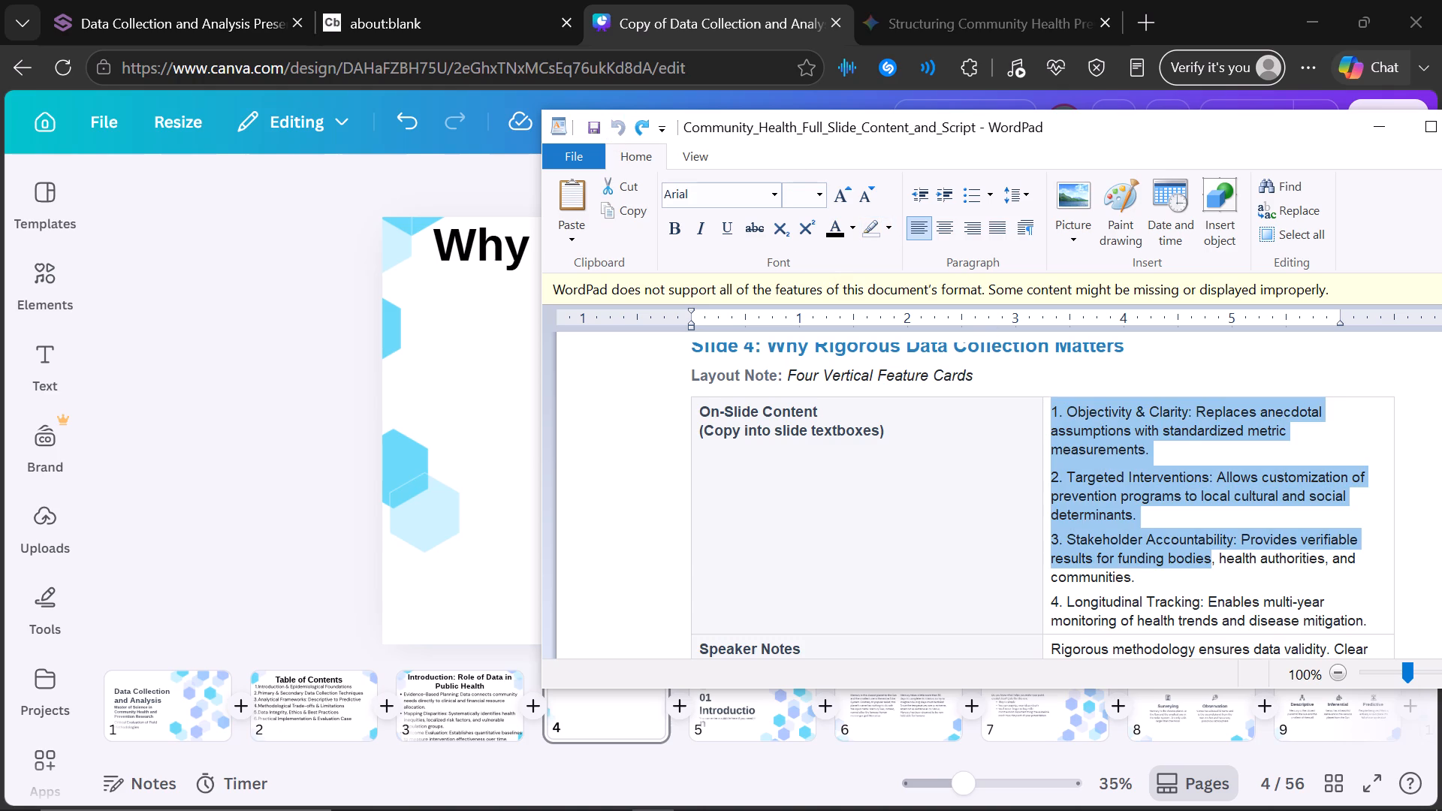
pyautogui.moveTo(1181, 564); pyautogui.dragTo(1366, 621)
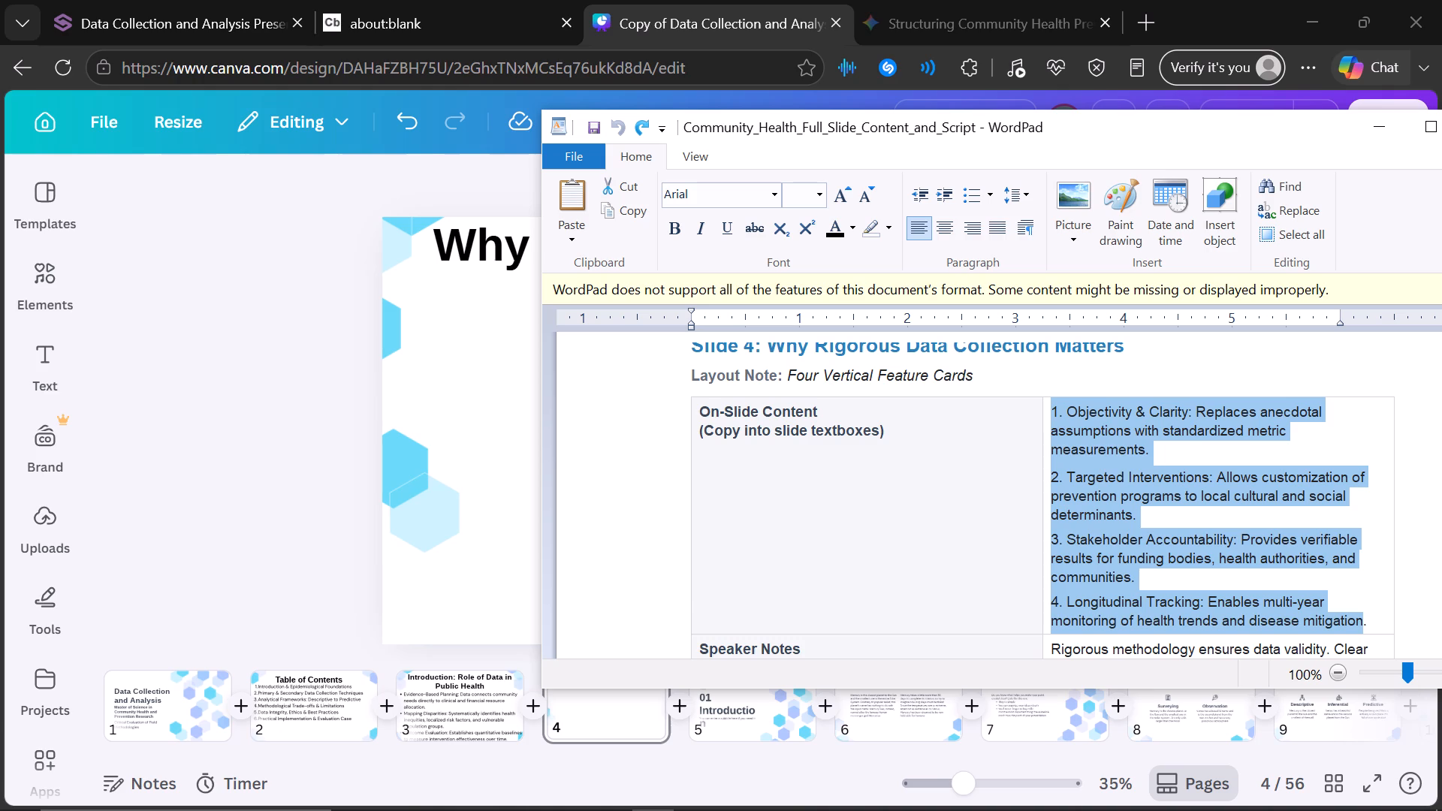
pyautogui.rightClick(1092, 500)
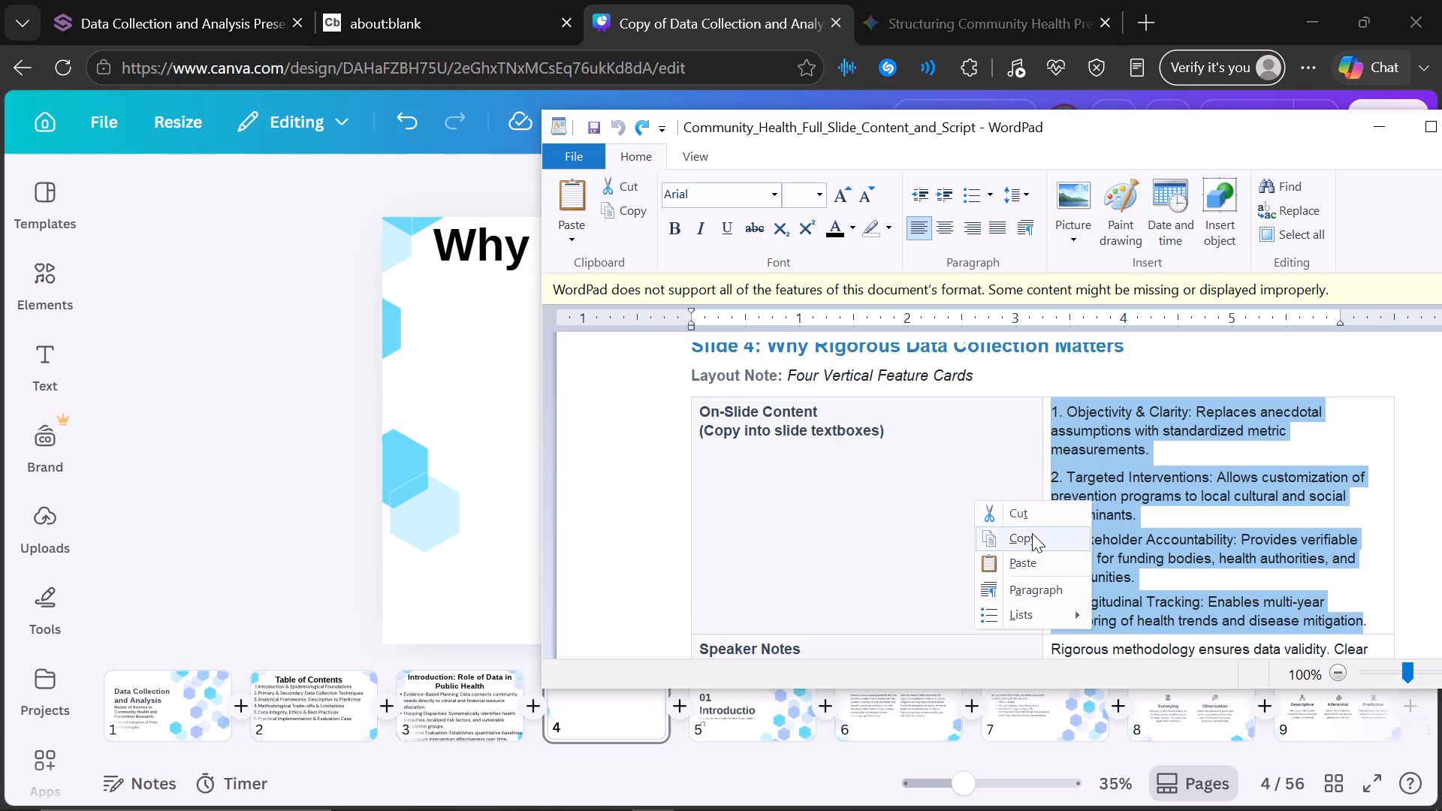
pyautogui.click(1032, 533)
# Return to the Canva presentation and paste the four copied points onto slide 4.
pyautogui.click(432, 396)
pyautogui.click(576, 377)
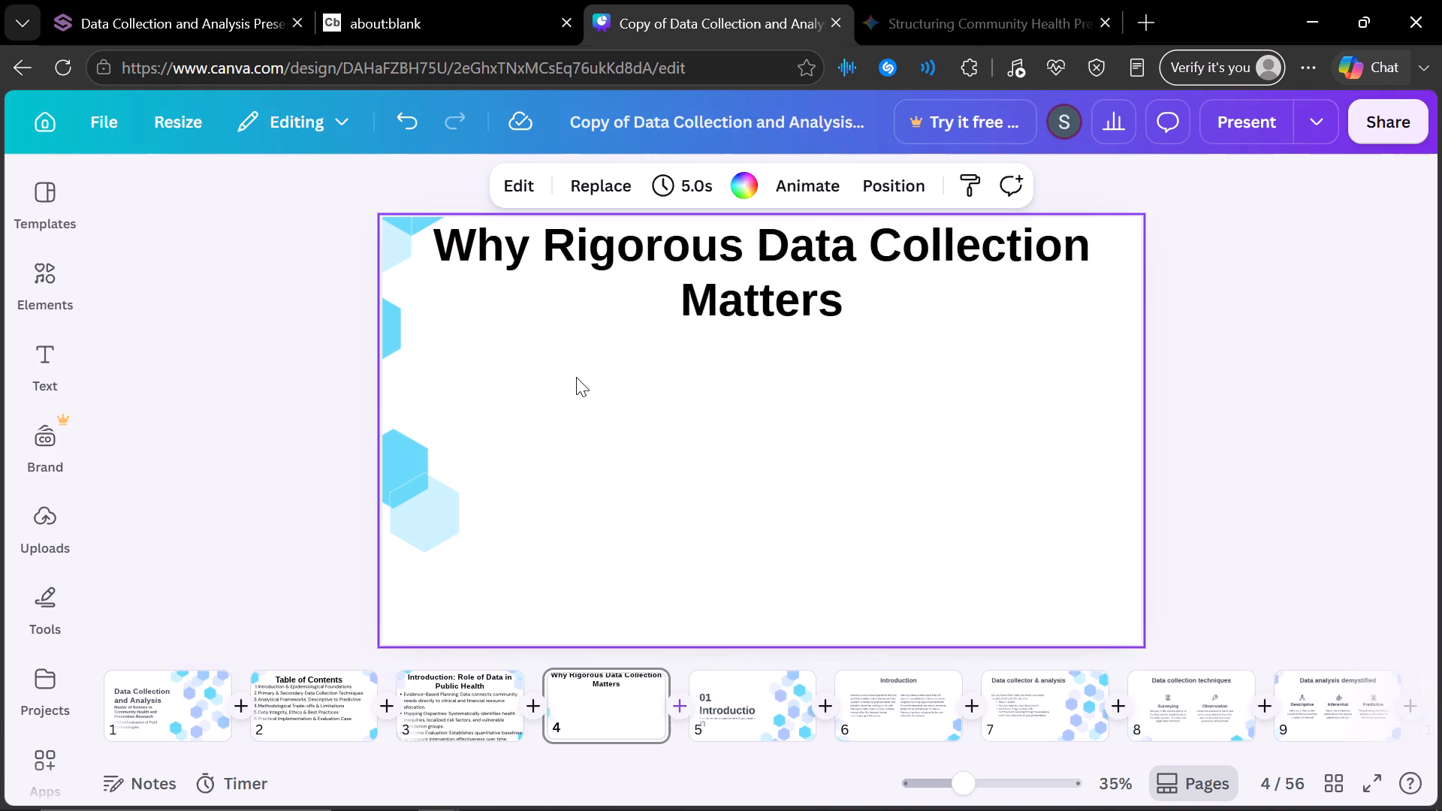
pyautogui.hotkey('ctrl', 'v')
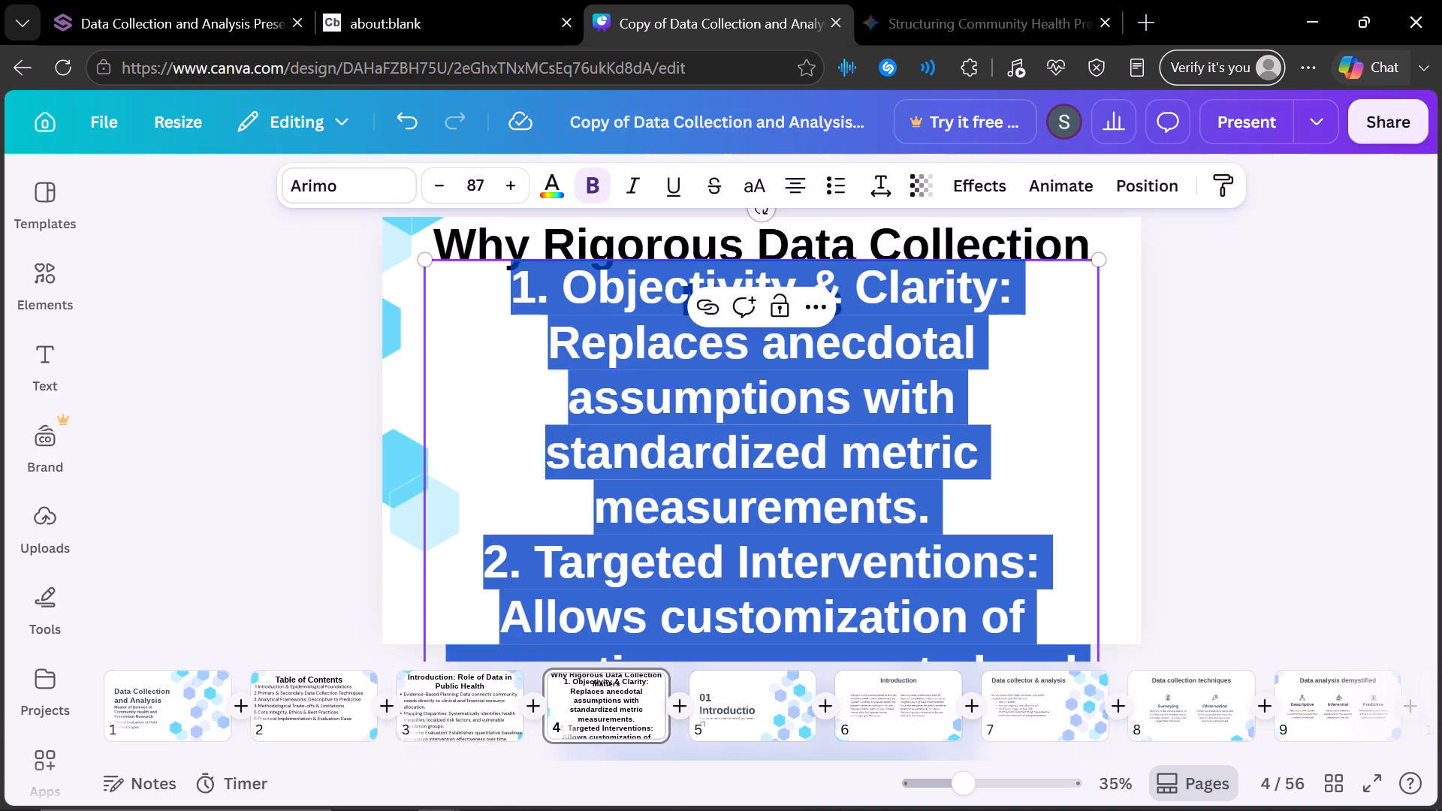
# Reduce the font size of the pasted four-point text on slide 4 to 50.
pyautogui.tripleClick(437, 189)
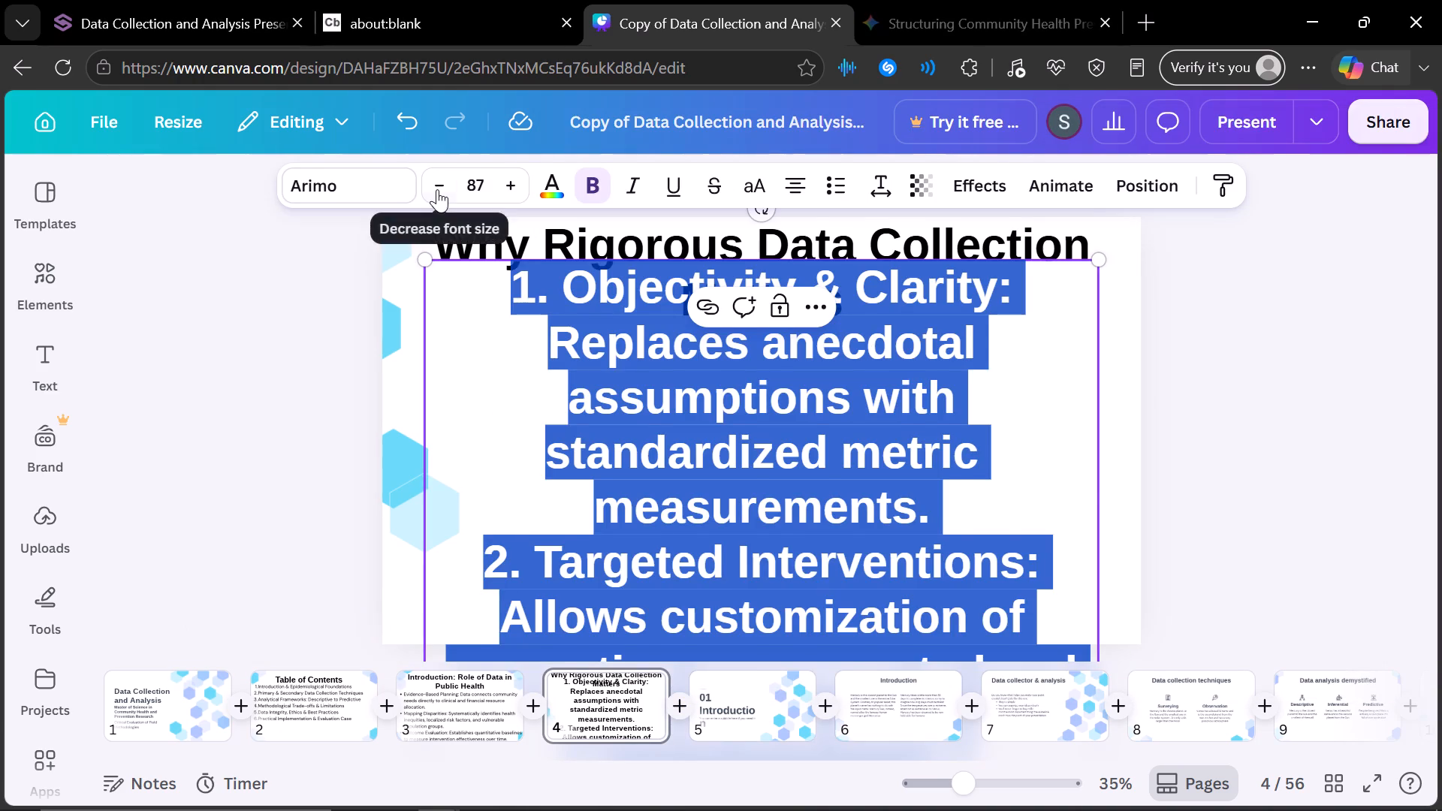
pyautogui.tripleClick(437, 189)
pyautogui.tripleClick(437, 189)
pyautogui.tripleClick(437, 189)
pyautogui.tripleClick(437, 189)
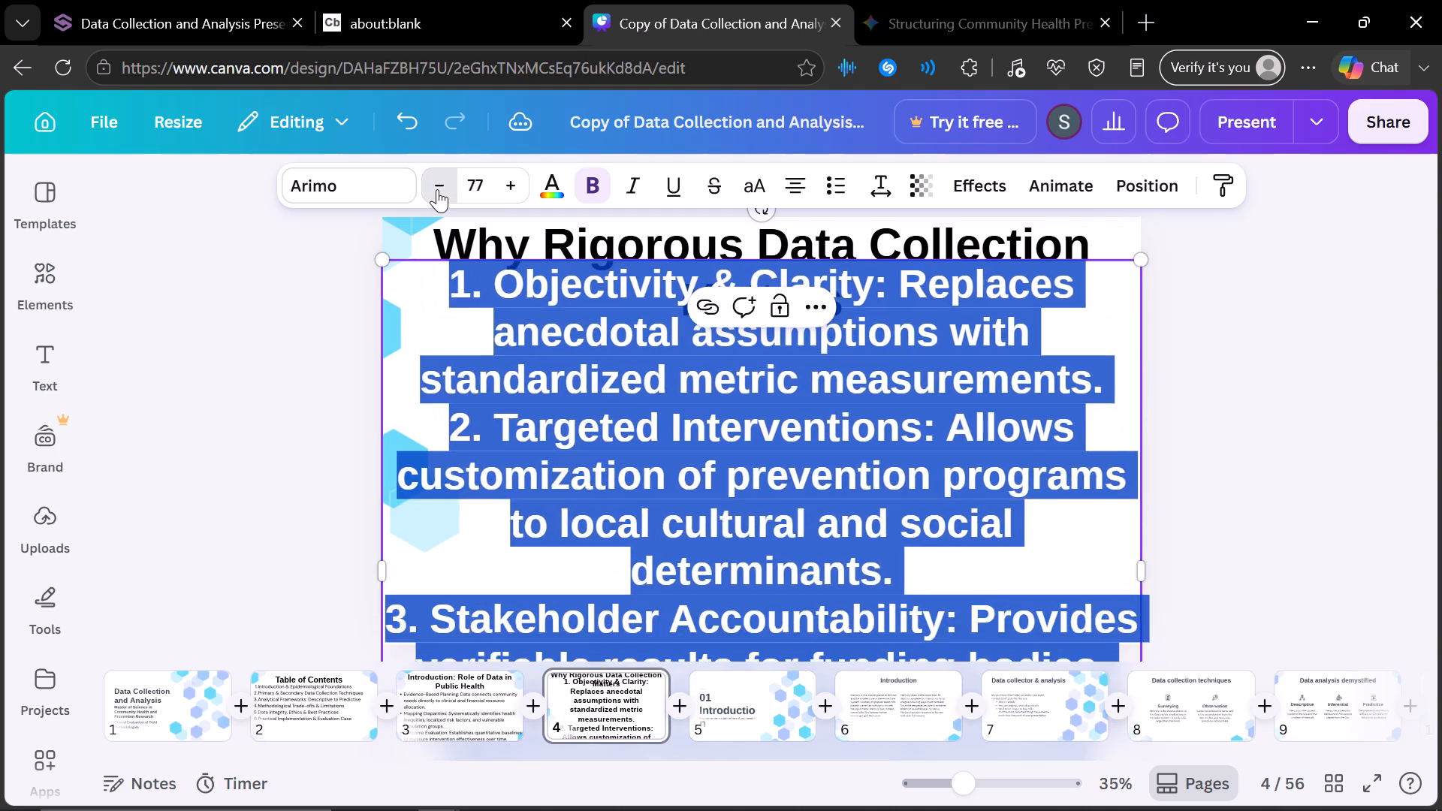
pyautogui.tripleClick(437, 189)
pyautogui.tripleClick(437, 189)
pyautogui.tripleClick(437, 189)
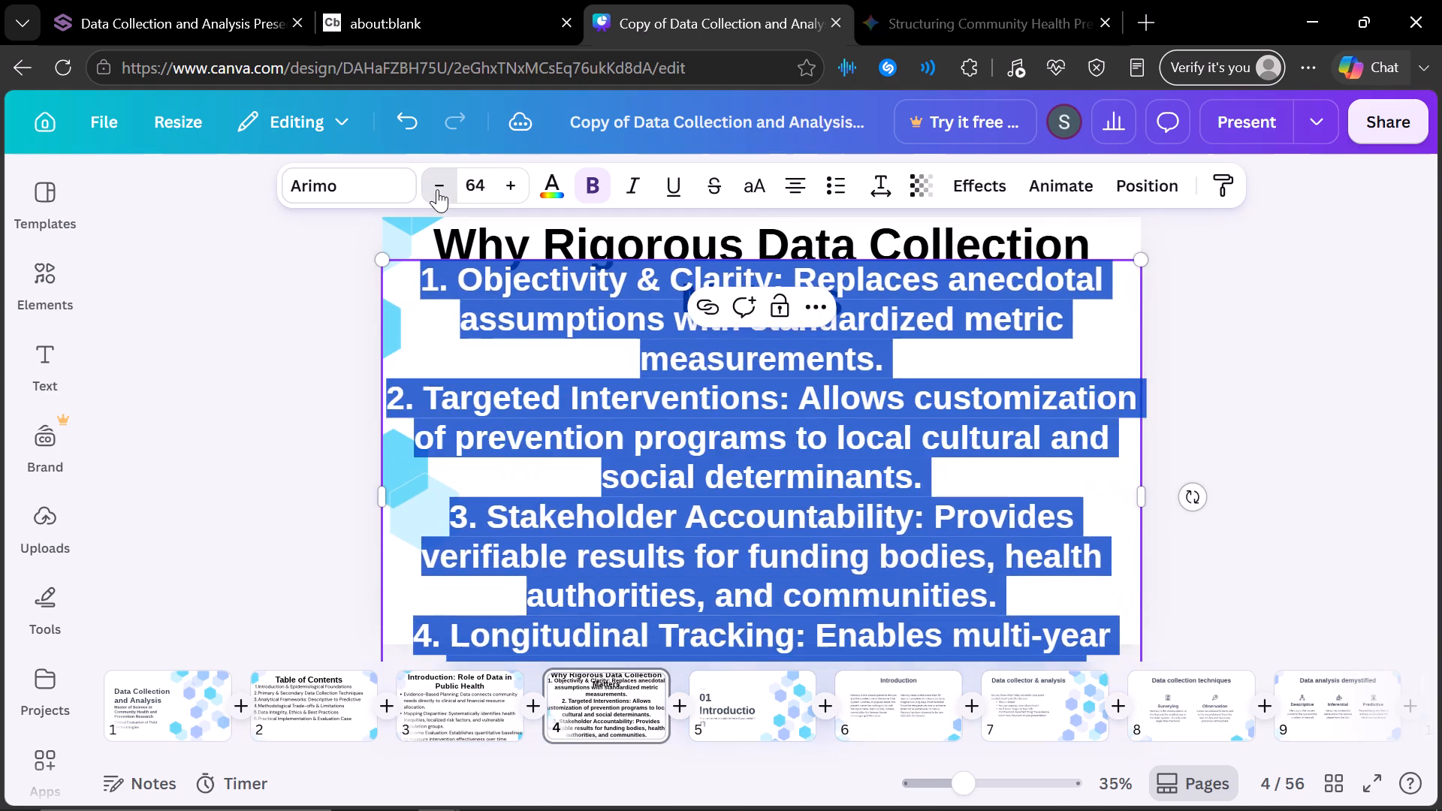
pyautogui.click(437, 189)
pyautogui.click(437, 189)
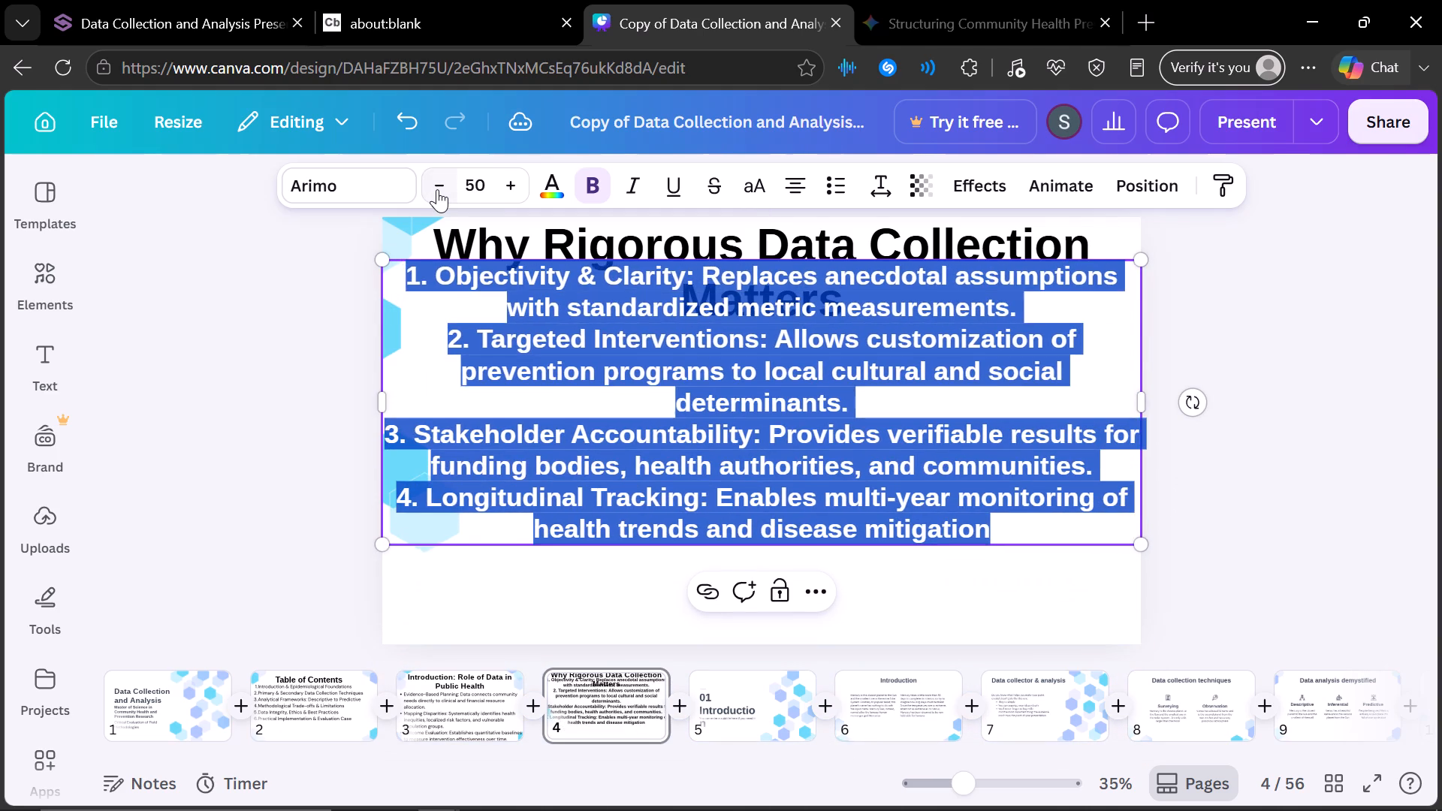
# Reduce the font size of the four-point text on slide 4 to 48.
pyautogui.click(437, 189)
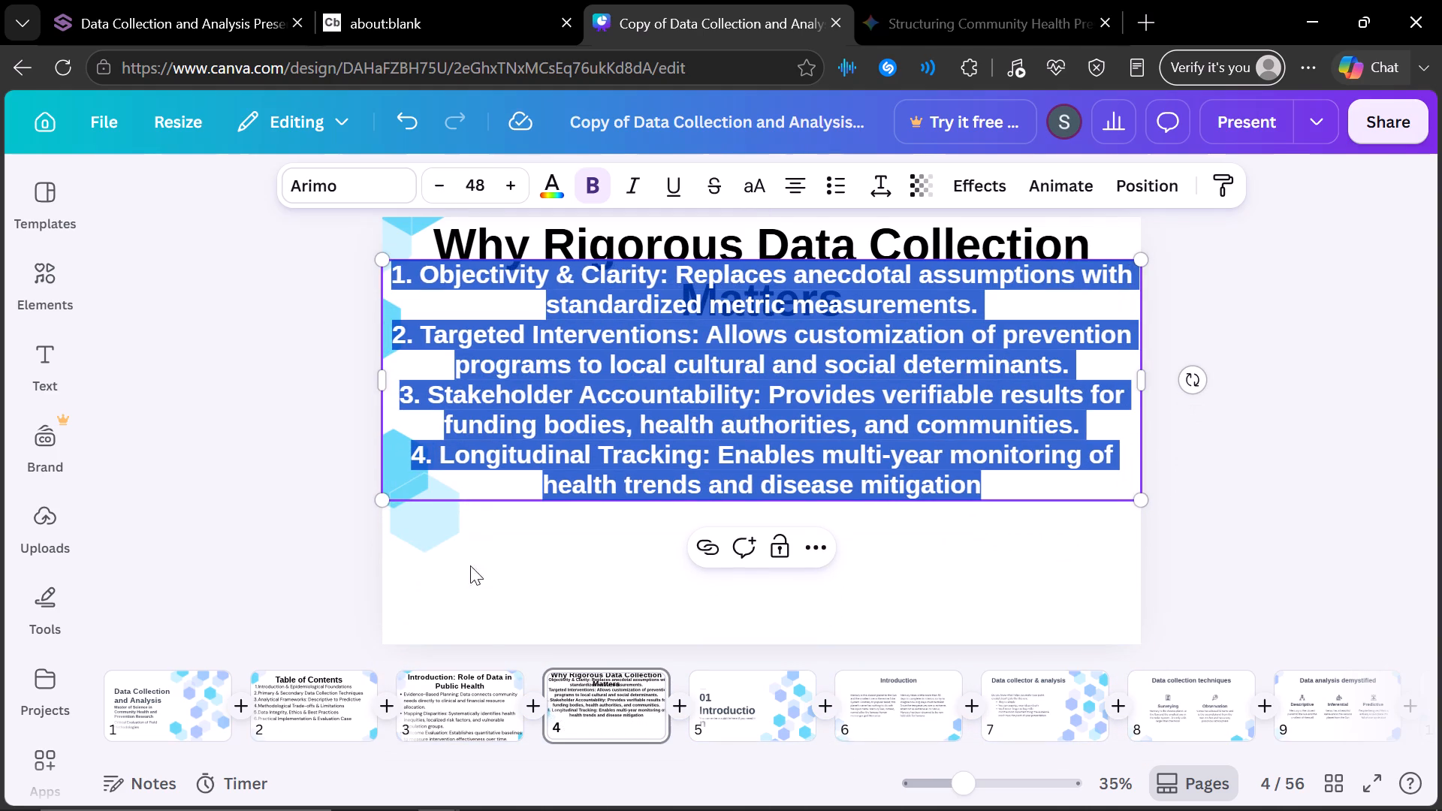
# Check the body text size on slide 3 and set the four-point text on slide 4 to font size 52.
pyautogui.click(463, 739)
pyautogui.click(642, 531)
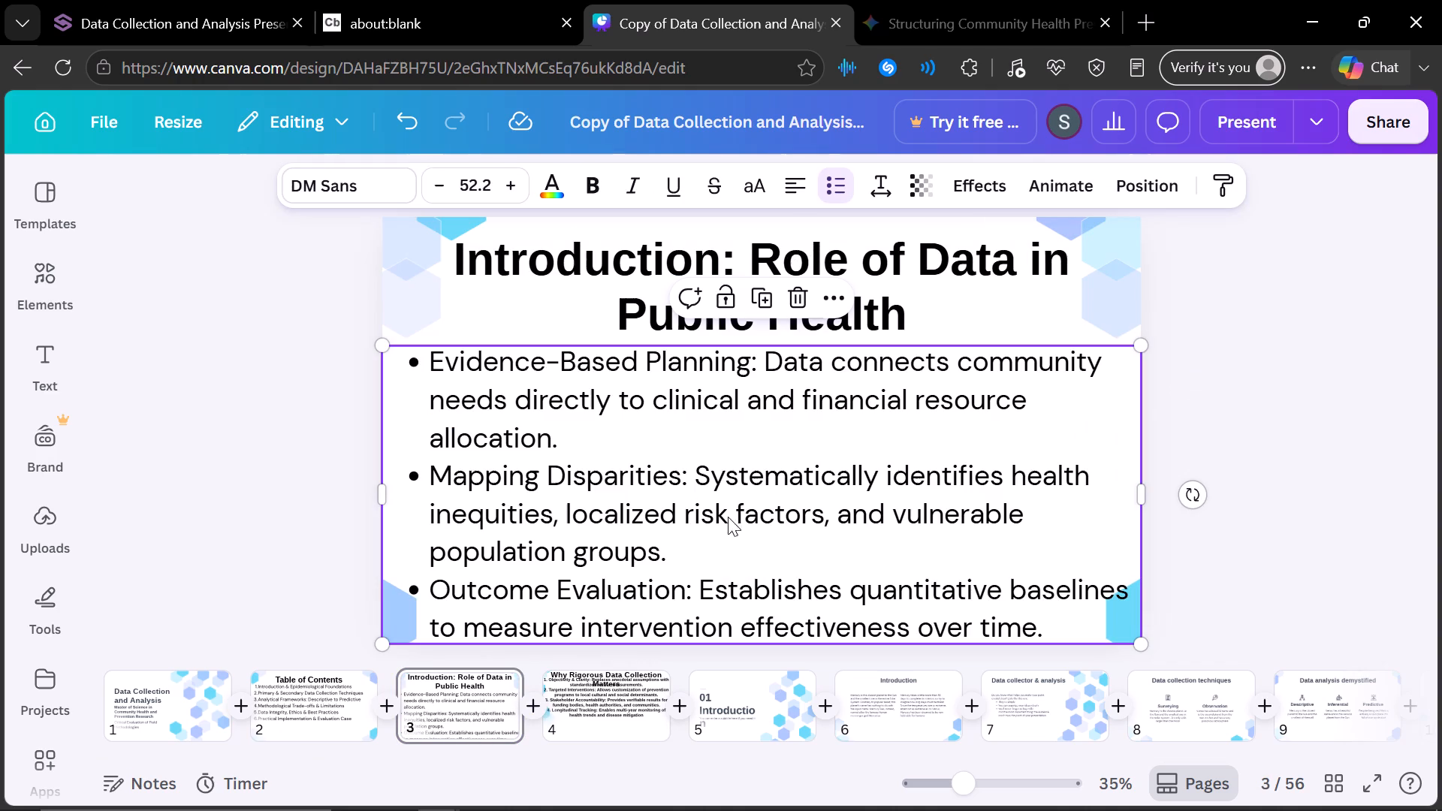
pyautogui.click(615, 752)
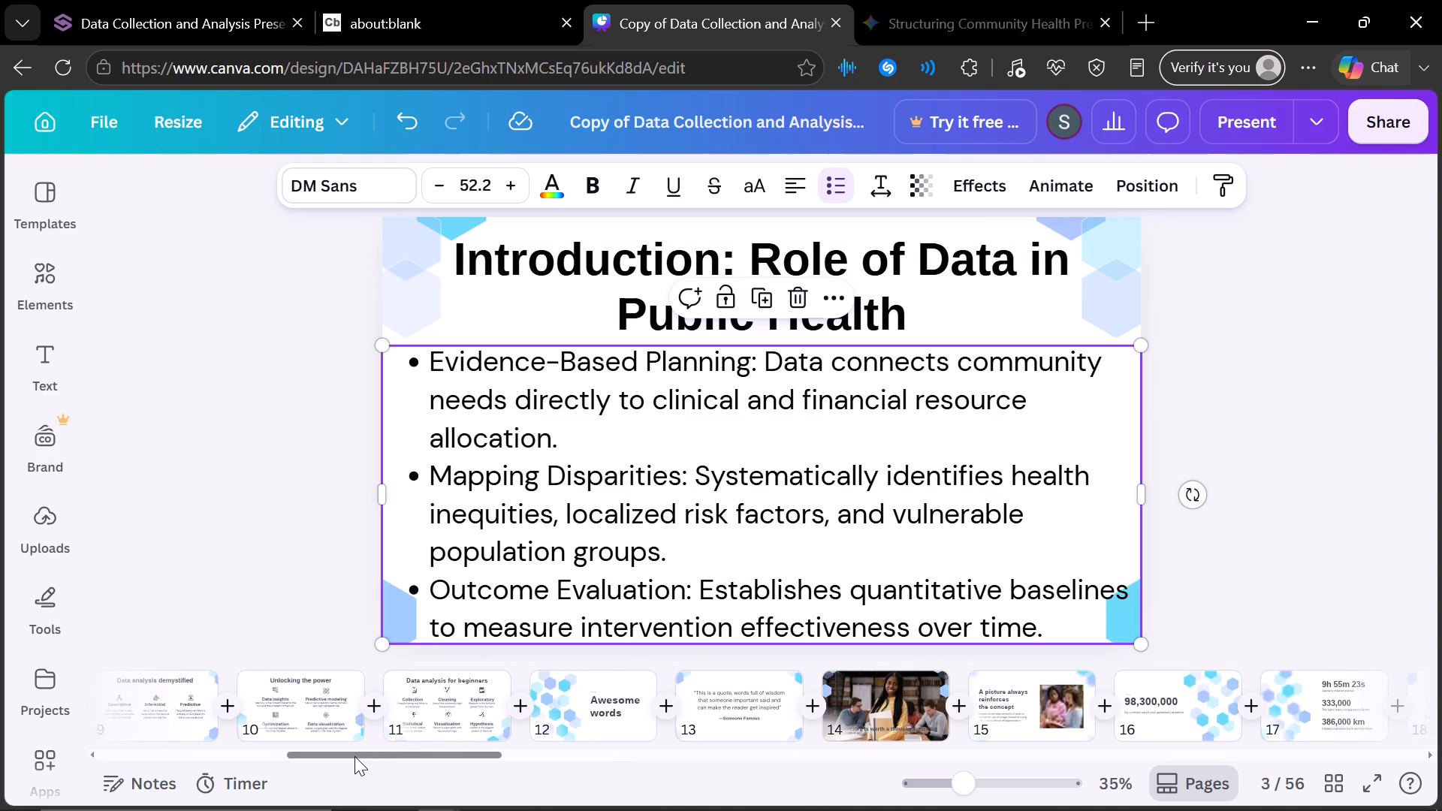
pyautogui.moveTo(354, 756); pyautogui.dragTo(195, 764)
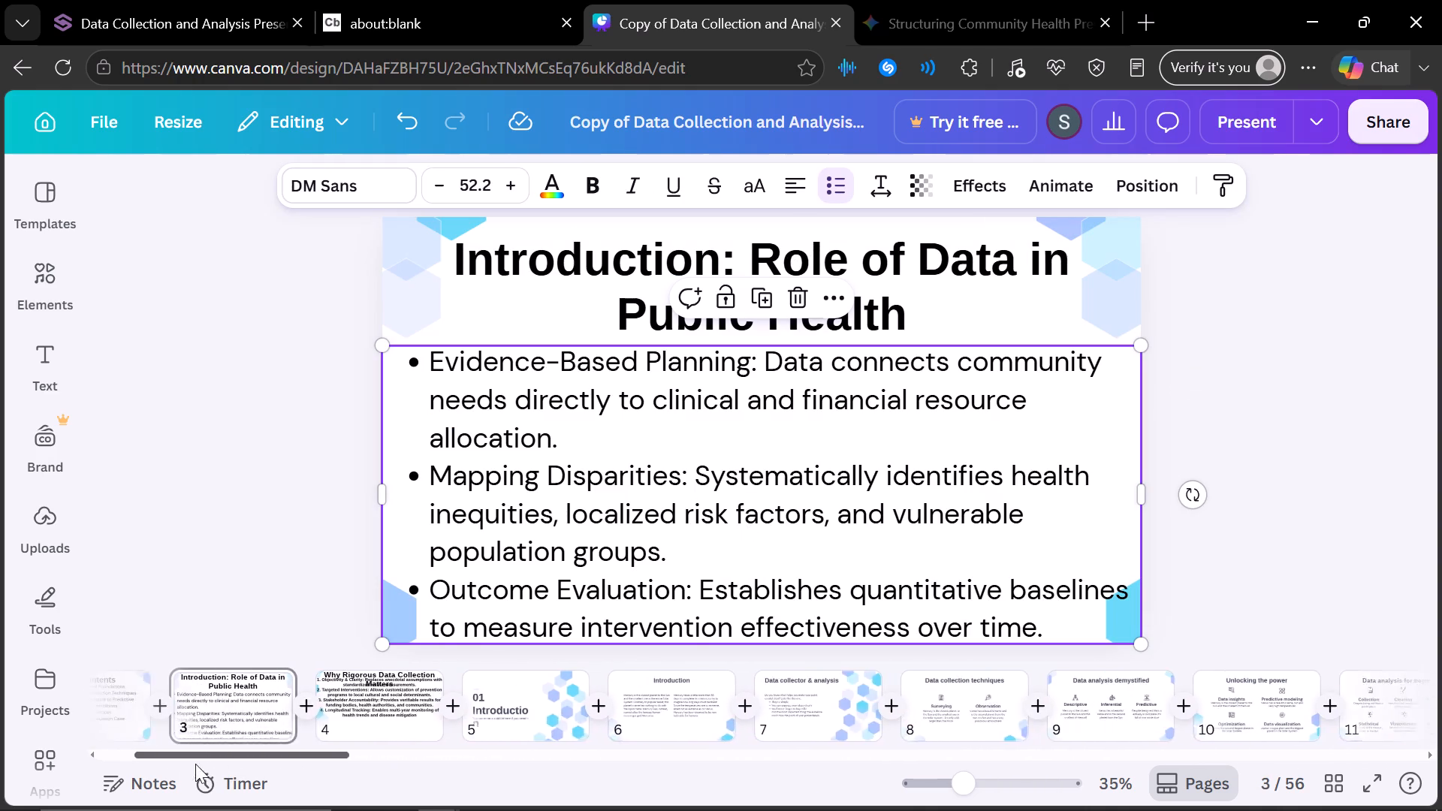
pyautogui.moveTo(195, 764); pyautogui.dragTo(116, 773)
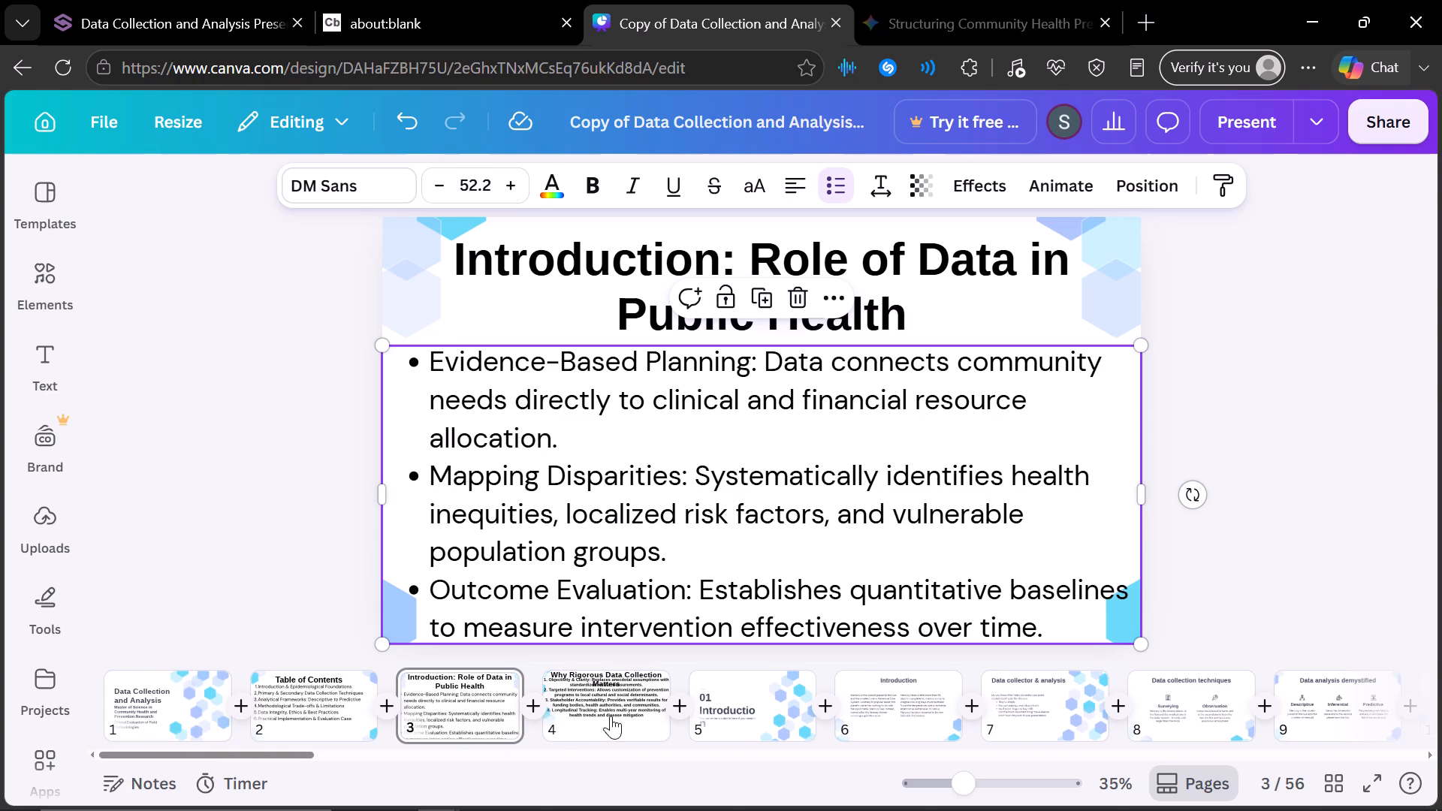
pyautogui.click(623, 712)
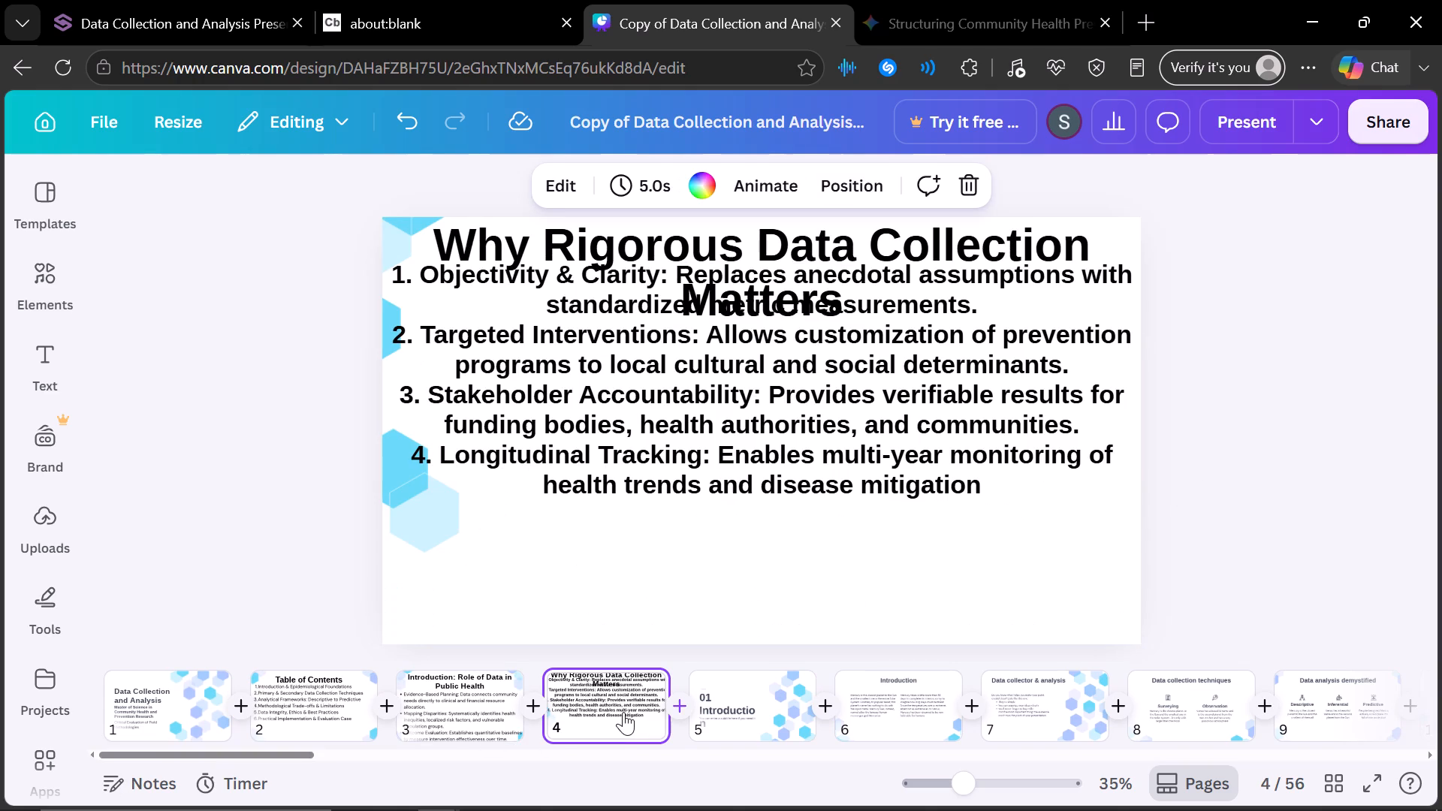
pyautogui.click(701, 391)
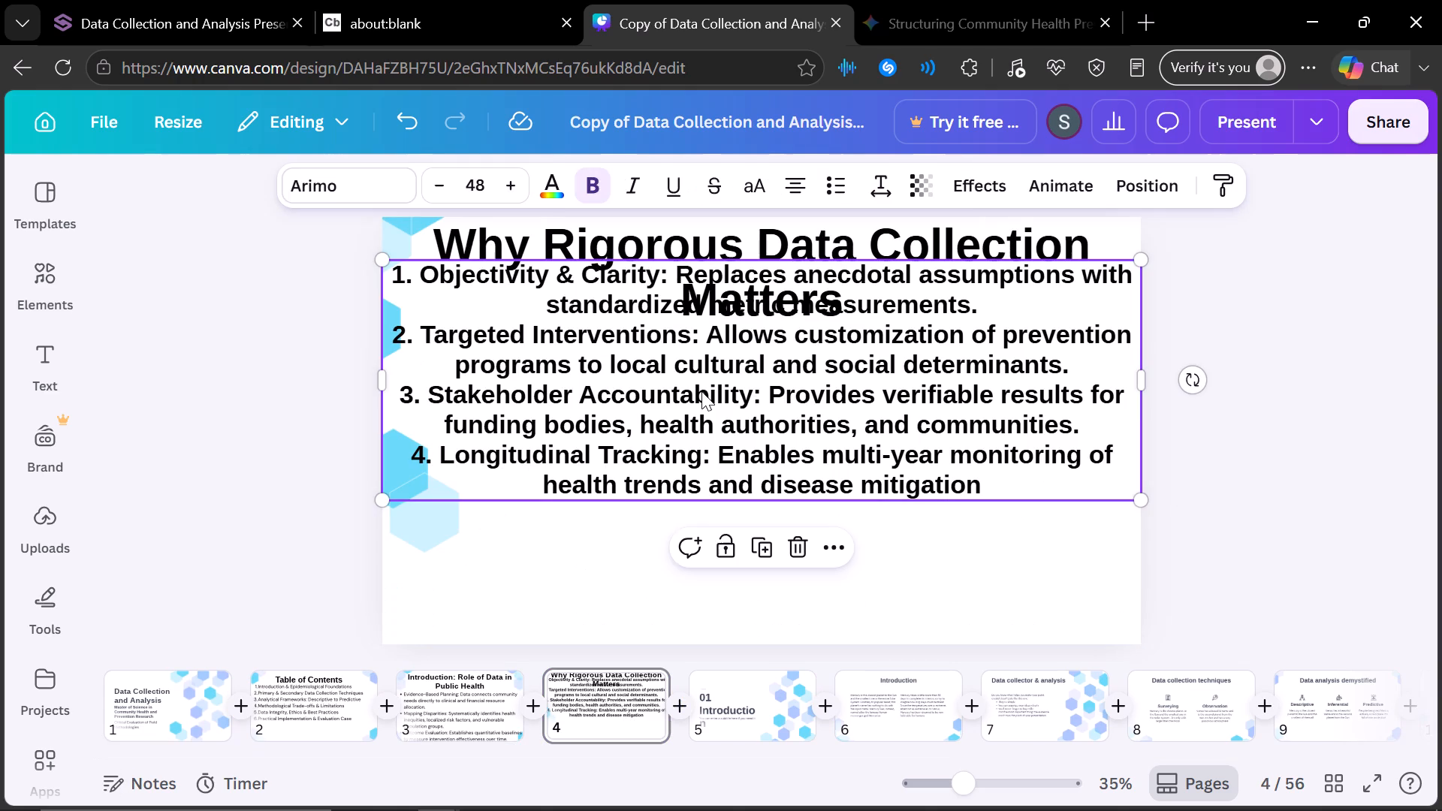
pyautogui.click(520, 178)
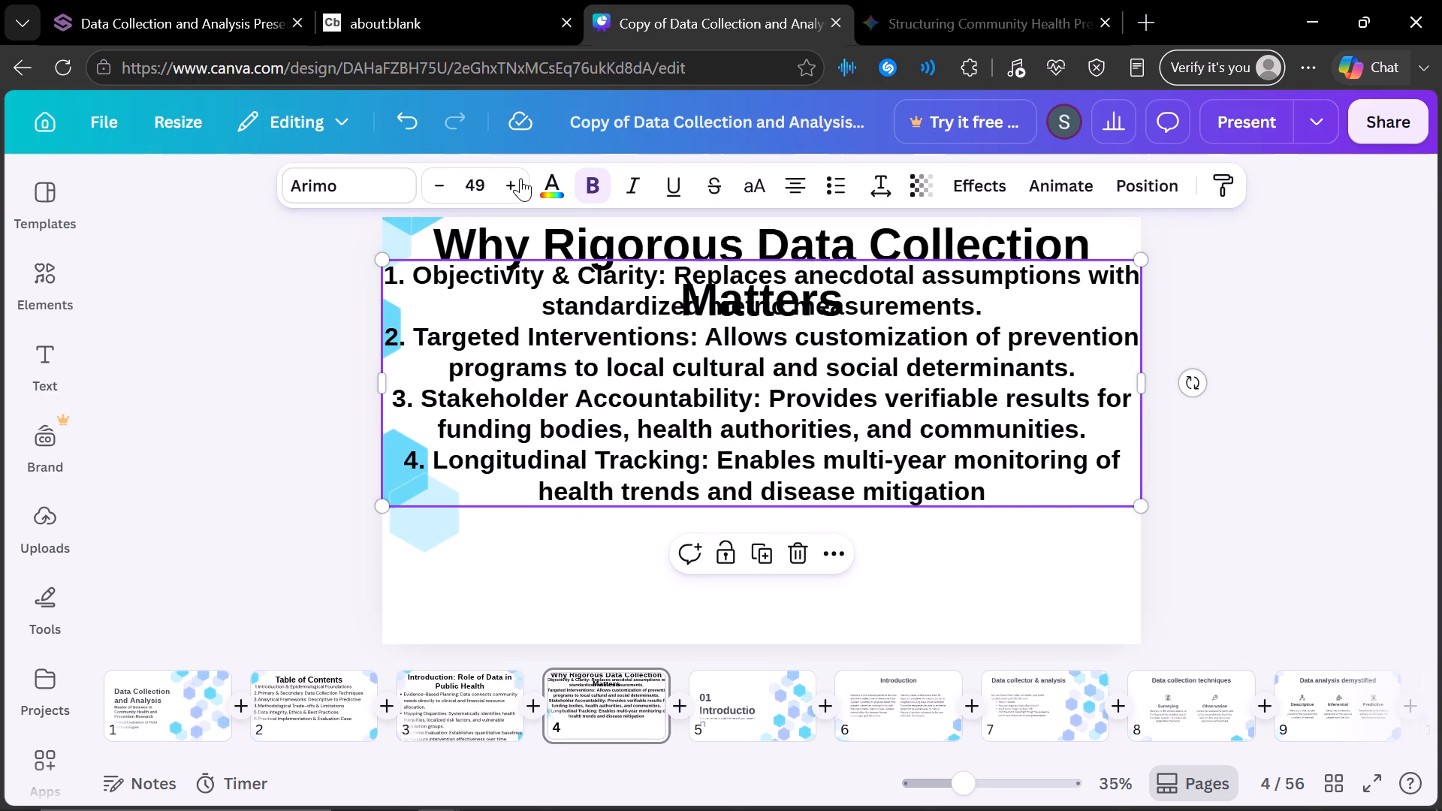
pyautogui.click(520, 178)
pyautogui.click(520, 178)
pyautogui.click(520, 178)
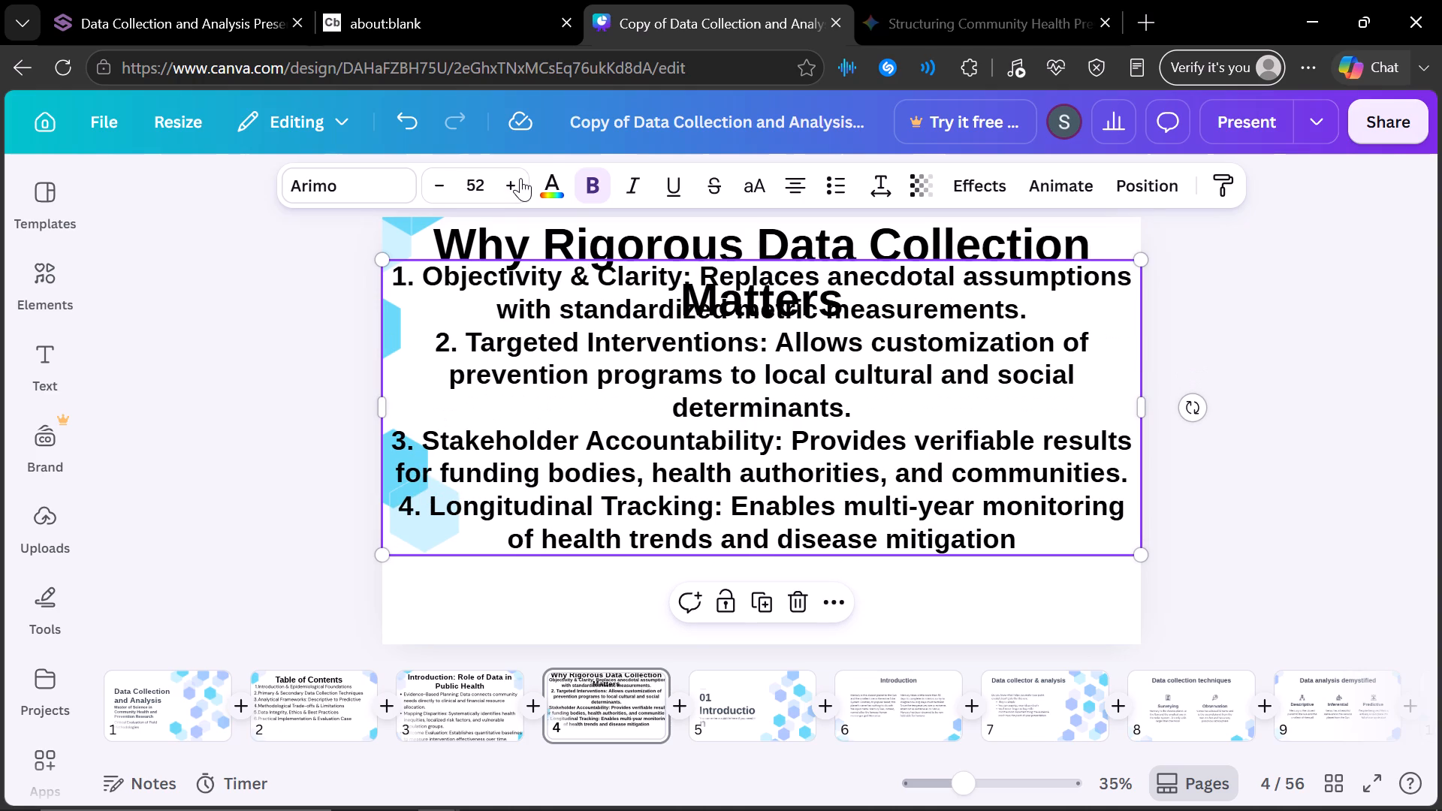
pyautogui.click(520, 178)
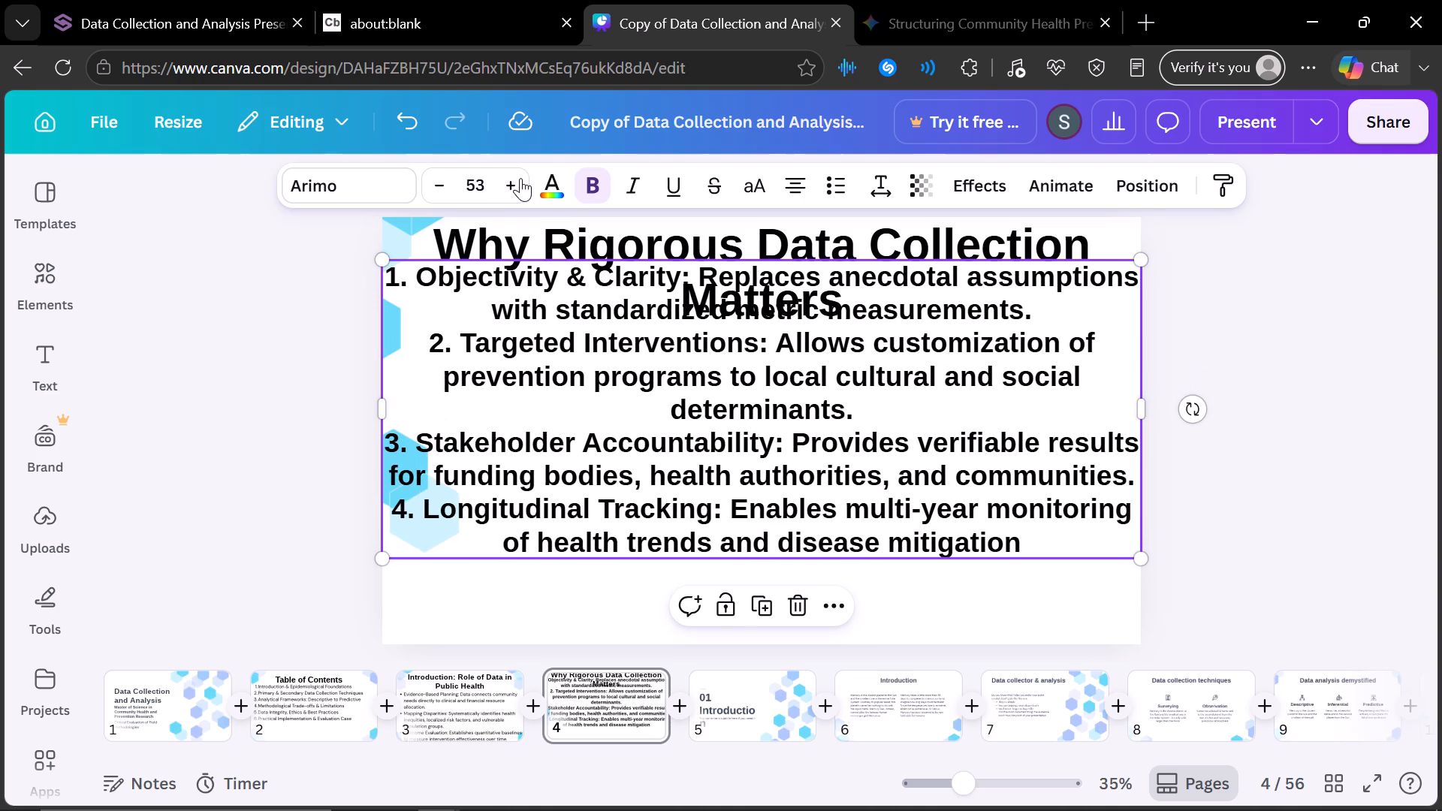
pyautogui.click(447, 187)
# Move the four-point text box on slide 4 down so it sits directly below the two-line title.
pyautogui.moveTo(766, 430); pyautogui.dragTo(763, 520)
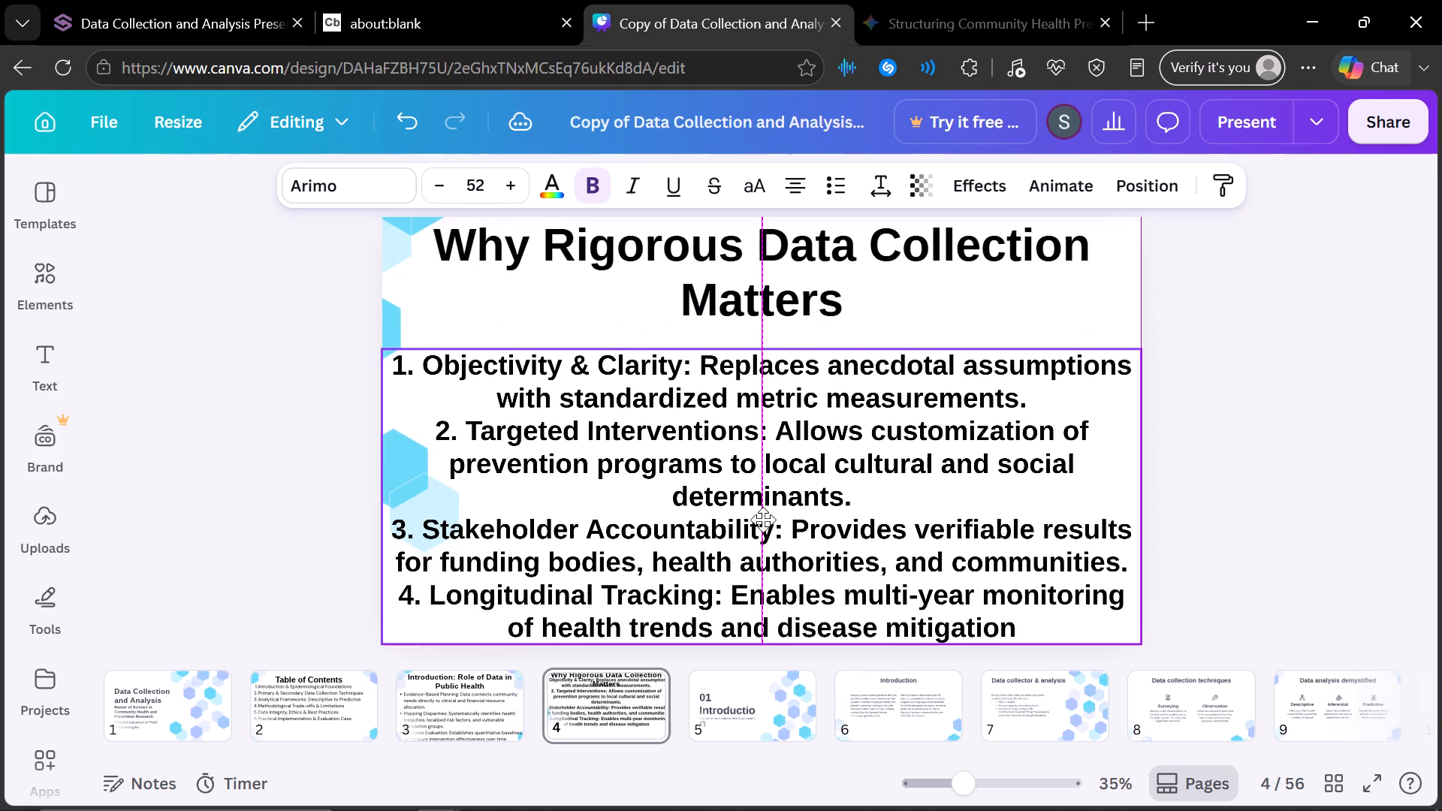
pyautogui.moveTo(763, 520); pyautogui.dragTo(759, 532)
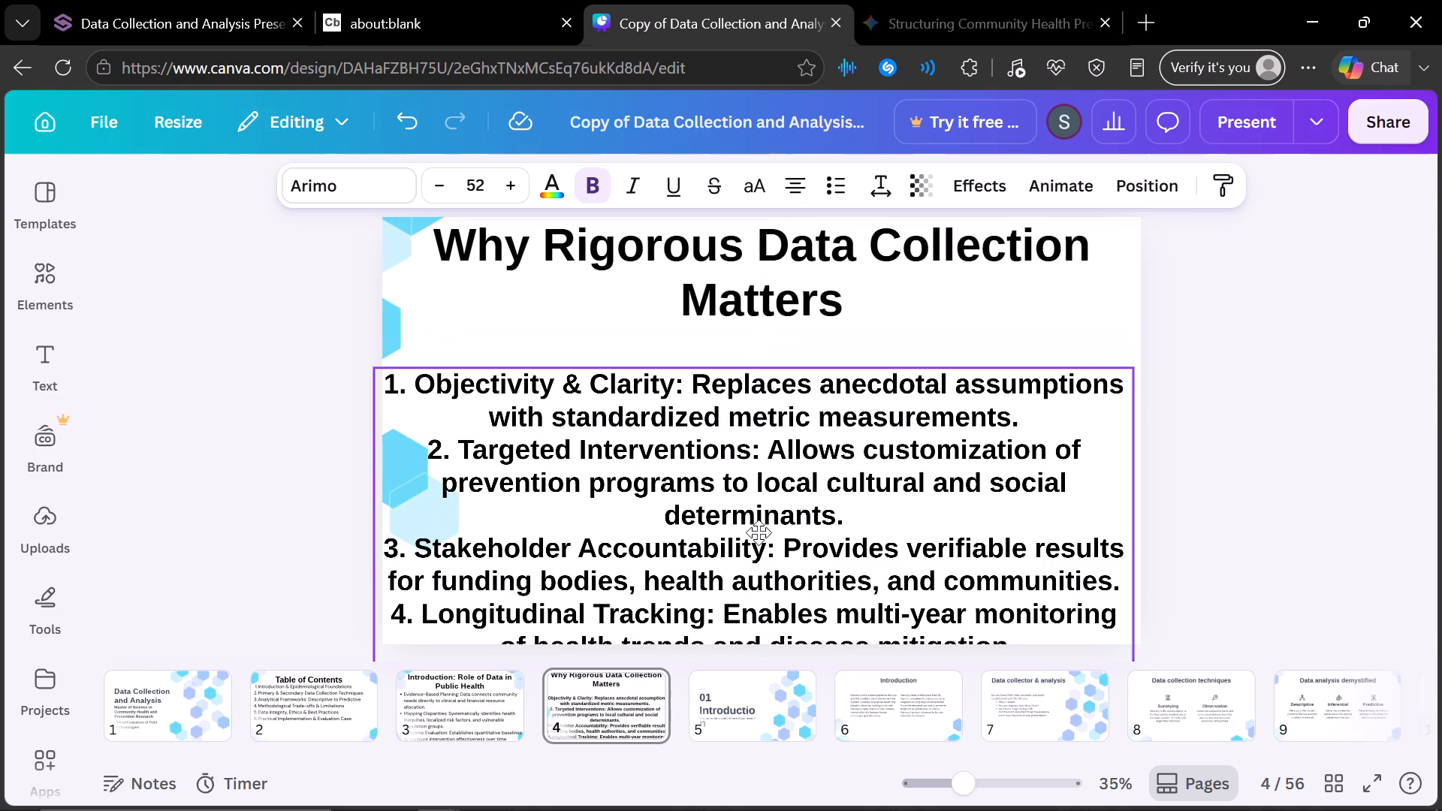
pyautogui.moveTo(759, 532); pyautogui.dragTo(759, 493)
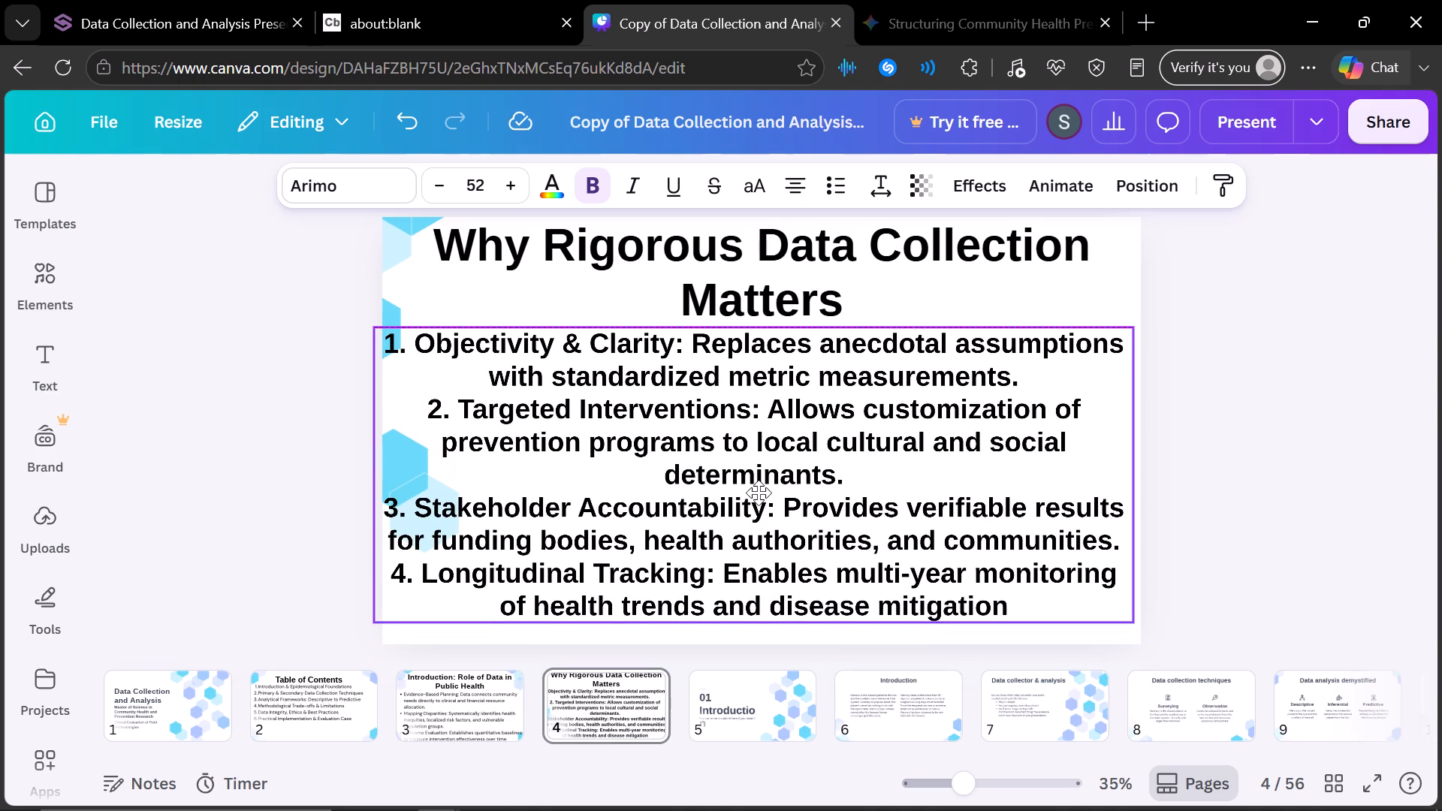
pyautogui.moveTo(759, 493); pyautogui.dragTo(759, 493)
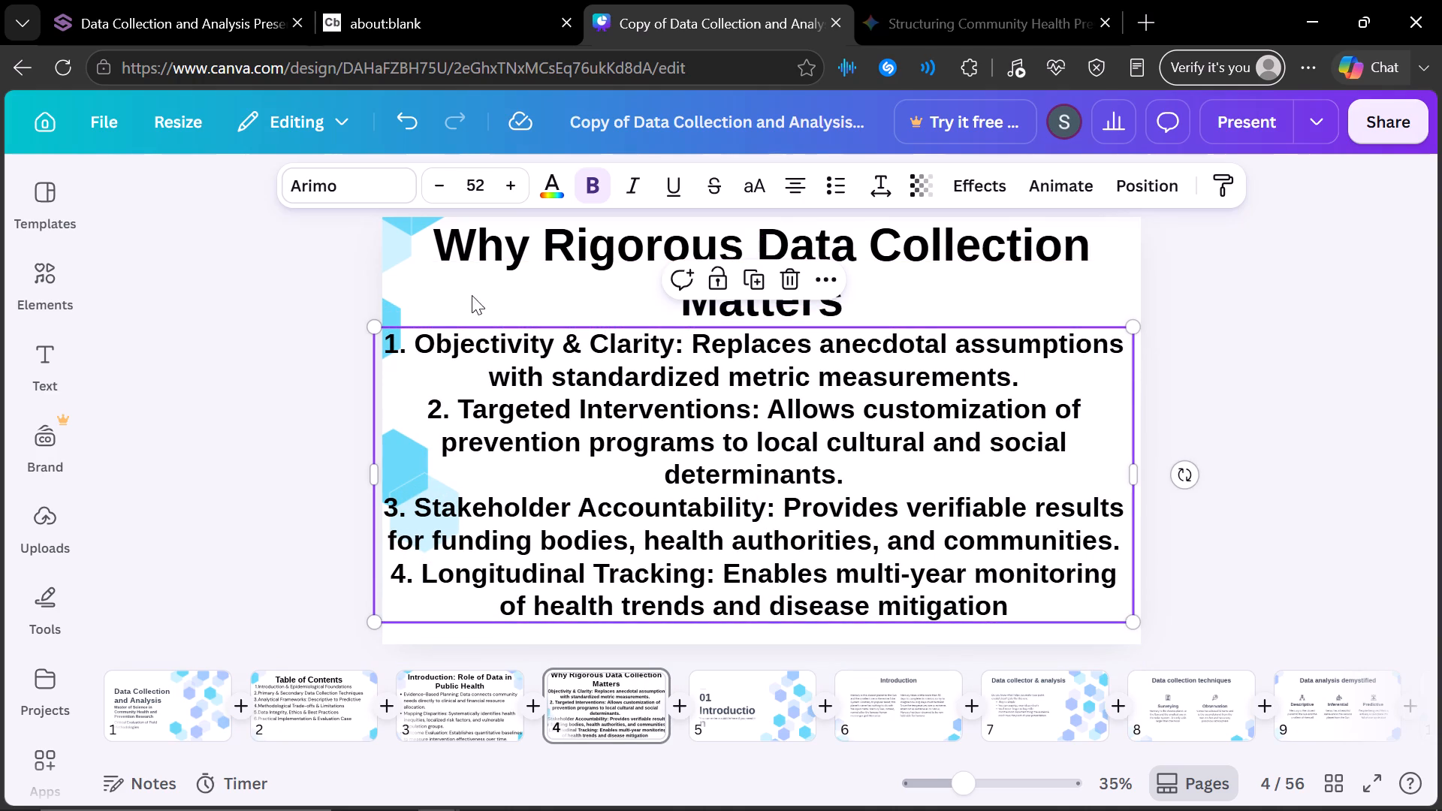
# Move the hexagon graphic on slide 4 from the slide's left edge to its right edge, partly off the slide.
pyautogui.click(416, 244)
pyautogui.moveTo(436, 246); pyautogui.dragTo(427, 246)
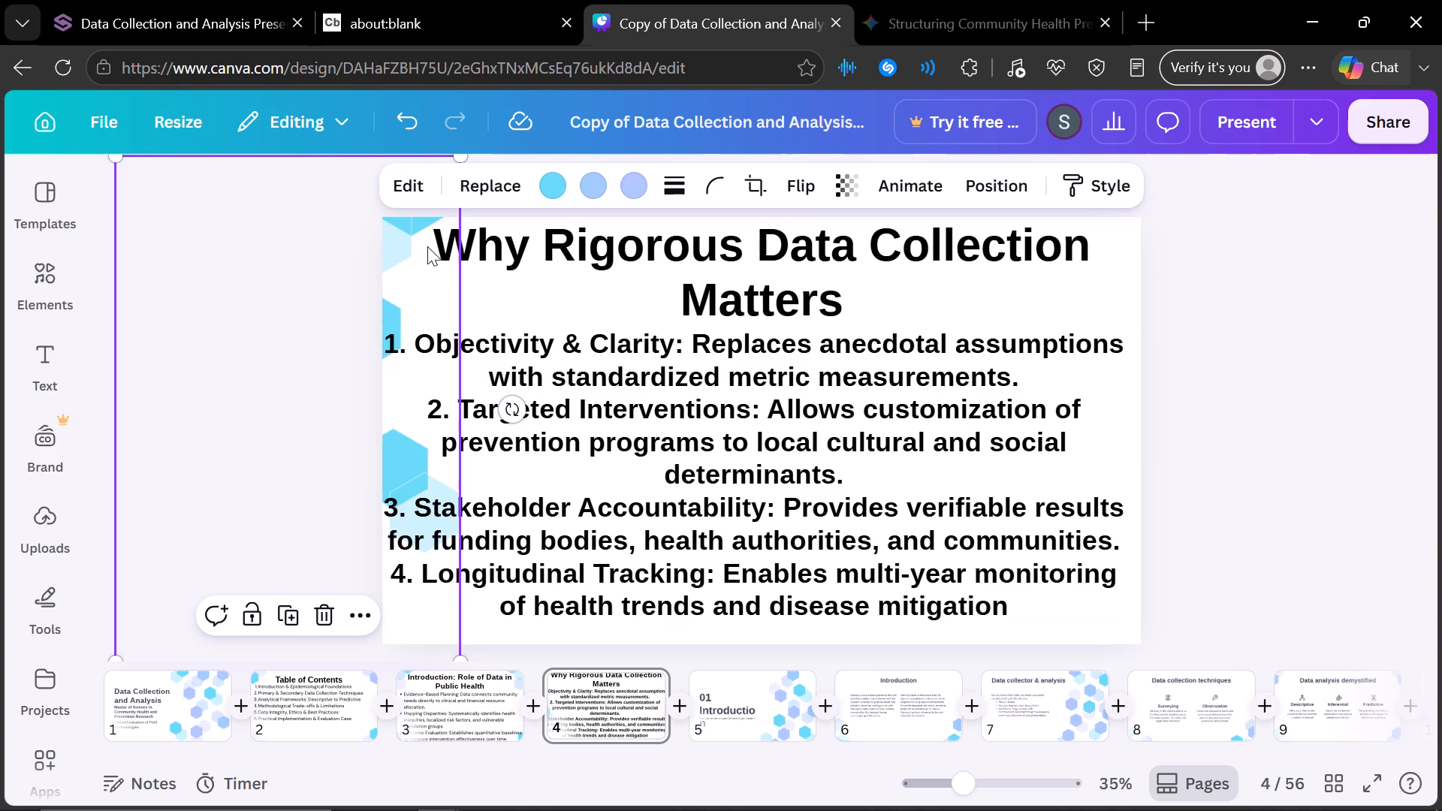
pyautogui.moveTo(427, 246); pyautogui.dragTo(421, 303)
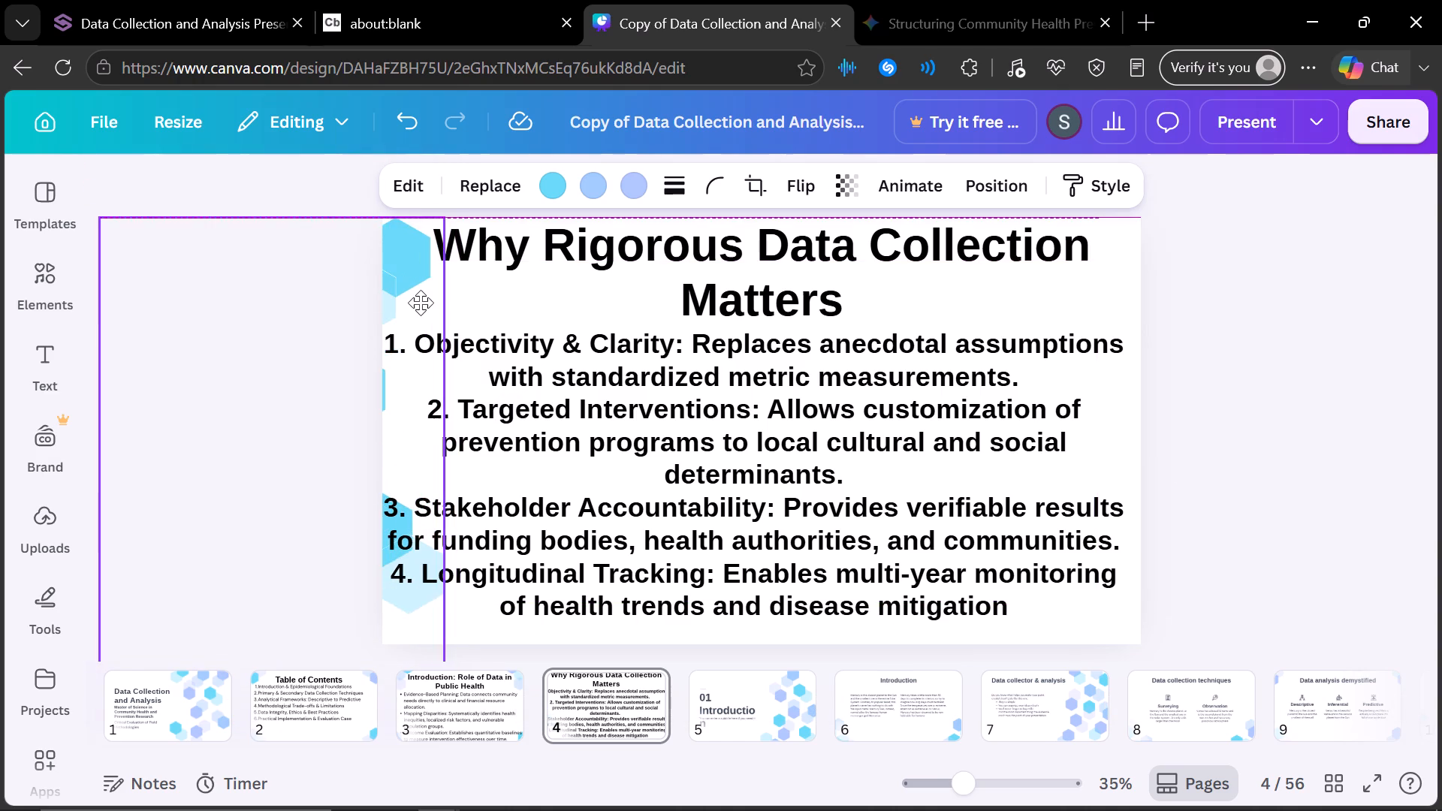
pyautogui.moveTo(421, 303); pyautogui.dragTo(1172, 281)
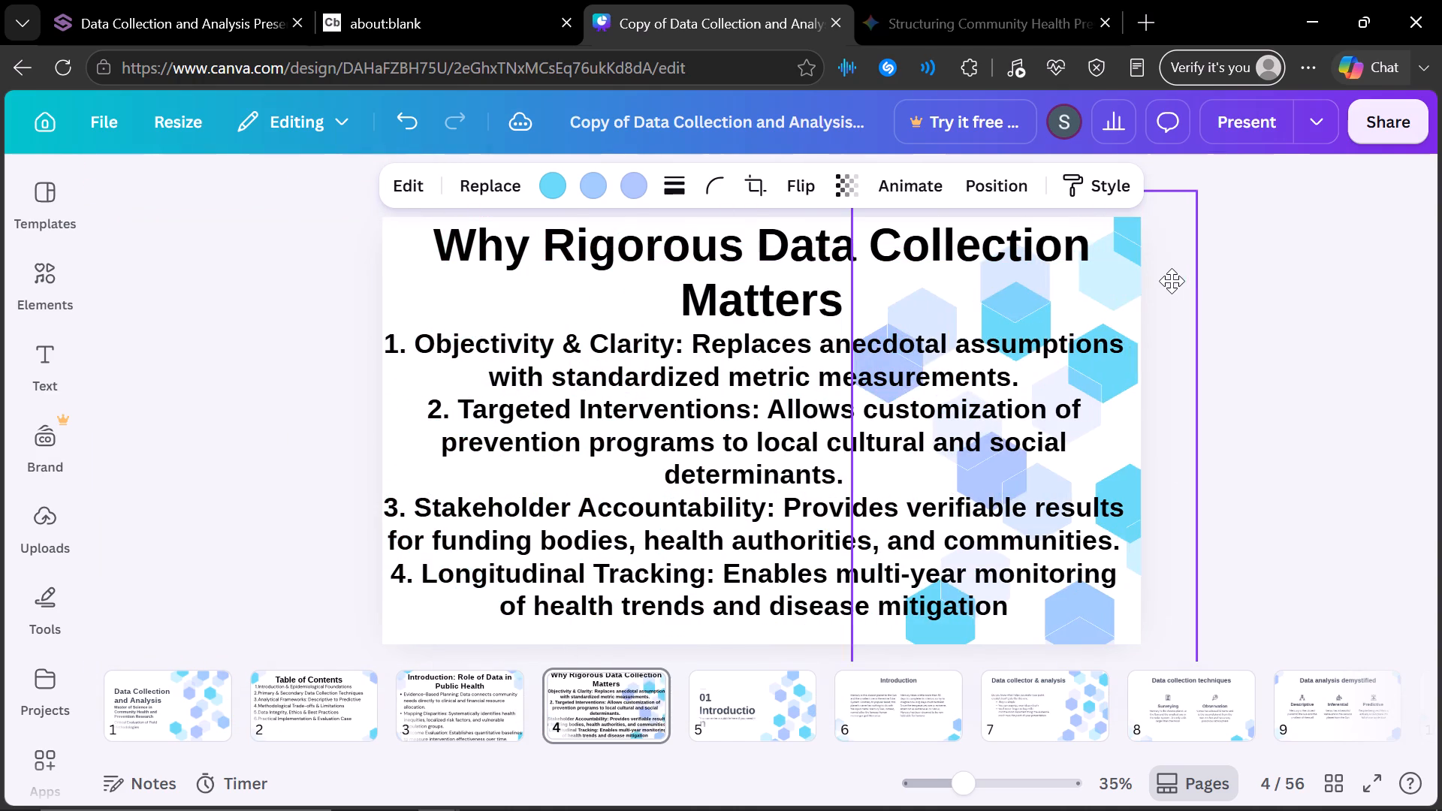
pyautogui.moveTo(1172, 281); pyautogui.dragTo(1305, 286)
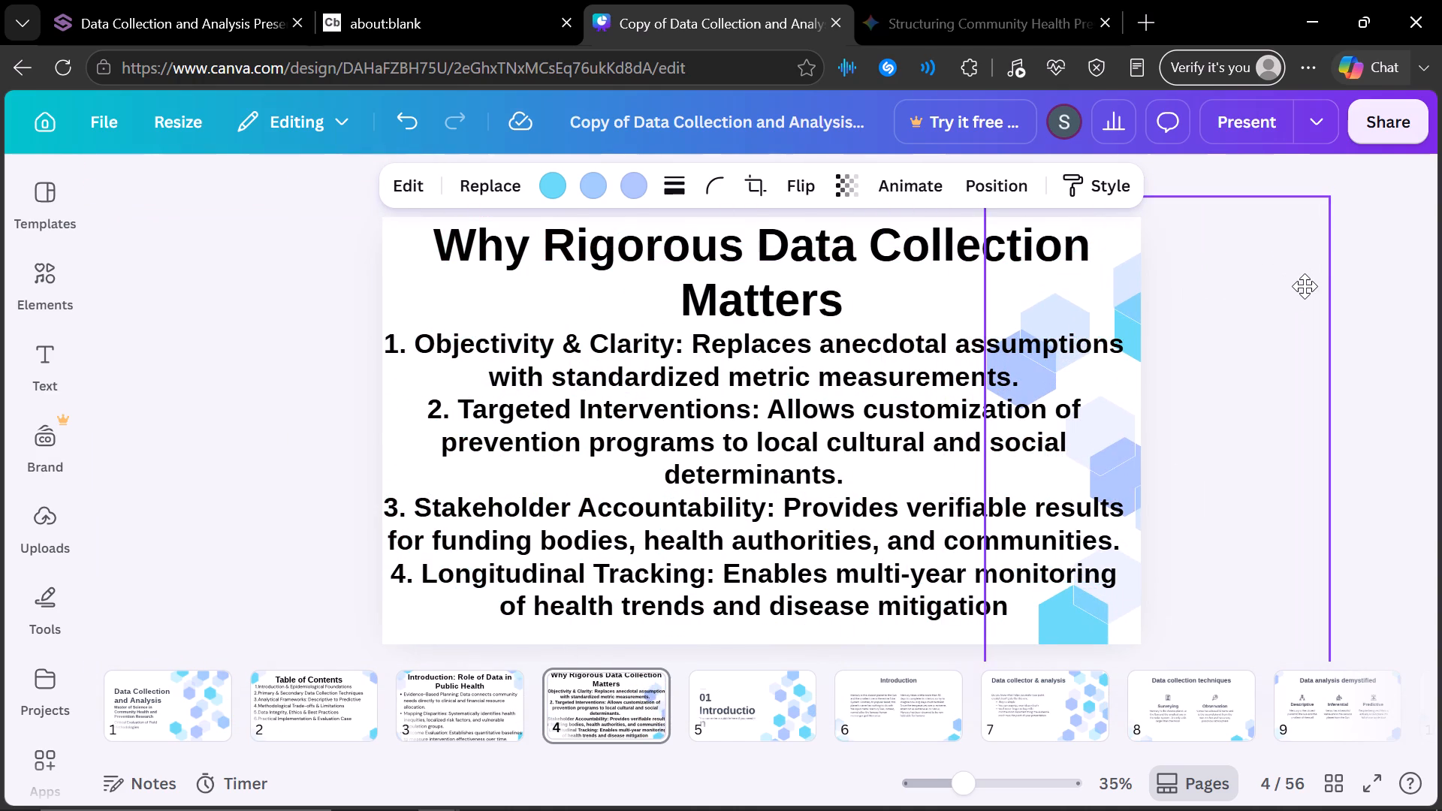
pyautogui.moveTo(1305, 286); pyautogui.dragTo(1298, 286)
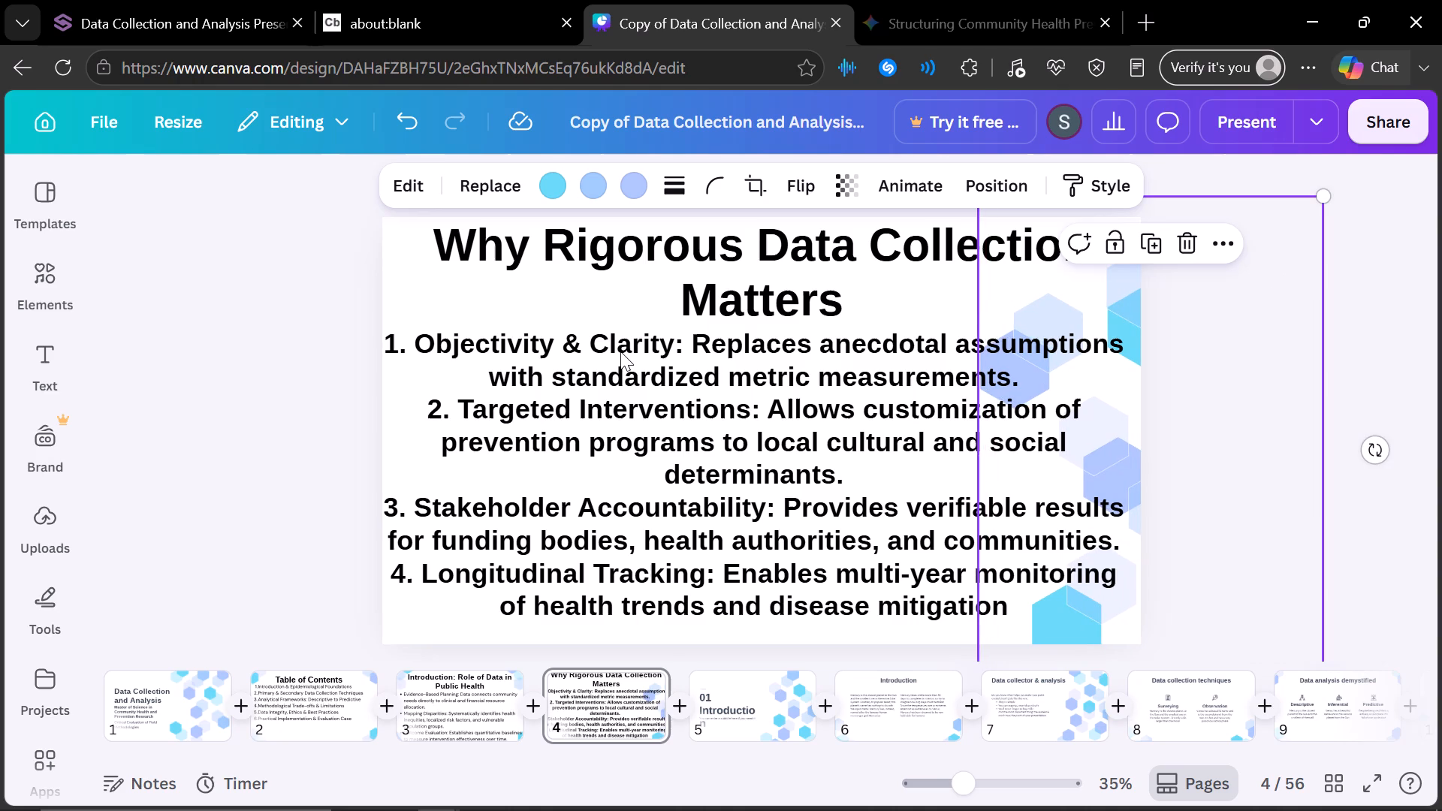
# Duplicate the hexagon graphic and place the copy along the left edge of slide 4, mostly off the slide and clear of the title.
pyautogui.click(1154, 240)
pyautogui.moveTo(1105, 316); pyautogui.dragTo(1091, 322)
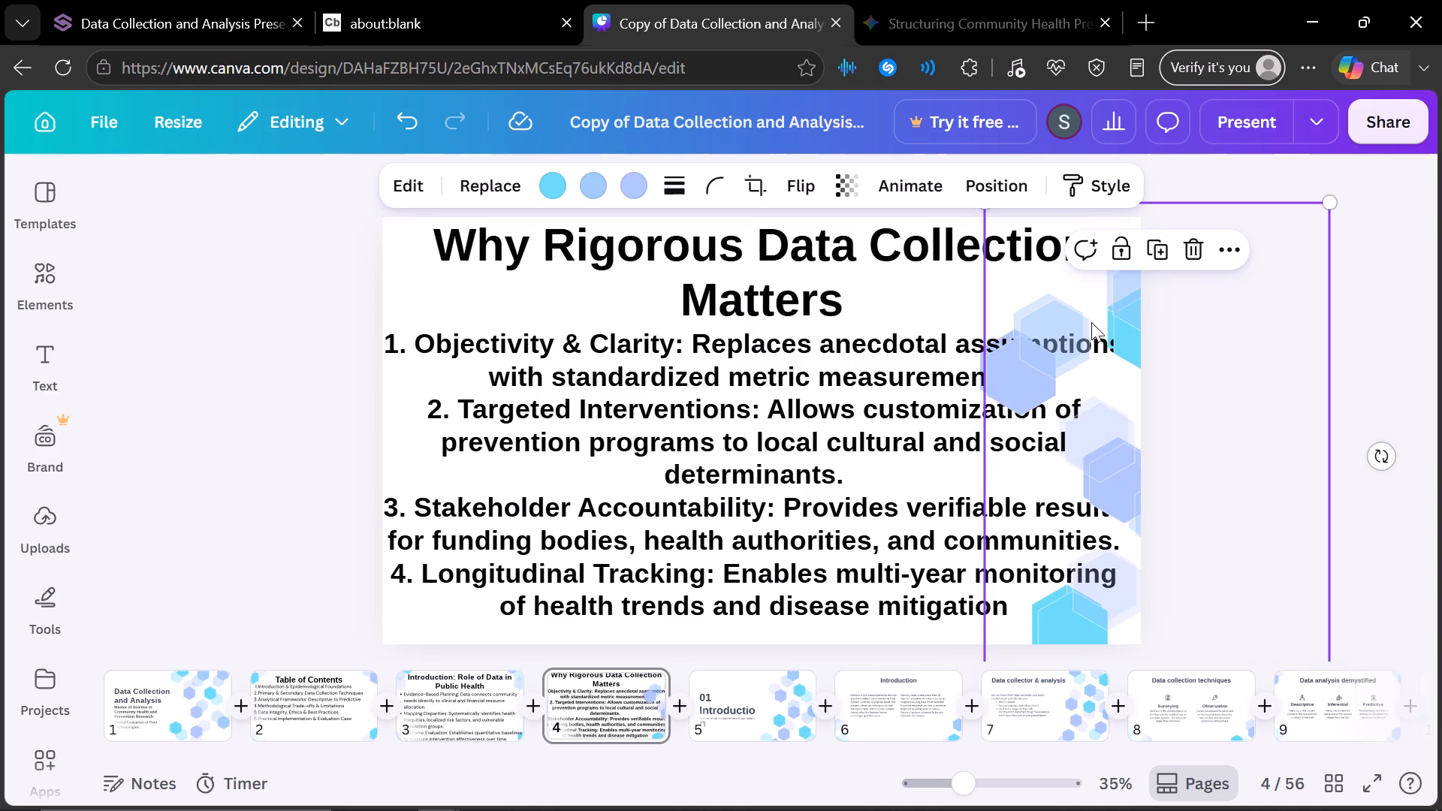
pyautogui.moveTo(1091, 322); pyautogui.dragTo(288, 296)
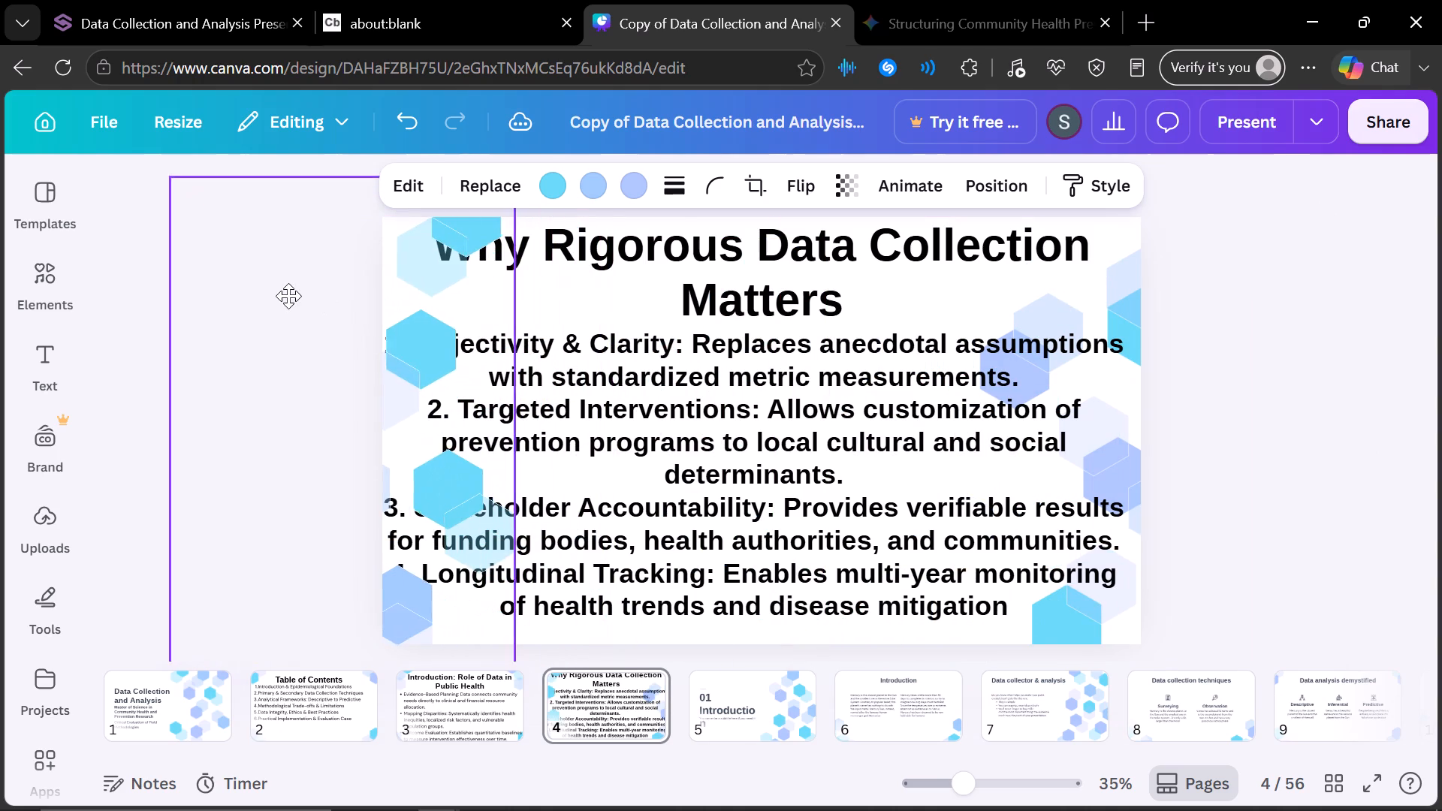
pyautogui.moveTo(288, 296); pyautogui.dragTo(295, 310)
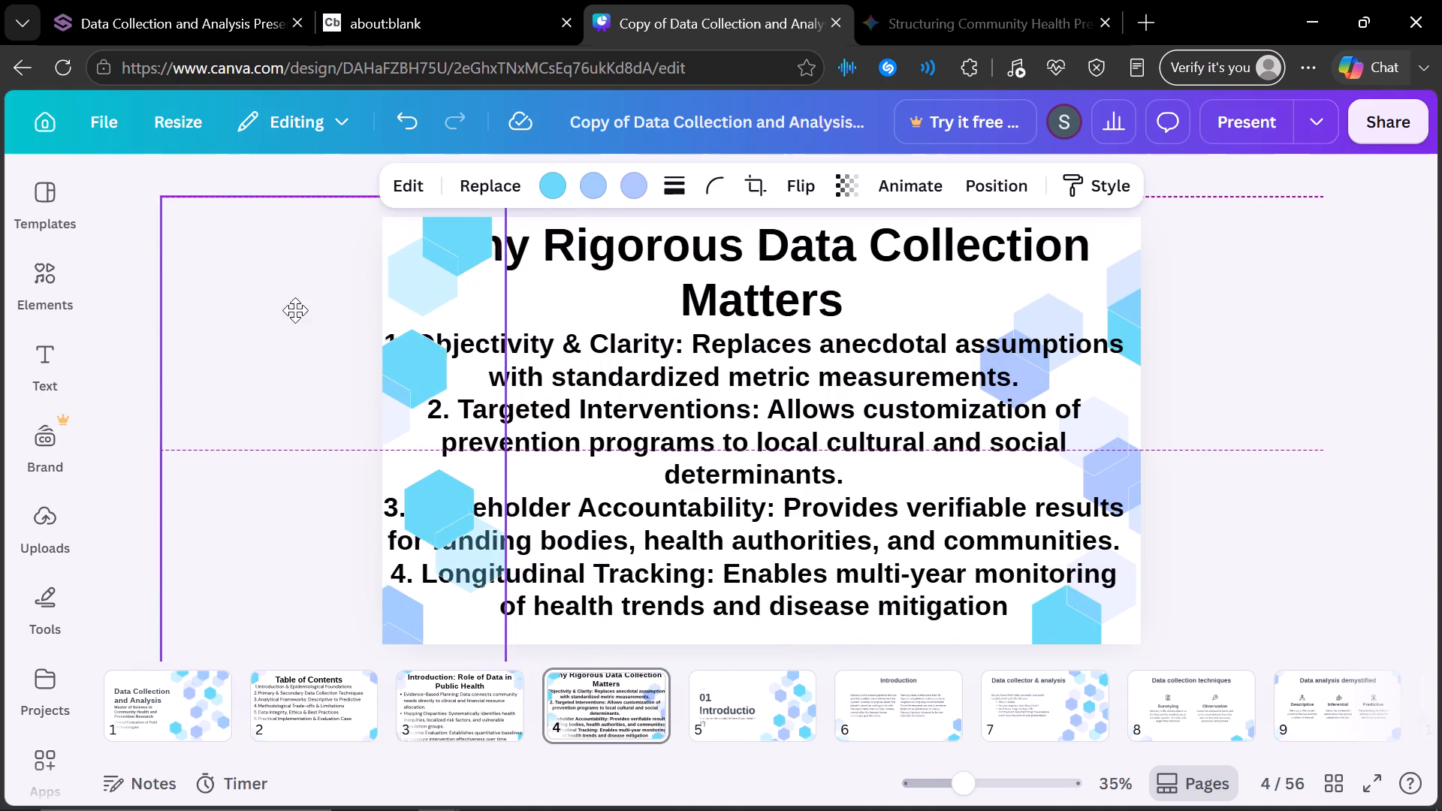
pyautogui.moveTo(295, 310); pyautogui.dragTo(308, 310)
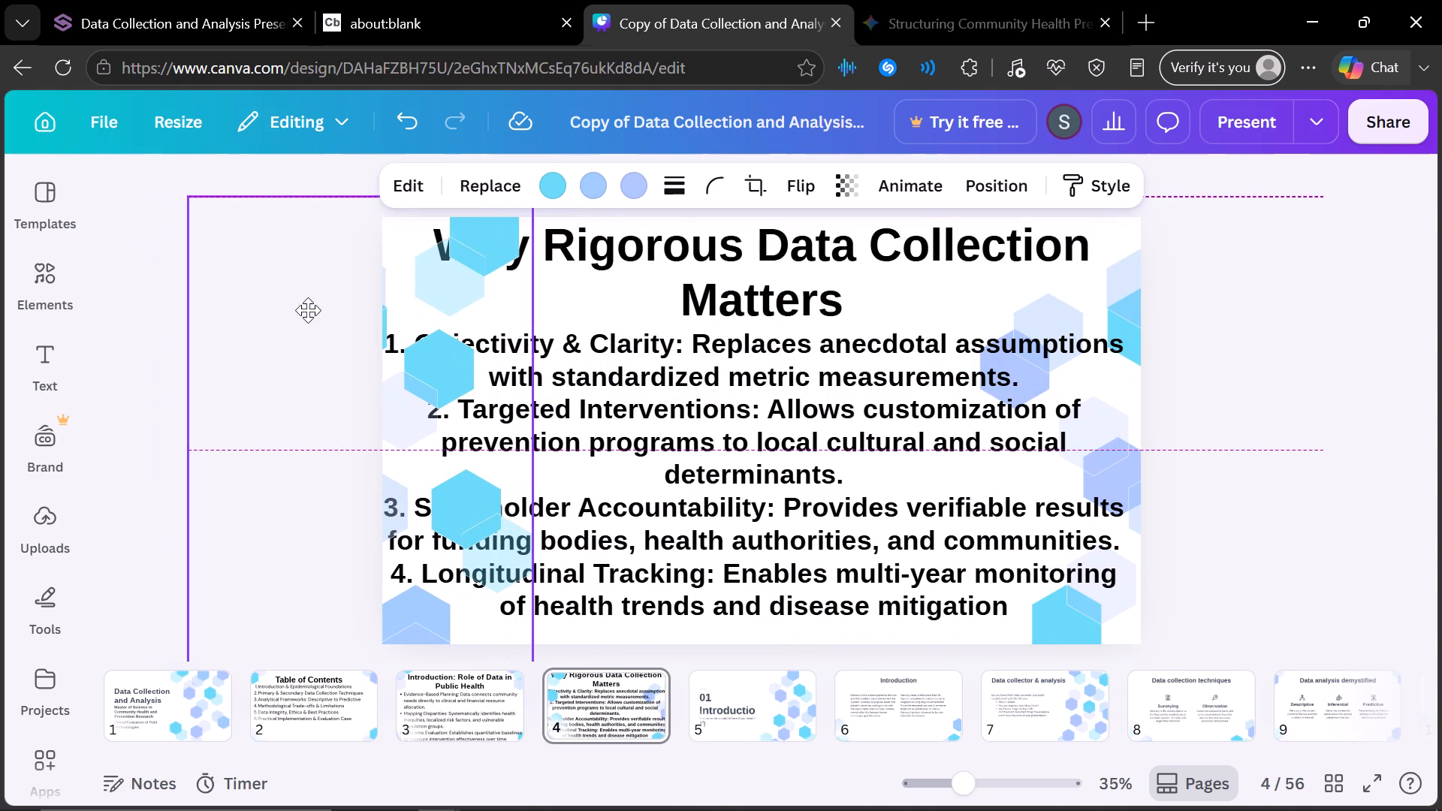
pyautogui.moveTo(308, 310); pyautogui.dragTo(323, 310)
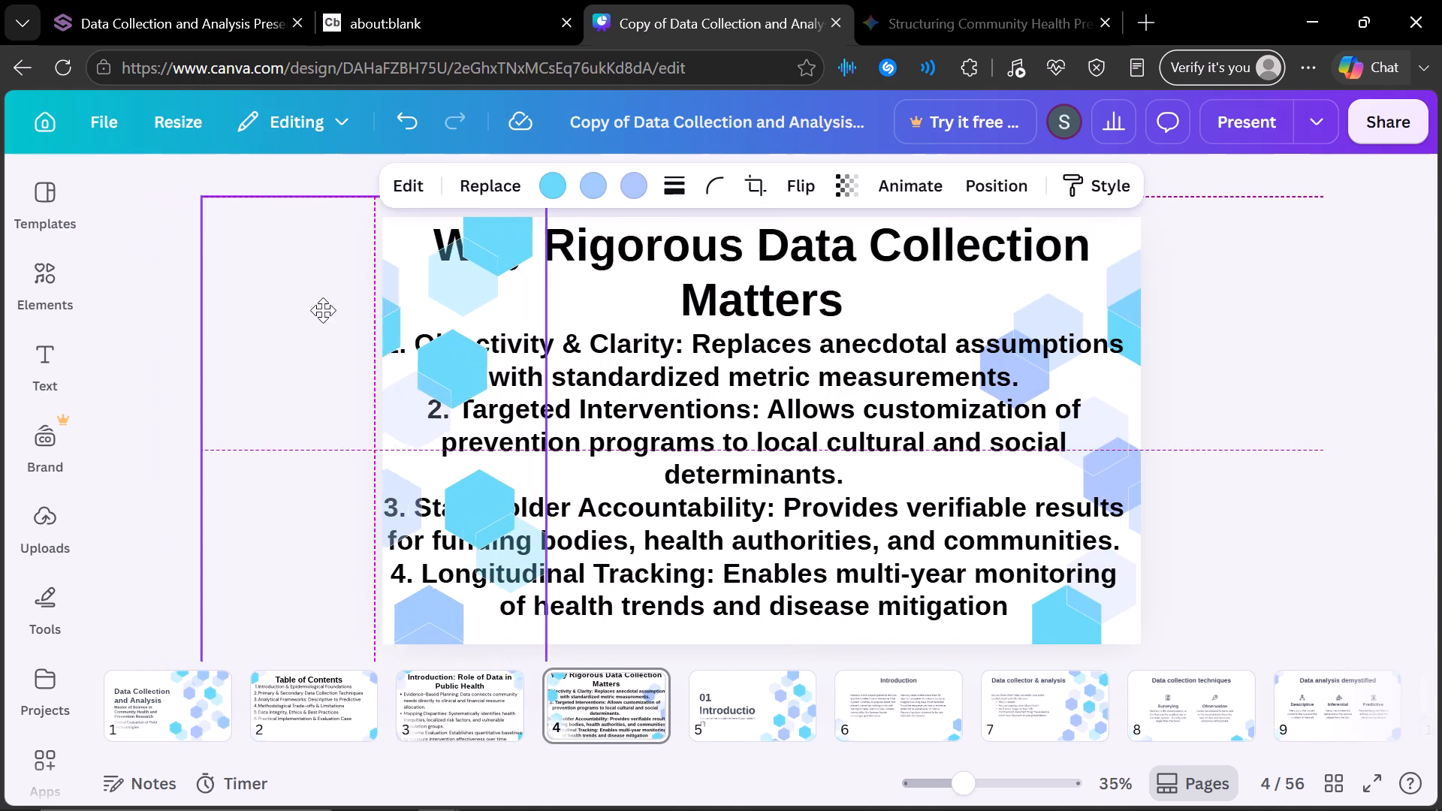
pyautogui.moveTo(323, 310); pyautogui.dragTo(336, 310)
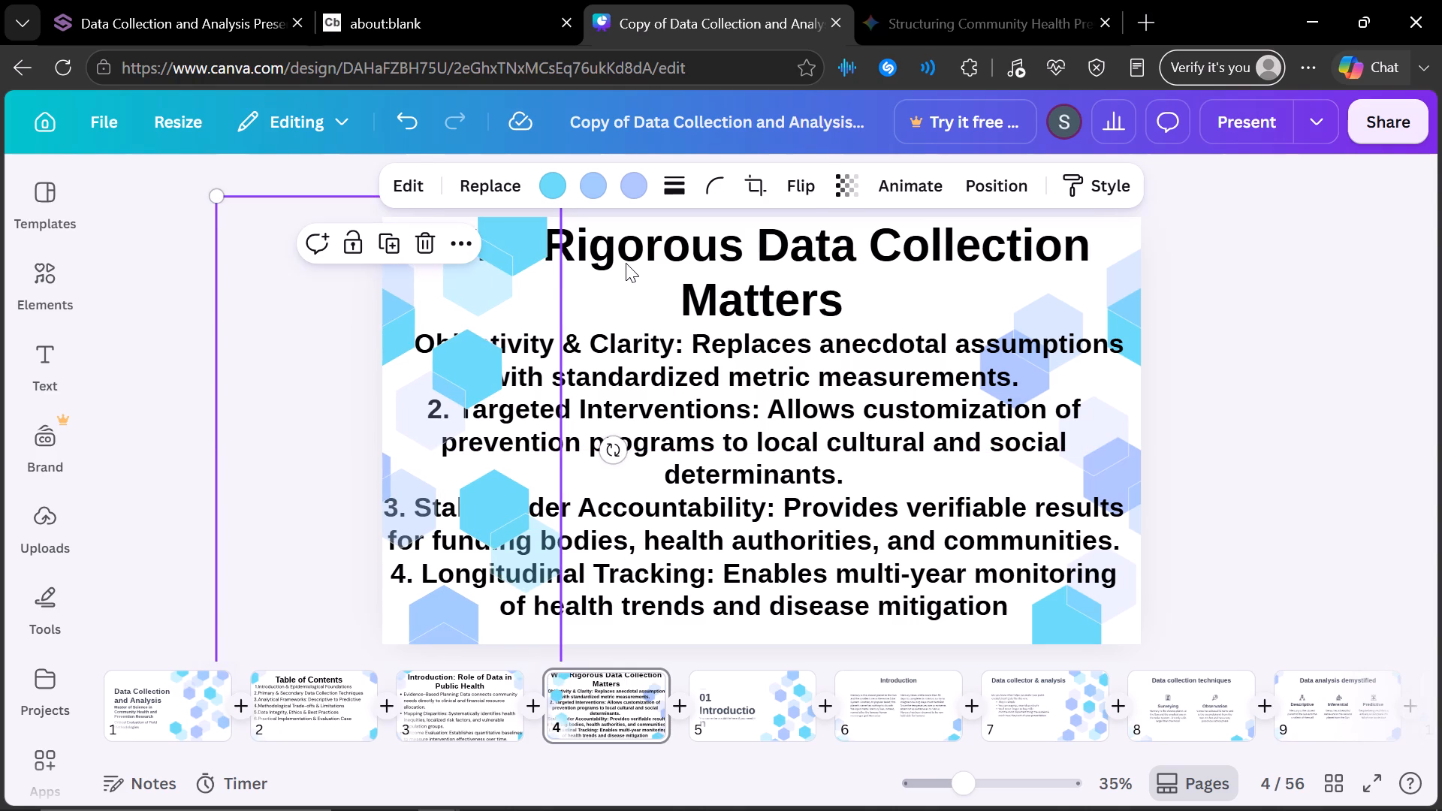
pyautogui.click(626, 263)
pyautogui.click(518, 270)
pyautogui.moveTo(517, 272); pyautogui.dragTo(420, 283)
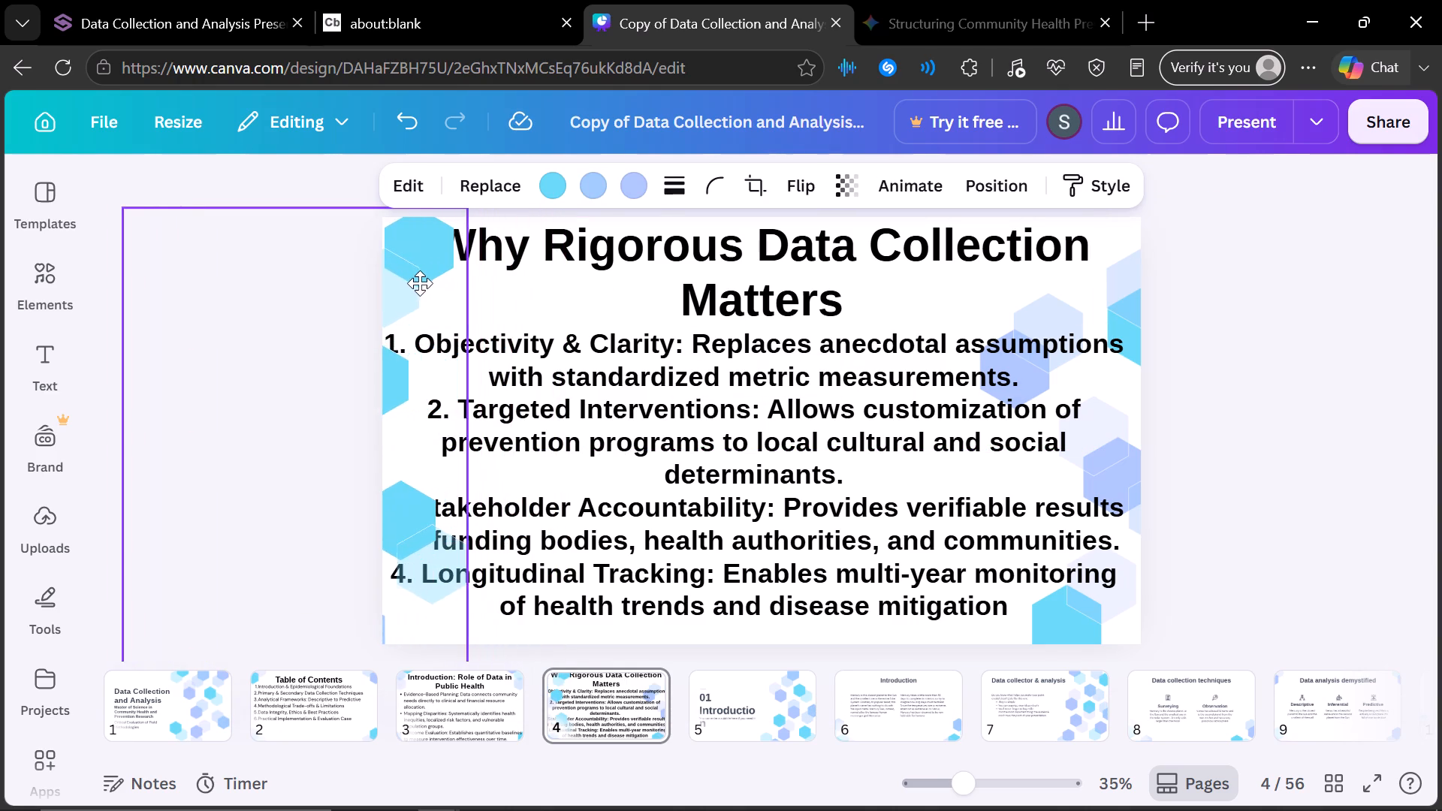
pyautogui.moveTo(420, 283); pyautogui.dragTo(398, 283)
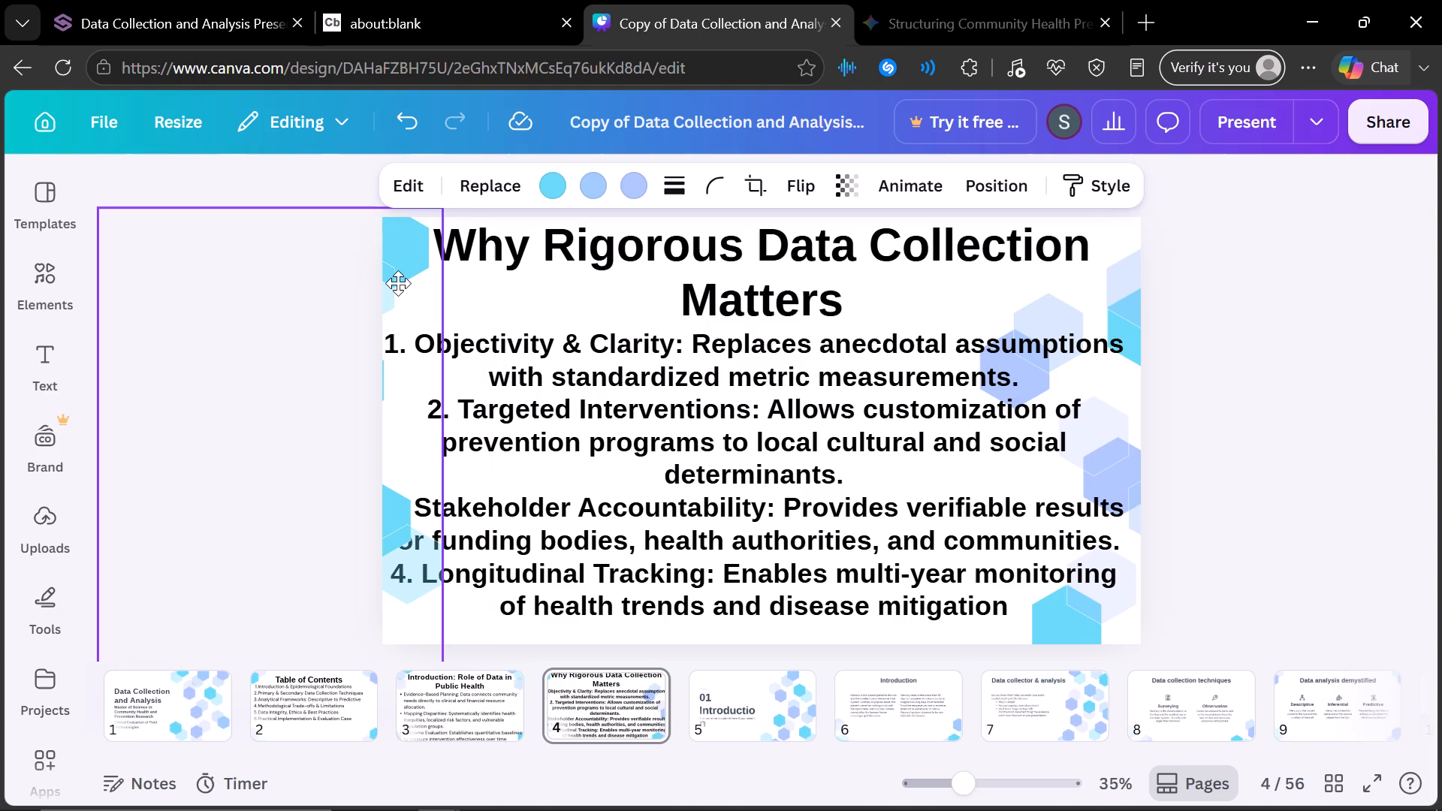
pyautogui.moveTo(398, 283); pyautogui.dragTo(389, 254)
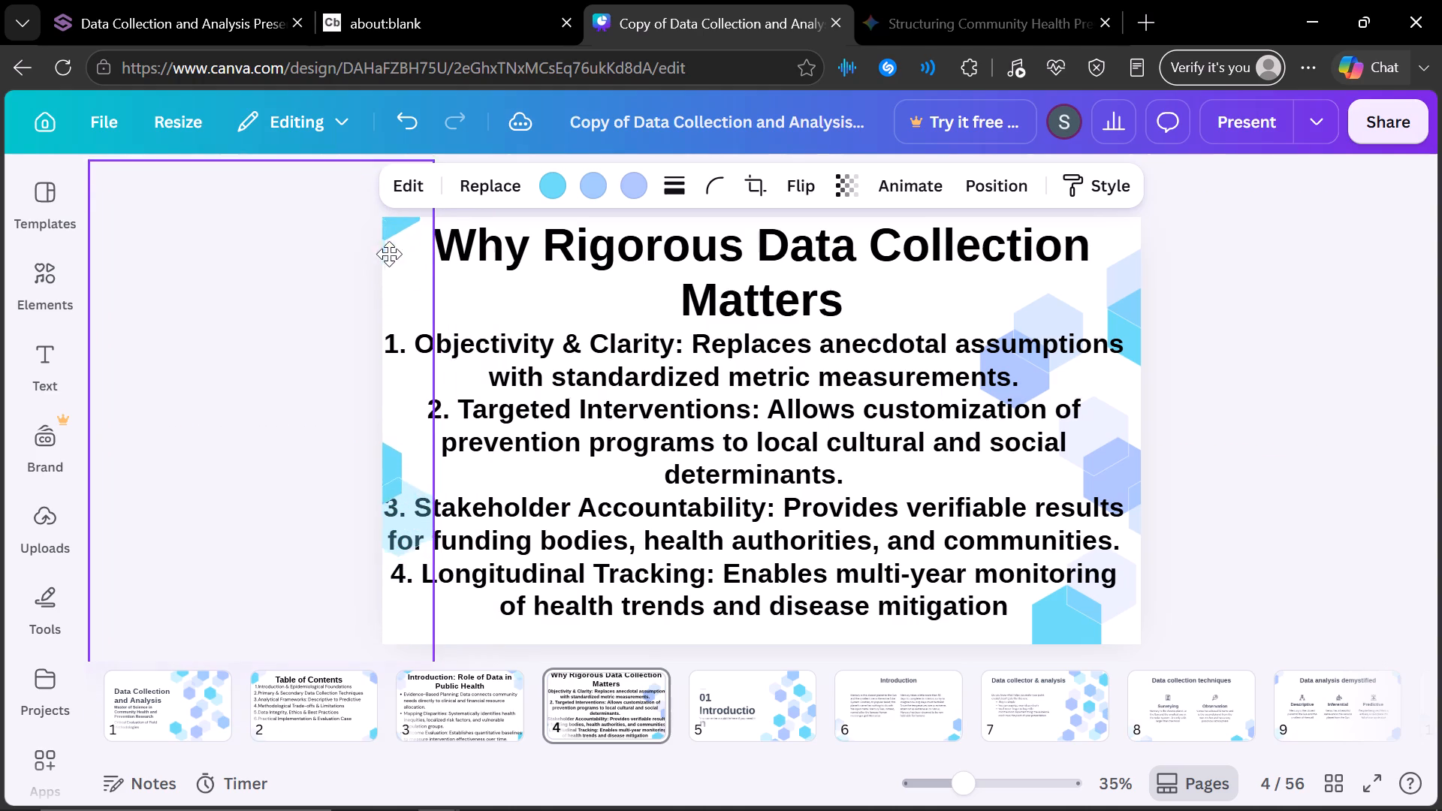
pyautogui.moveTo(389, 254); pyautogui.dragTo(380, 401)
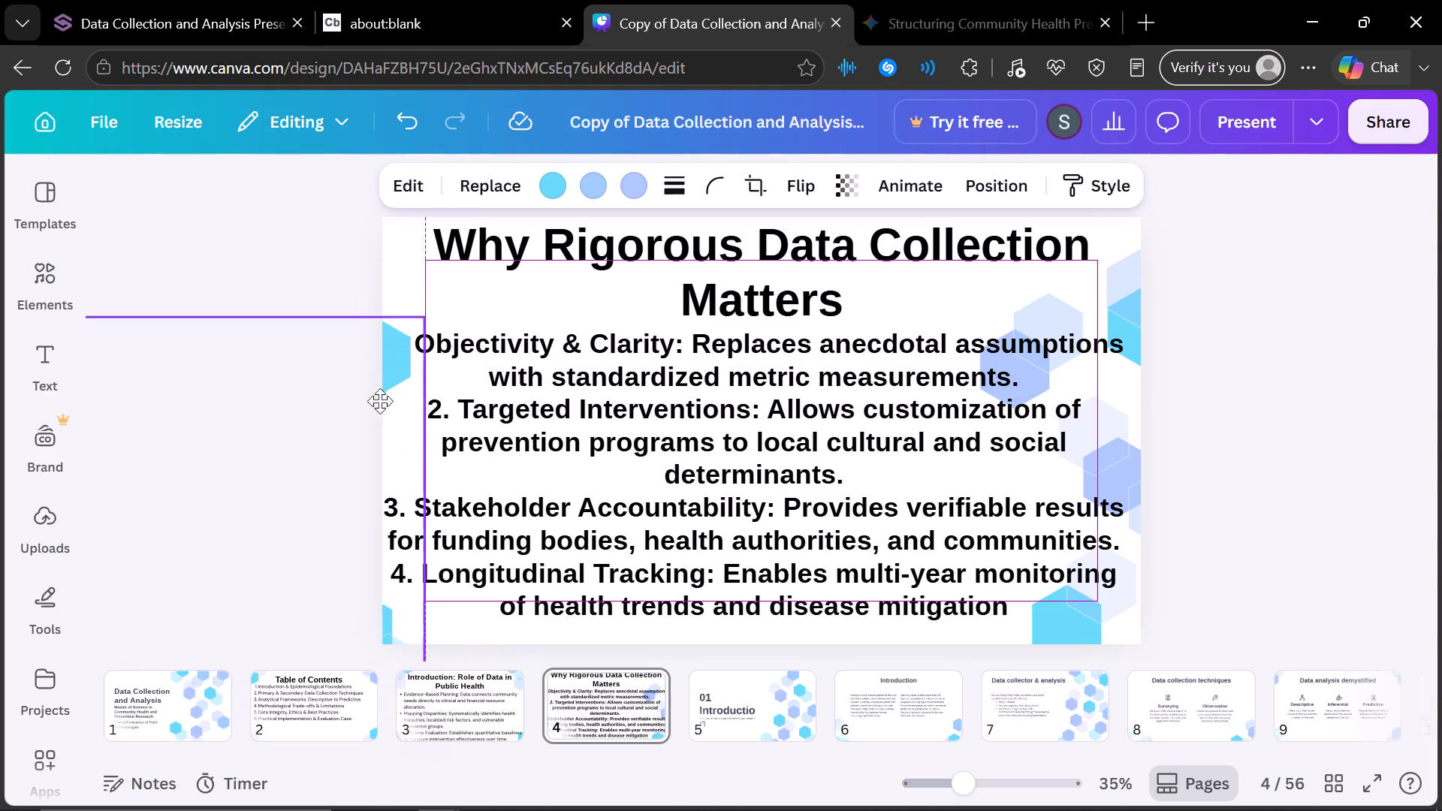
pyautogui.moveTo(380, 401); pyautogui.dragTo(403, 427)
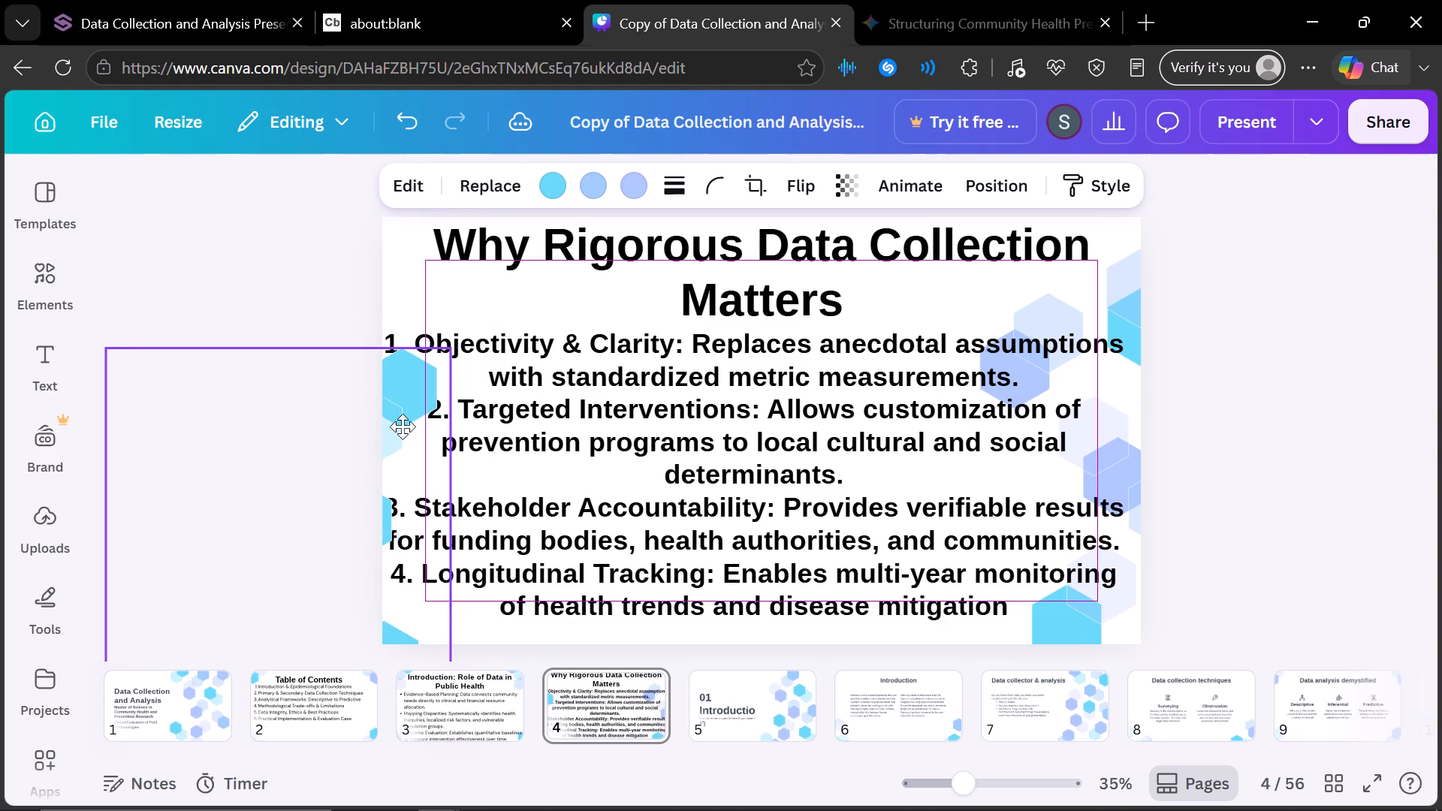
pyautogui.moveTo(403, 427); pyautogui.dragTo(404, 312)
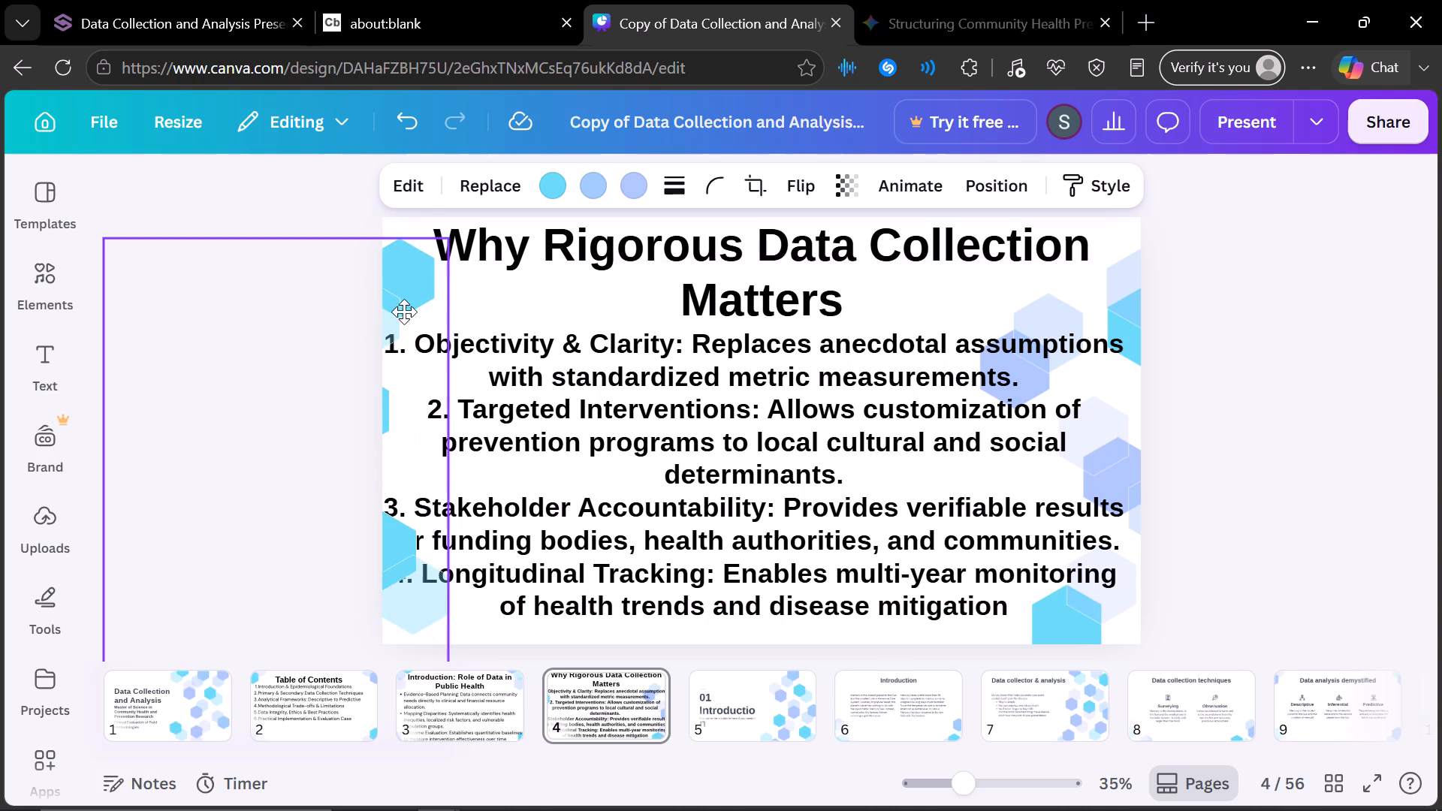
pyautogui.moveTo(404, 312); pyautogui.dragTo(403, 321)
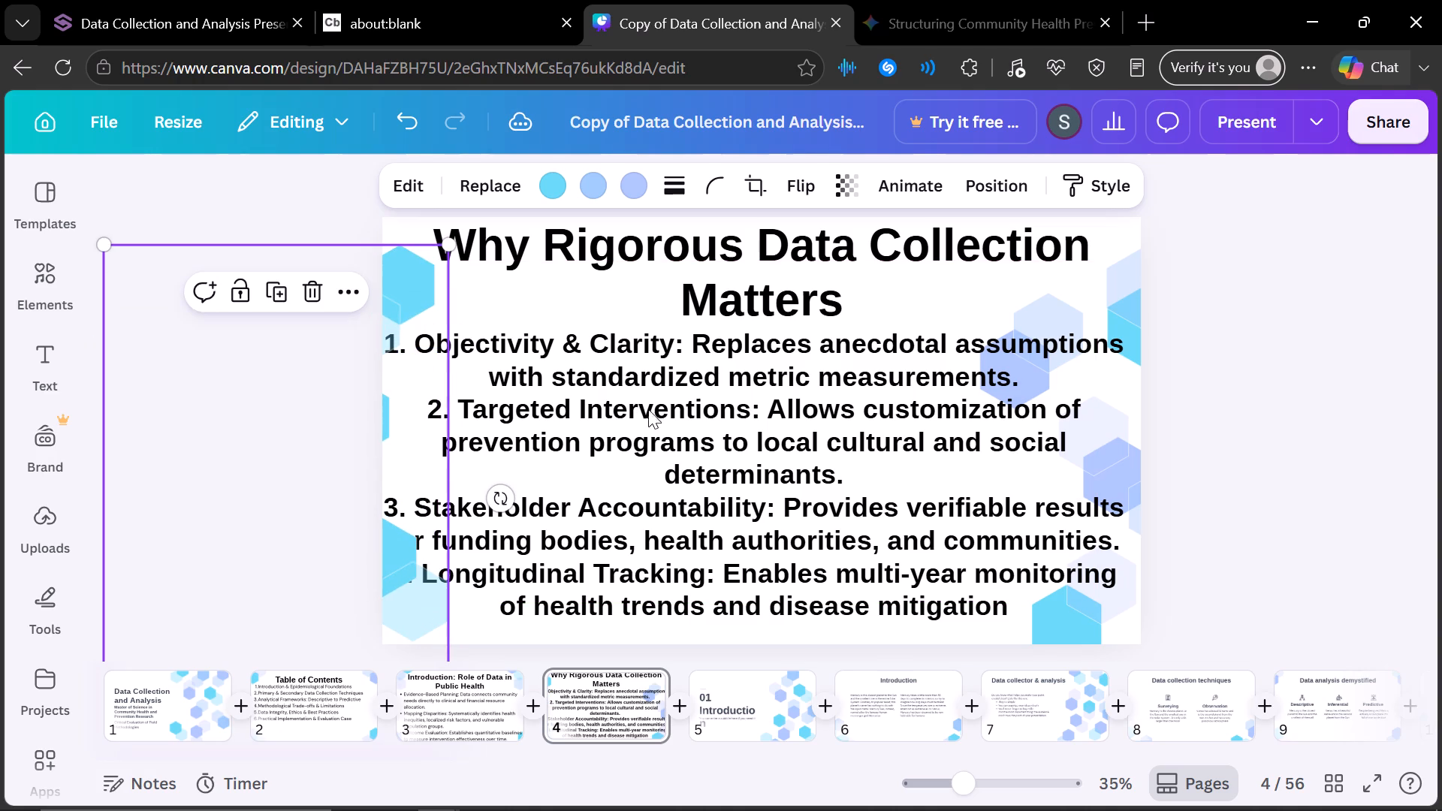
# Narrow the four-point text box on slide 4 away from the left-edge hexagons and justify all its text.
pyautogui.click(659, 418)
pyautogui.click(650, 424)
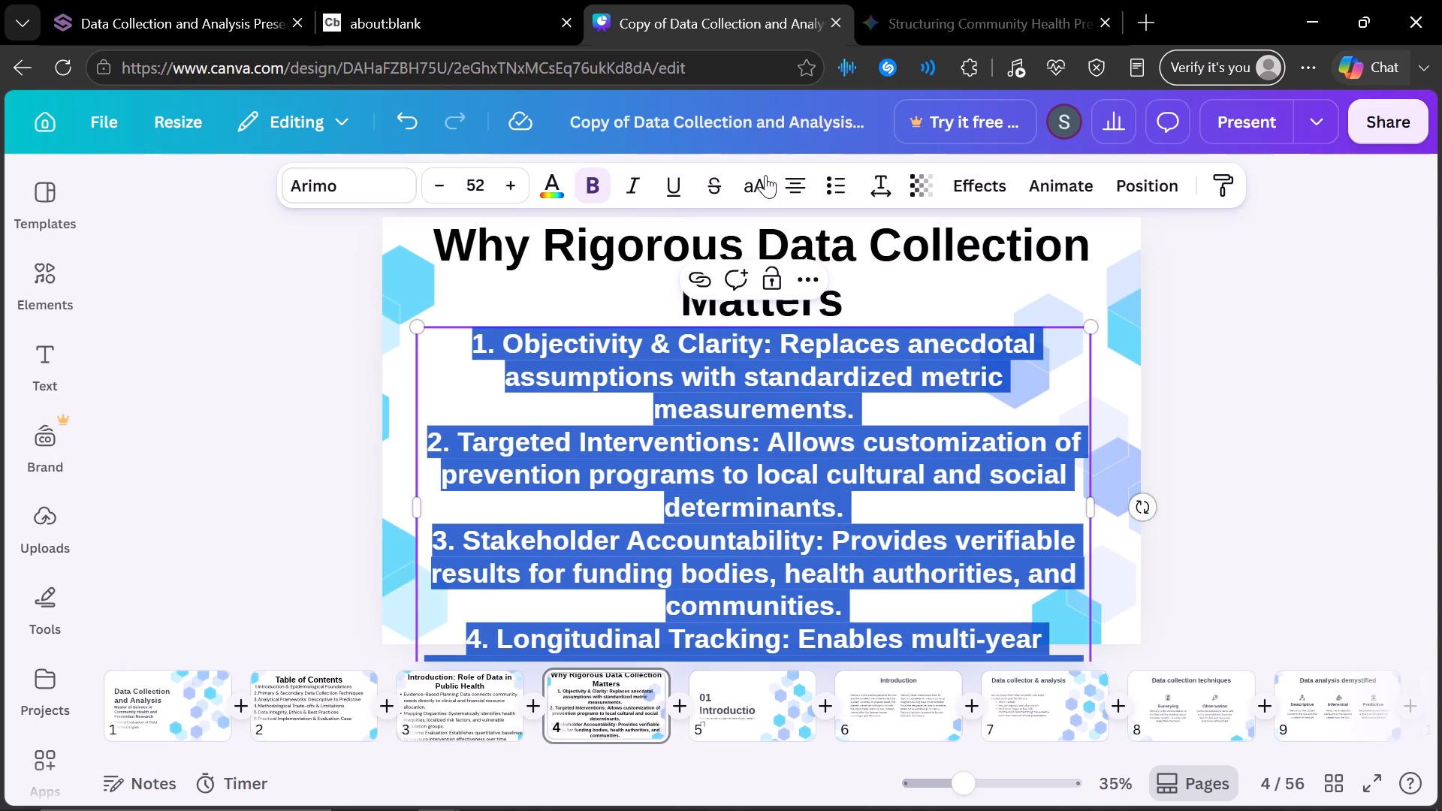
pyautogui.doubleClick(801, 180)
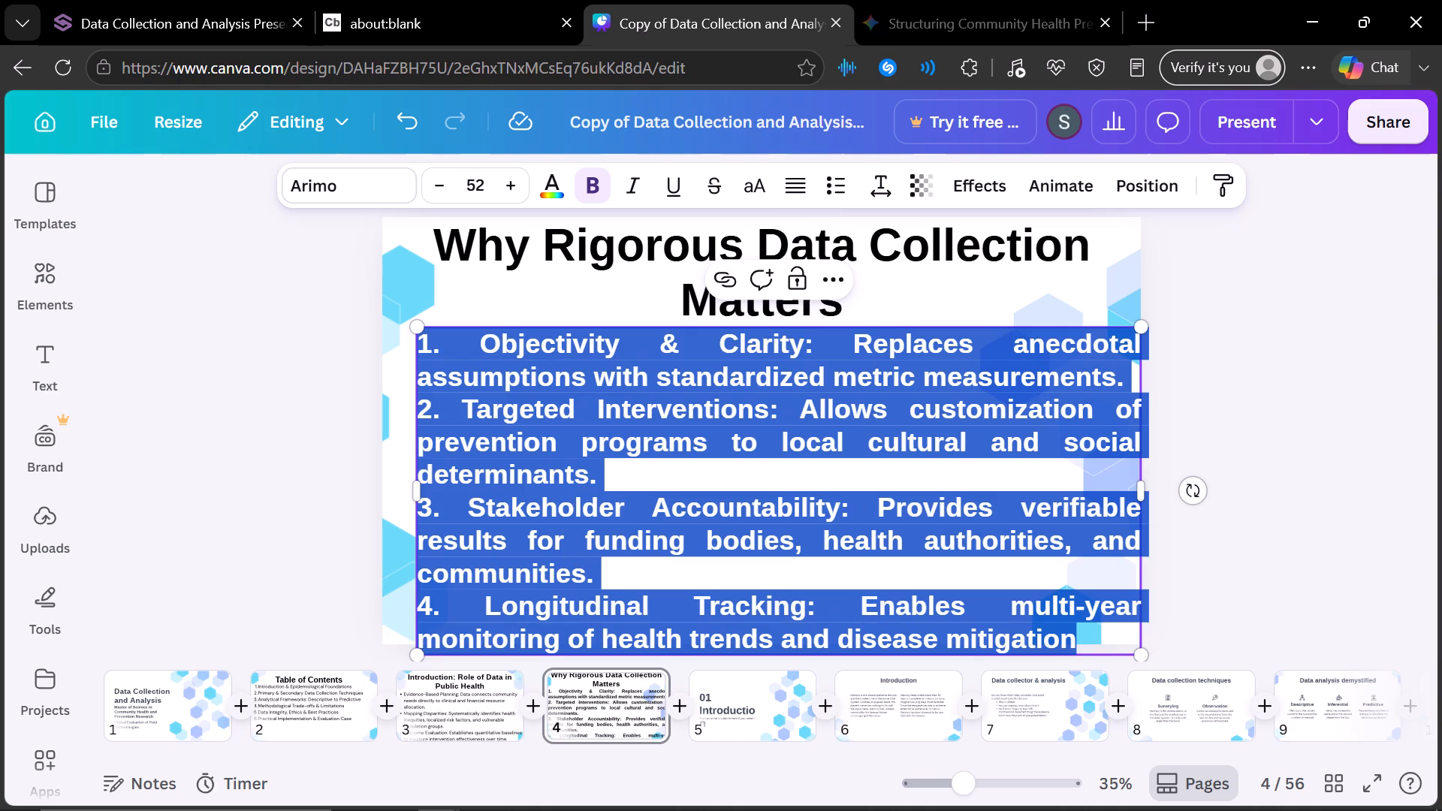
# Turn the four points in the body text box on slide 4 into a numbered list.
pyautogui.click(1250, 435)
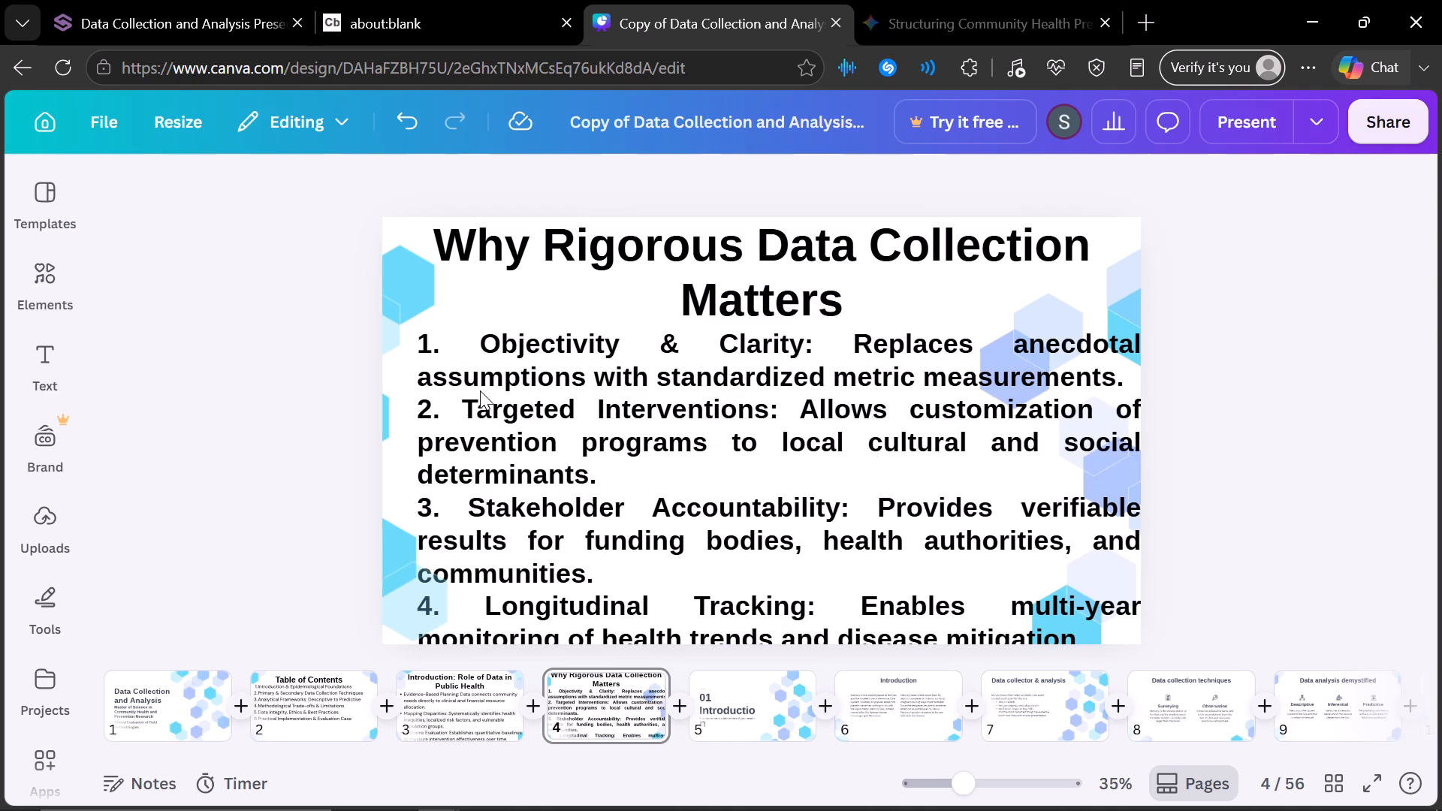
pyautogui.click(538, 390)
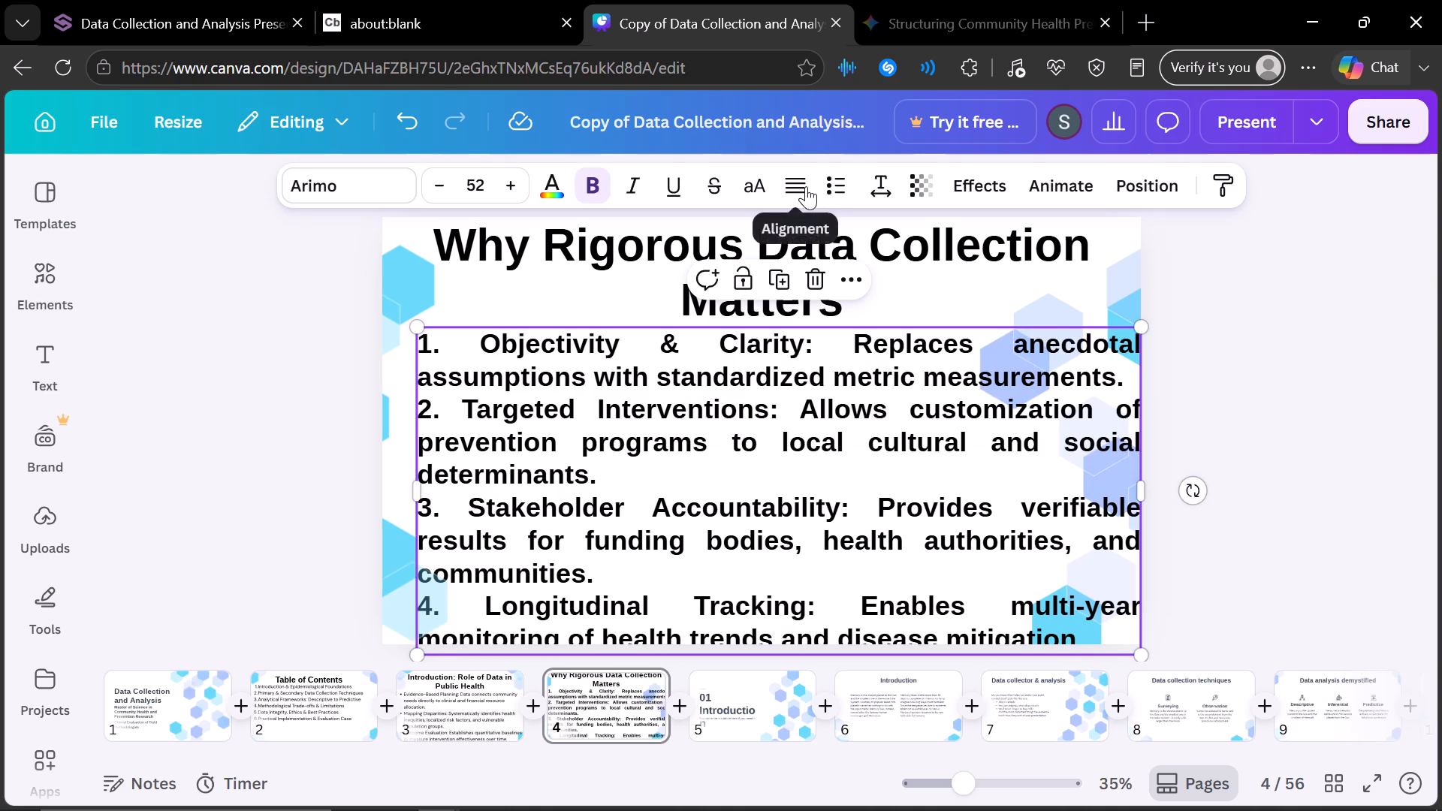
pyautogui.click(828, 186)
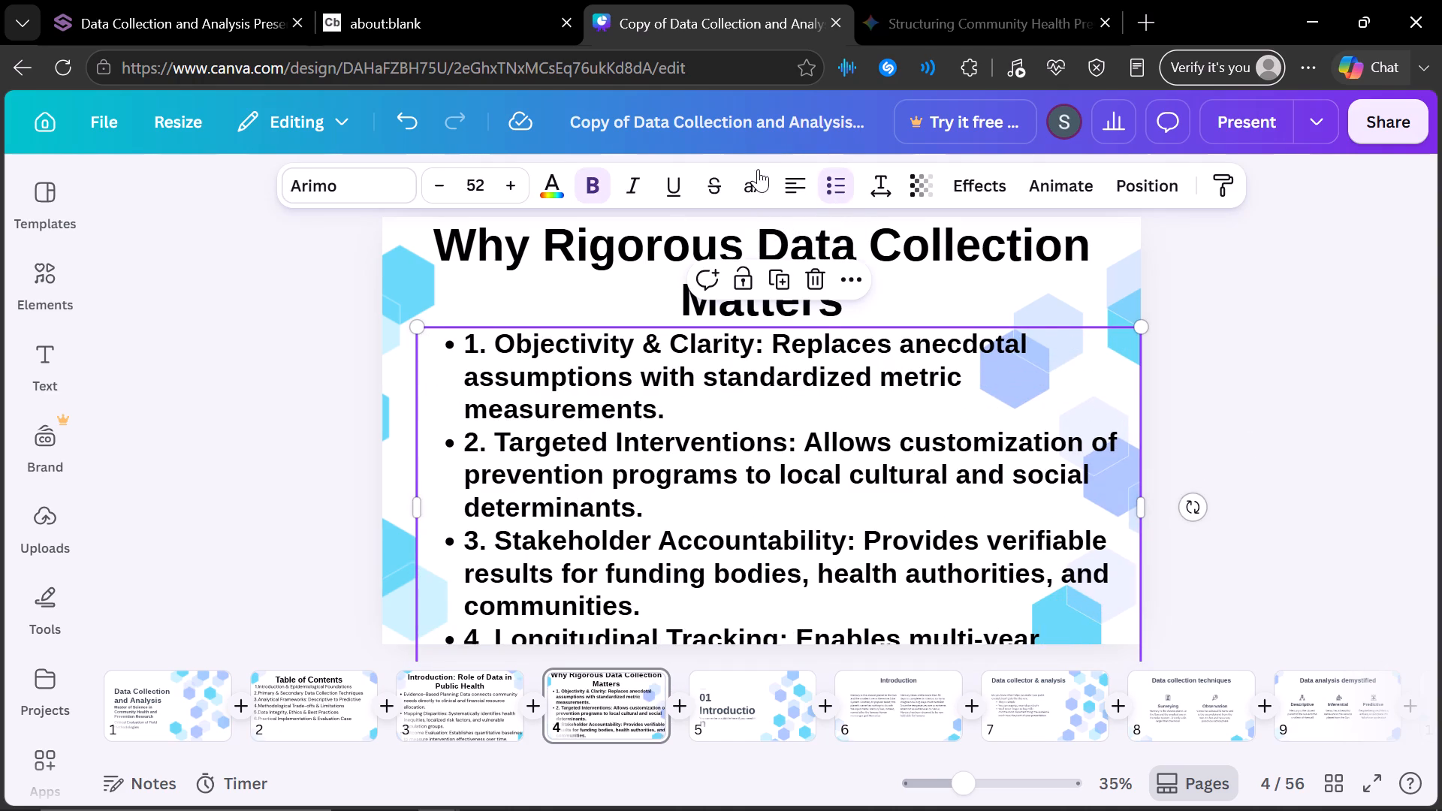
pyautogui.click(837, 182)
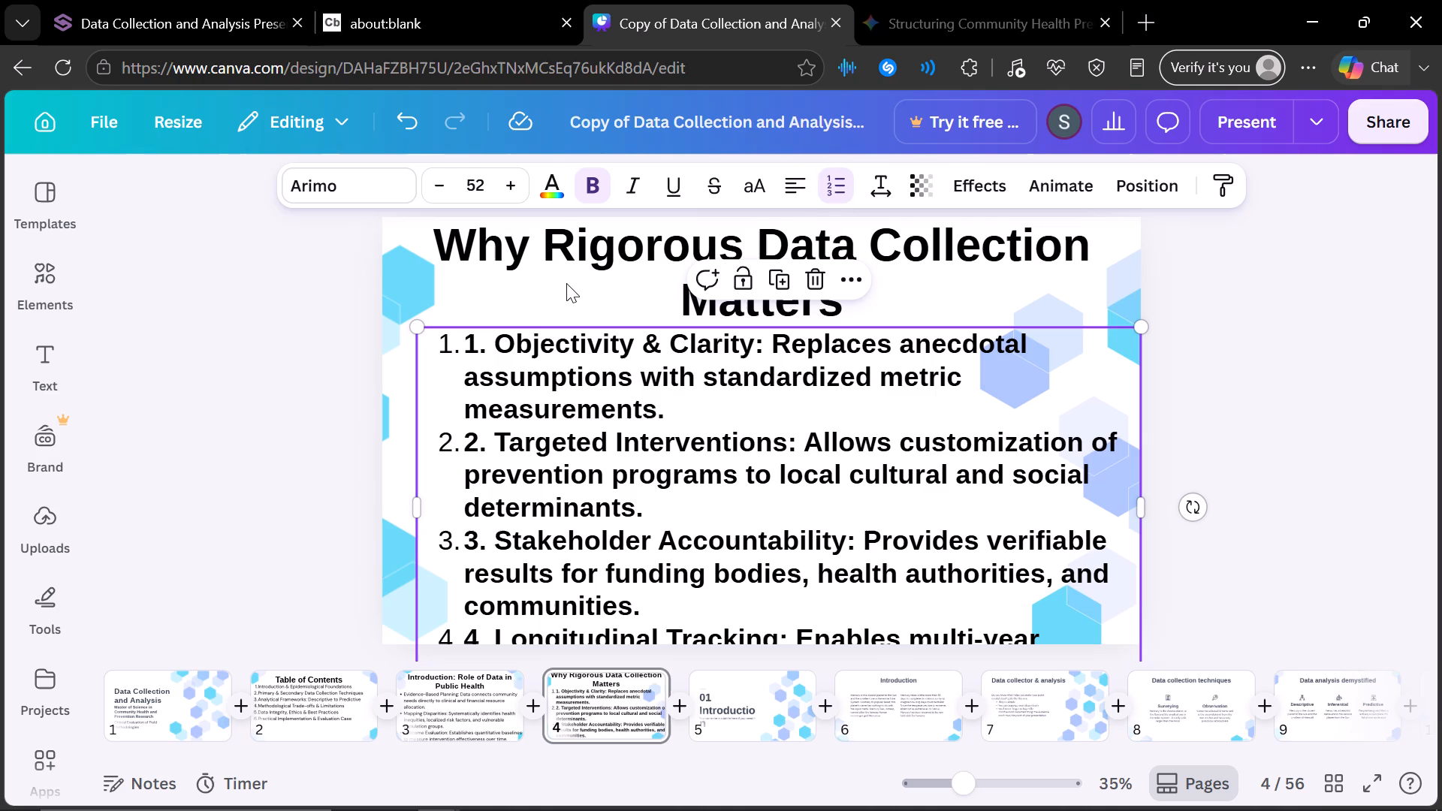
# Delete the manually typed numbers 1. to 4. from the start of the four list items on slide 4.
pyautogui.click(490, 348)
pyautogui.click(508, 348)
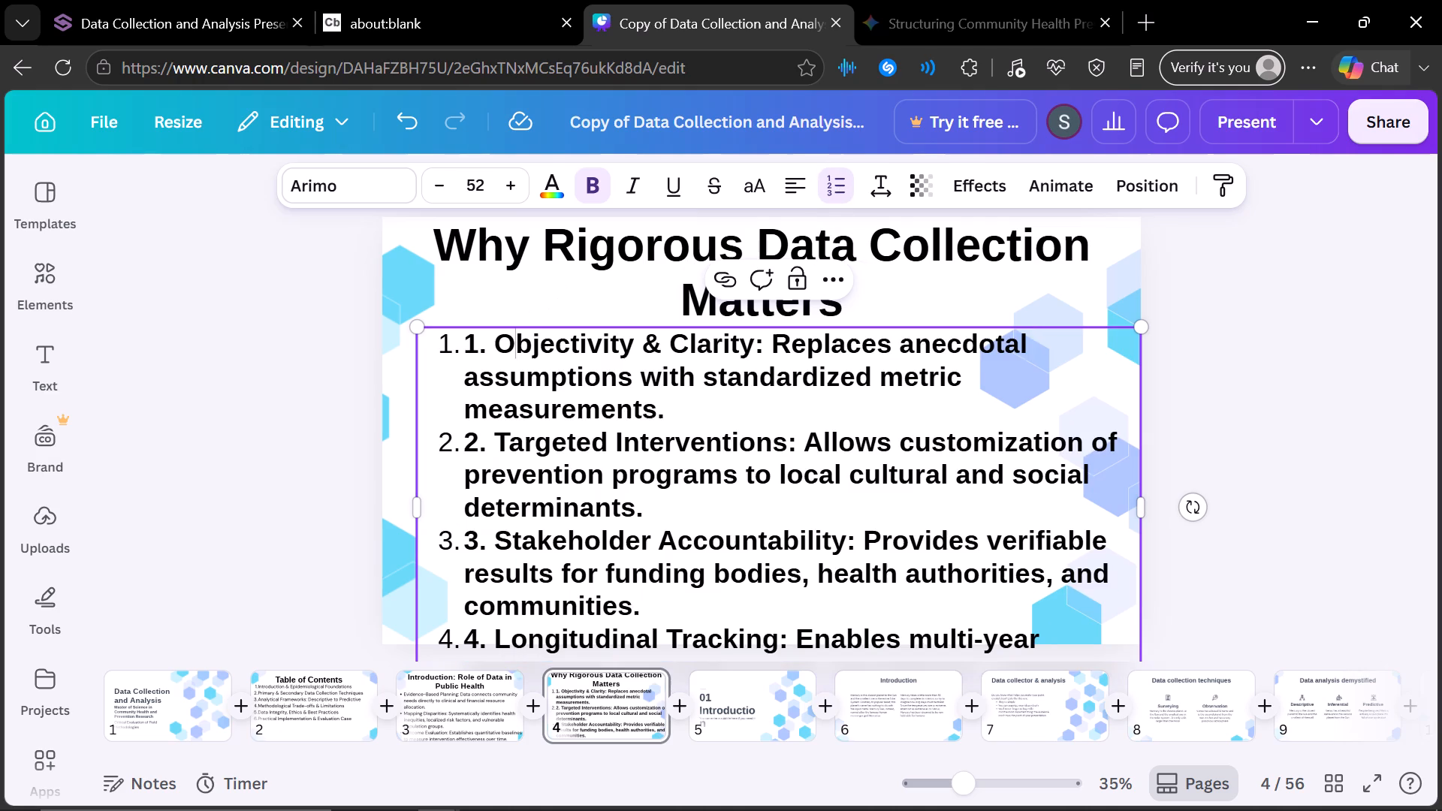
pyautogui.click(500, 348)
pyautogui.press('BackSpace')
pyautogui.press('BackSpace')
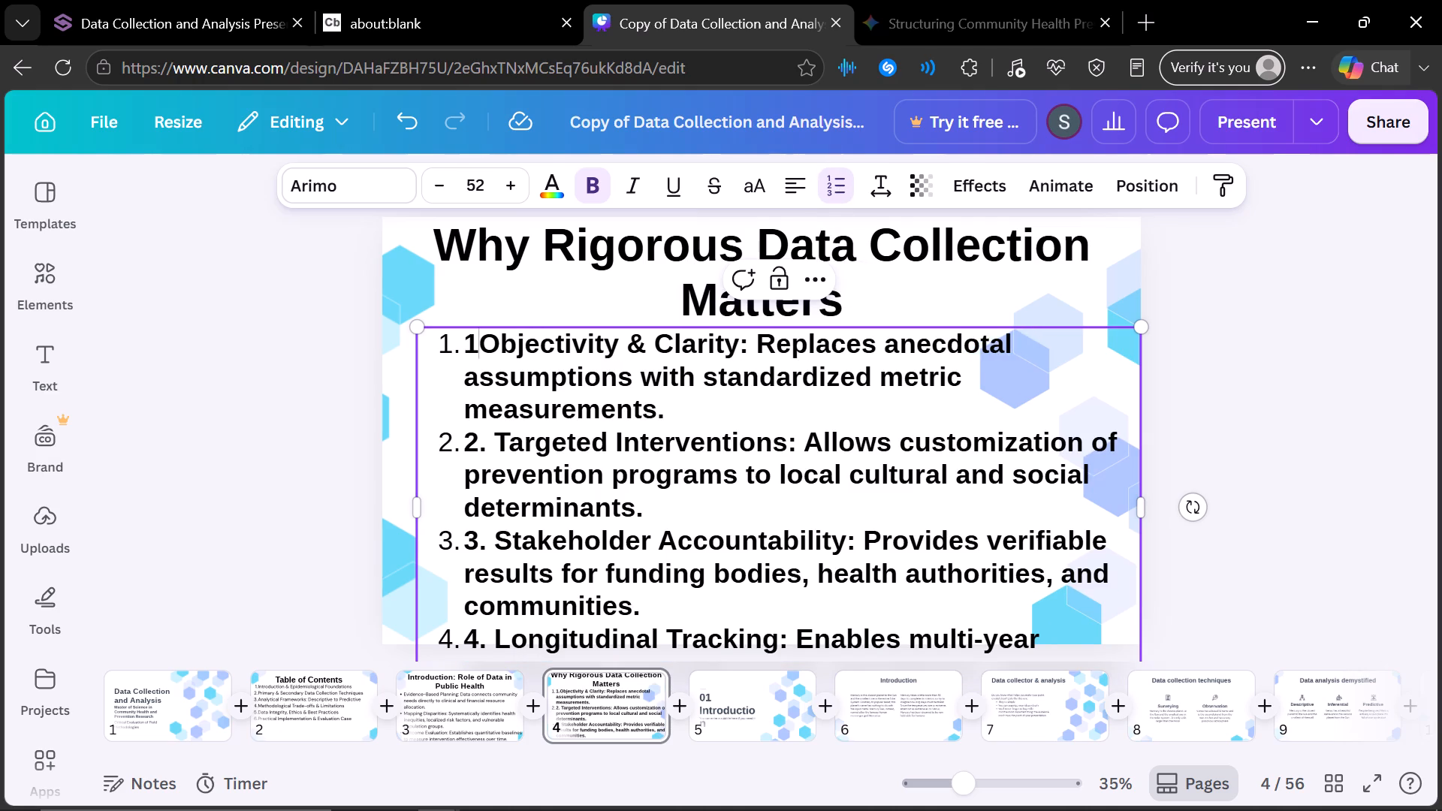
pyautogui.press('BackSpace')
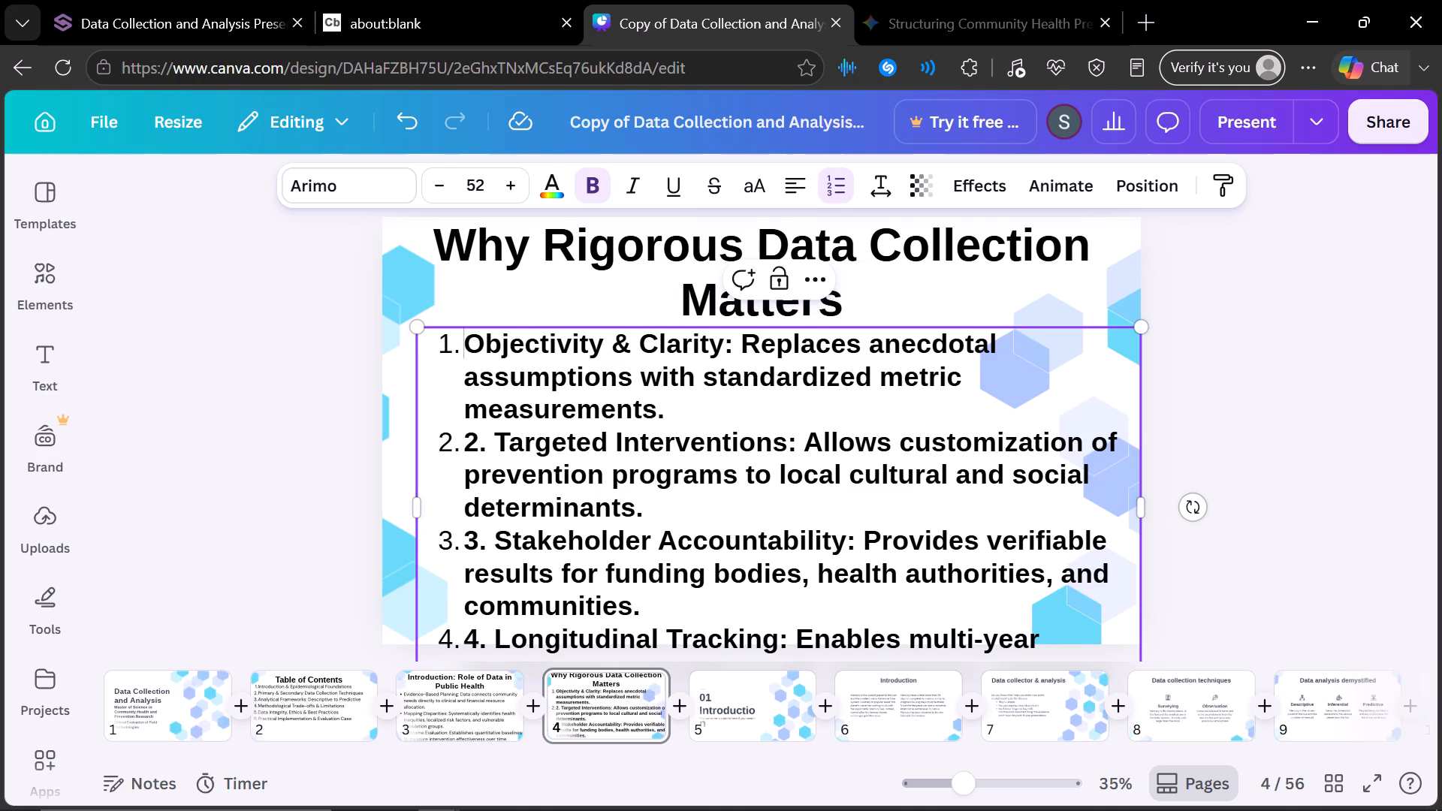
pyautogui.click(495, 432)
pyautogui.press('BackSpace')
pyautogui.press('BackSpace')
pyautogui.press('BackSpace')
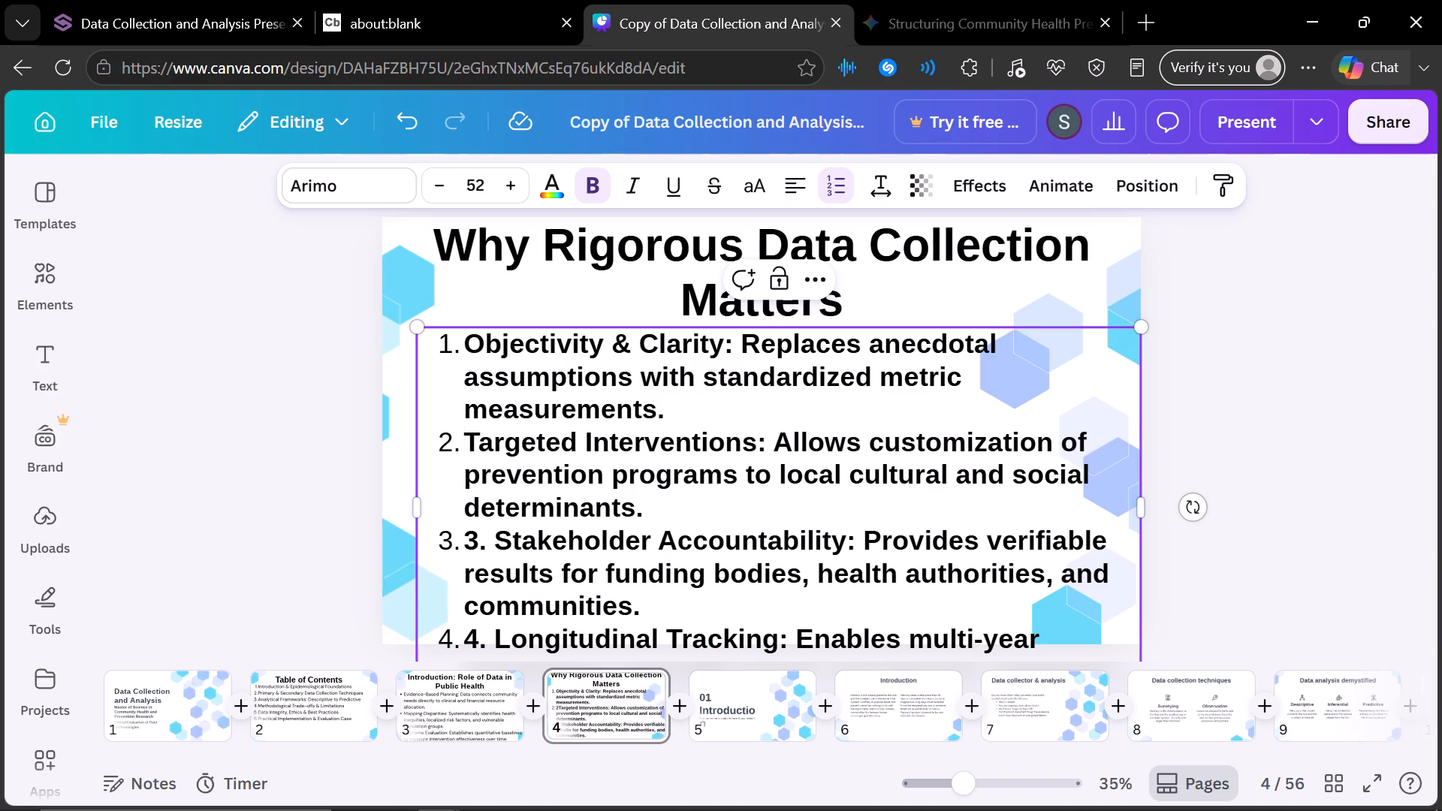
pyautogui.click(497, 534)
pyautogui.press('BackSpace')
pyautogui.press('BackSpace')
pyautogui.press('BackSpace')
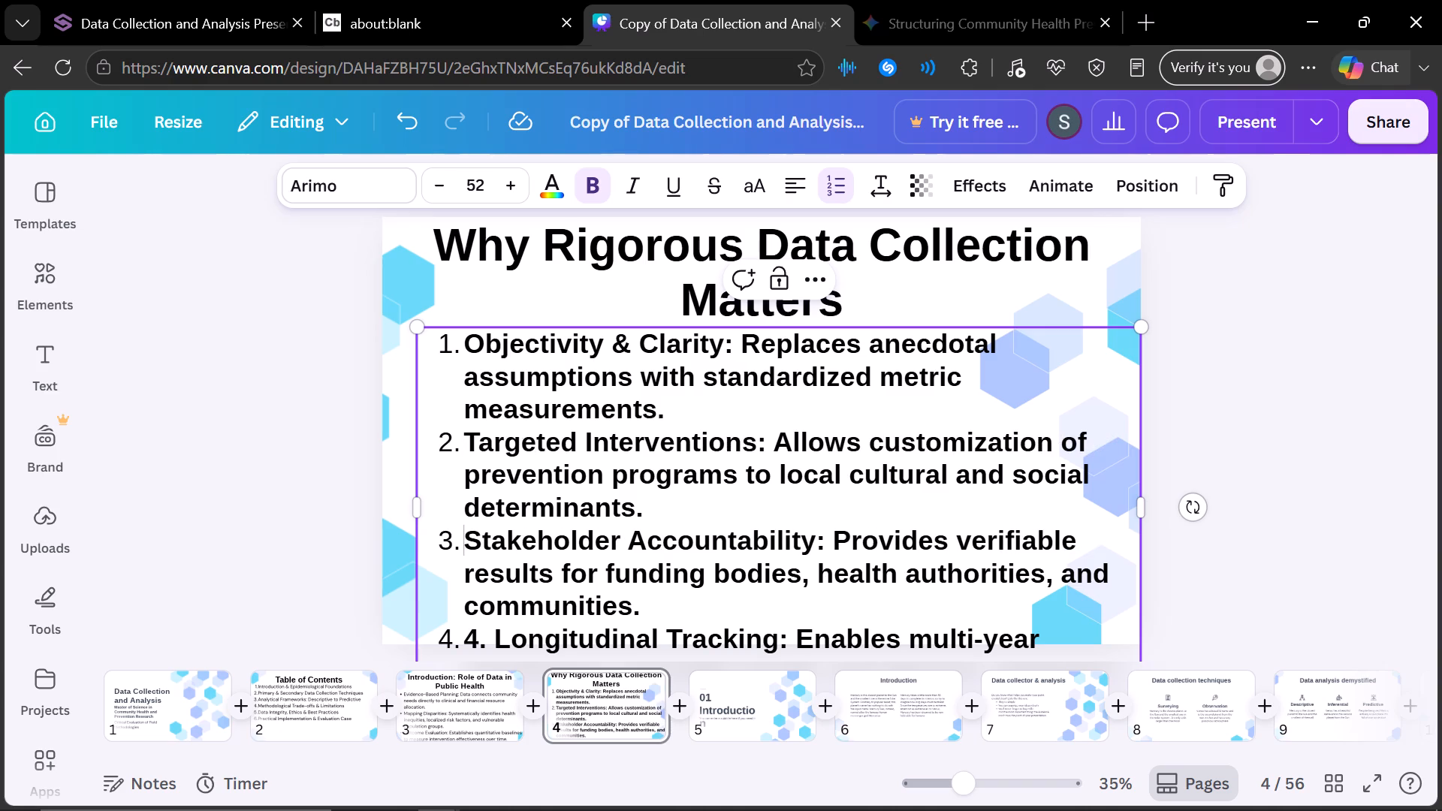
pyautogui.click(493, 647)
pyautogui.press('BackSpace')
pyautogui.press('BackSpace')
pyautogui.press('BackSpace')
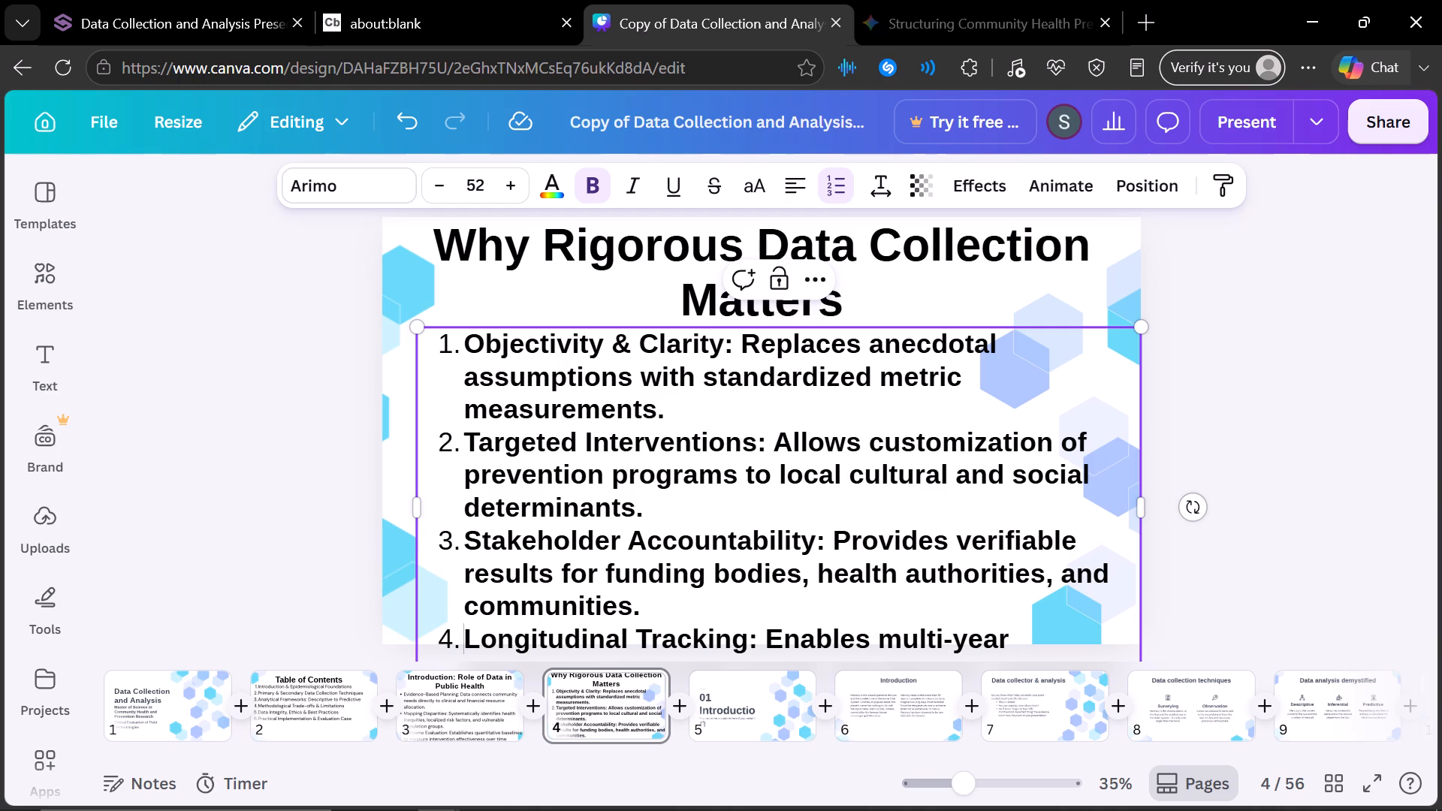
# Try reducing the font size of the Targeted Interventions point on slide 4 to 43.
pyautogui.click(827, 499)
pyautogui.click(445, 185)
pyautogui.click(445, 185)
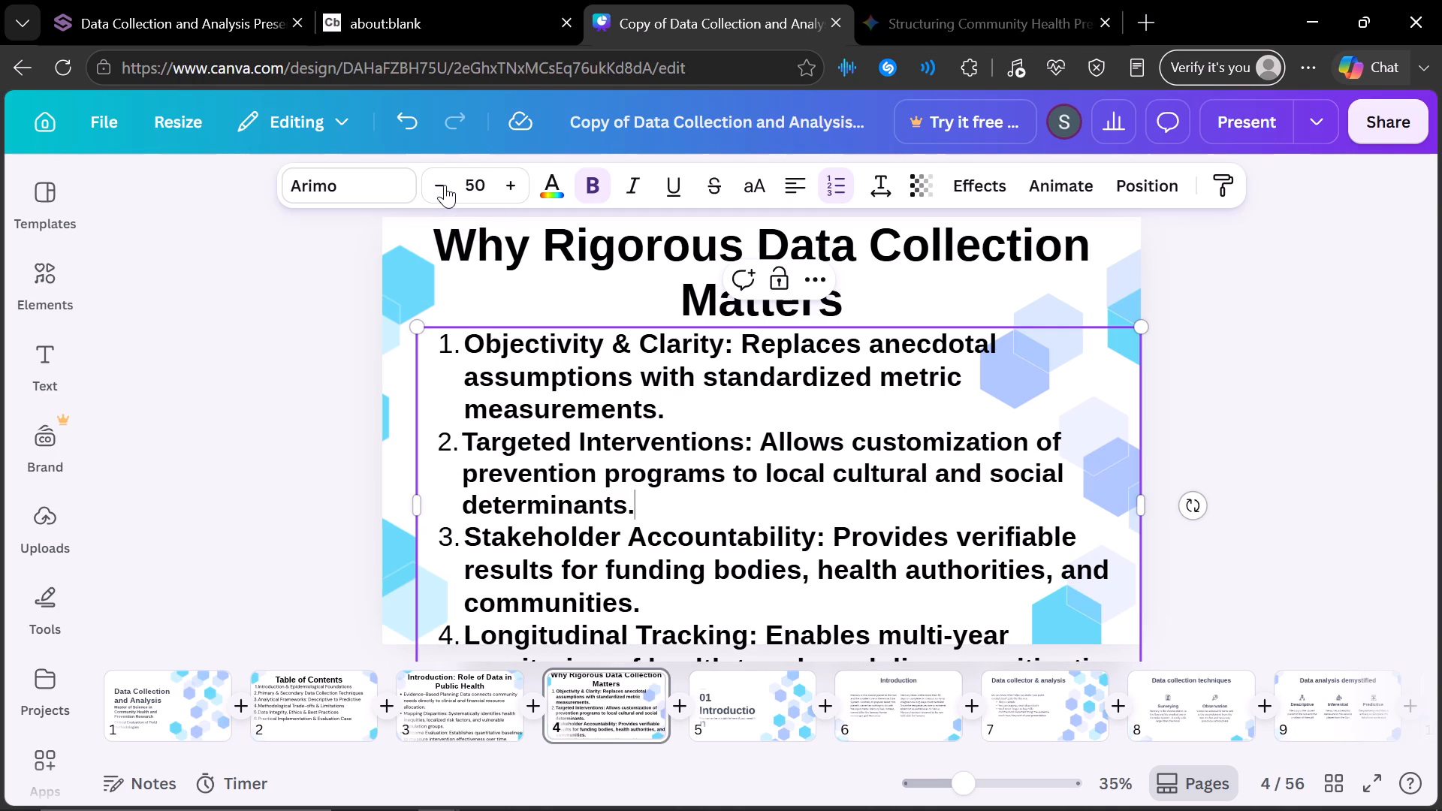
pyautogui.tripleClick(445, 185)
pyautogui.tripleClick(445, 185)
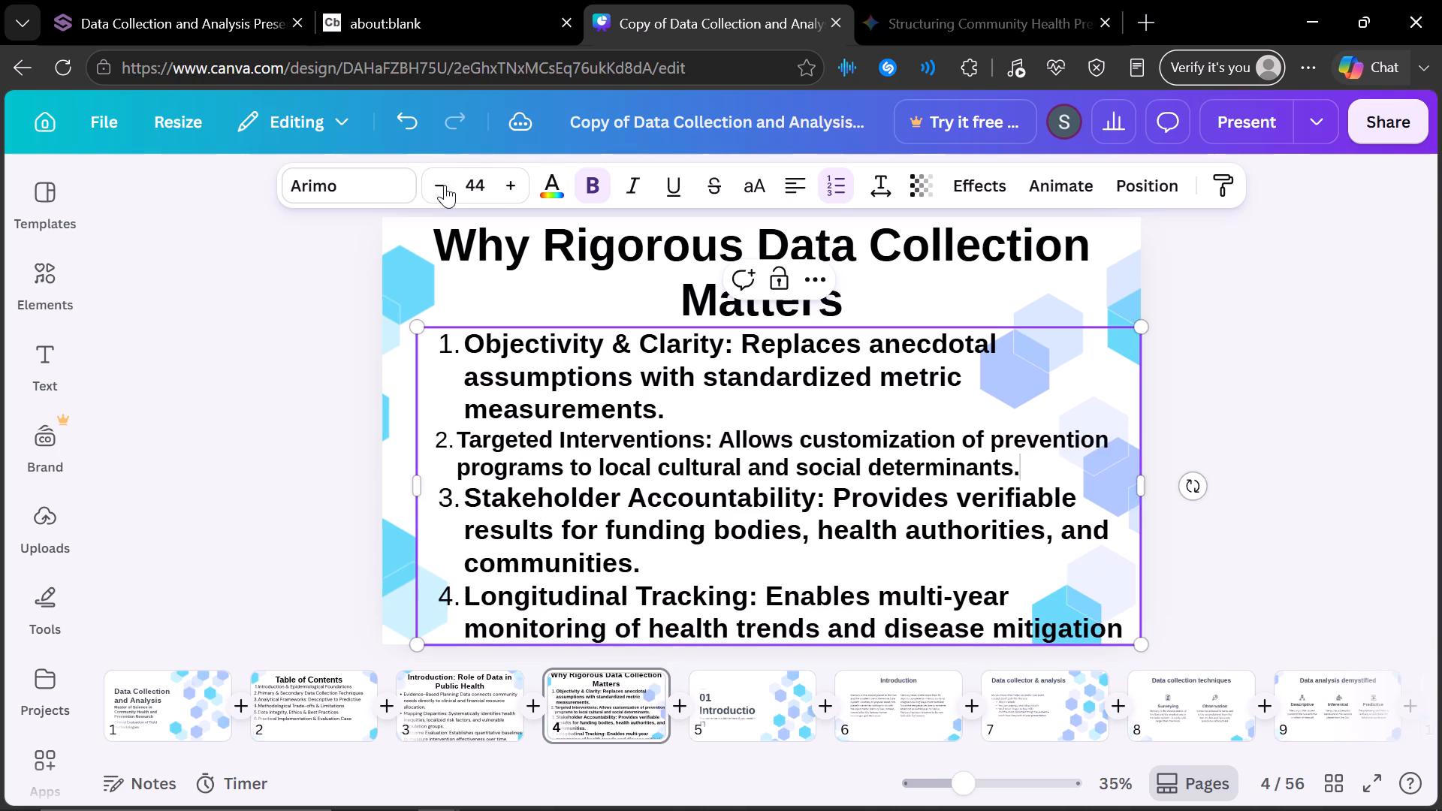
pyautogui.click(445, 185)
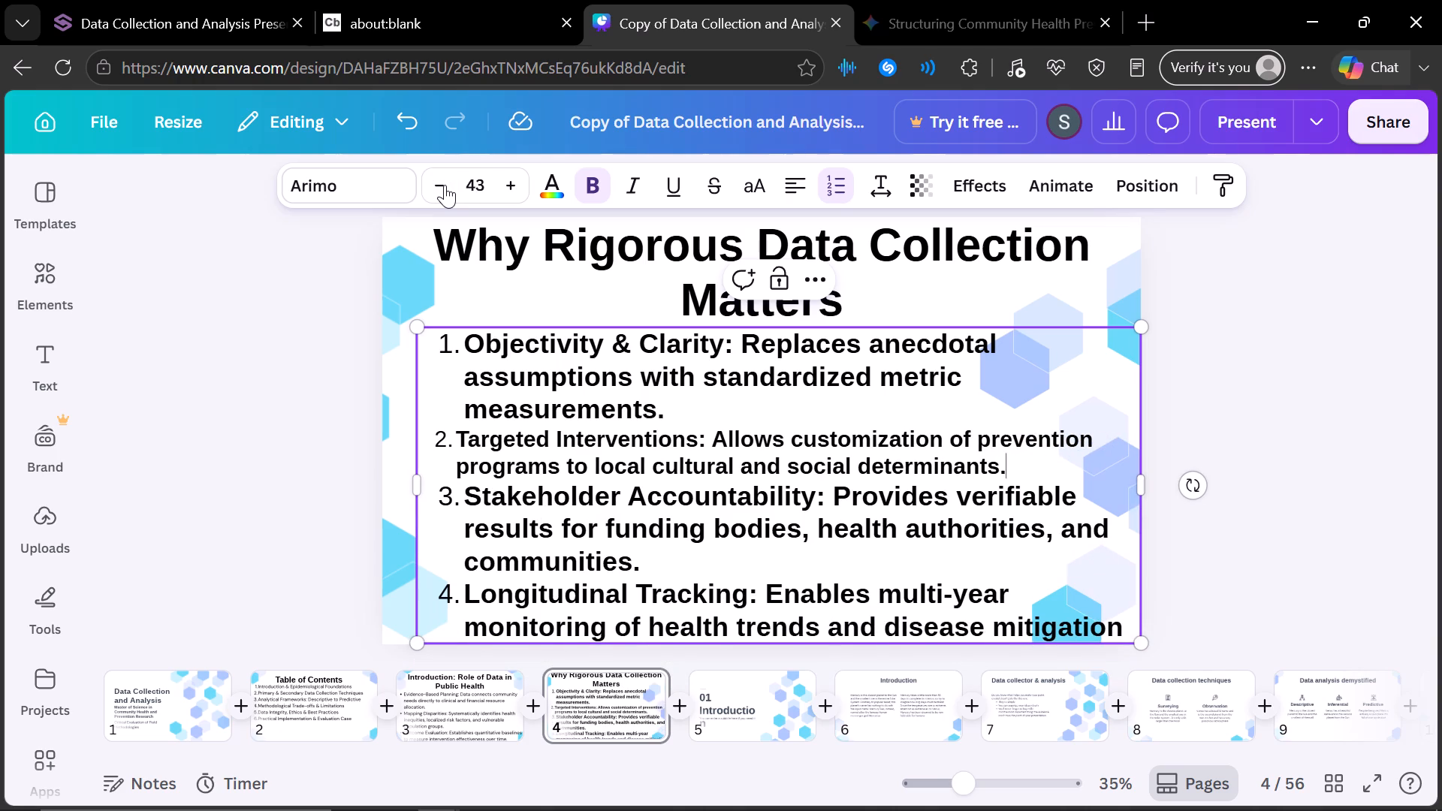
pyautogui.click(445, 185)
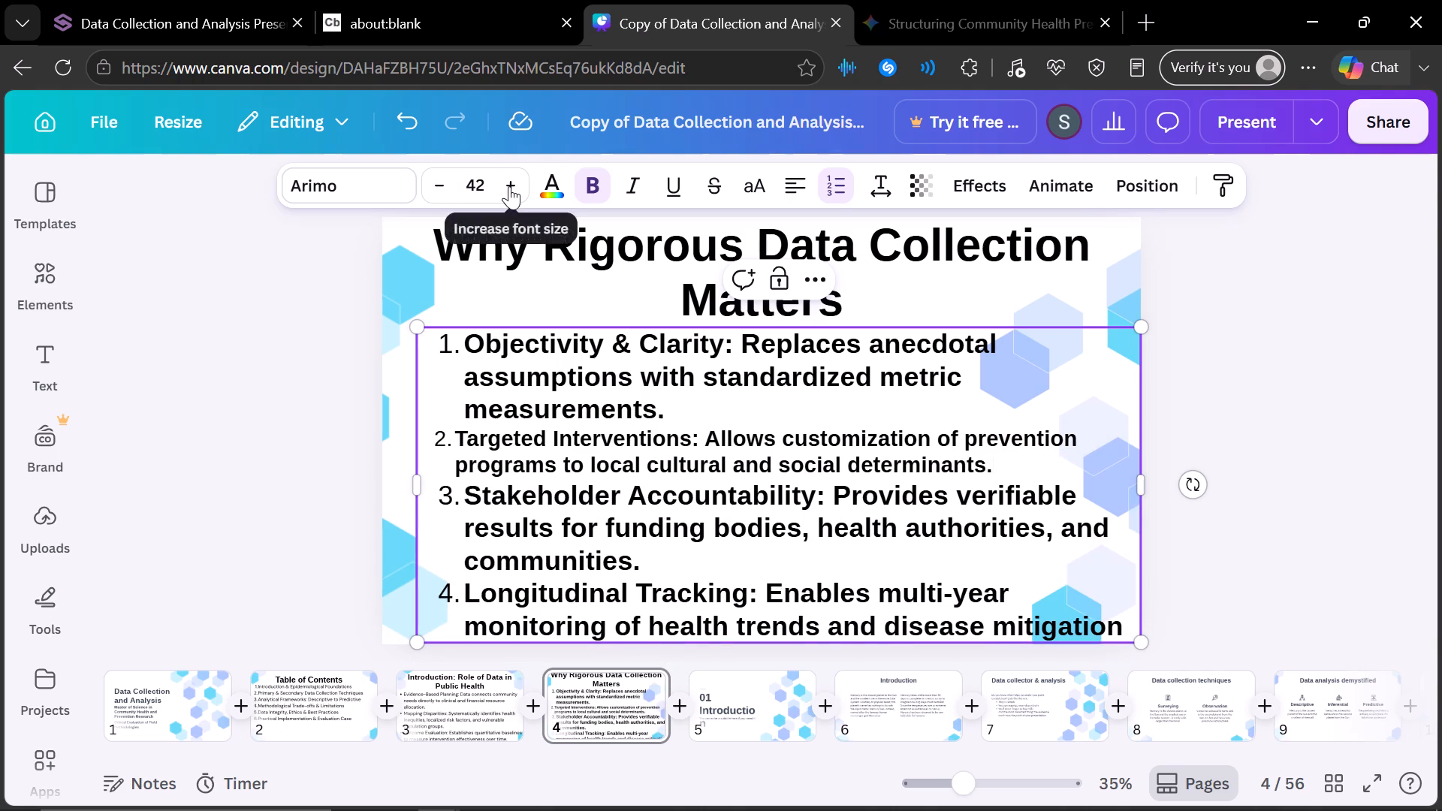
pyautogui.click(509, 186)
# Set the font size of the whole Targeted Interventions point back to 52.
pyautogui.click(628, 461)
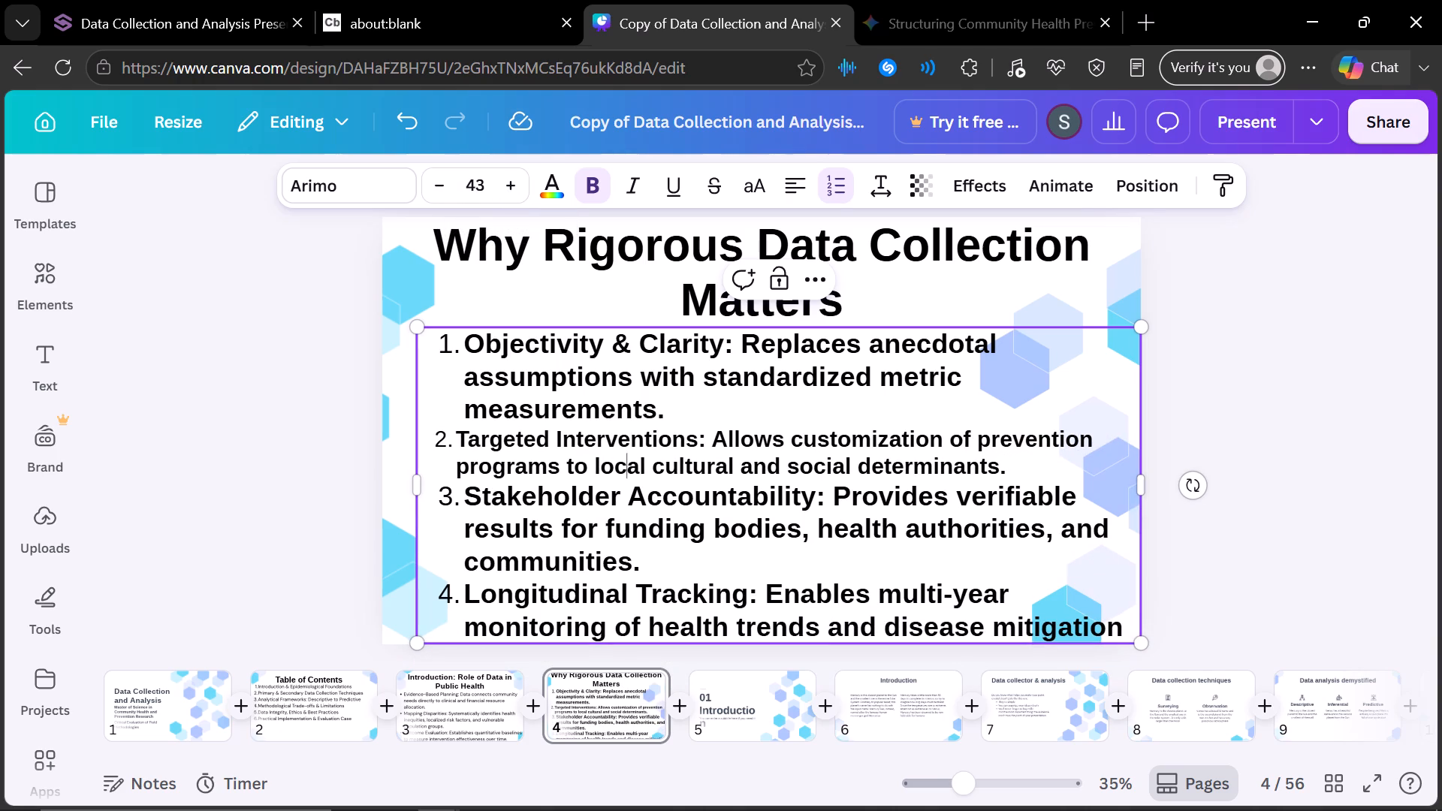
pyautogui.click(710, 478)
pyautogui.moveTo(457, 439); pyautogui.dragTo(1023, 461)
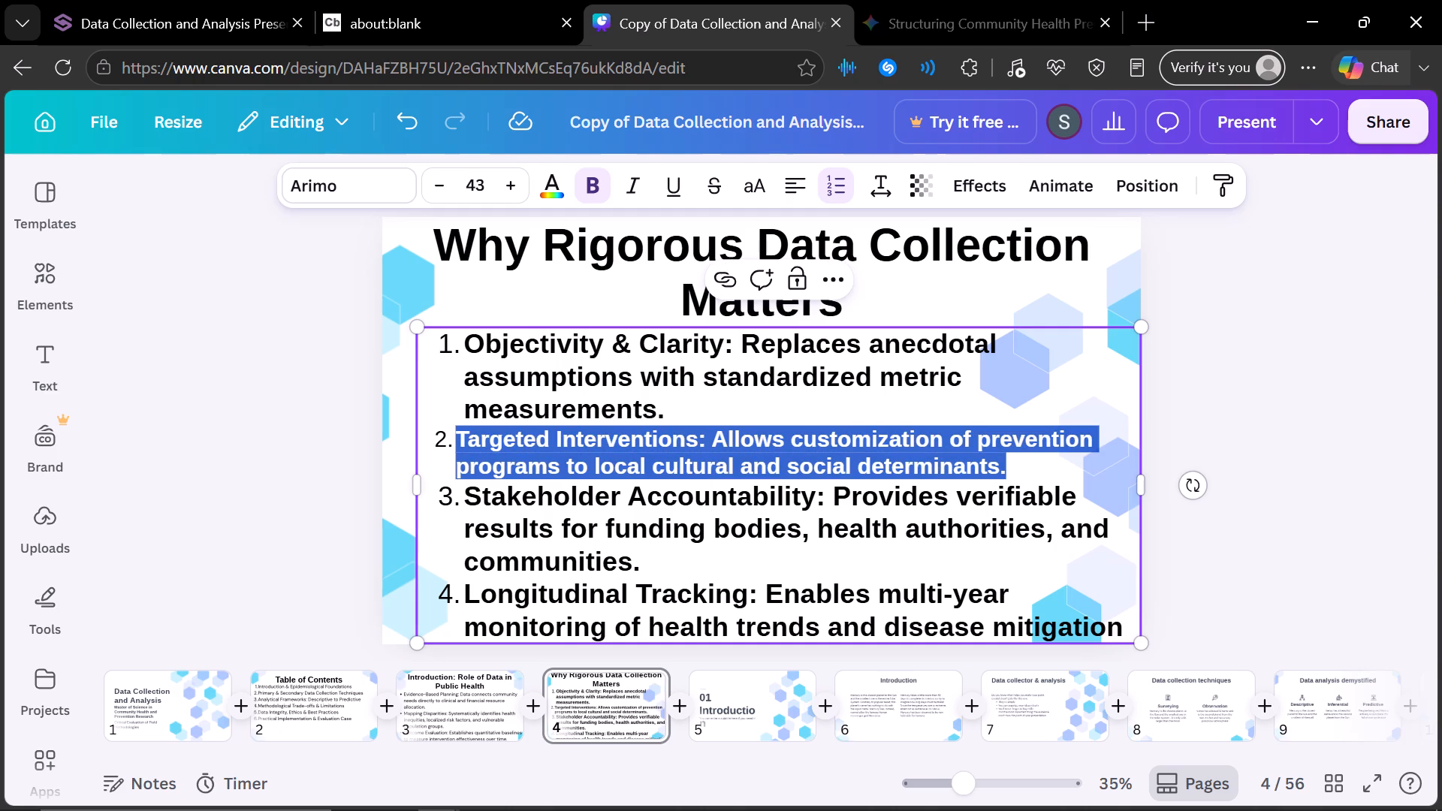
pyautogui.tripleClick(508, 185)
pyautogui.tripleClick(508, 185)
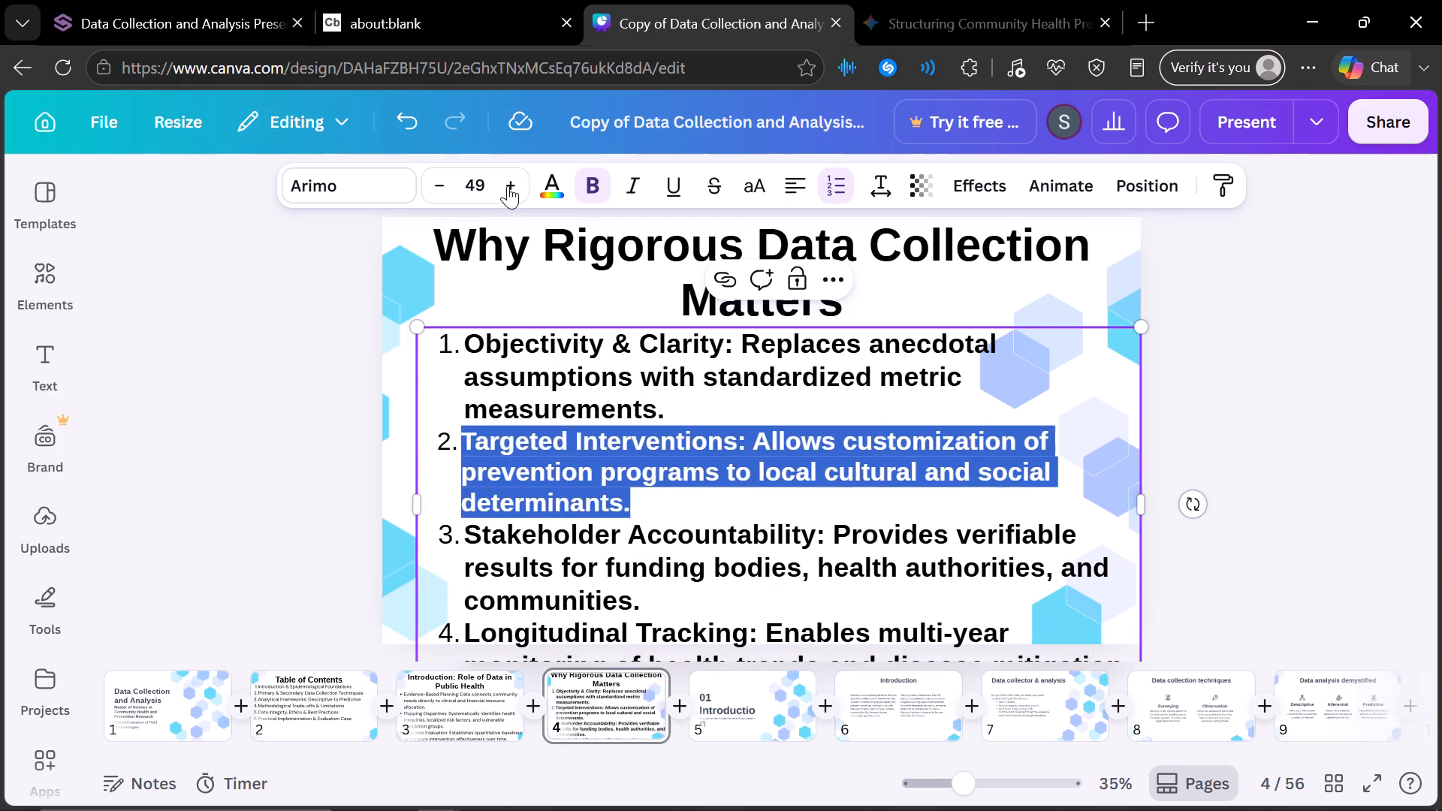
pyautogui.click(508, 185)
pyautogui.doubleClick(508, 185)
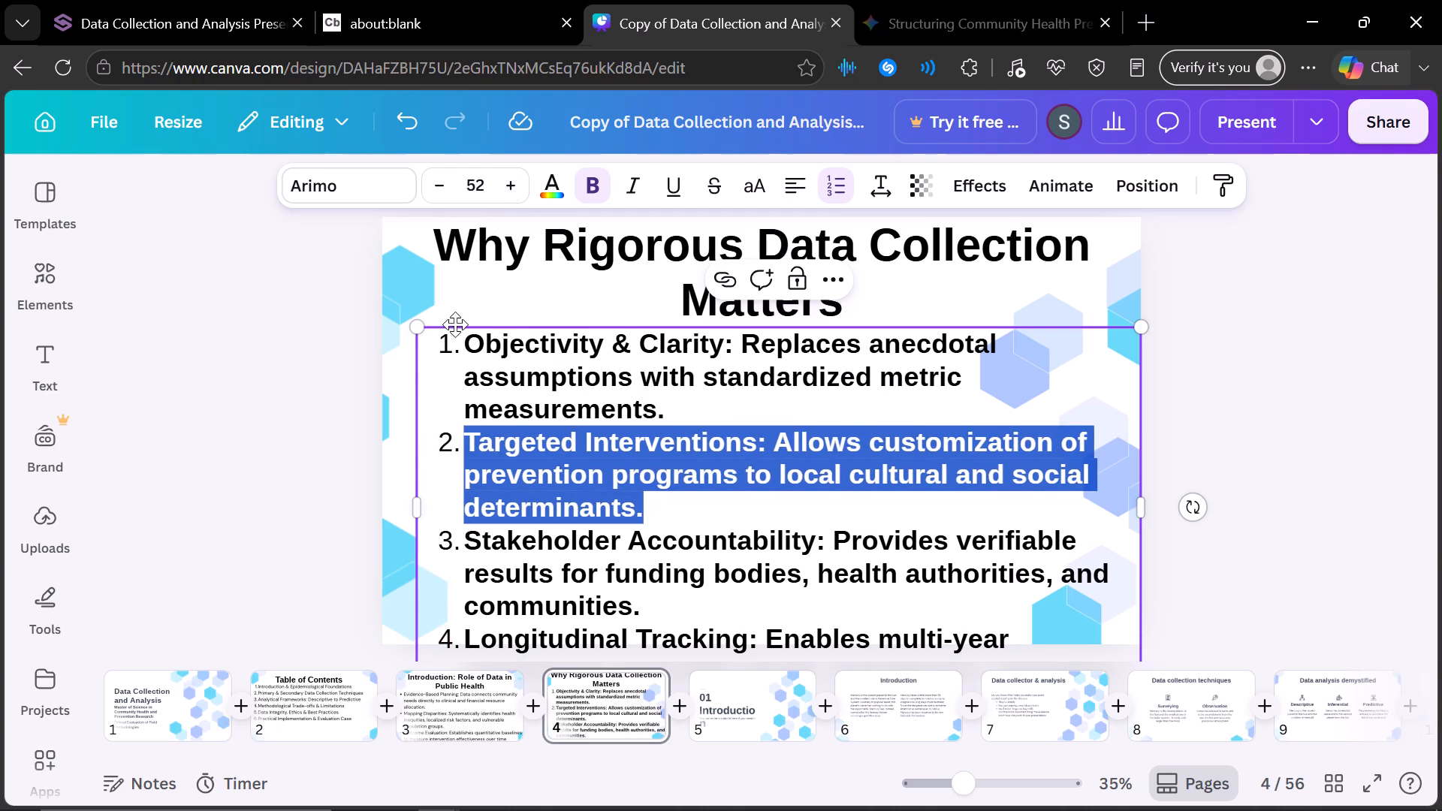
# Set the font size of all four numbered points on slide 4 to 49.
pyautogui.click(442, 347)
pyautogui.moveTo(442, 347); pyautogui.dragTo(545, 405)
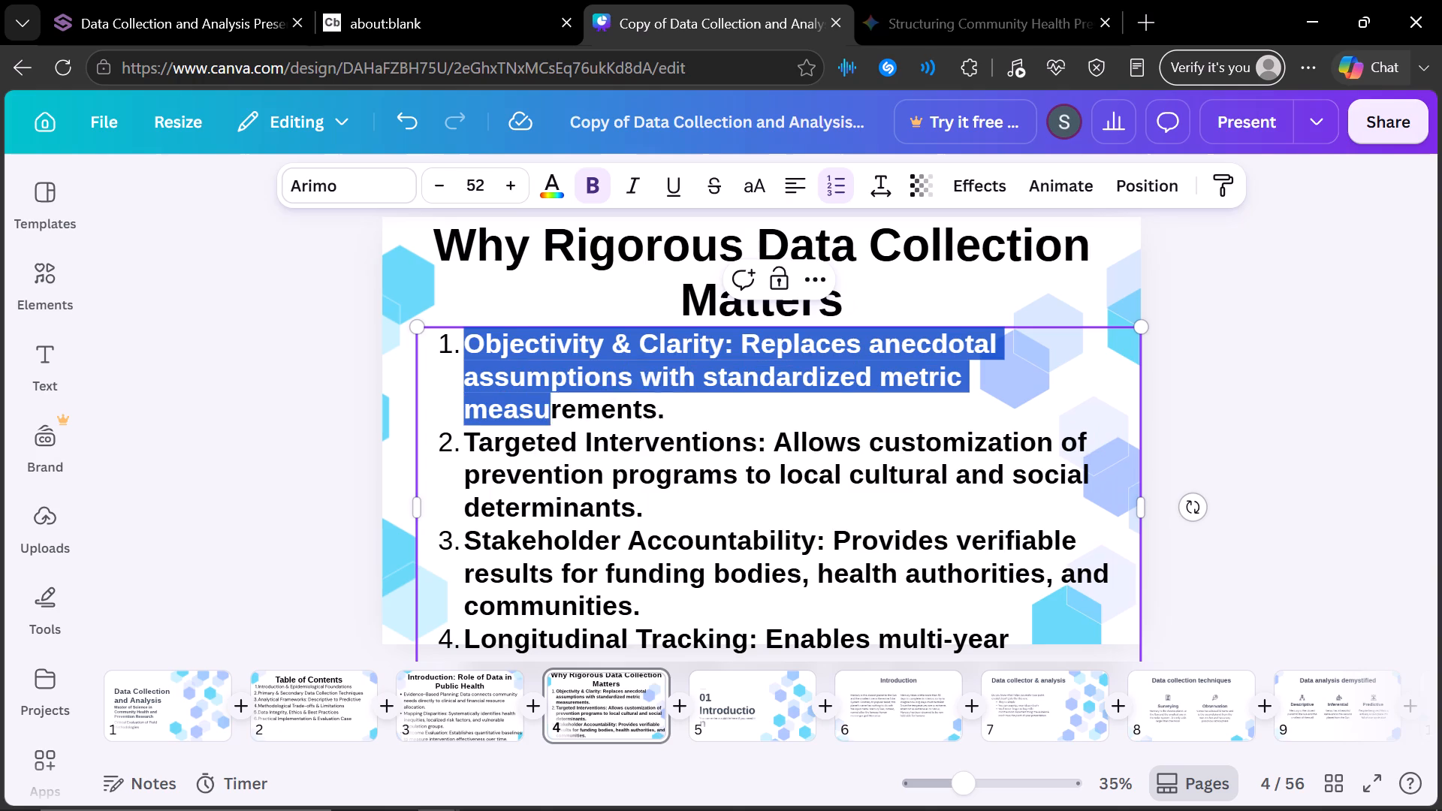
pyautogui.moveTo(545, 405); pyautogui.dragTo(1011, 623)
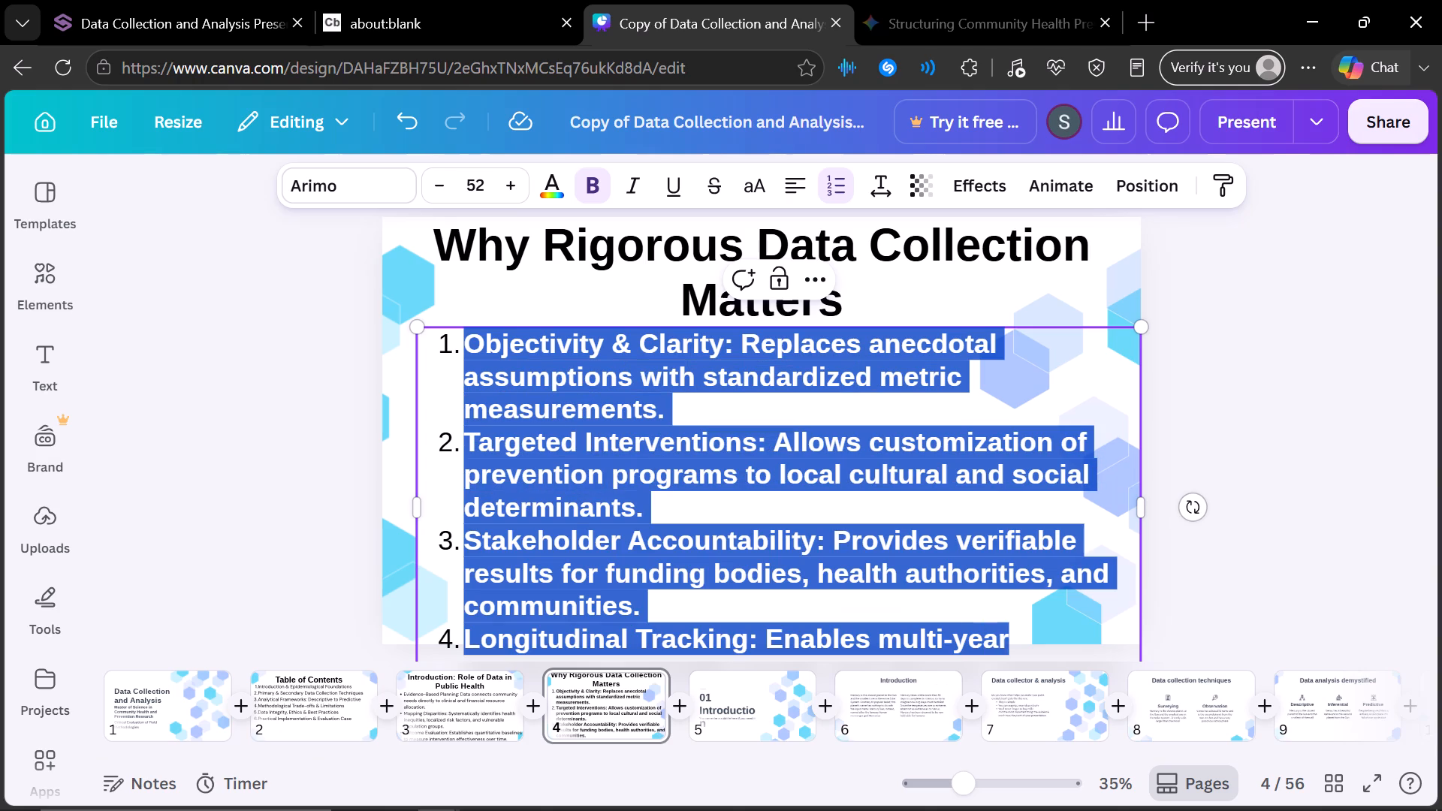
pyautogui.moveTo(1011, 623); pyautogui.dragTo(1040, 654)
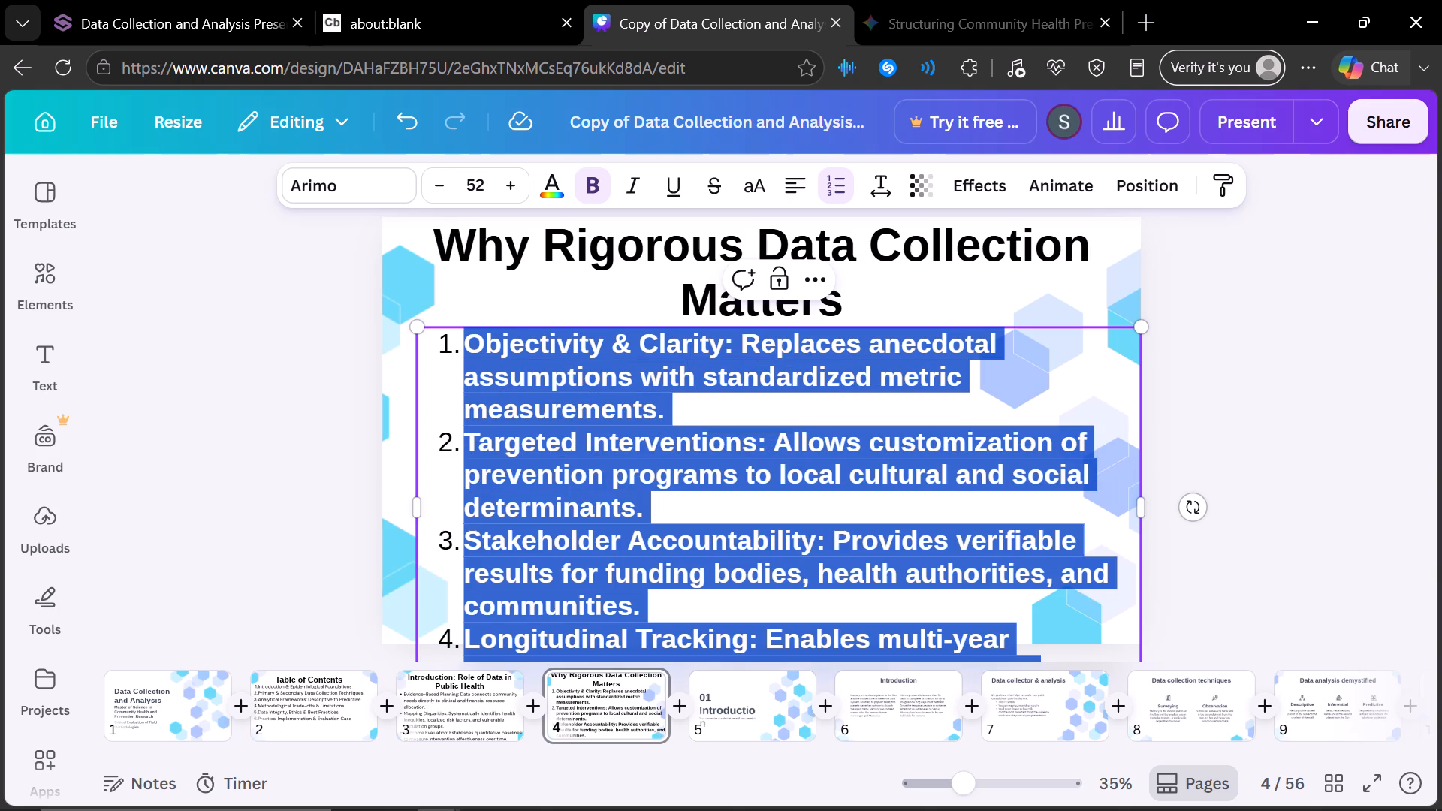
pyautogui.moveTo(1040, 654); pyautogui.dragTo(1035, 662)
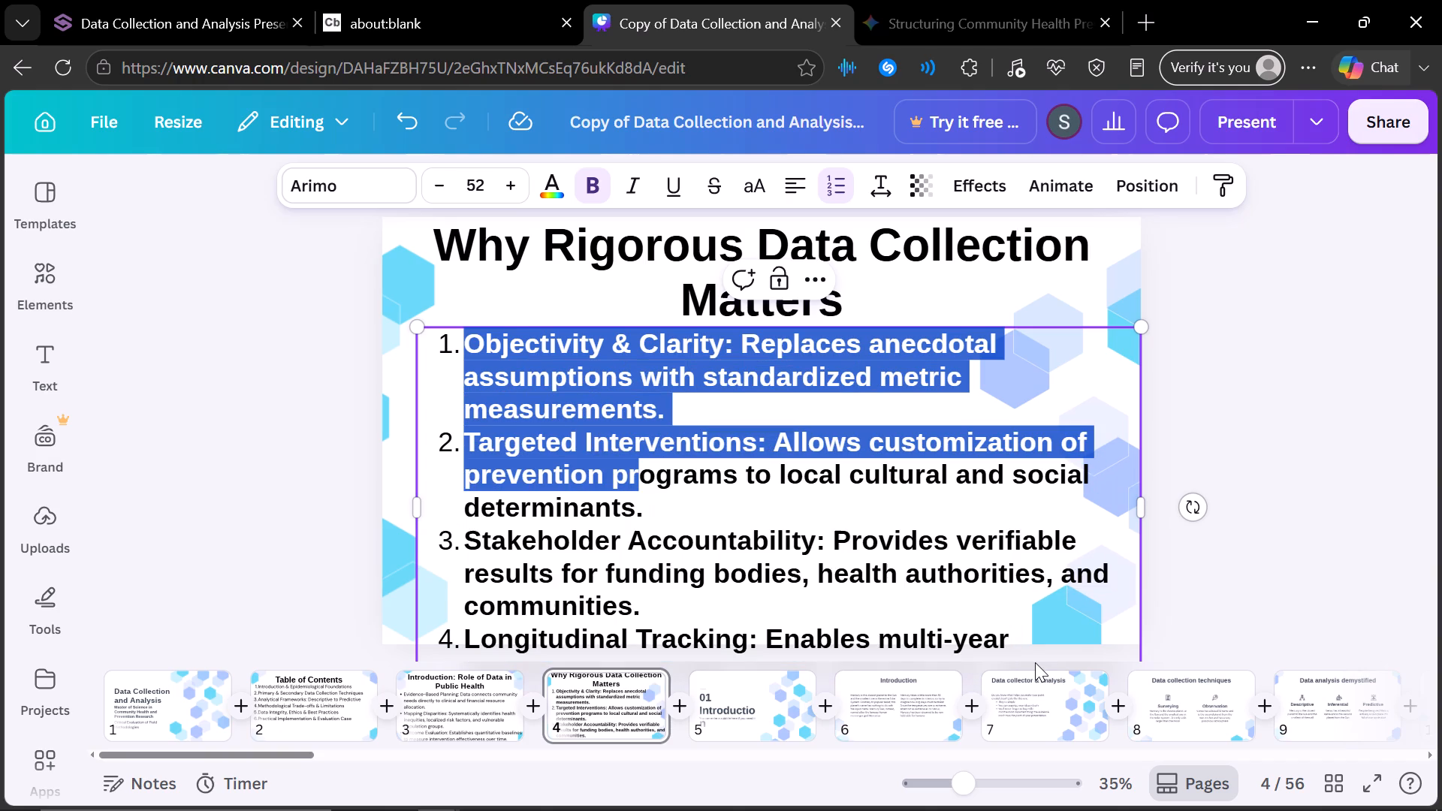
pyautogui.moveTo(1035, 662); pyautogui.dragTo(1035, 659)
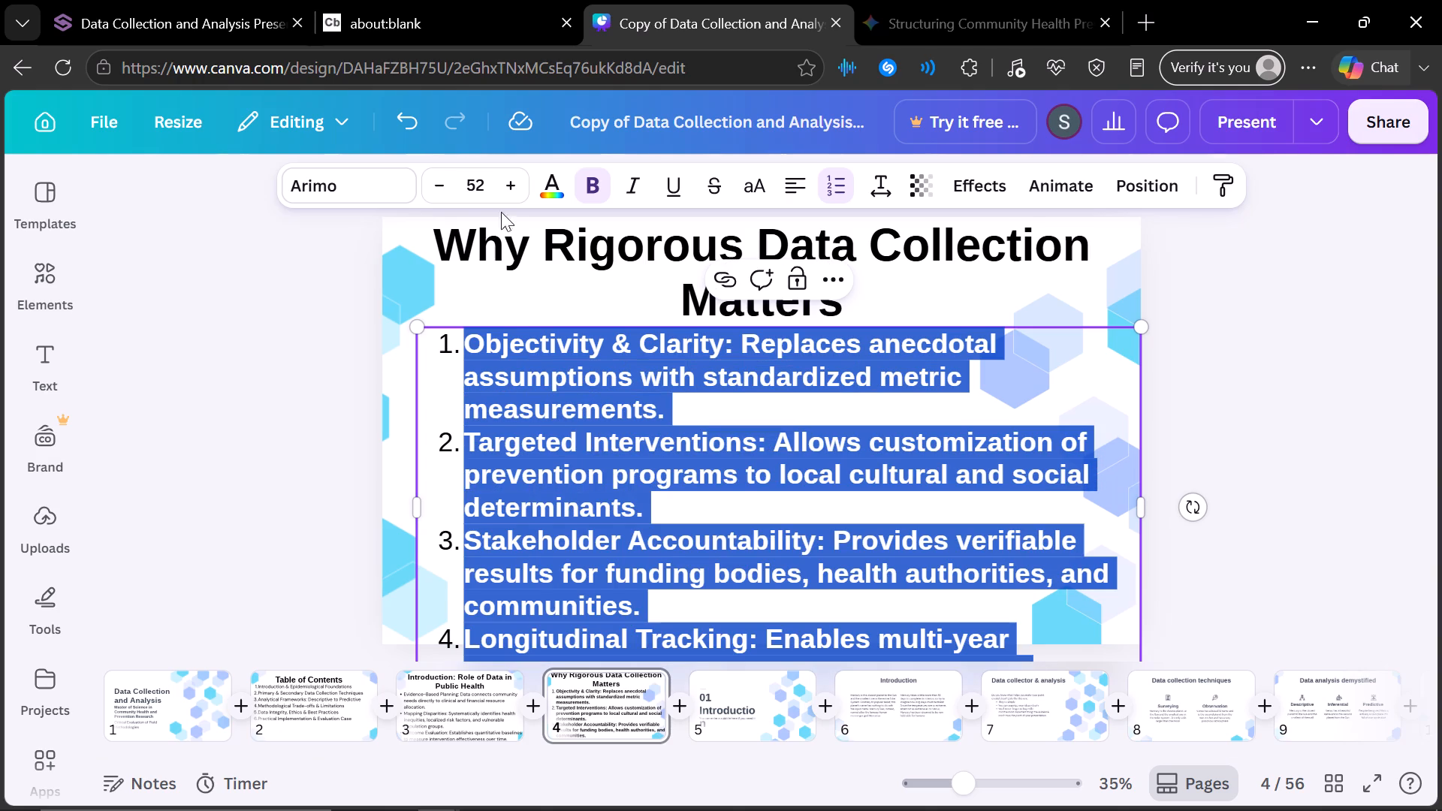
pyautogui.click(437, 198)
pyautogui.click(437, 198)
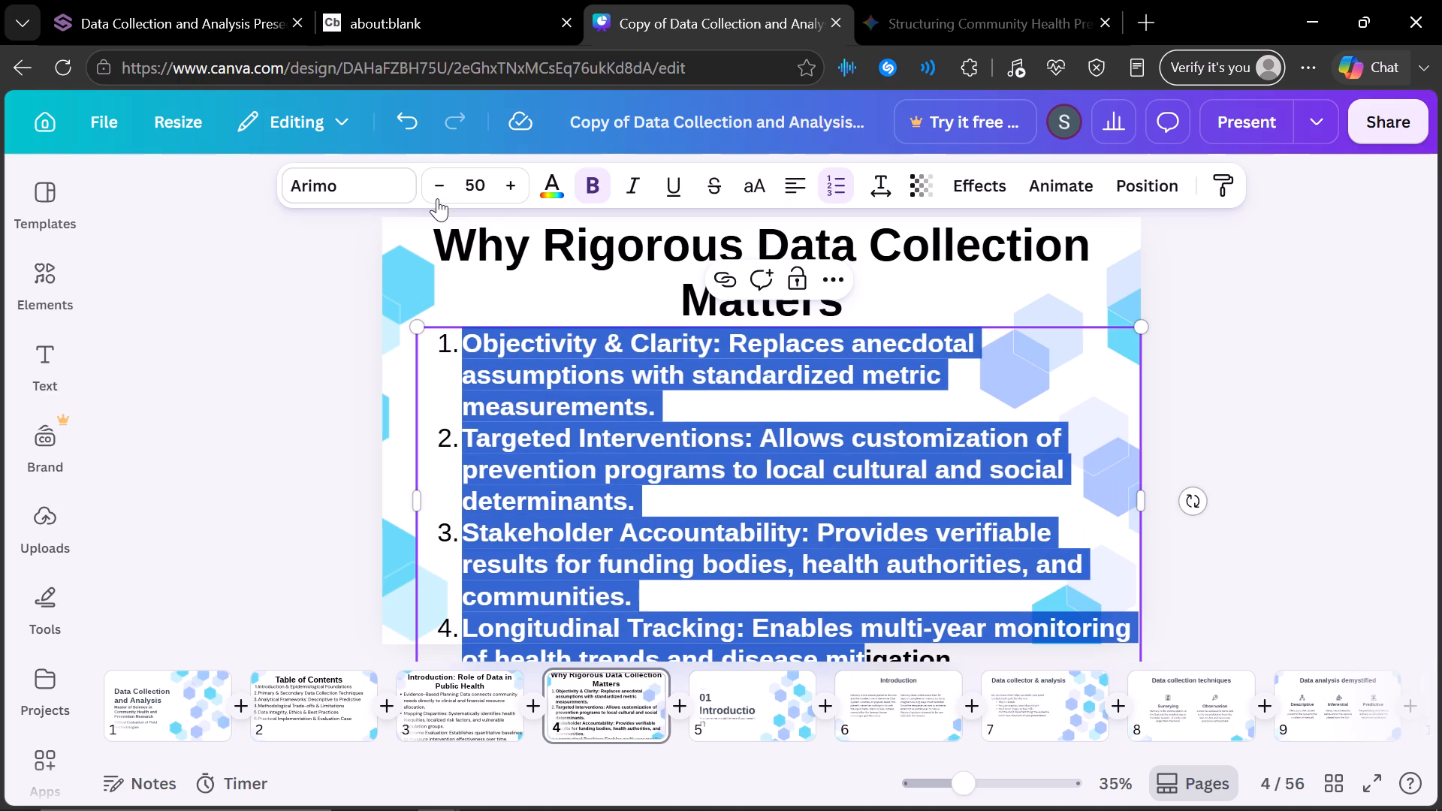
pyautogui.click(437, 198)
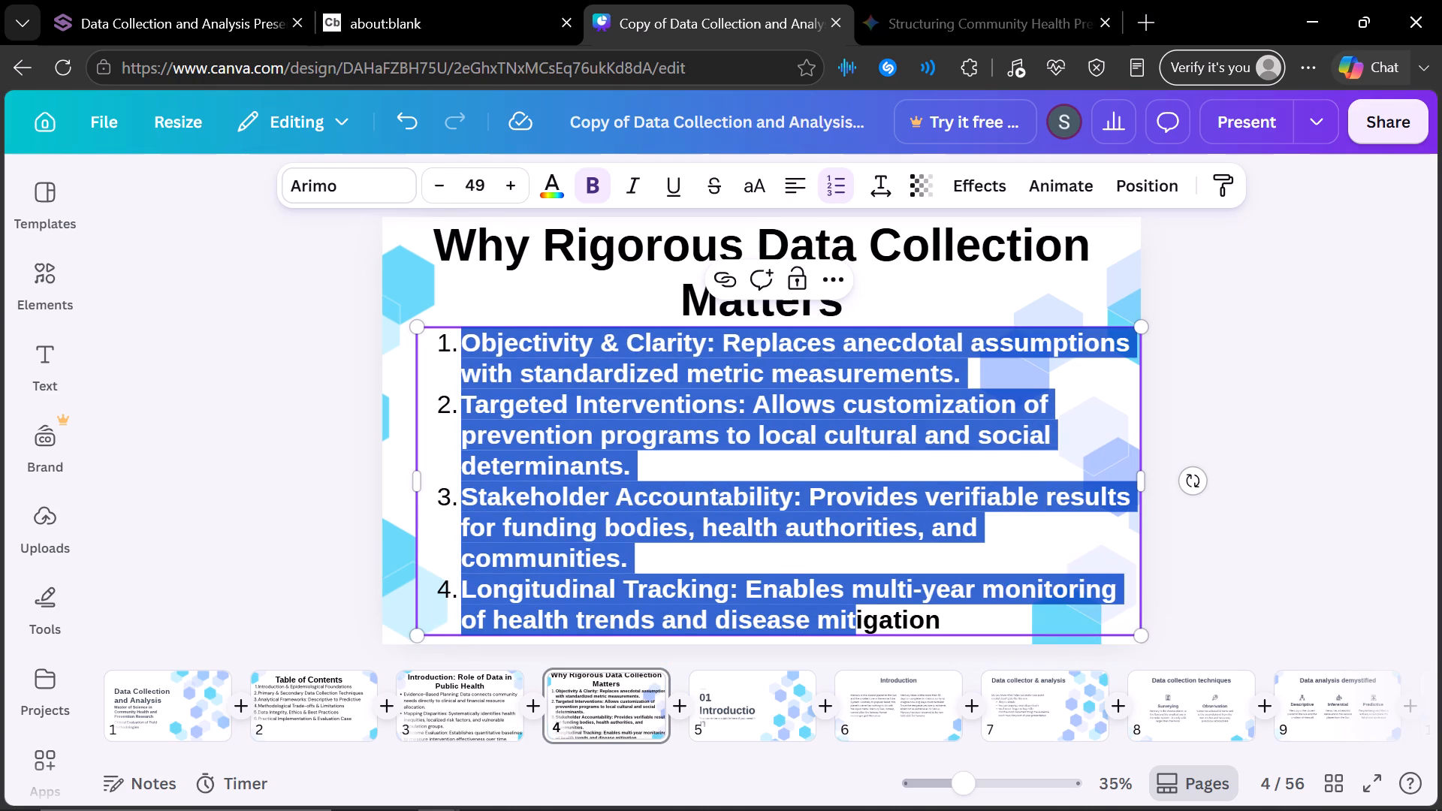
pyautogui.click(863, 435)
# Reduce the title "Why Rigorous Data Collection Matters" to font size 81 and move it slightly down, keeping it centred on the slide.
pyautogui.click(868, 249)
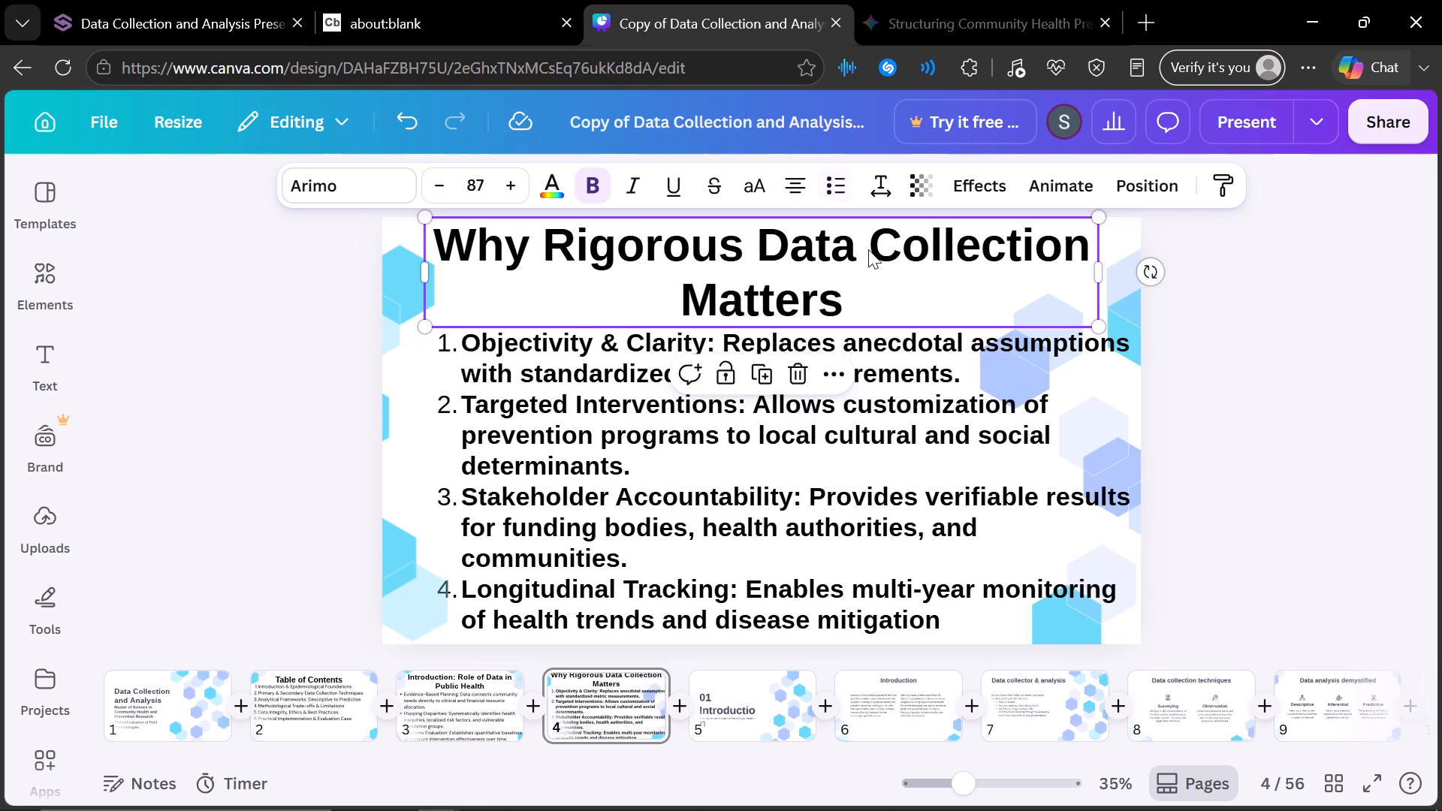
pyautogui.click(446, 180)
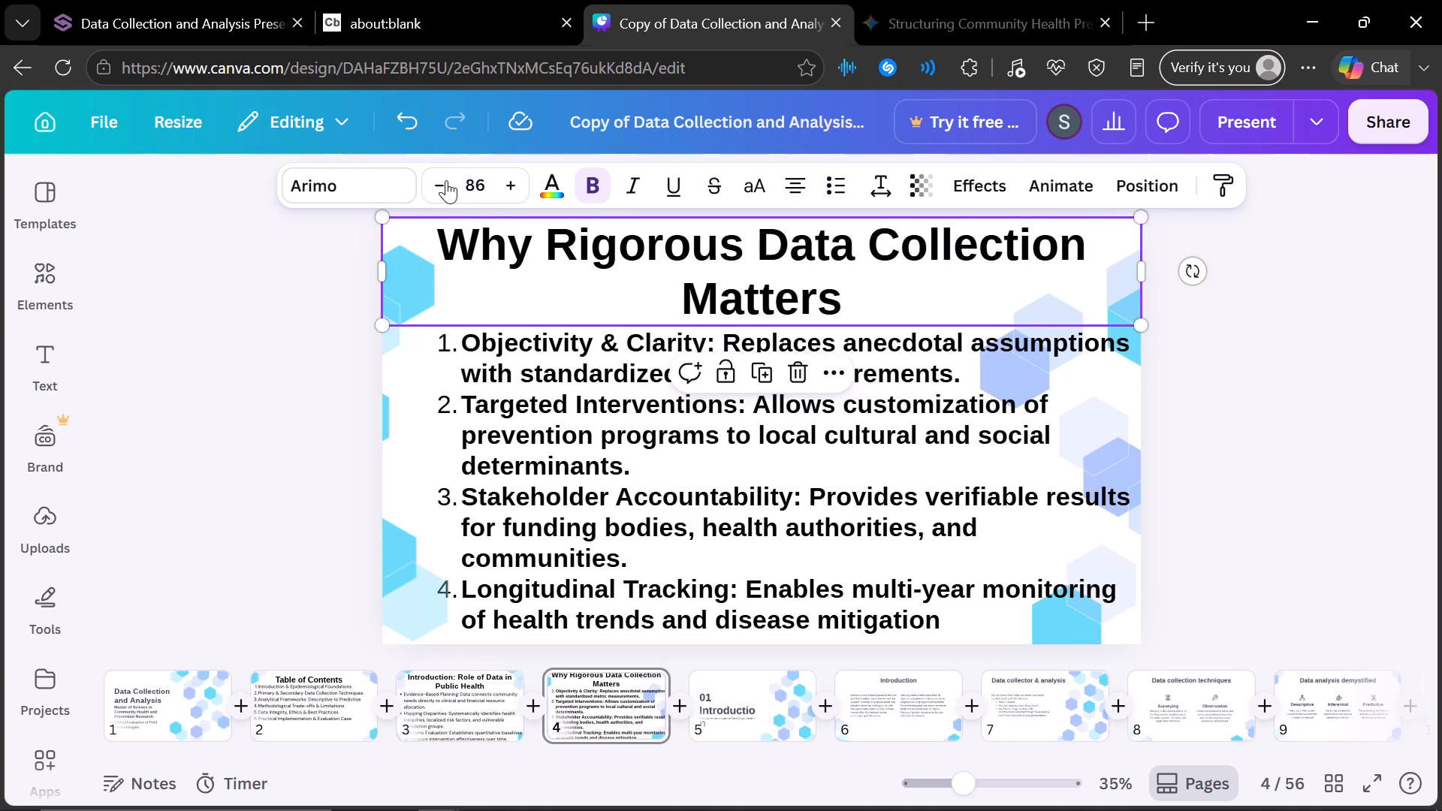
pyautogui.doubleClick(446, 180)
pyautogui.click(446, 180)
pyautogui.click(446, 180)
pyautogui.click(446, 180)
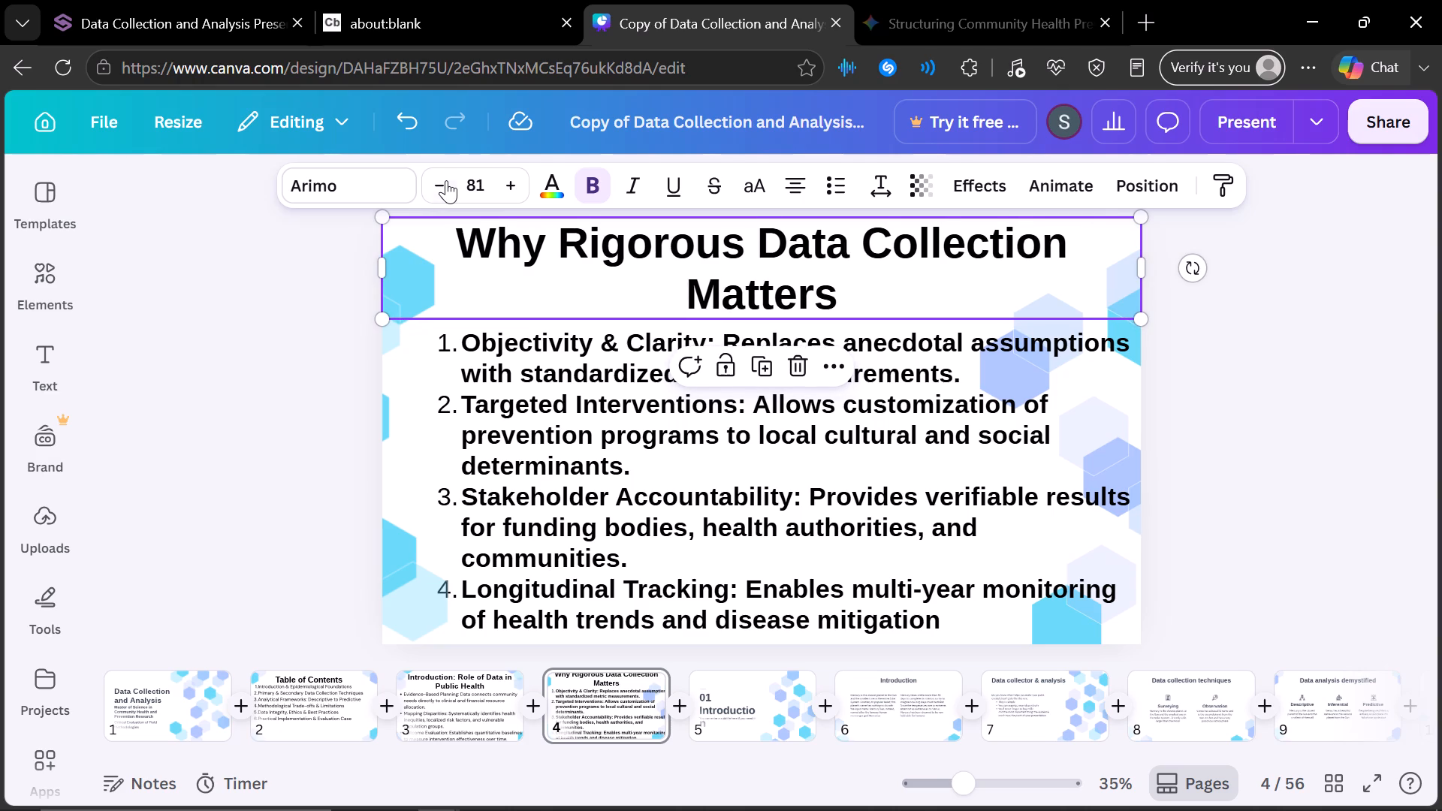
pyautogui.moveTo(829, 257); pyautogui.dragTo(835, 274)
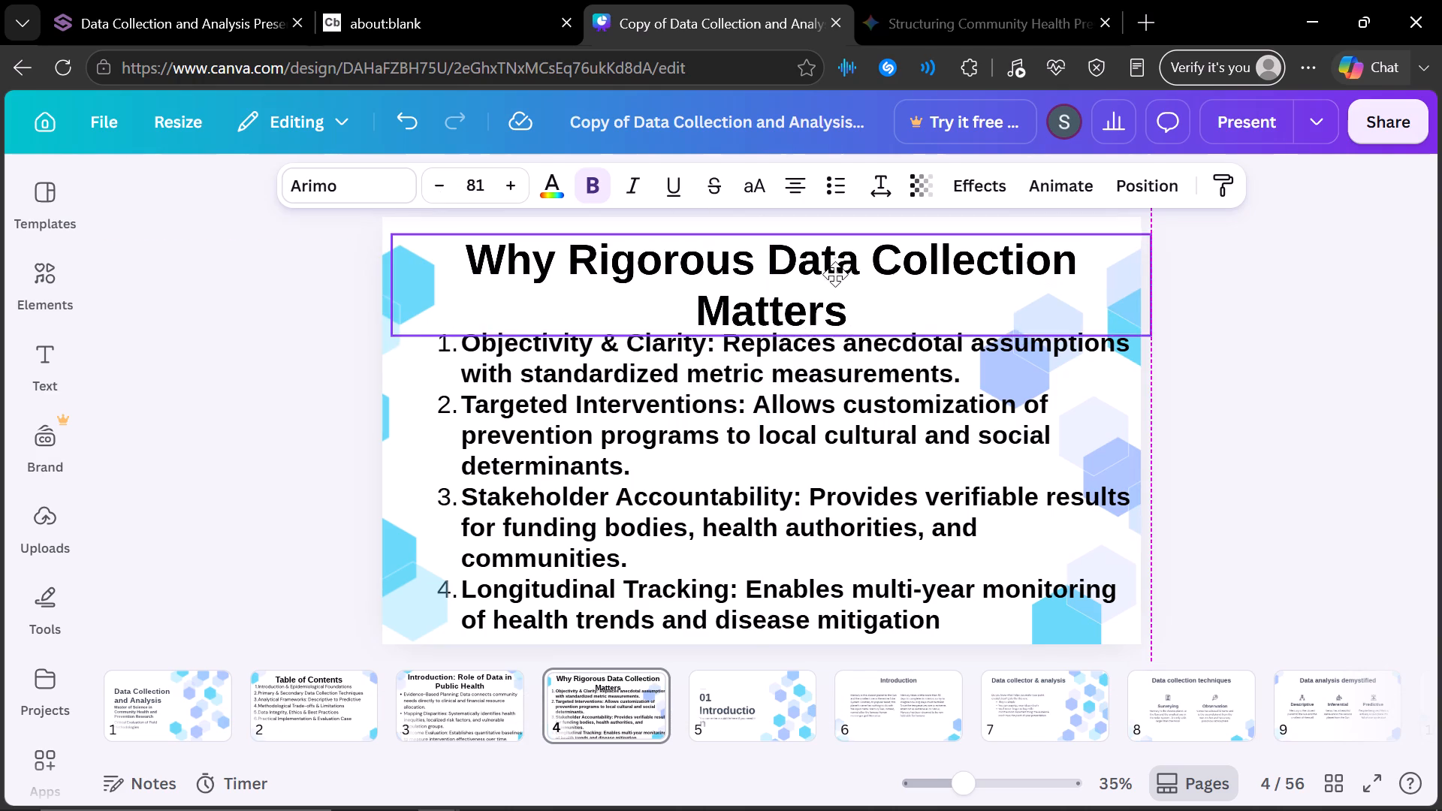
pyautogui.moveTo(835, 274); pyautogui.dragTo(831, 264)
# Justify the text of the numbered list on slide 4.
pyautogui.click(1062, 502)
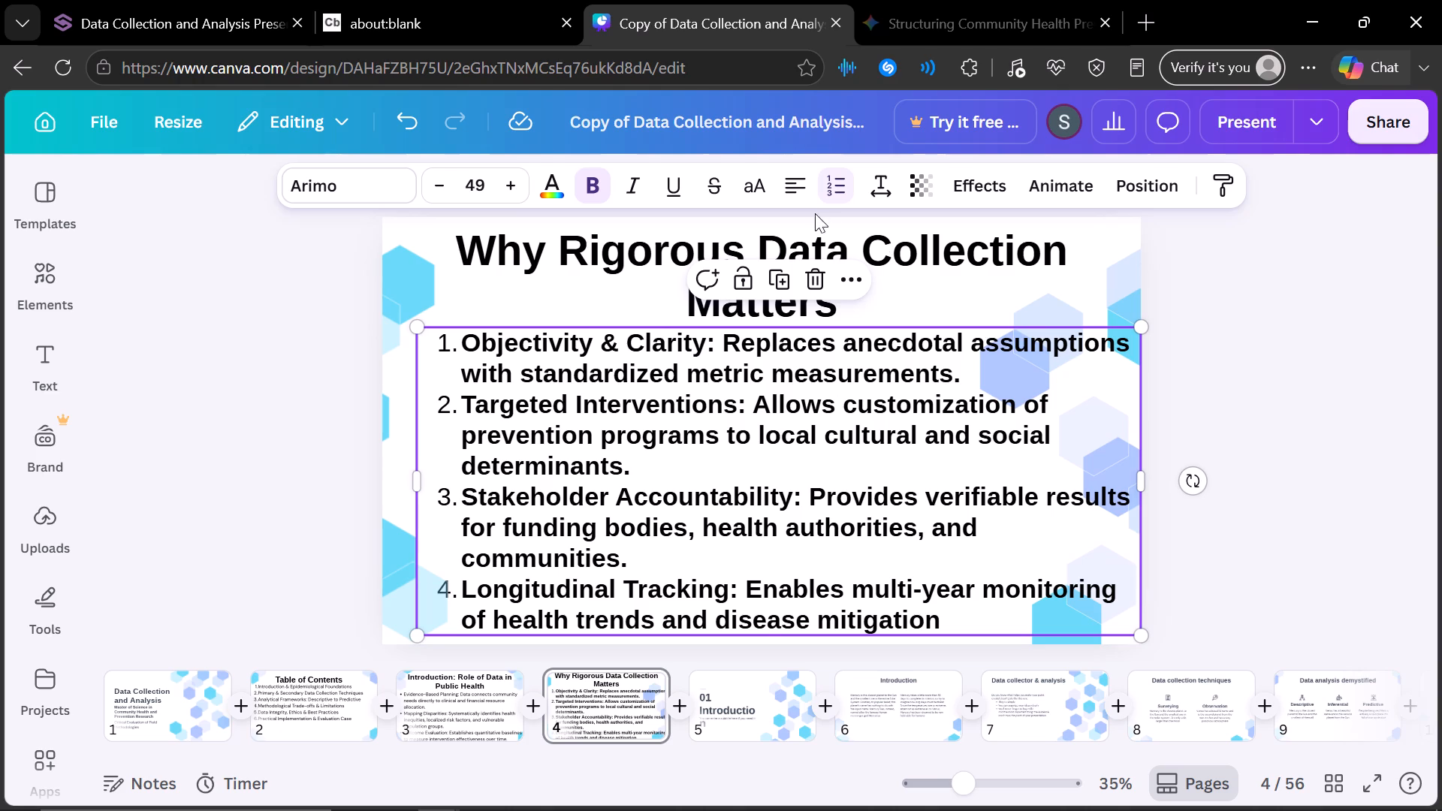
pyautogui.click(798, 176)
pyautogui.click(798, 176)
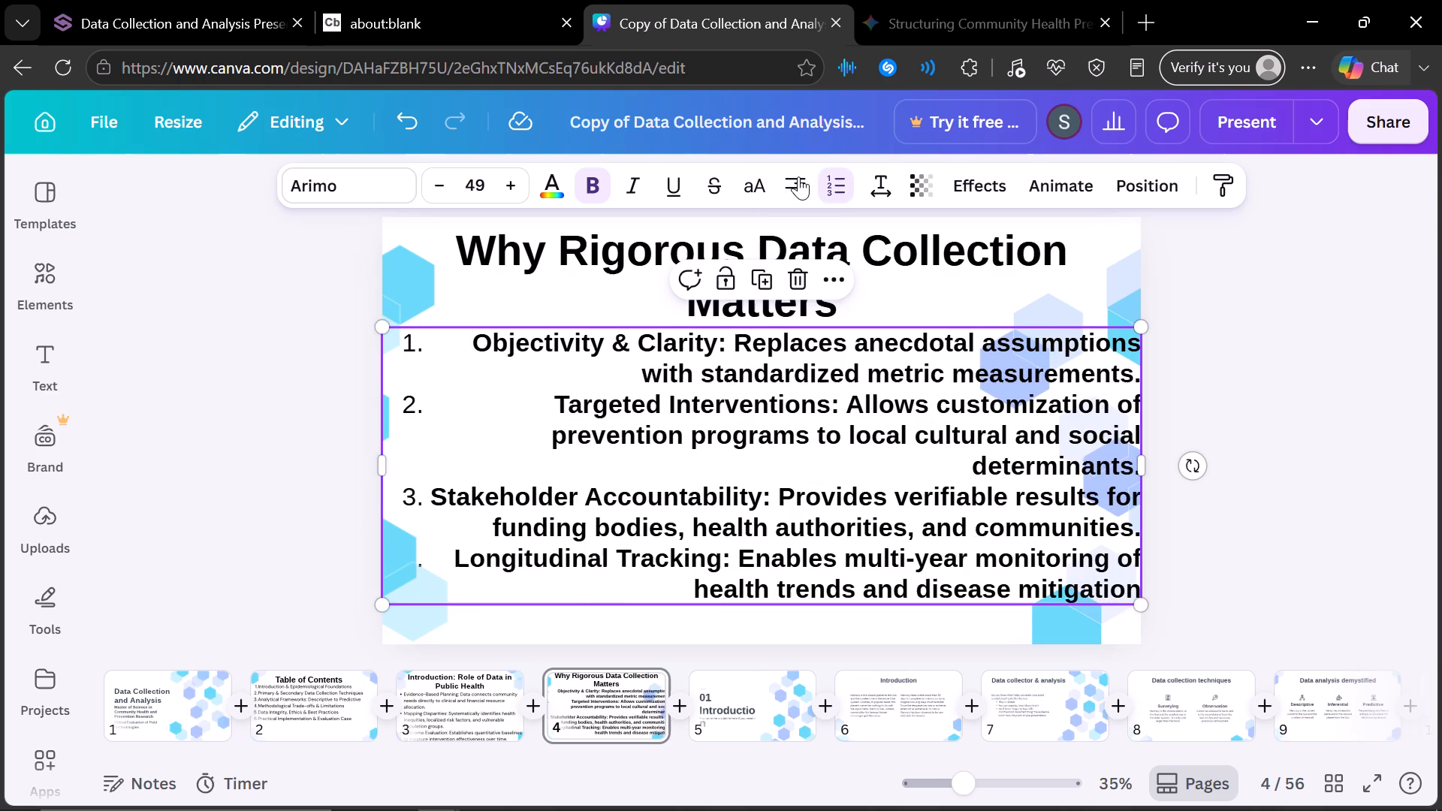
pyautogui.click(798, 176)
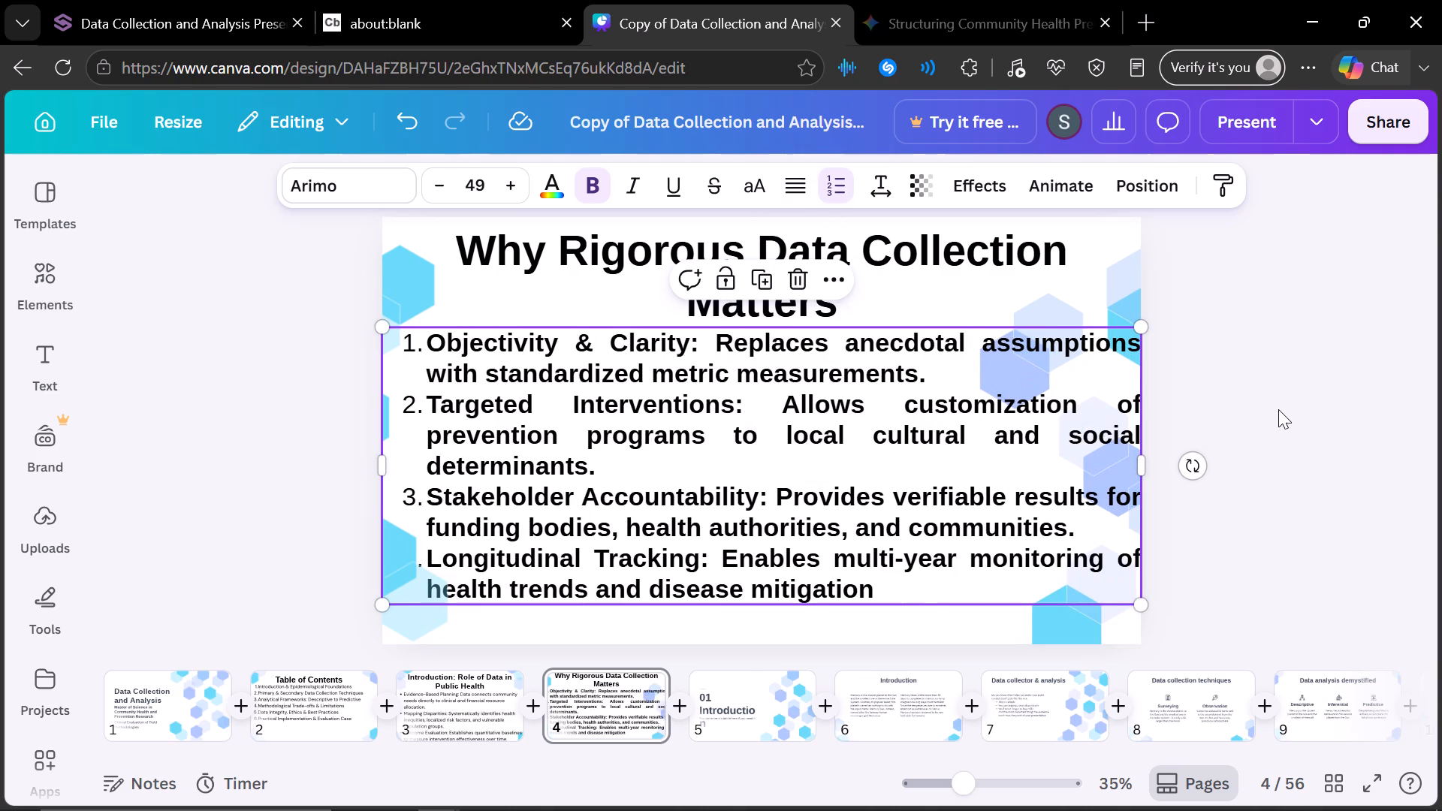
pyautogui.click(1278, 409)
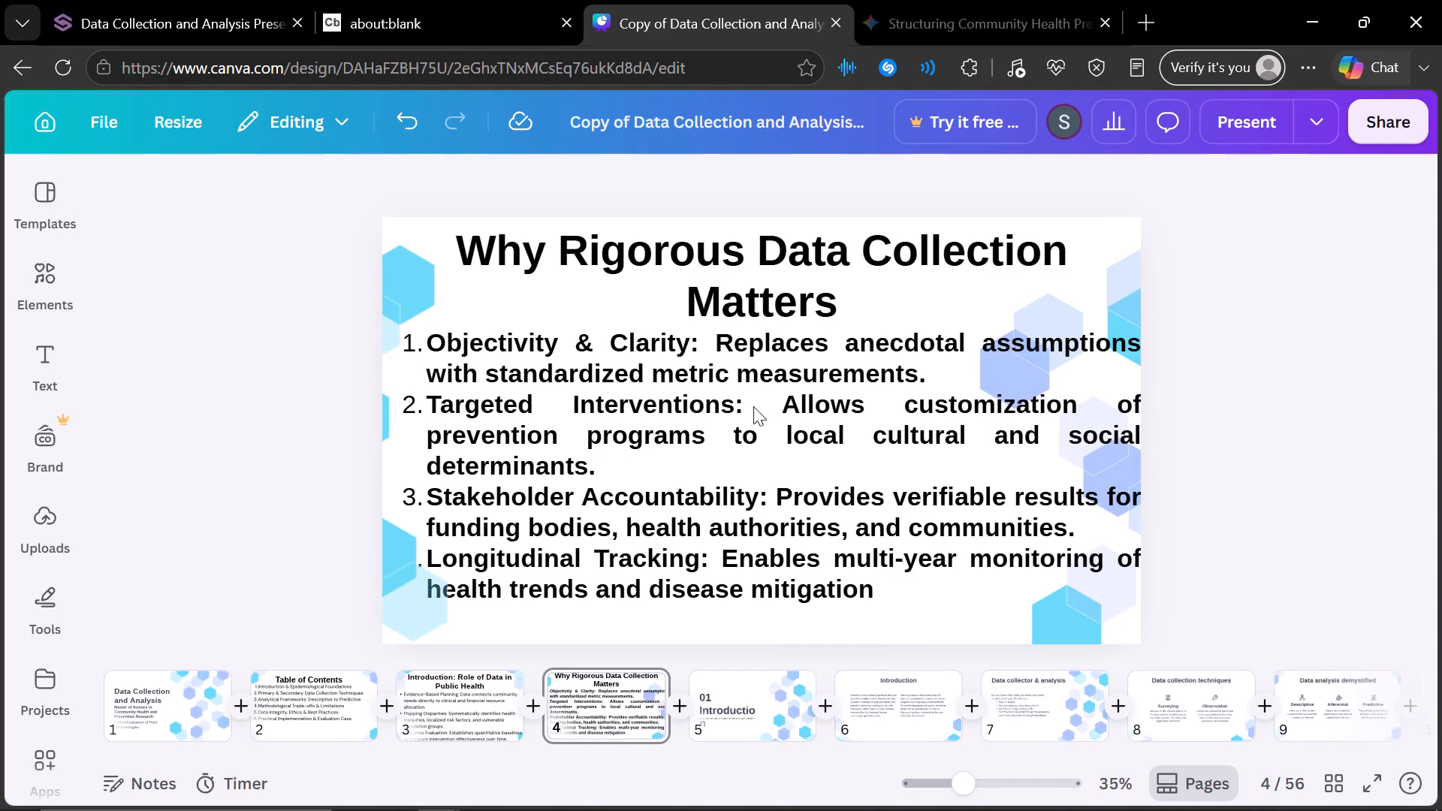
# Select the numbered list text box on slide 4.
pyautogui.click(724, 436)
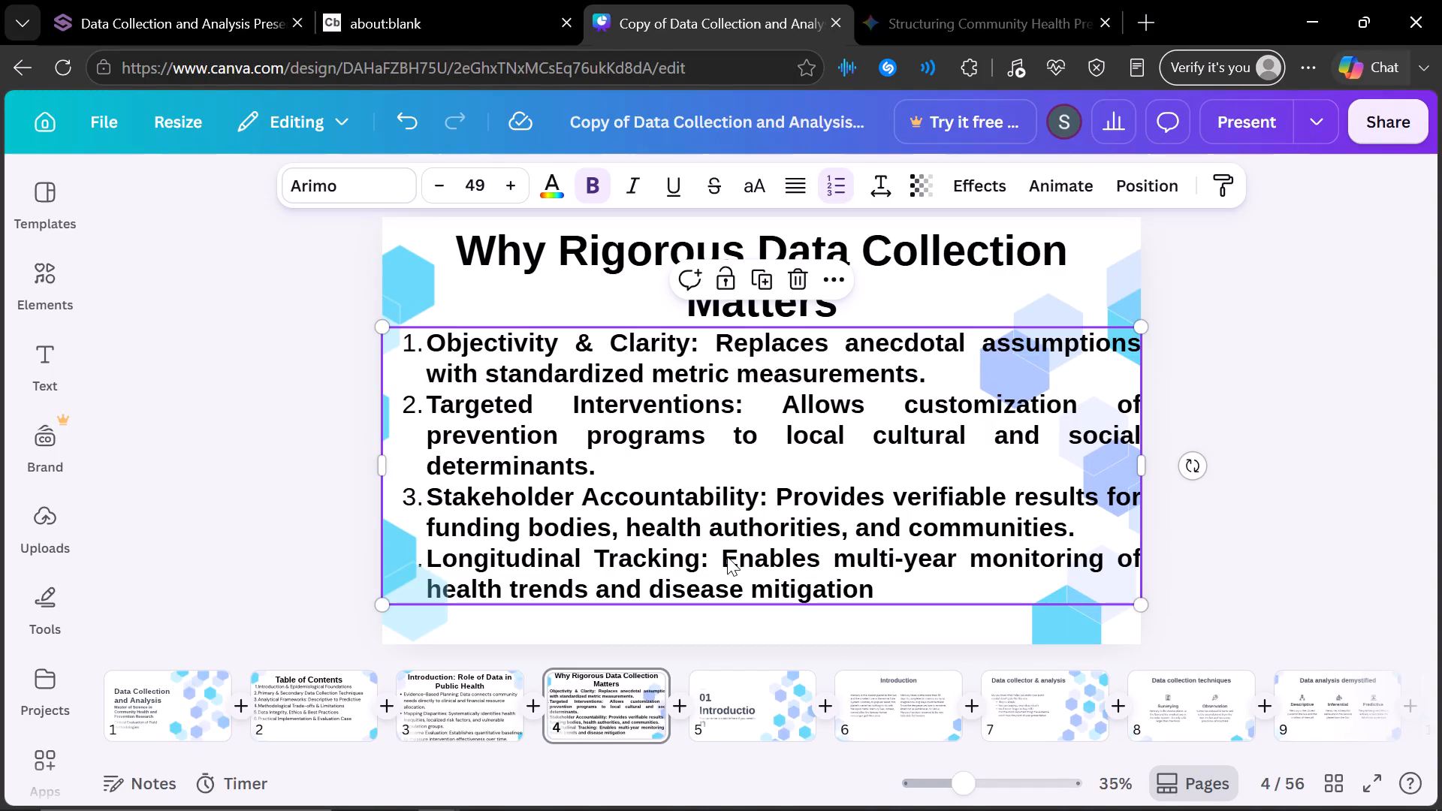
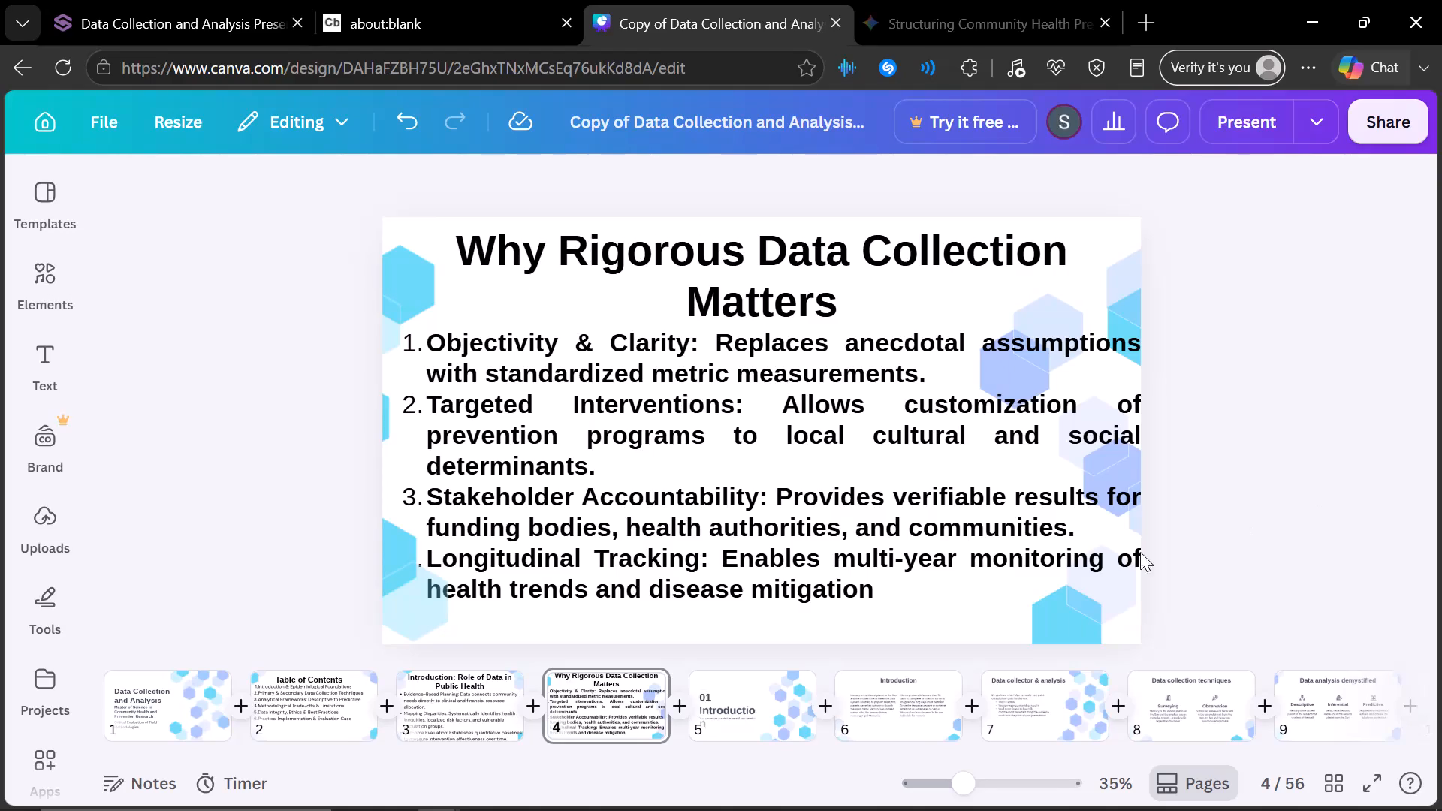
# Open slide 5, the "01 Introduction" section slide.
pyautogui.click(724, 698)
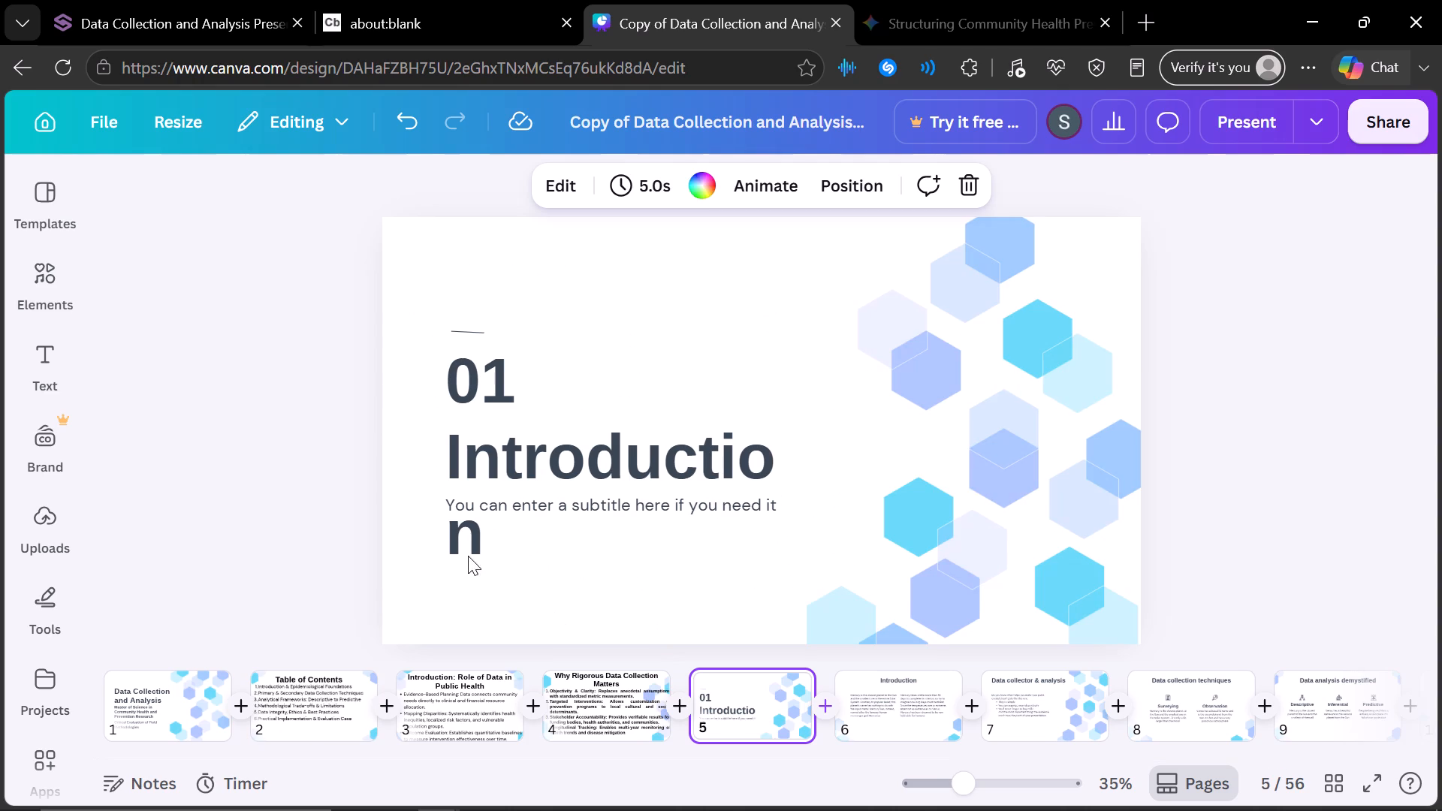
pyautogui.click(644, 188)
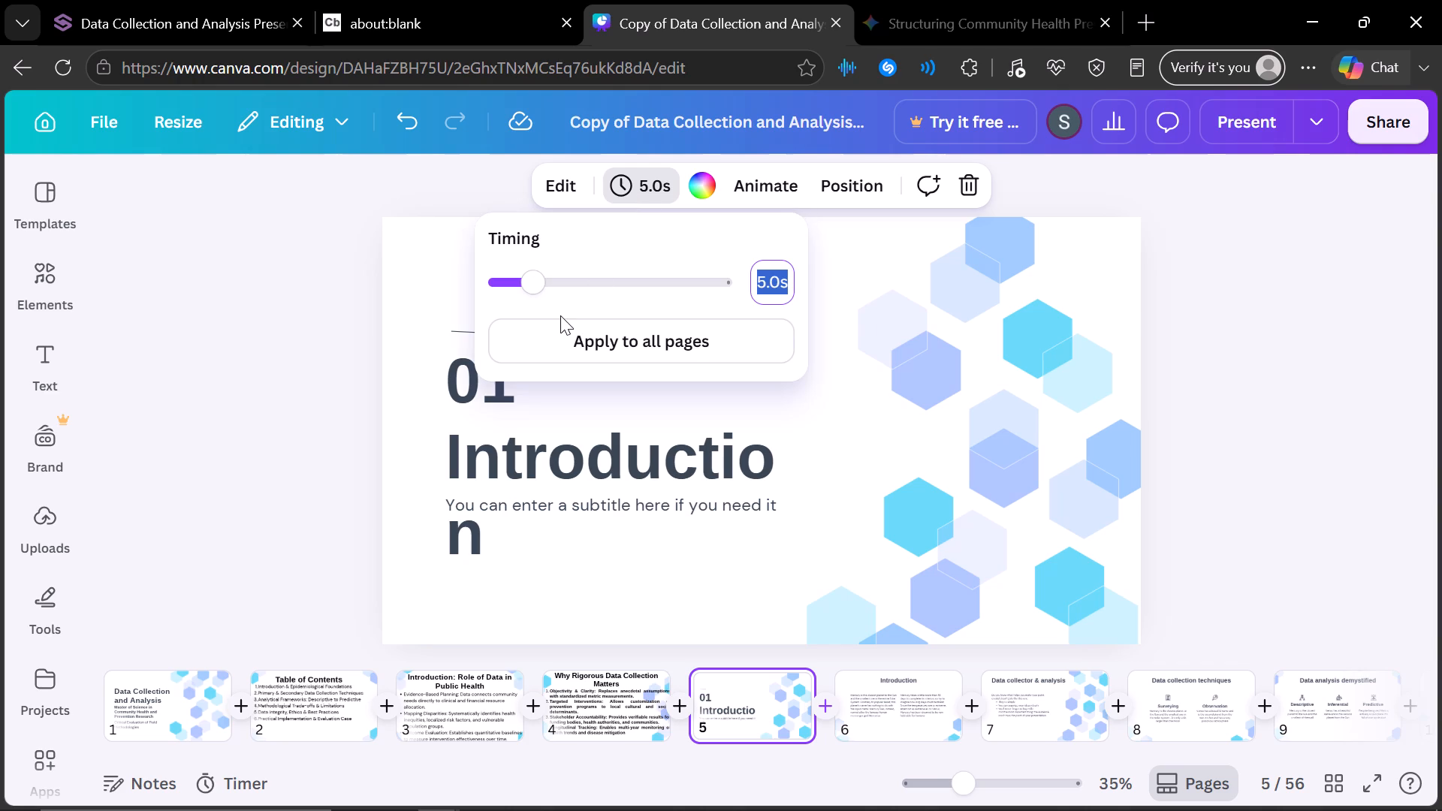
pyautogui.click(393, 387)
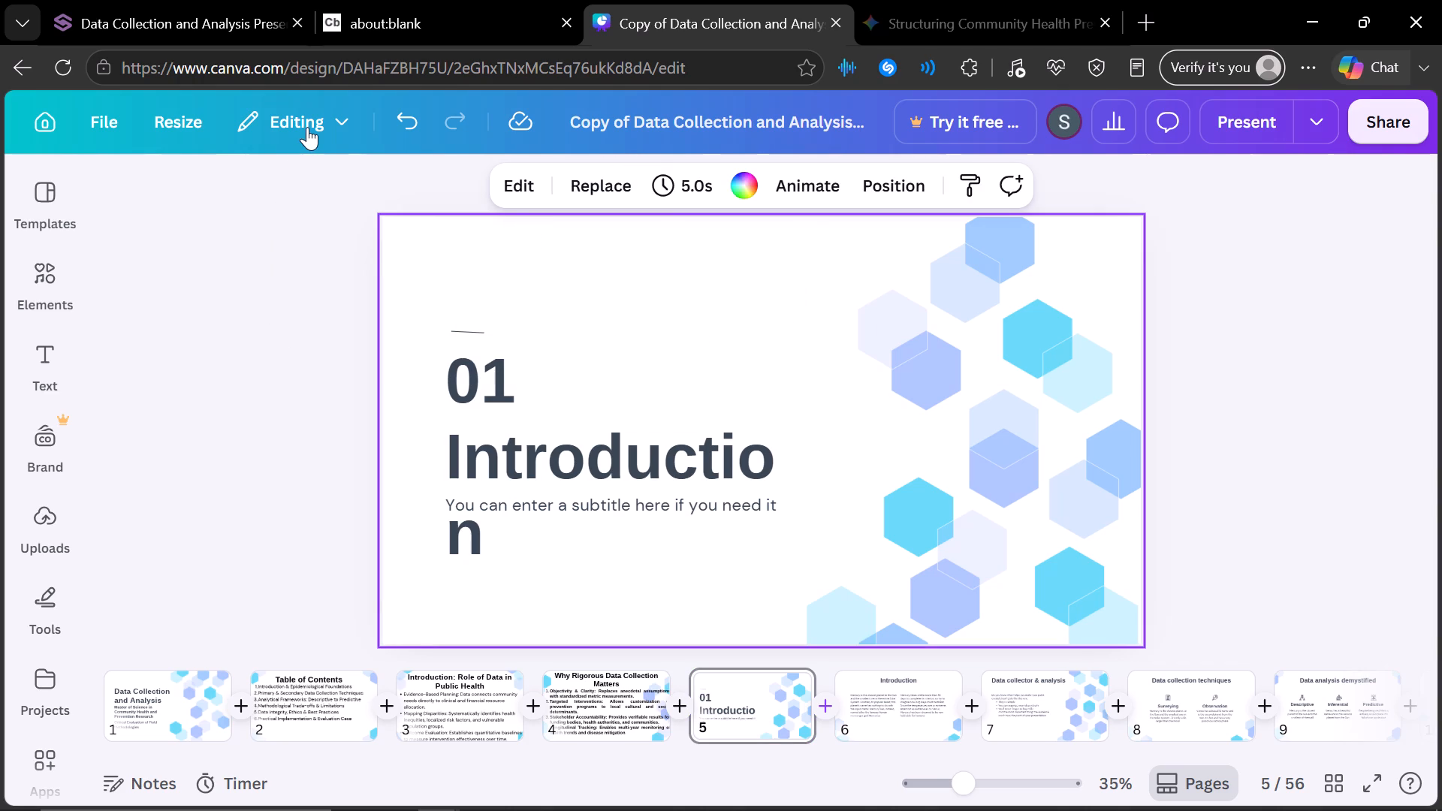
# Set the on-screen countdown timer to 20 minutes and start it.
pyautogui.click(219, 774)
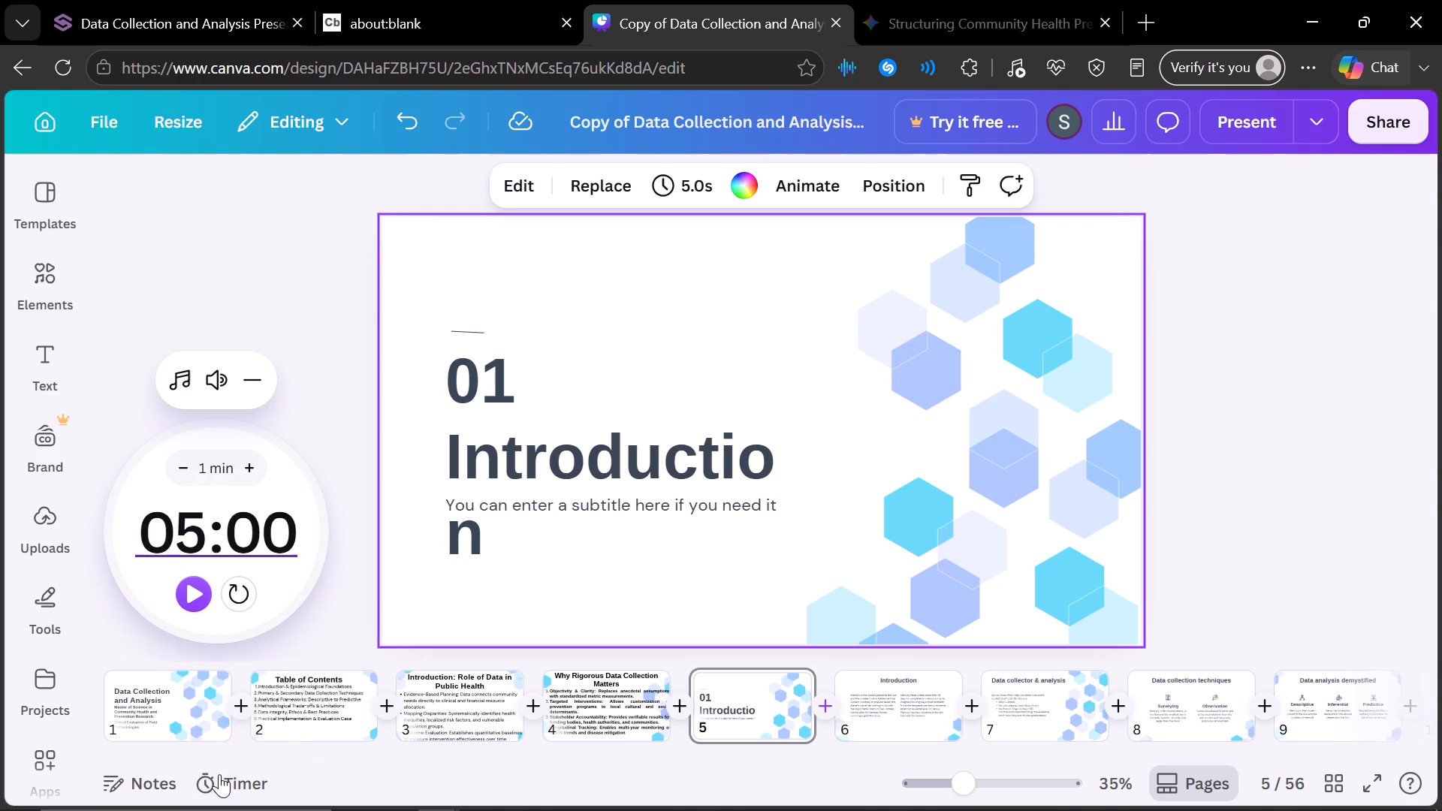
pyautogui.click(246, 466)
pyautogui.tripleClick(246, 466)
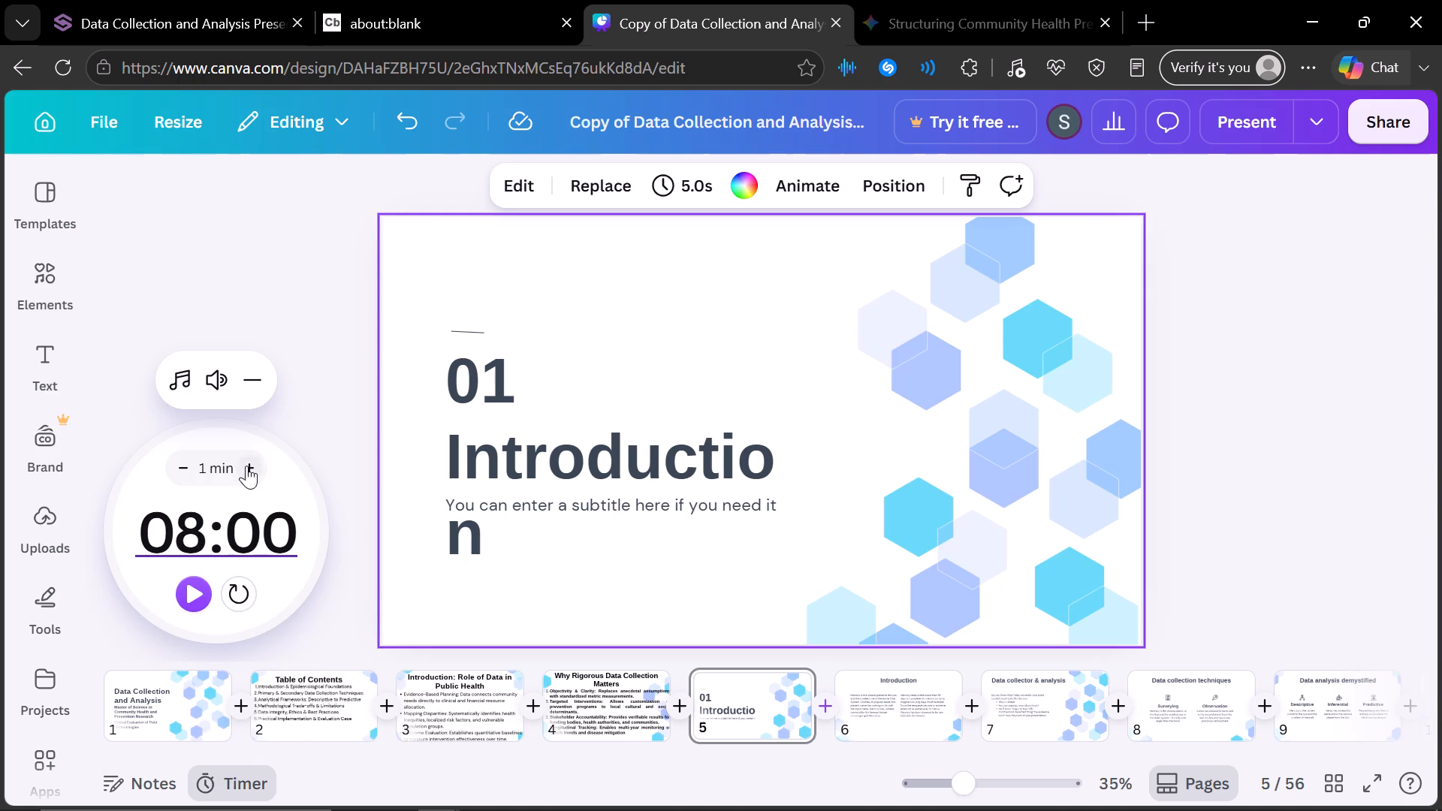
pyautogui.tripleClick(246, 466)
pyautogui.tripleClick(246, 466)
pyautogui.doubleClick(246, 466)
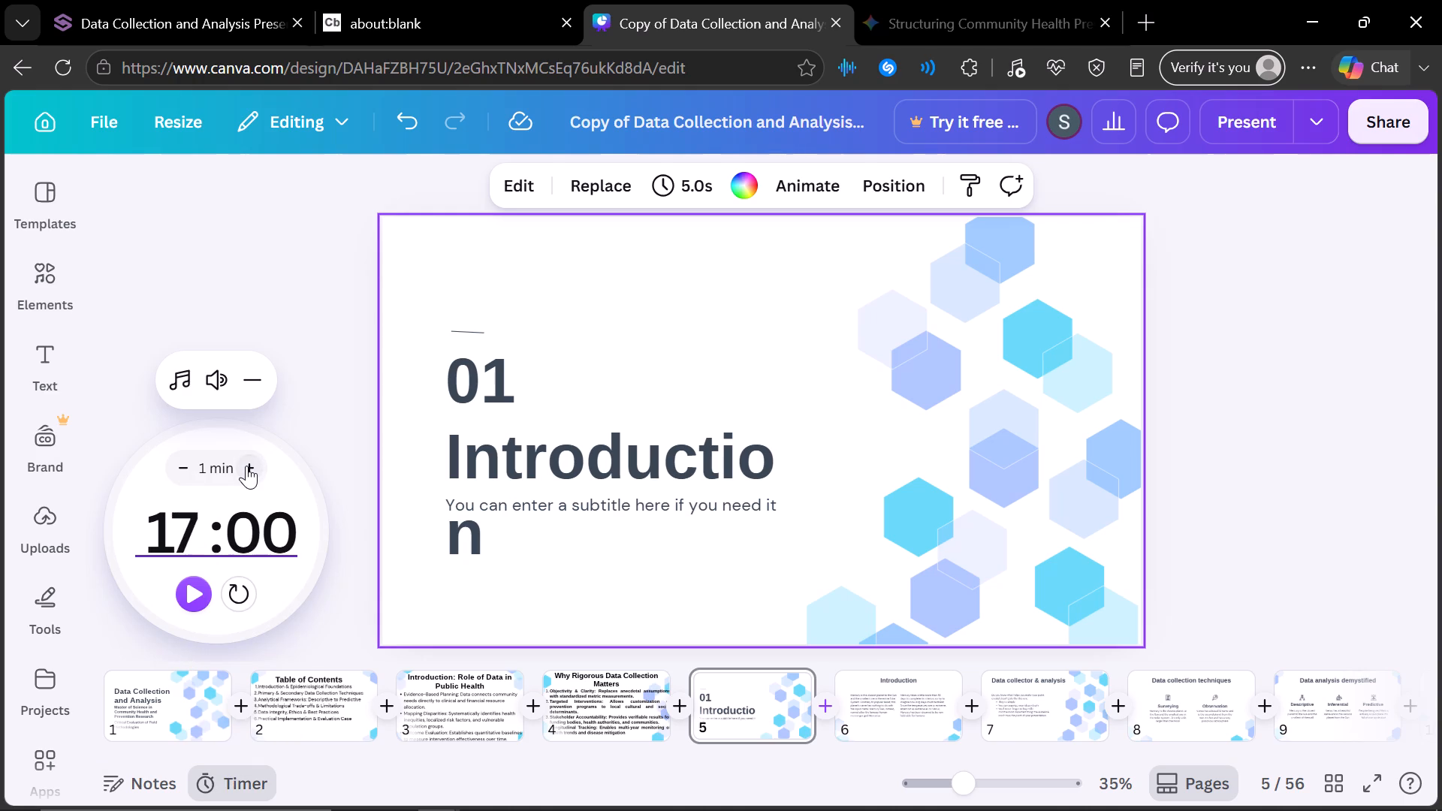
pyautogui.doubleClick(246, 466)
pyautogui.click(246, 466)
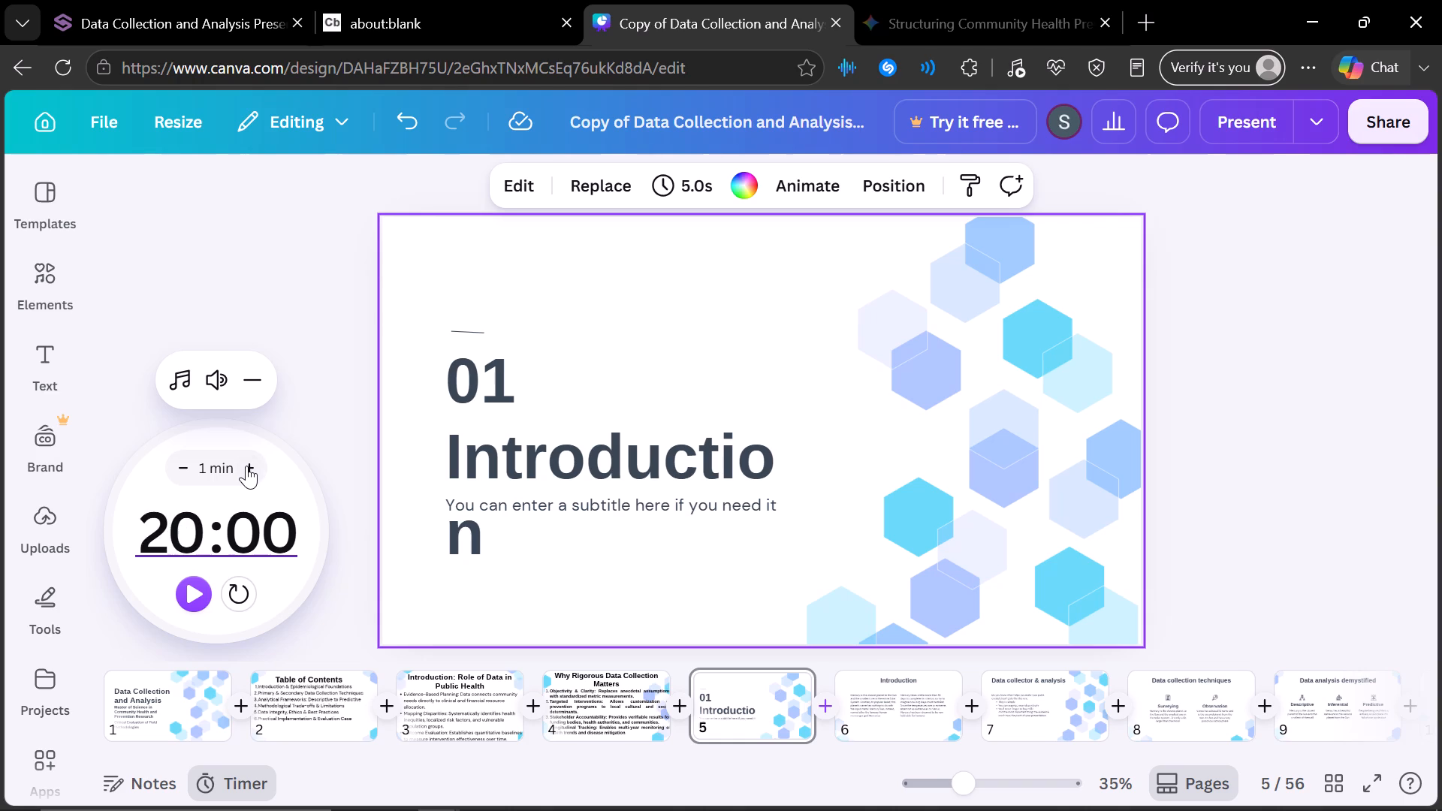
pyautogui.click(196, 598)
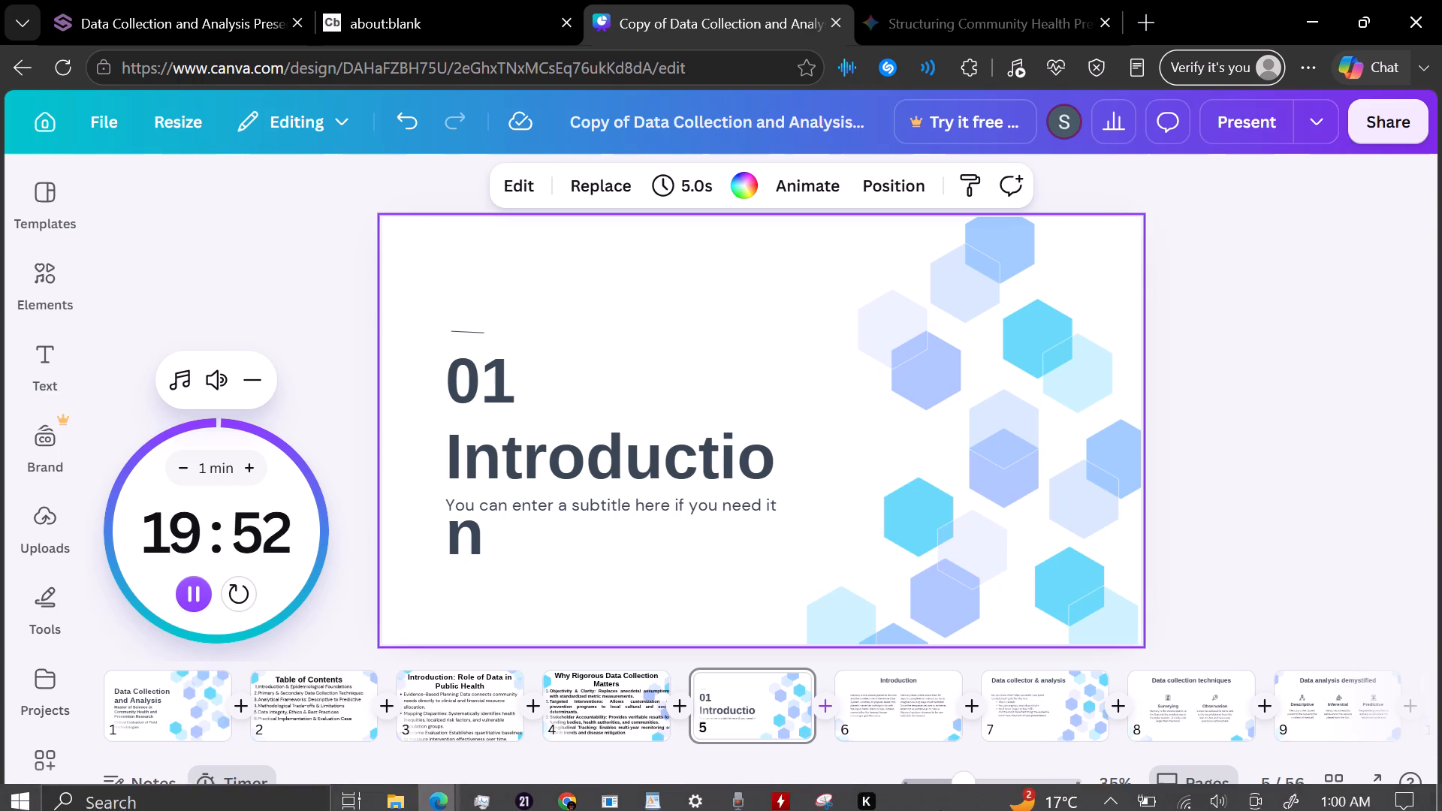
# Switch to the WordPad script and copy the slide 5 title "Overview of Core Collection Methods".
pyautogui.click(664, 791)
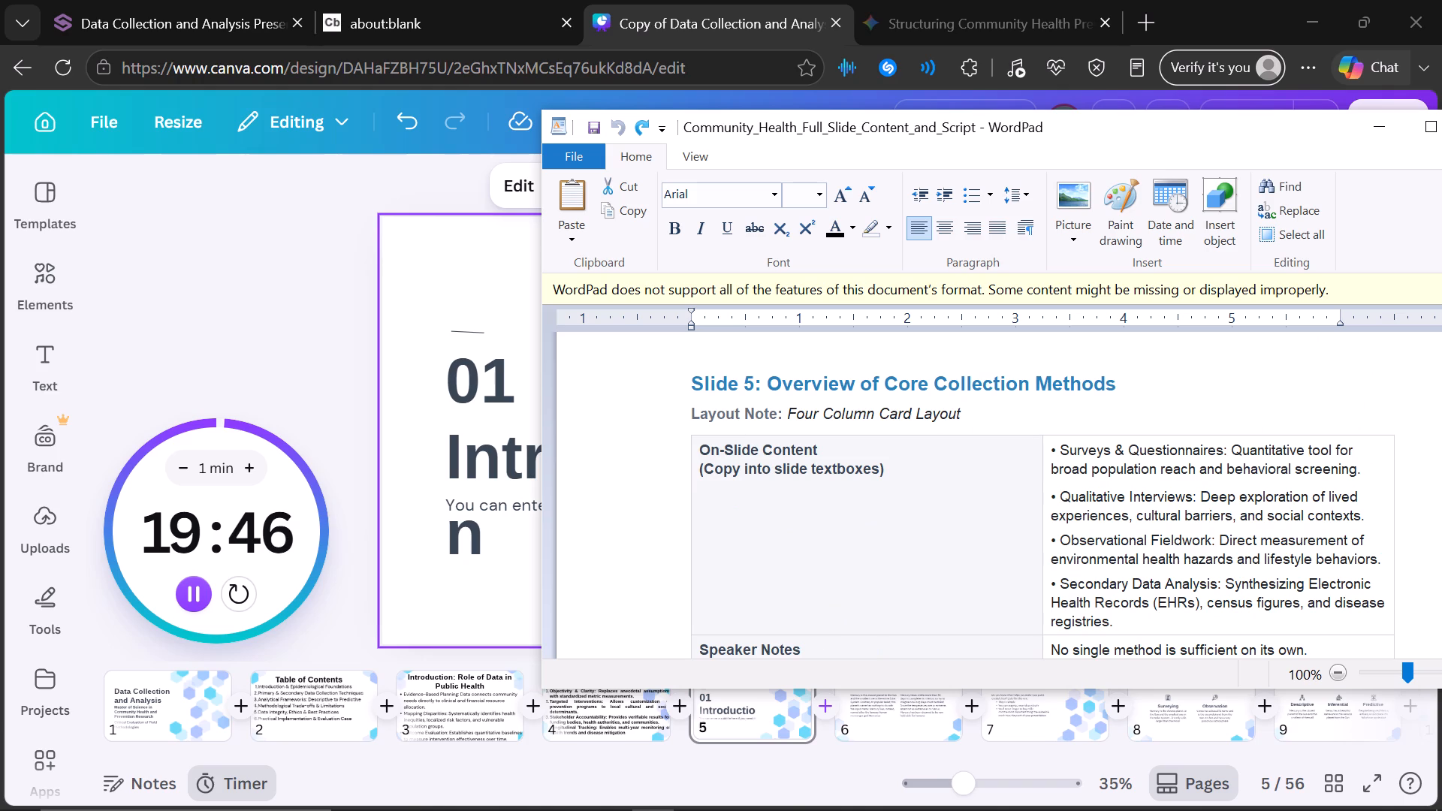
pyautogui.moveTo(765, 382); pyautogui.dragTo(900, 382)
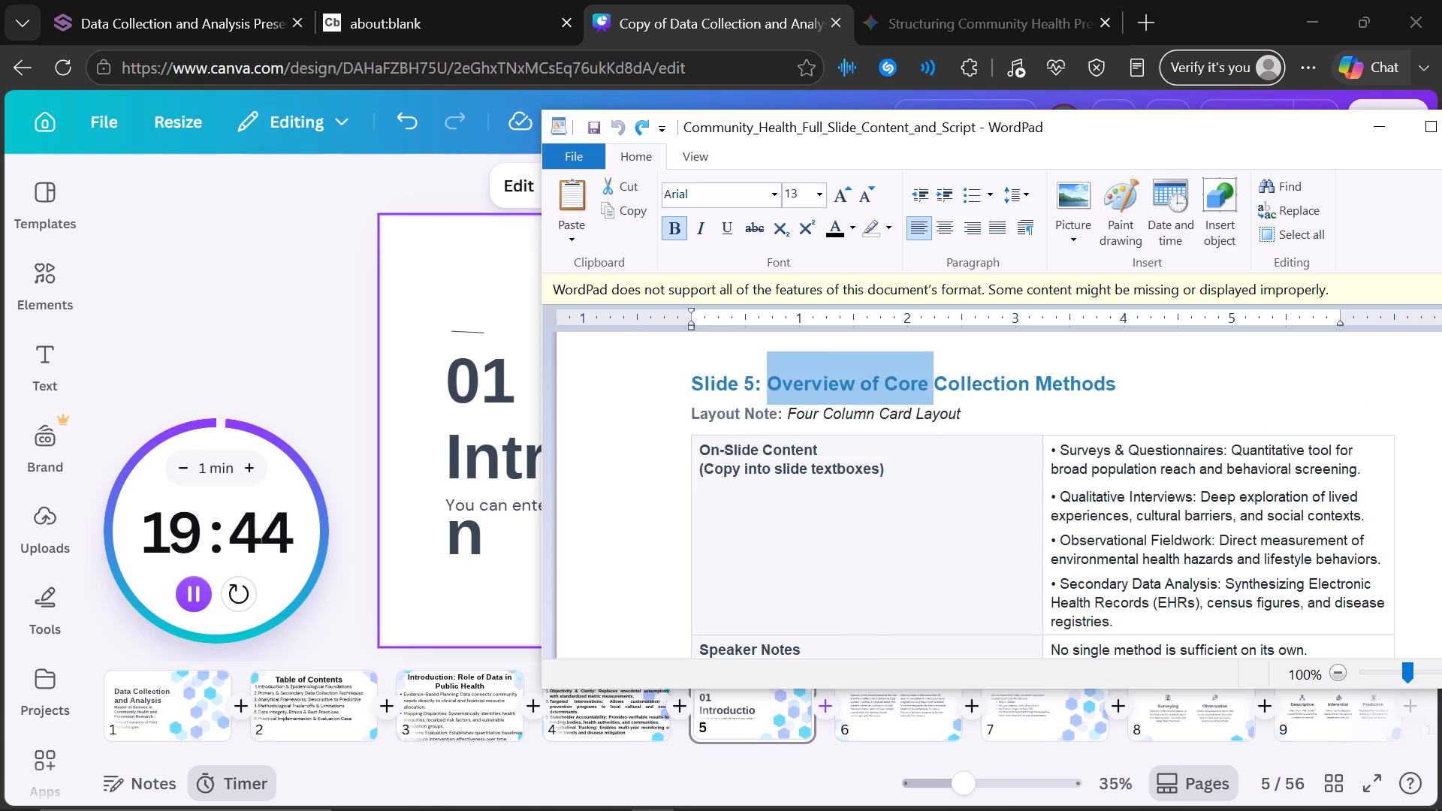
pyautogui.moveTo(900, 382); pyautogui.dragTo(1073, 372)
pyautogui.rightClick(1006, 372)
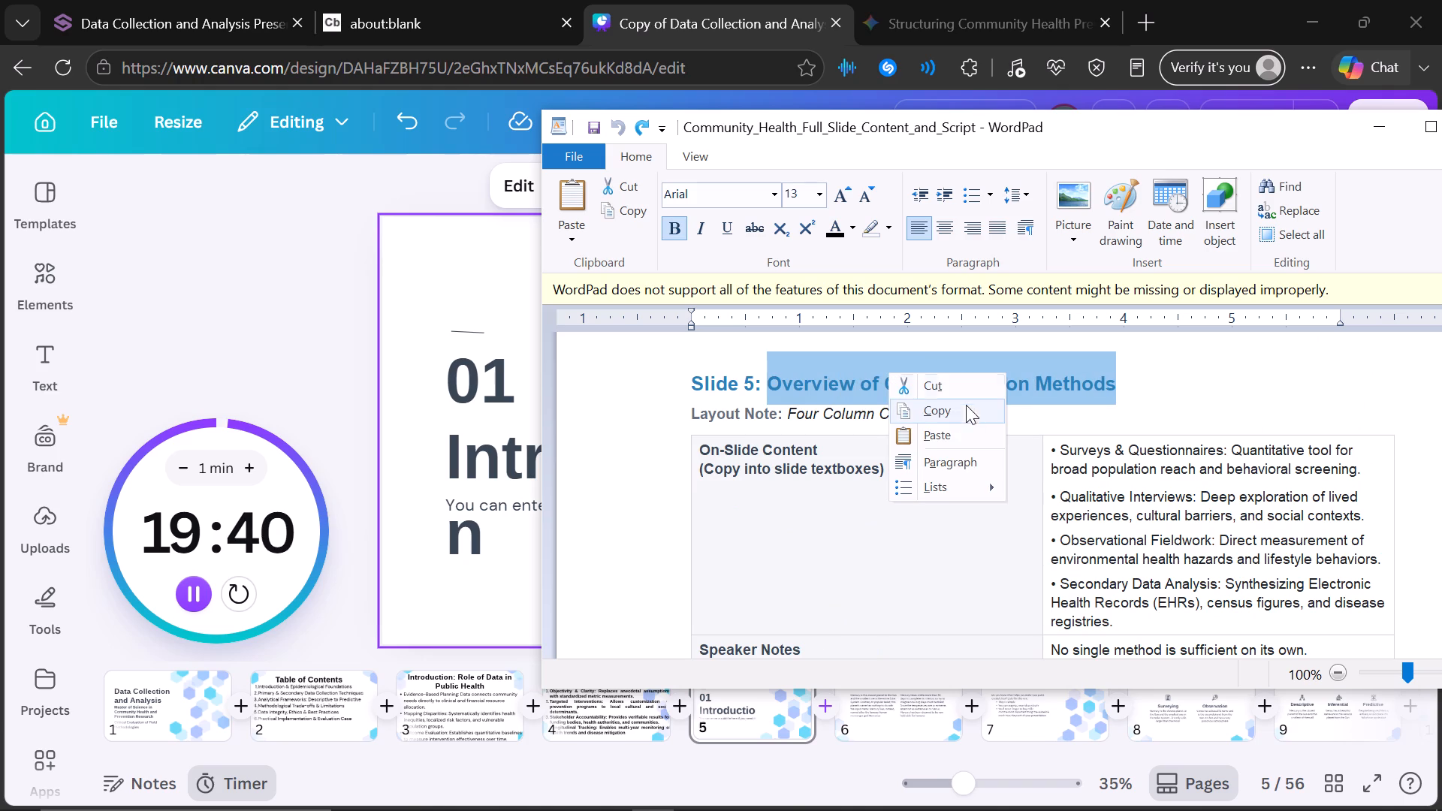
pyautogui.click(952, 413)
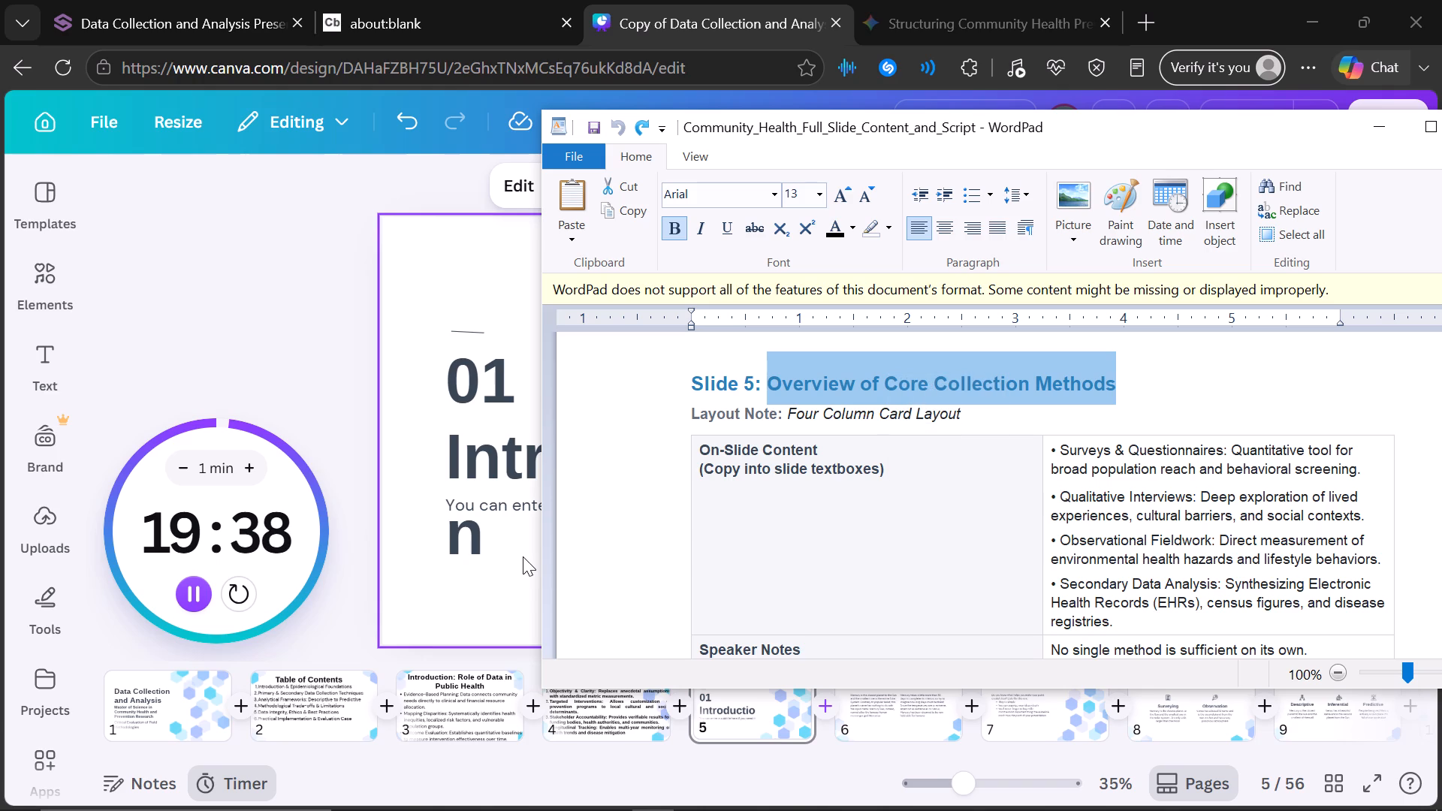
# Back in Canva, clear slide 5 of its "Introduction" title, "01" number, short line and subtitle placeholder, keeping the hexagon background.
pyautogui.click(517, 556)
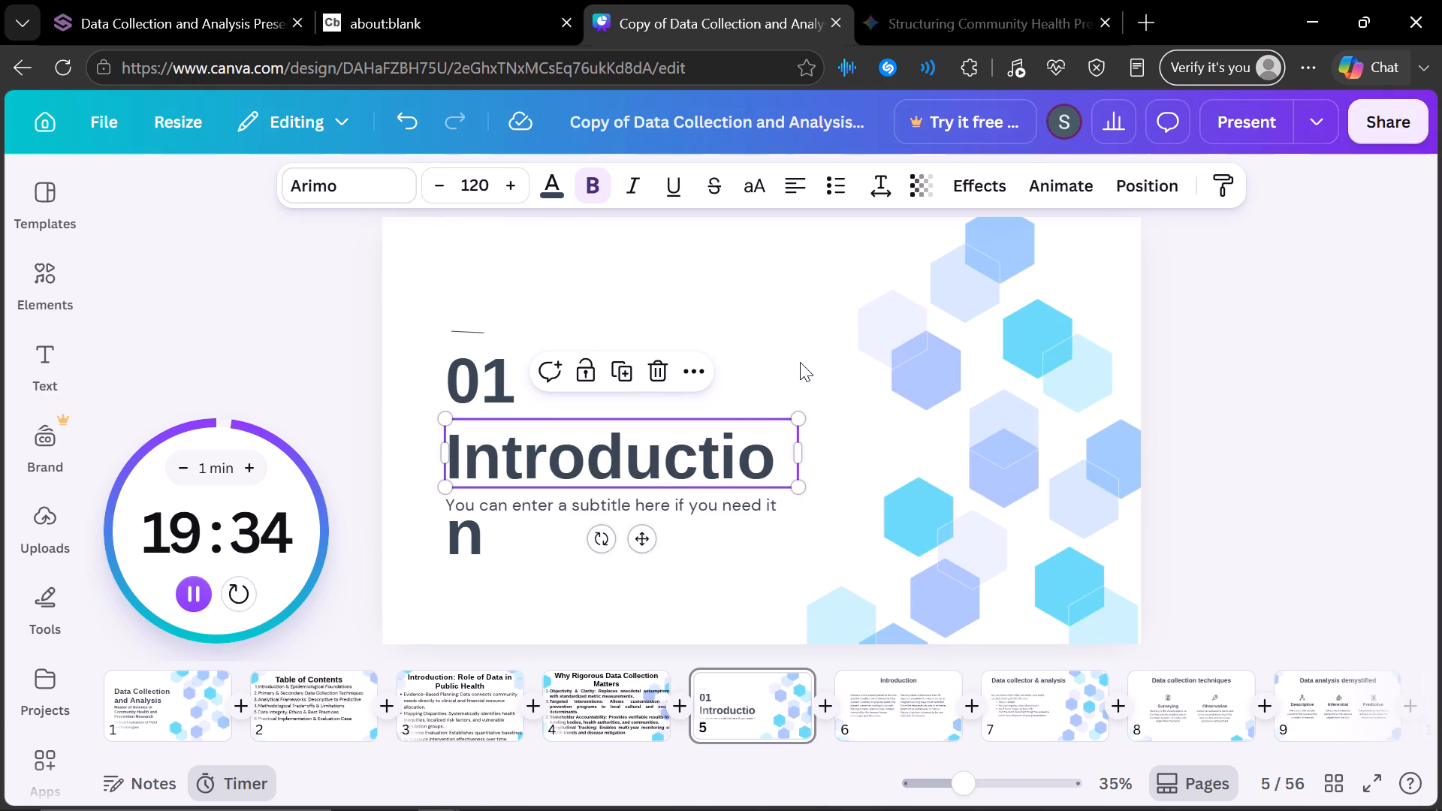
pyautogui.press('BackSpace')
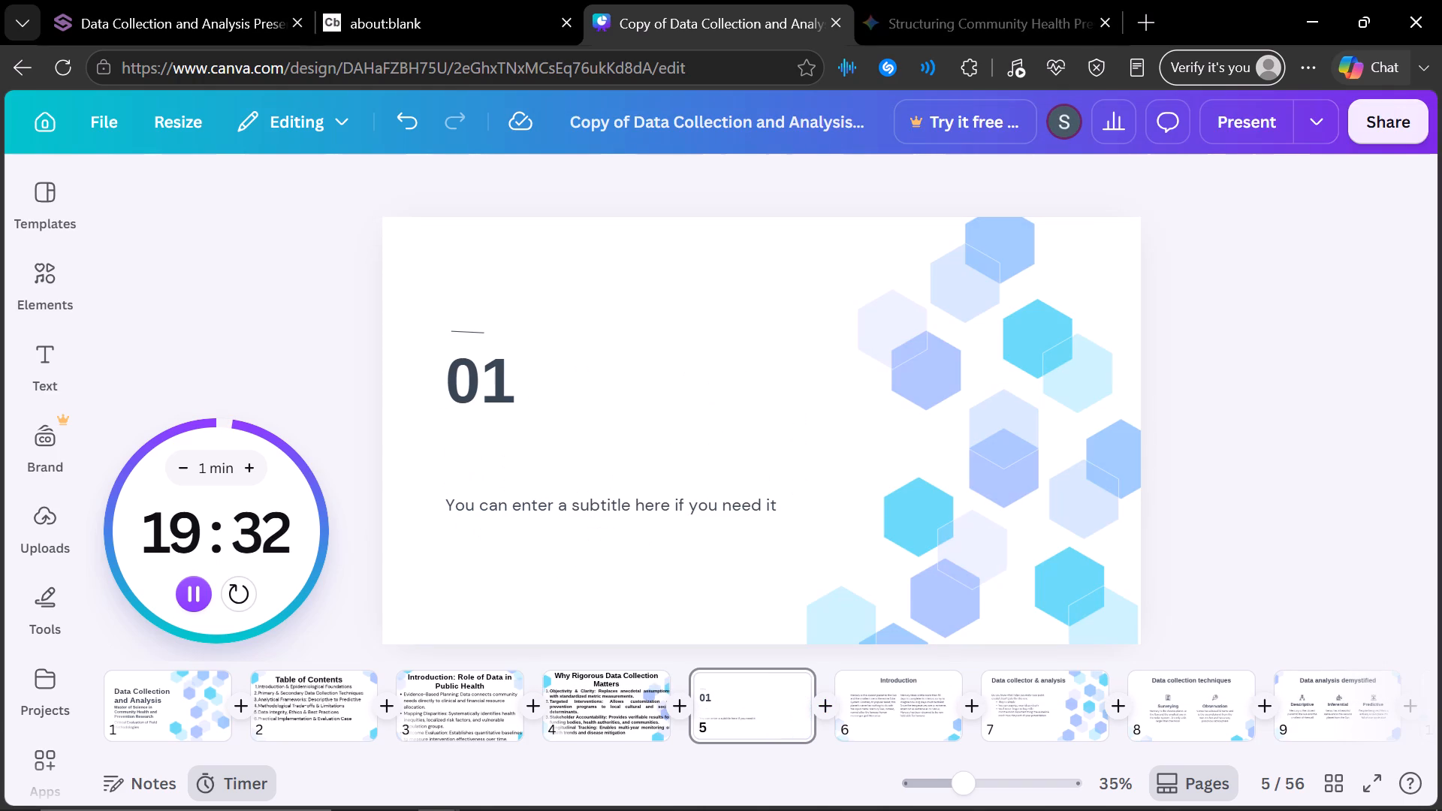
pyautogui.click(486, 377)
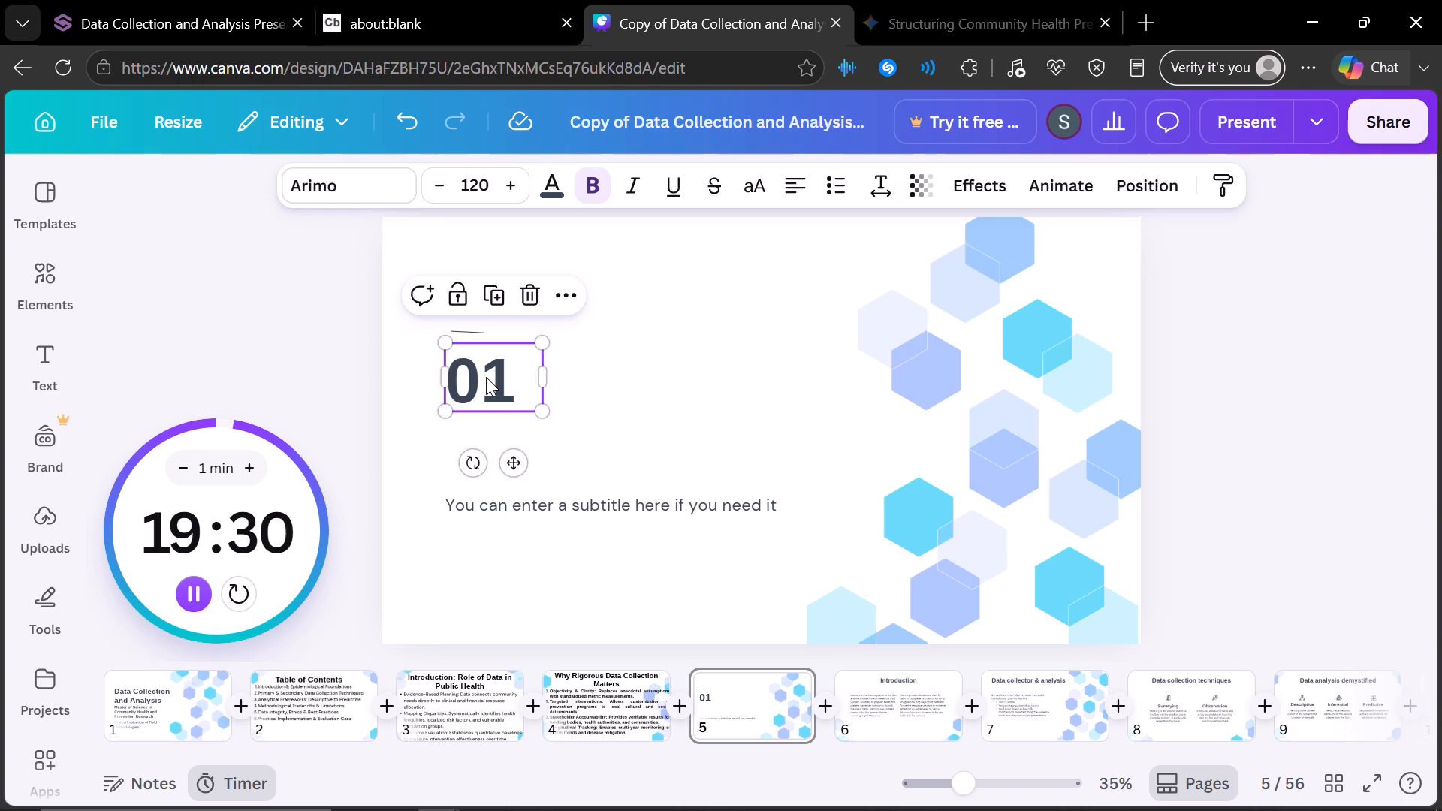
pyautogui.press('BackSpace')
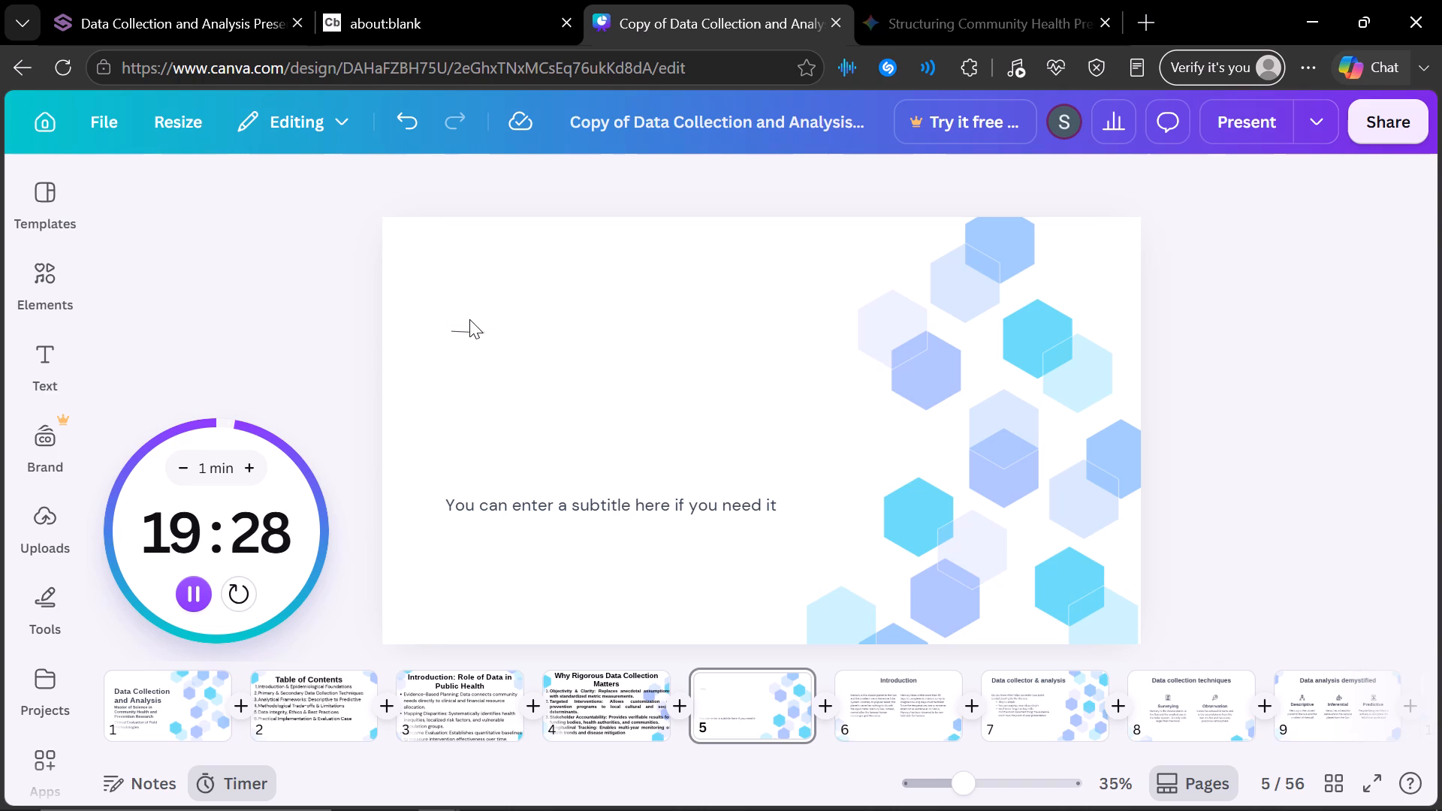
pyautogui.click(469, 322)
pyautogui.press('BackSpace')
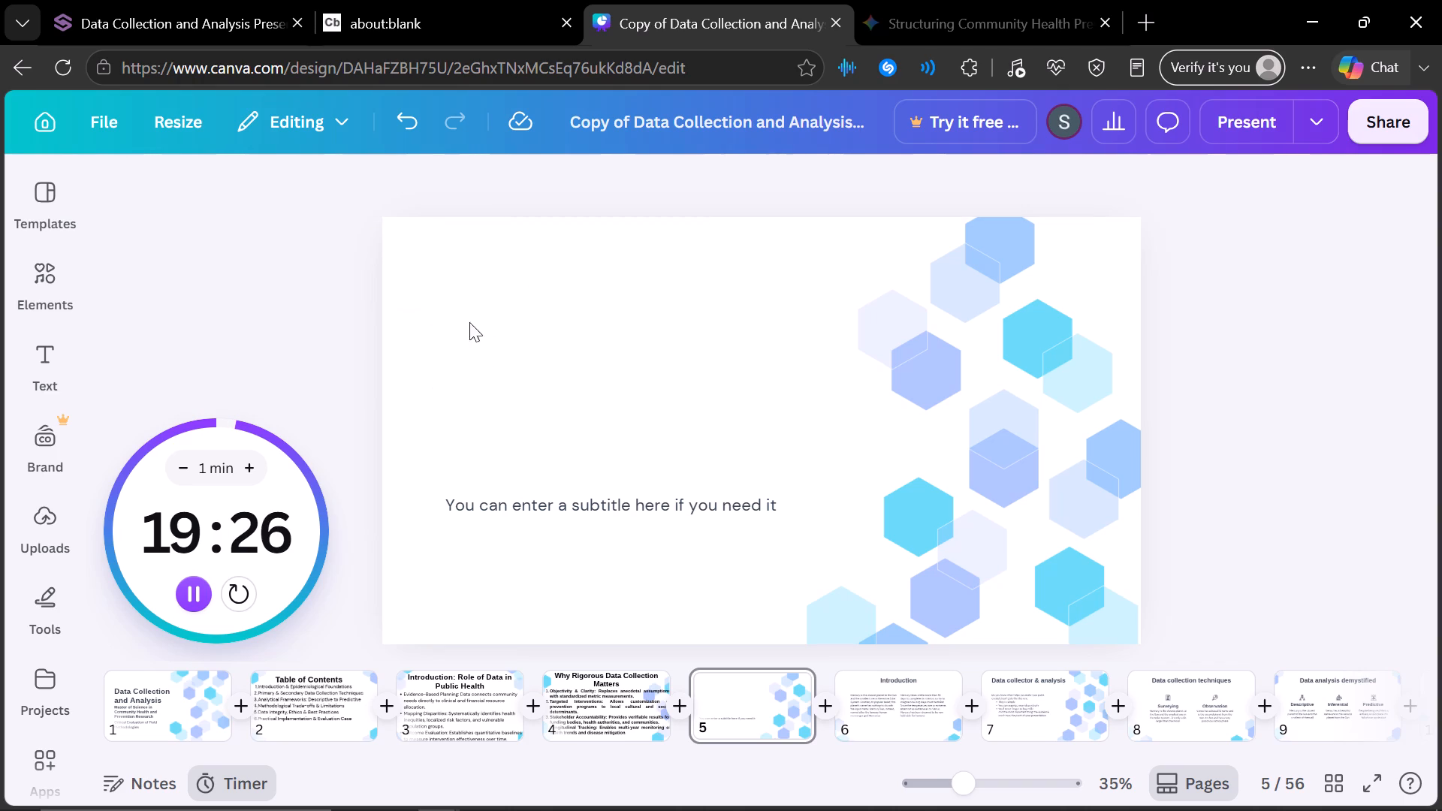
pyautogui.click(633, 499)
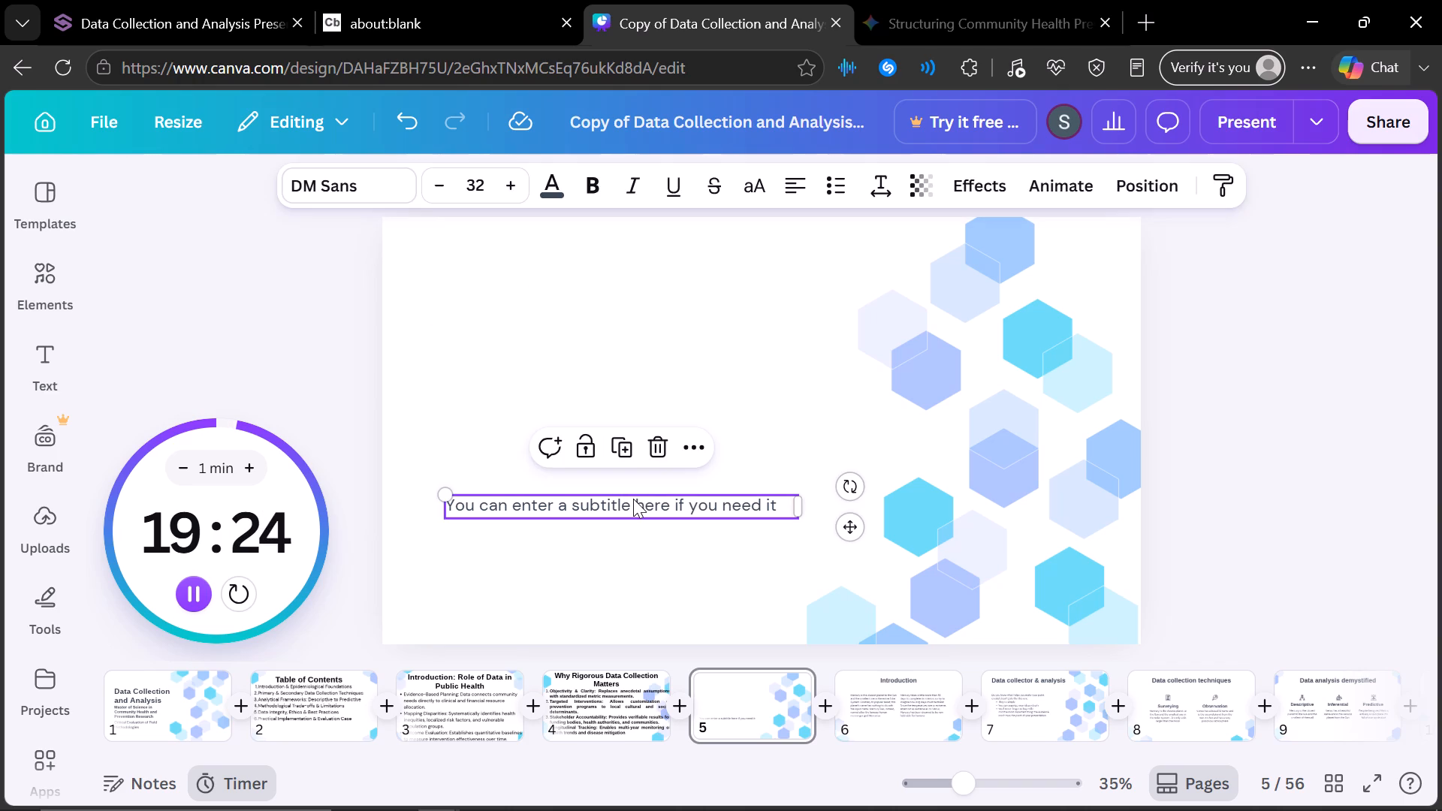
pyautogui.press('BackSpace')
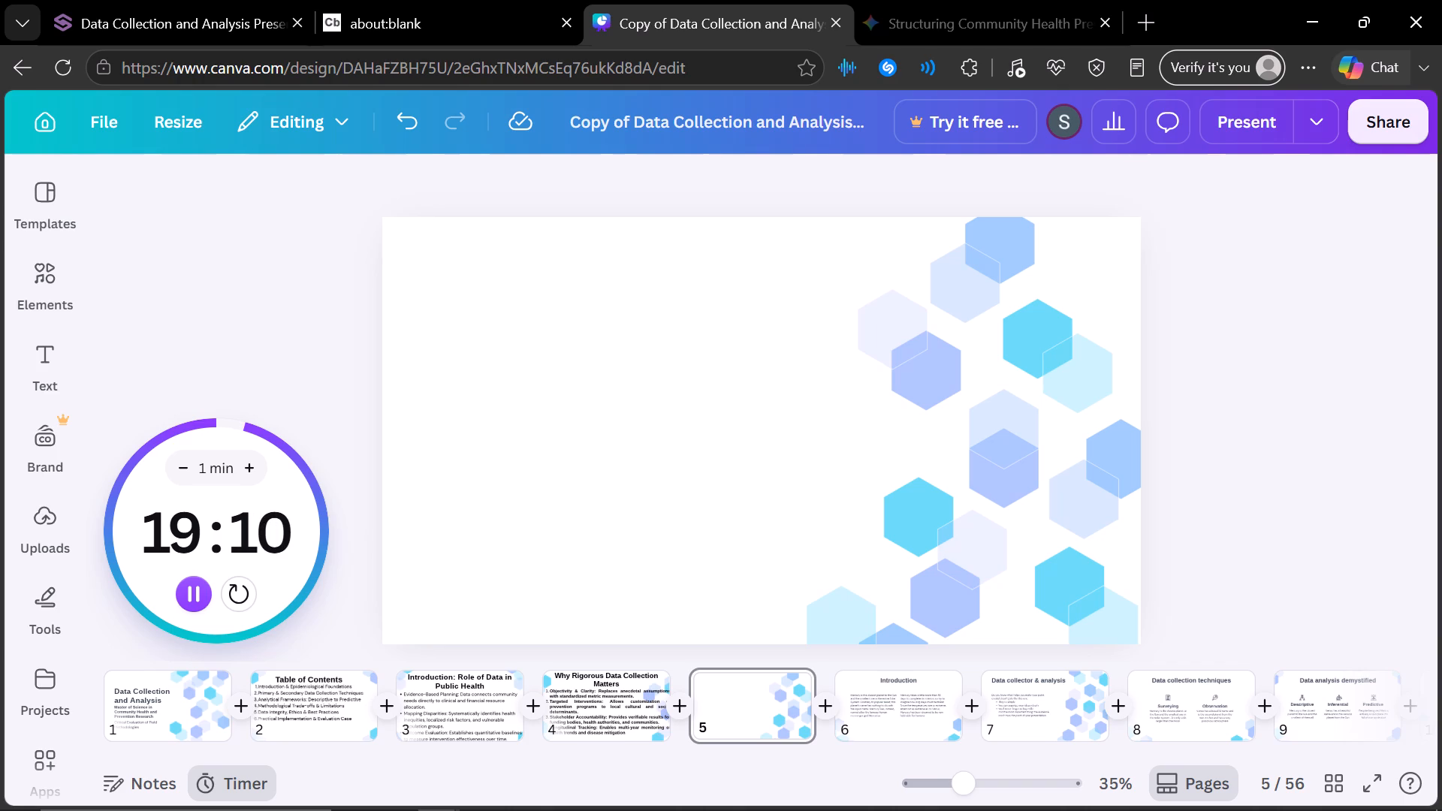
# Paste the title "Overview of Core Collection Methods" onto slide 5 and move it to the top of the slide.
pyautogui.click(651, 312)
pyautogui.click(762, 257)
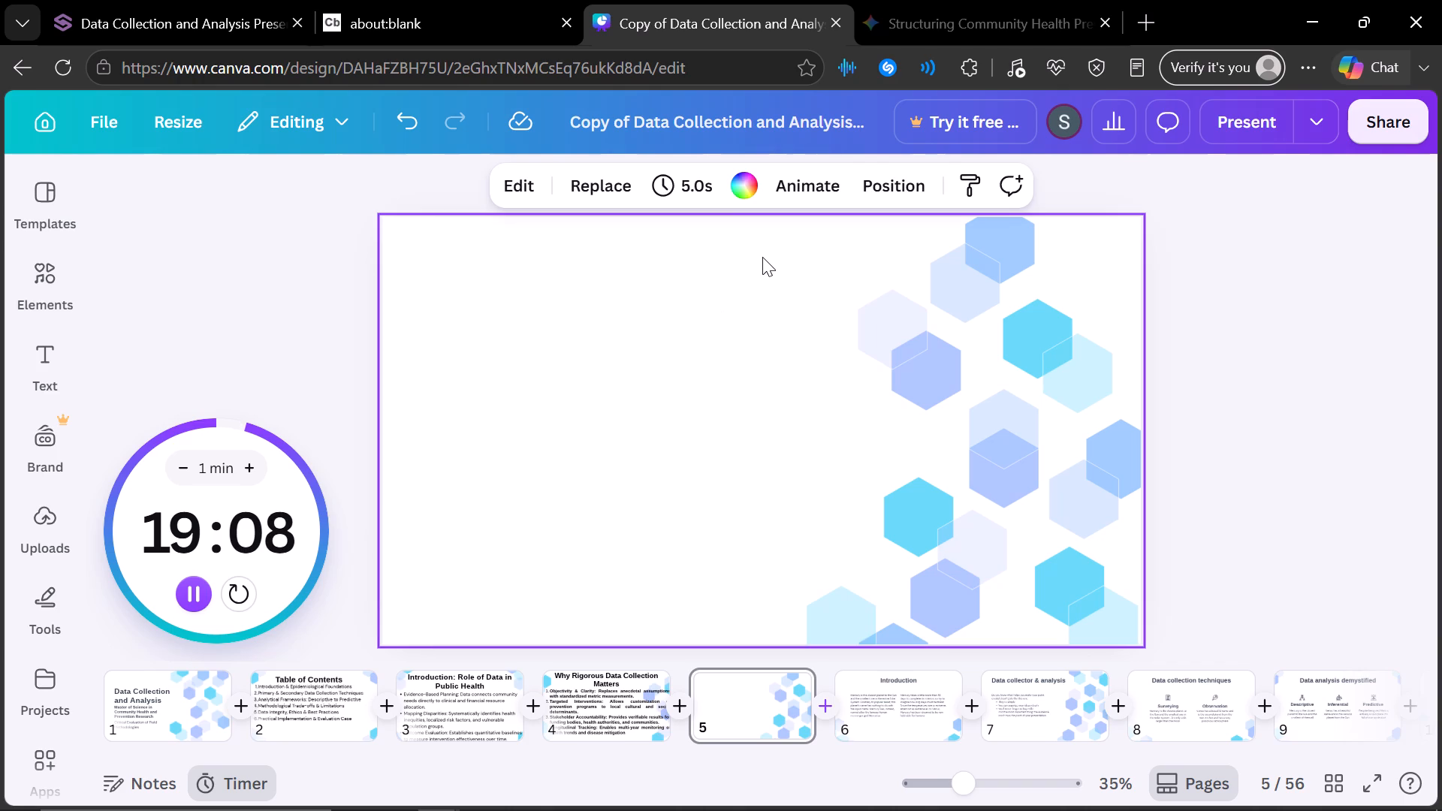
pyautogui.hotkey('ctrl', 'v')
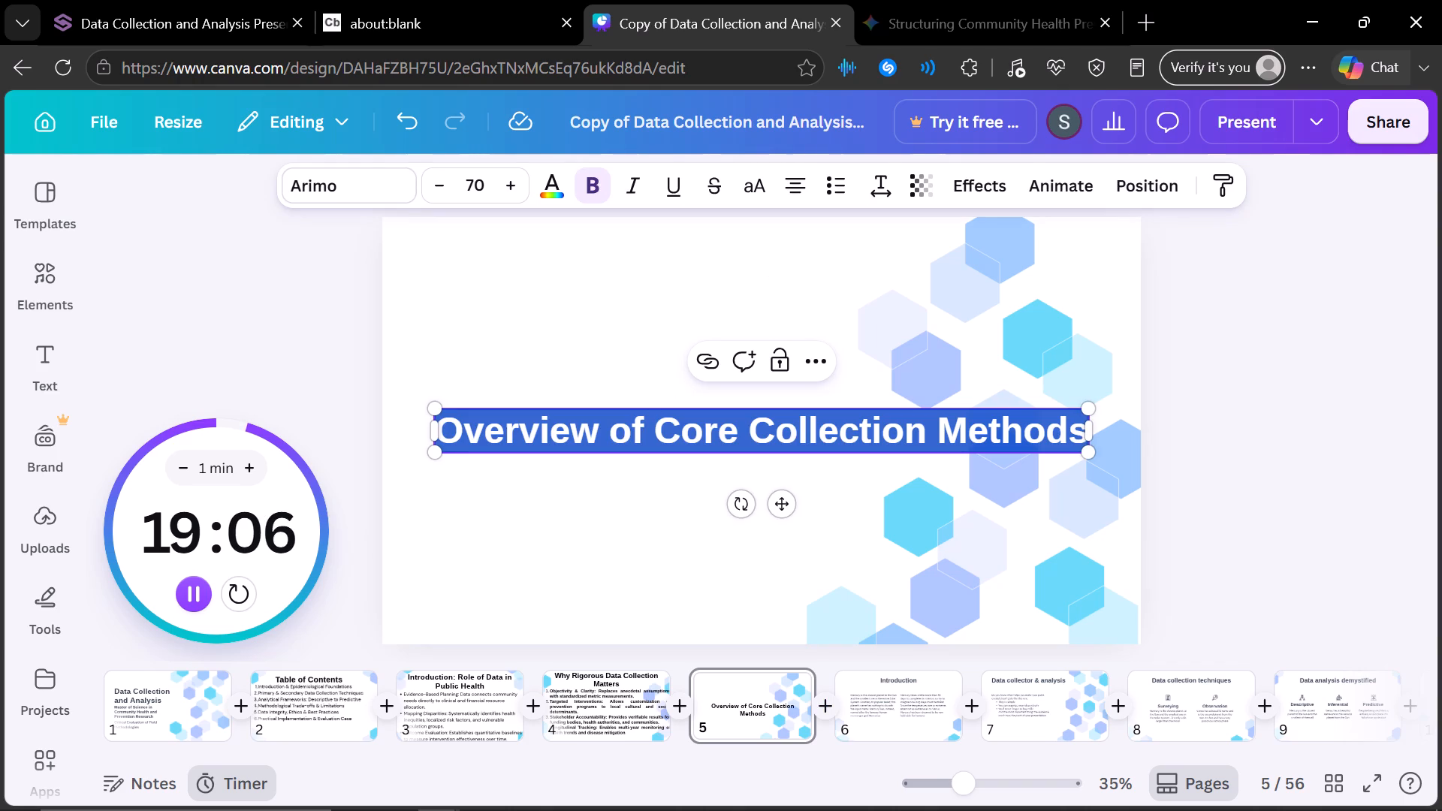
pyautogui.moveTo(653, 428); pyautogui.dragTo(653, 375)
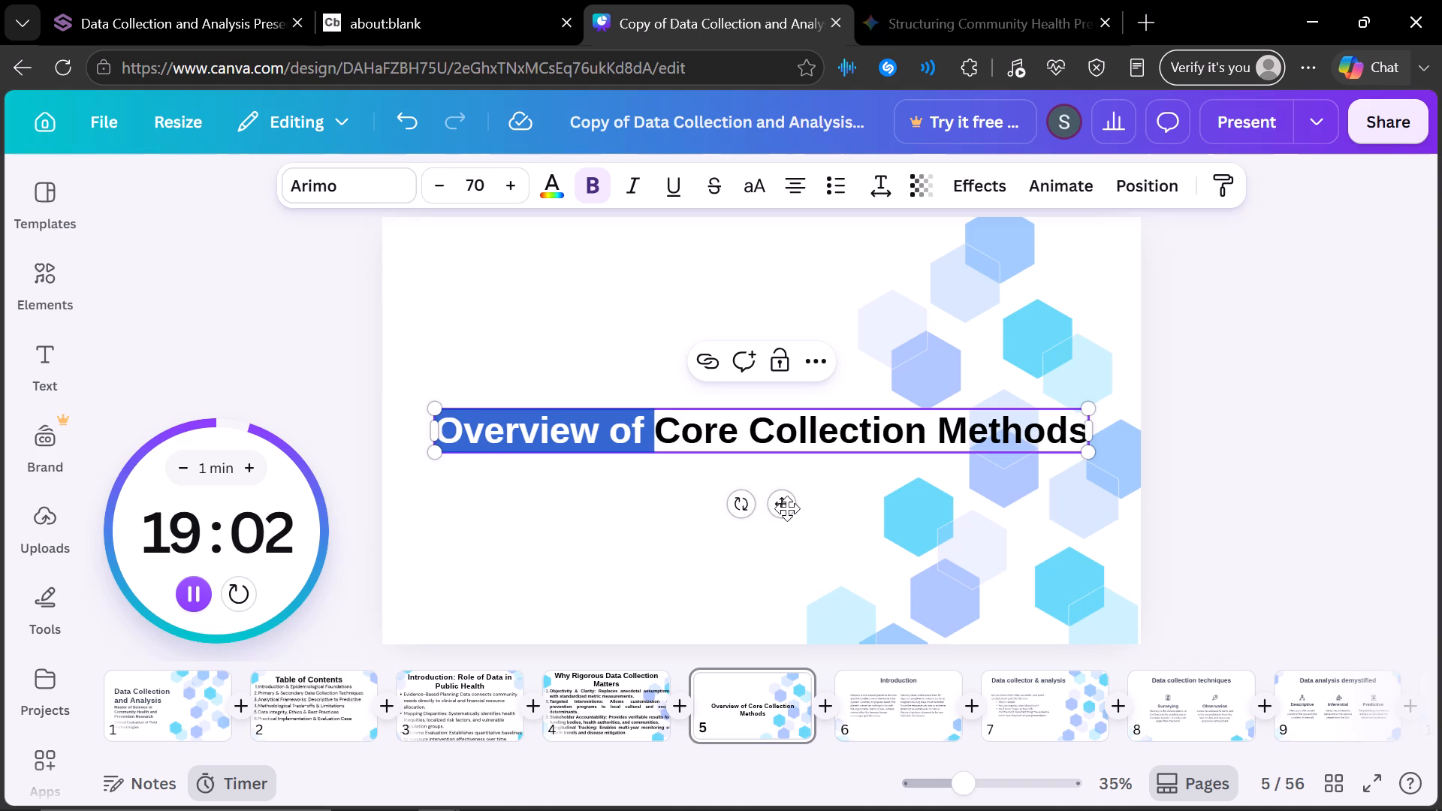
pyautogui.moveTo(787, 508); pyautogui.dragTo(777, 333)
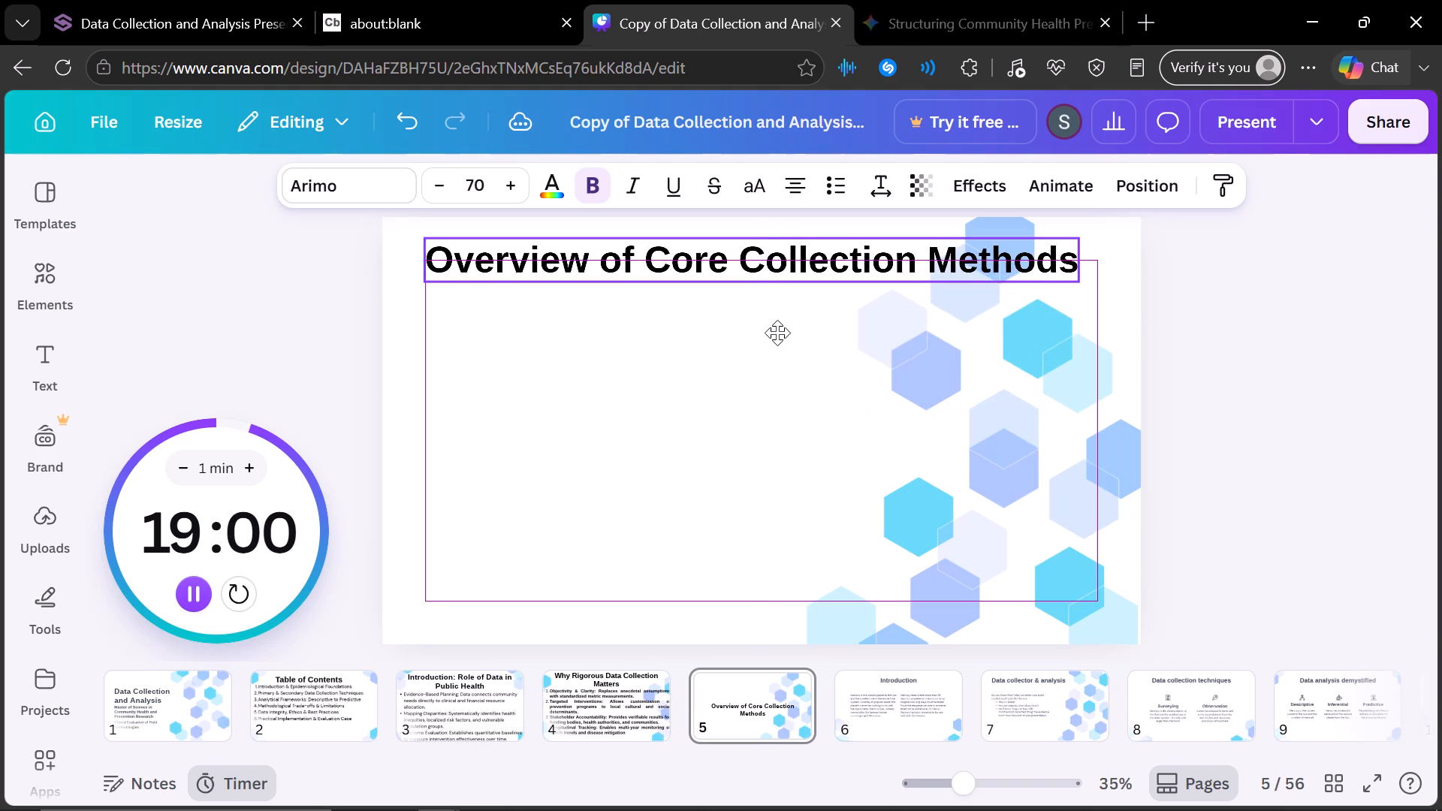
pyautogui.moveTo(777, 333); pyautogui.dragTo(777, 330)
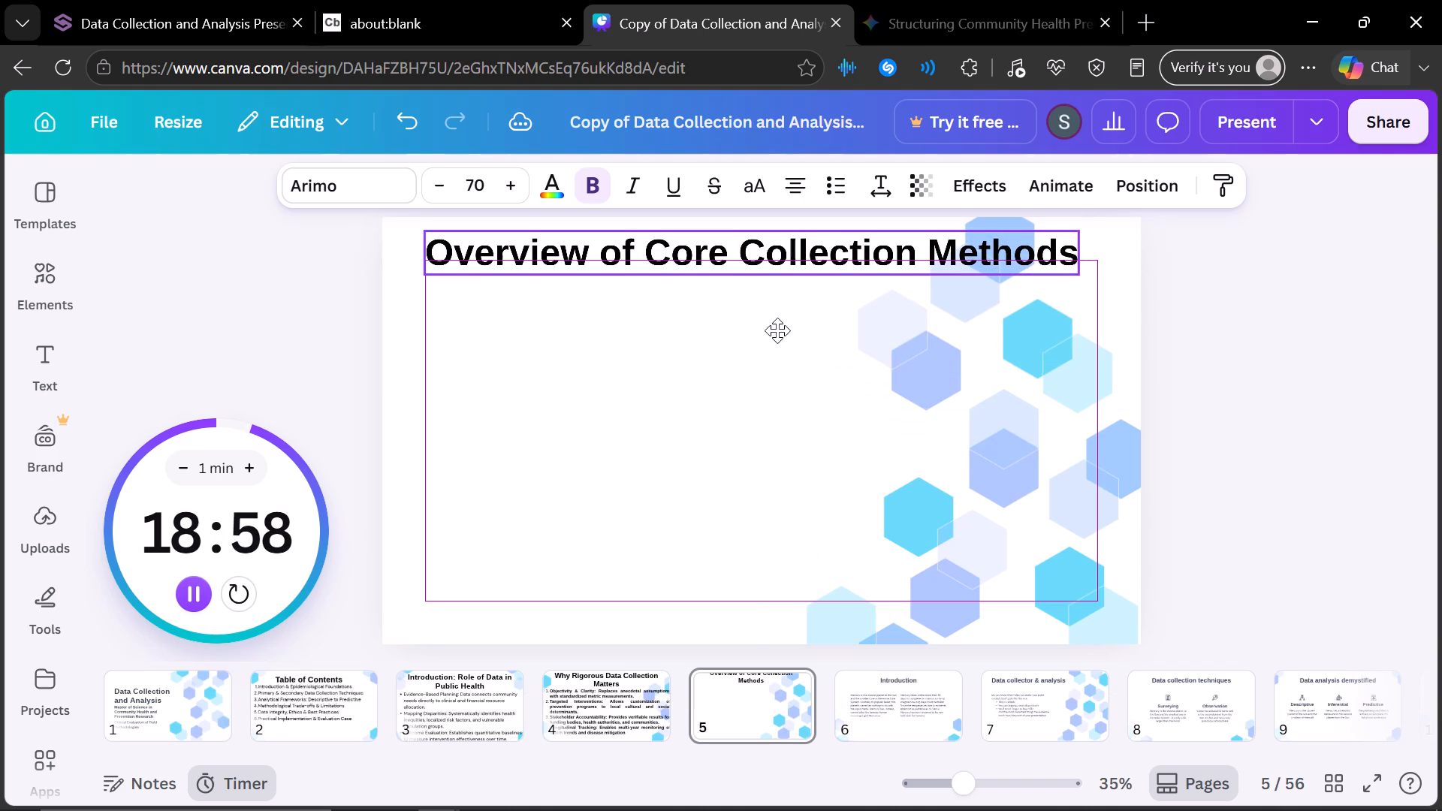
pyautogui.moveTo(777, 330); pyautogui.dragTo(777, 298)
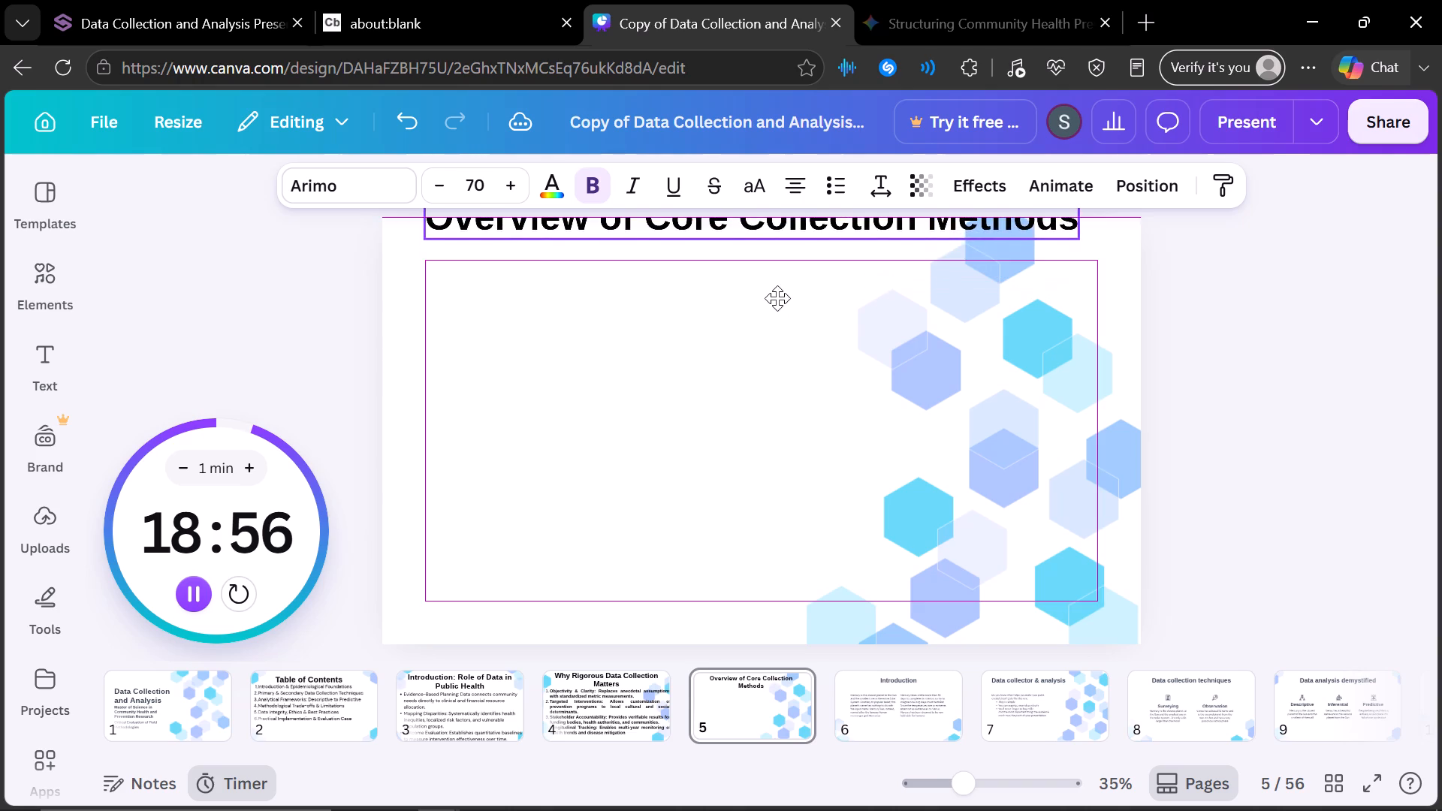
pyautogui.moveTo(777, 298); pyautogui.dragTo(777, 375)
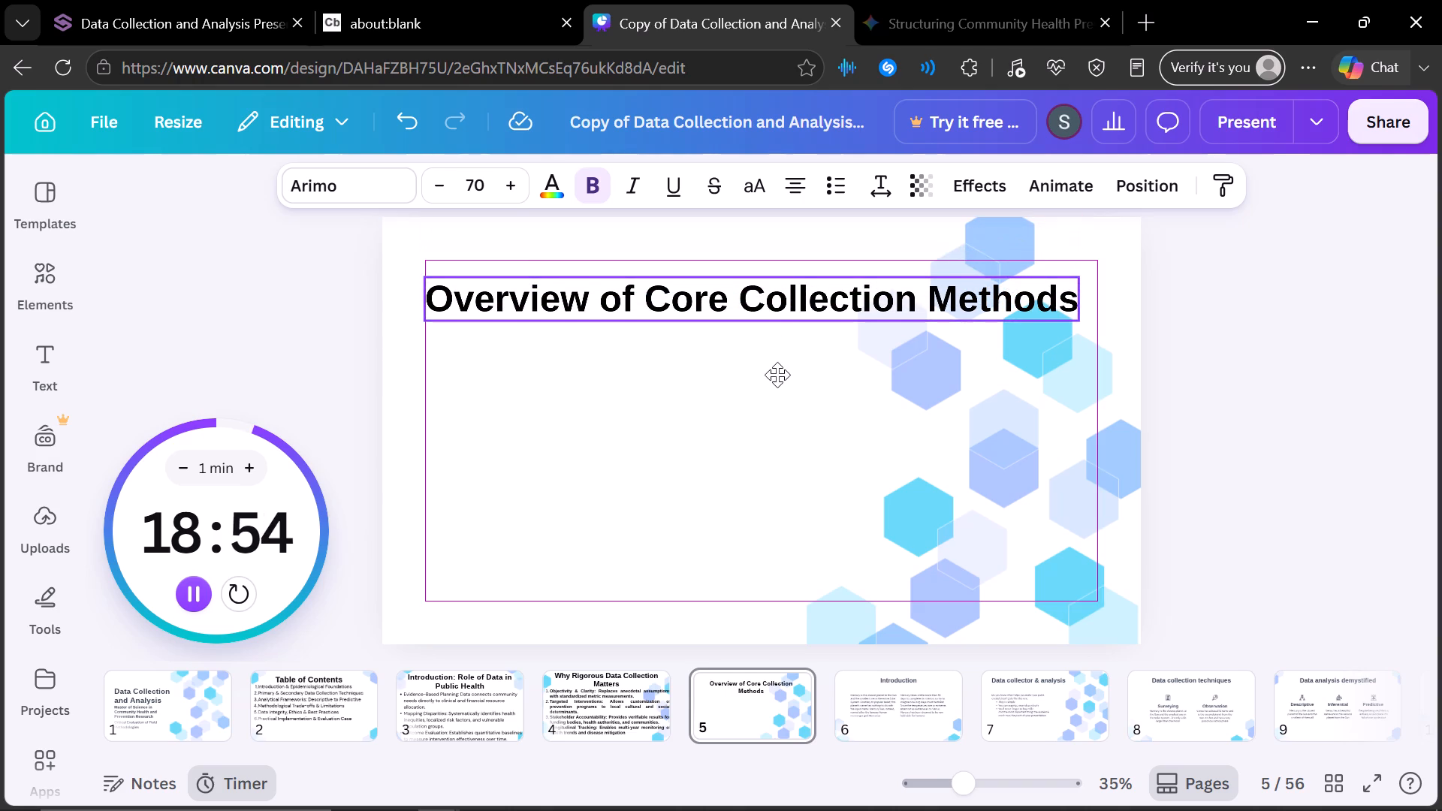
pyautogui.moveTo(777, 375); pyautogui.dragTo(781, 327)
pyautogui.click(729, 476)
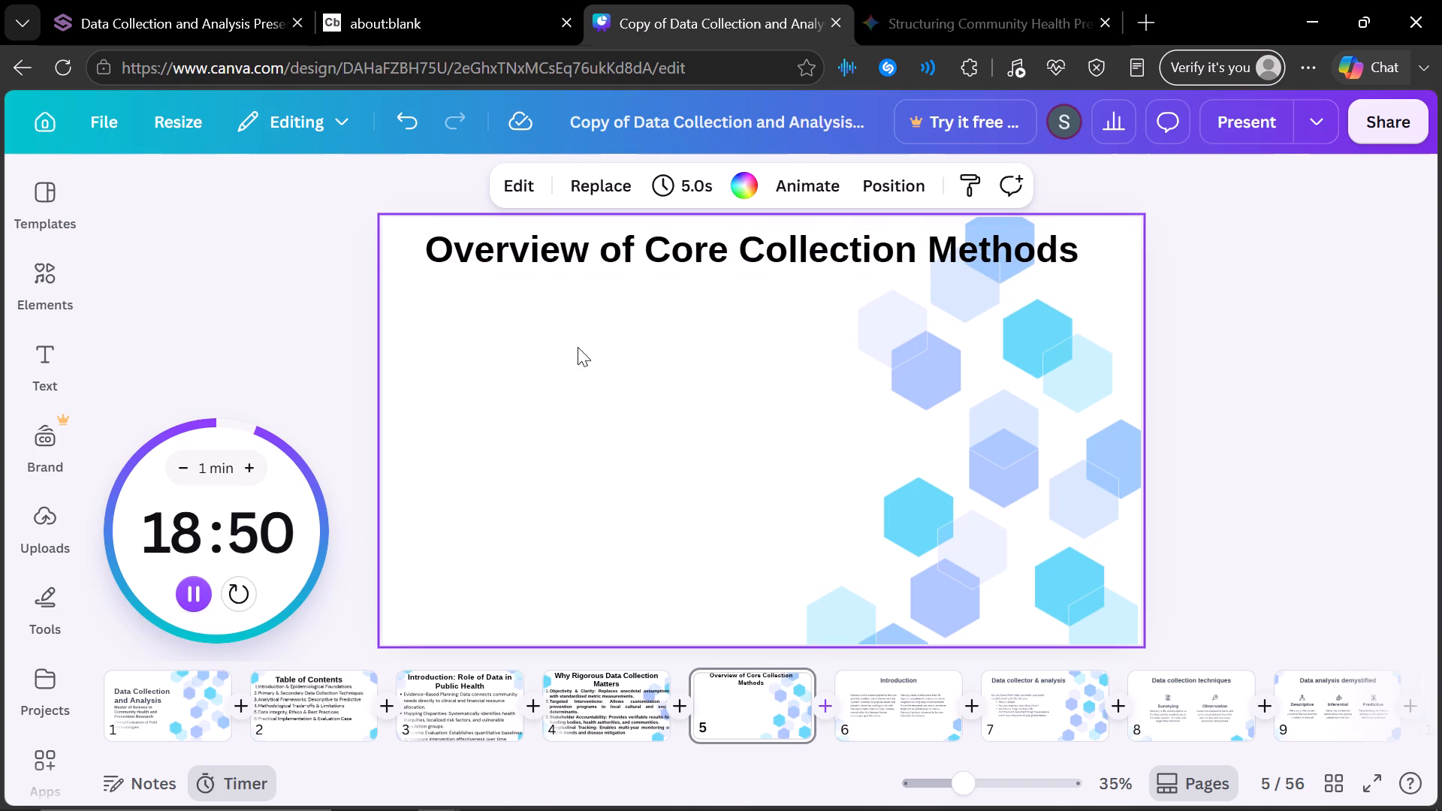
pyautogui.click(624, 242)
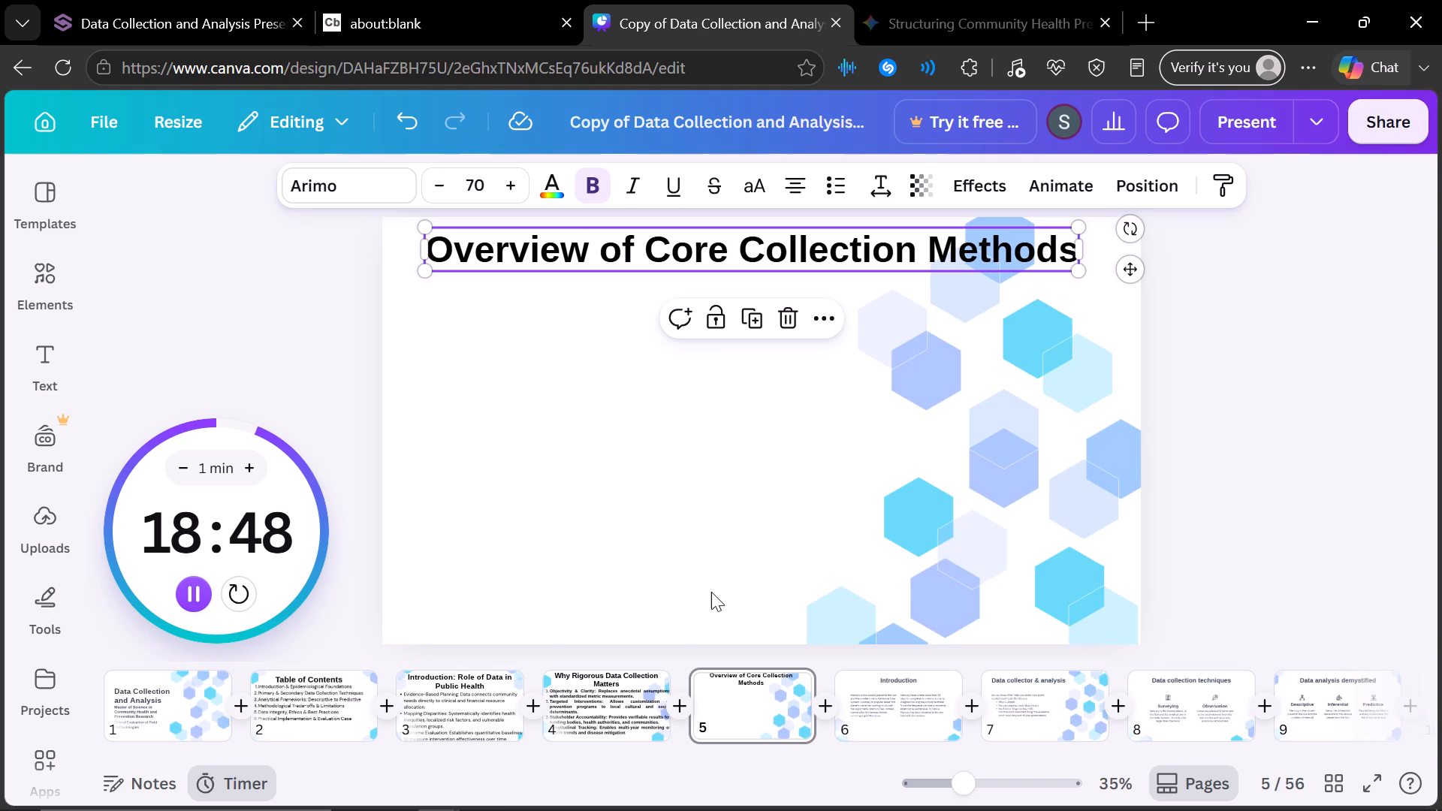
# Copy the four slide 5 on-slide content bullets from the WordPad script and paste them onto slide 5 in Canva.
pyautogui.click(665, 797)
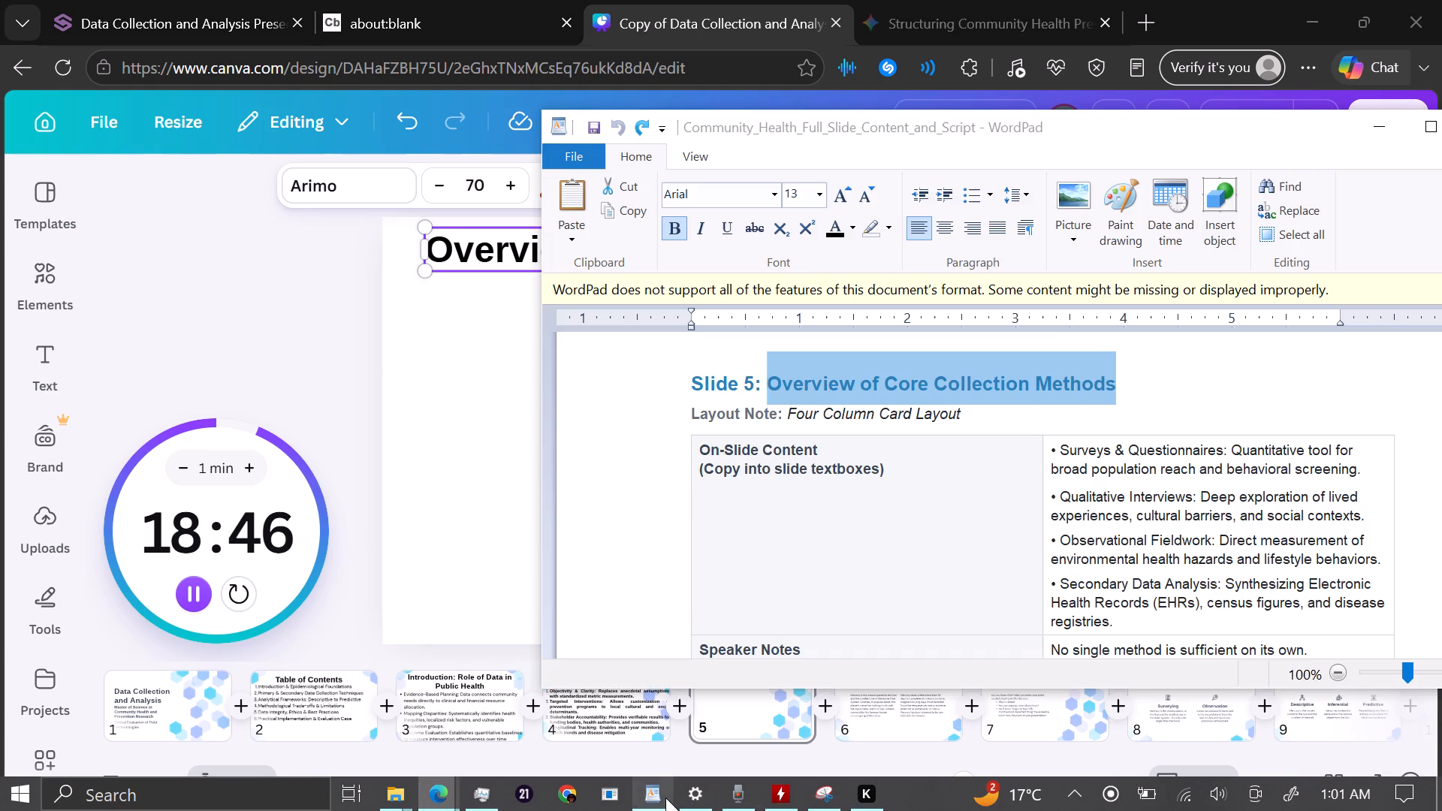
pyautogui.click(1057, 448)
pyautogui.moveTo(1045, 448); pyautogui.dragTo(1079, 467)
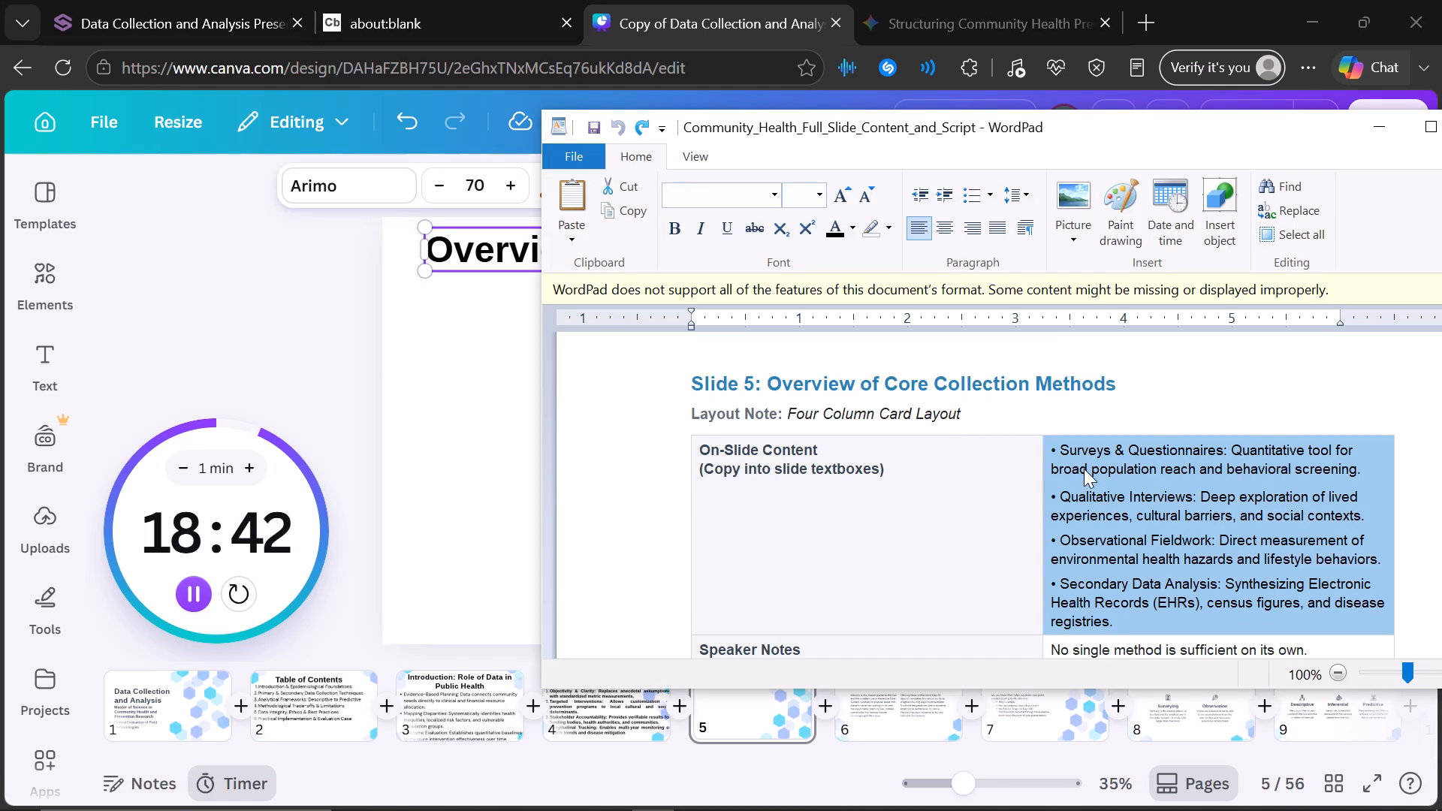
pyautogui.rightClick(1097, 487)
pyautogui.click(1024, 520)
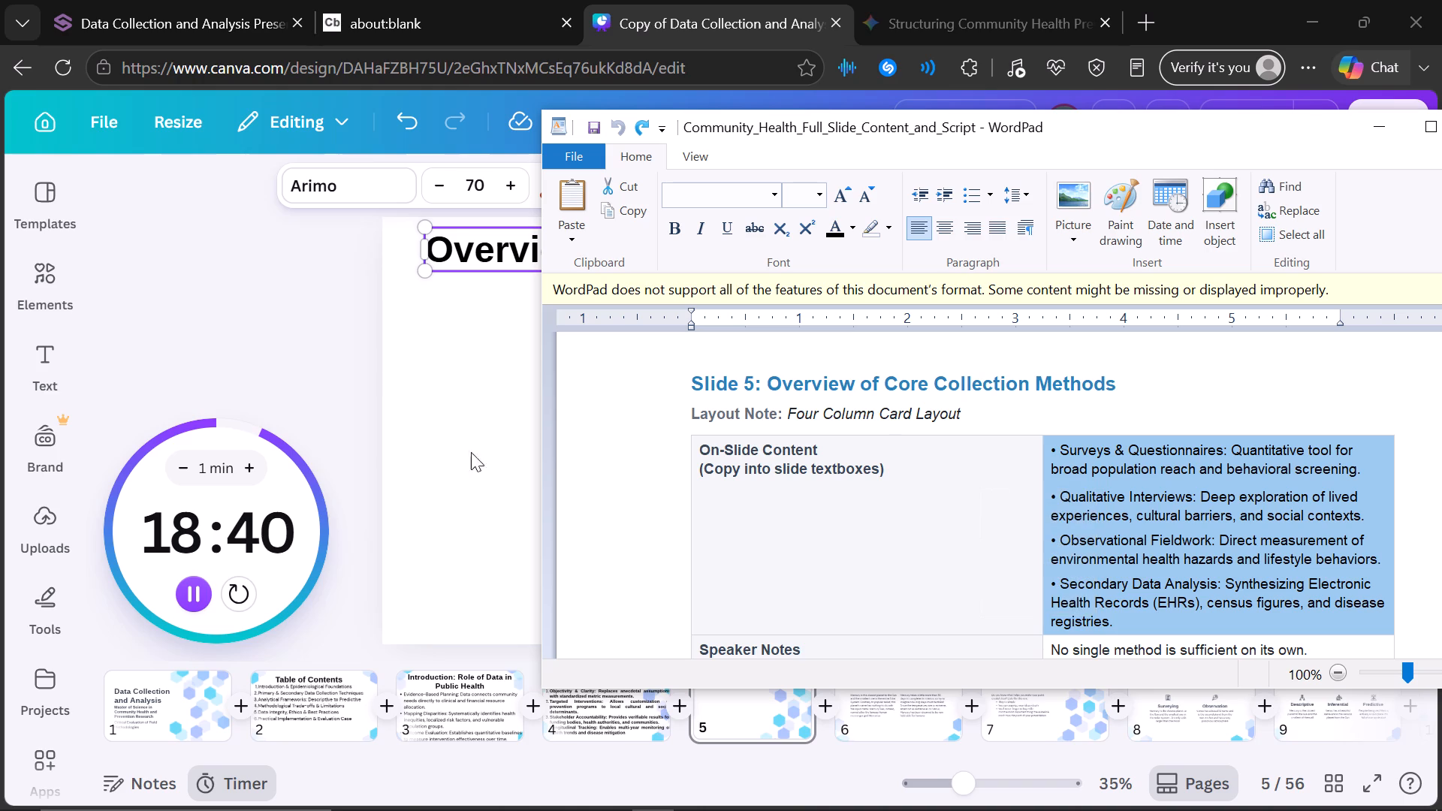
pyautogui.click(427, 413)
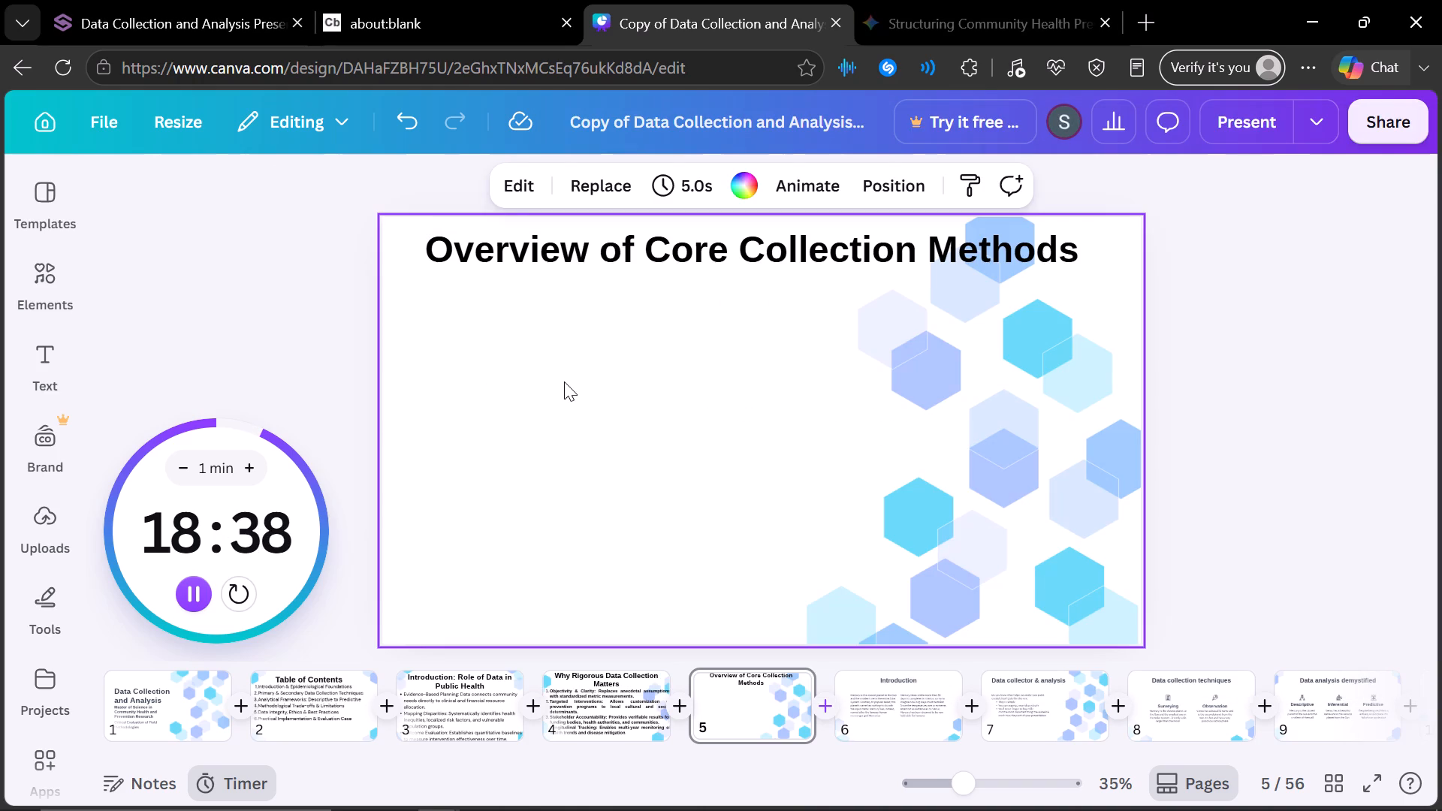
pyautogui.hotkey('ctrl', 'v')
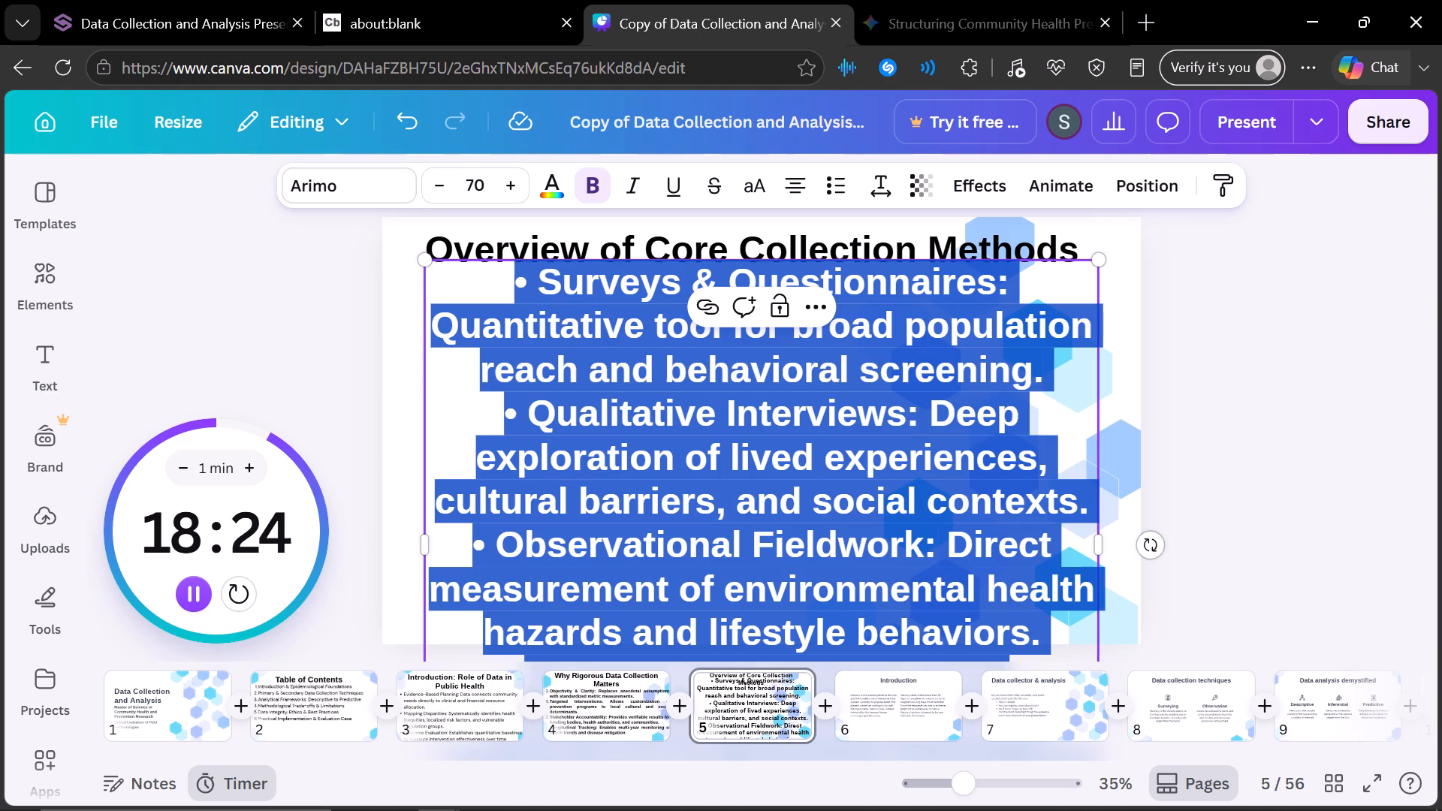
# Reduce the pasted bullet text on slide 5 to size 59 and align it left.
pyautogui.click(440, 189)
pyautogui.click(440, 189)
pyautogui.tripleClick(440, 189)
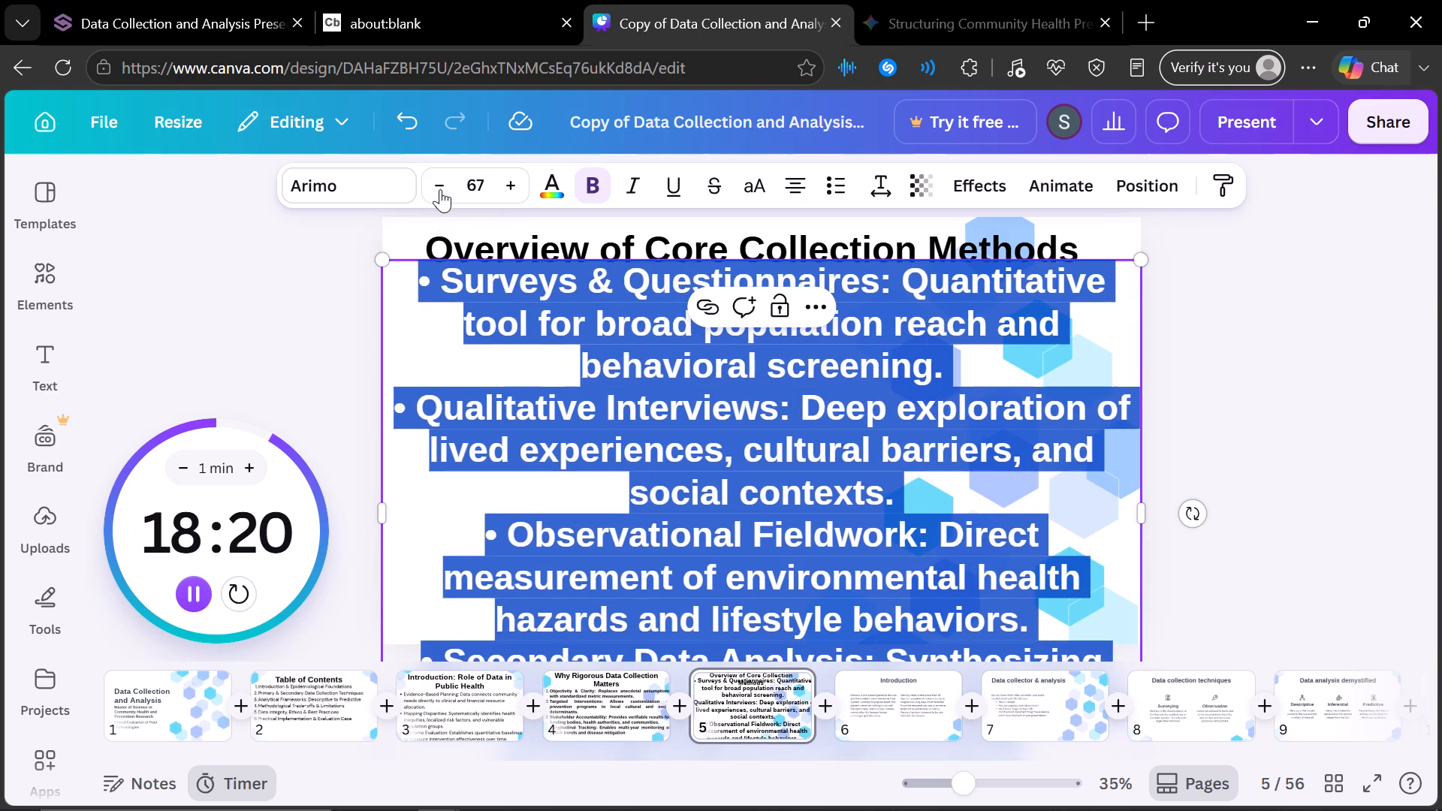
pyautogui.click(440, 189)
pyautogui.click(440, 189)
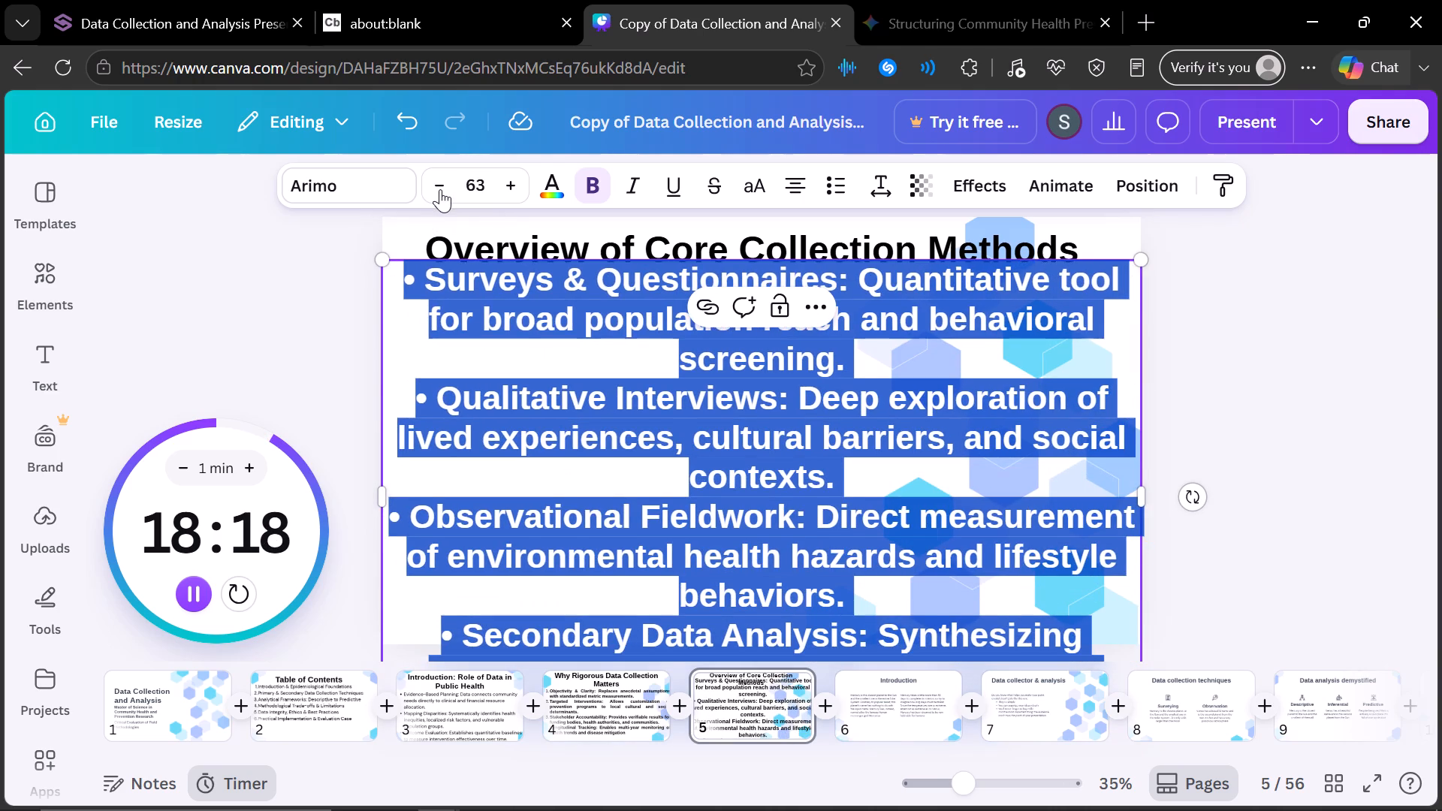
pyautogui.click(440, 189)
pyautogui.click(440, 189)
pyautogui.click(440, 189)
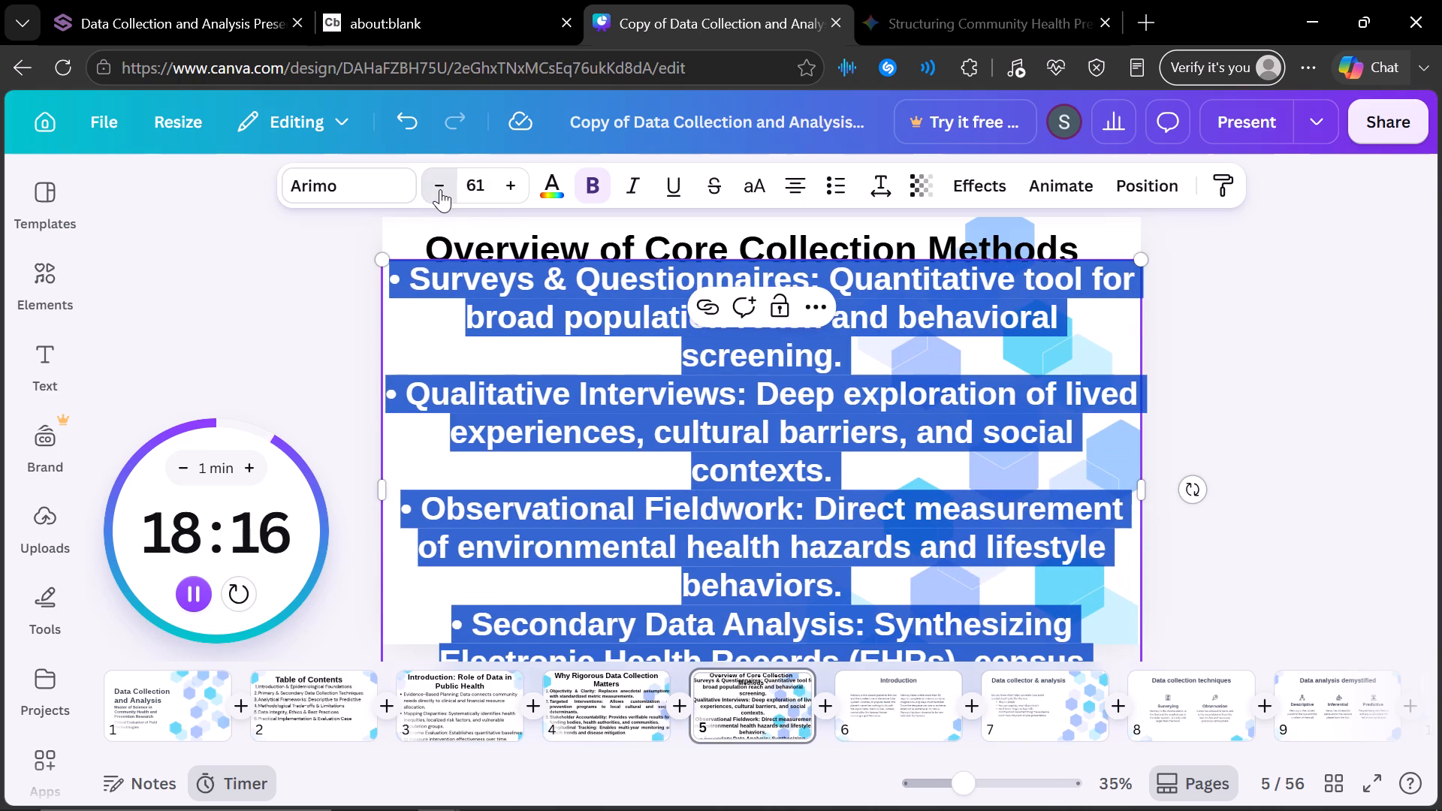
pyautogui.click(440, 189)
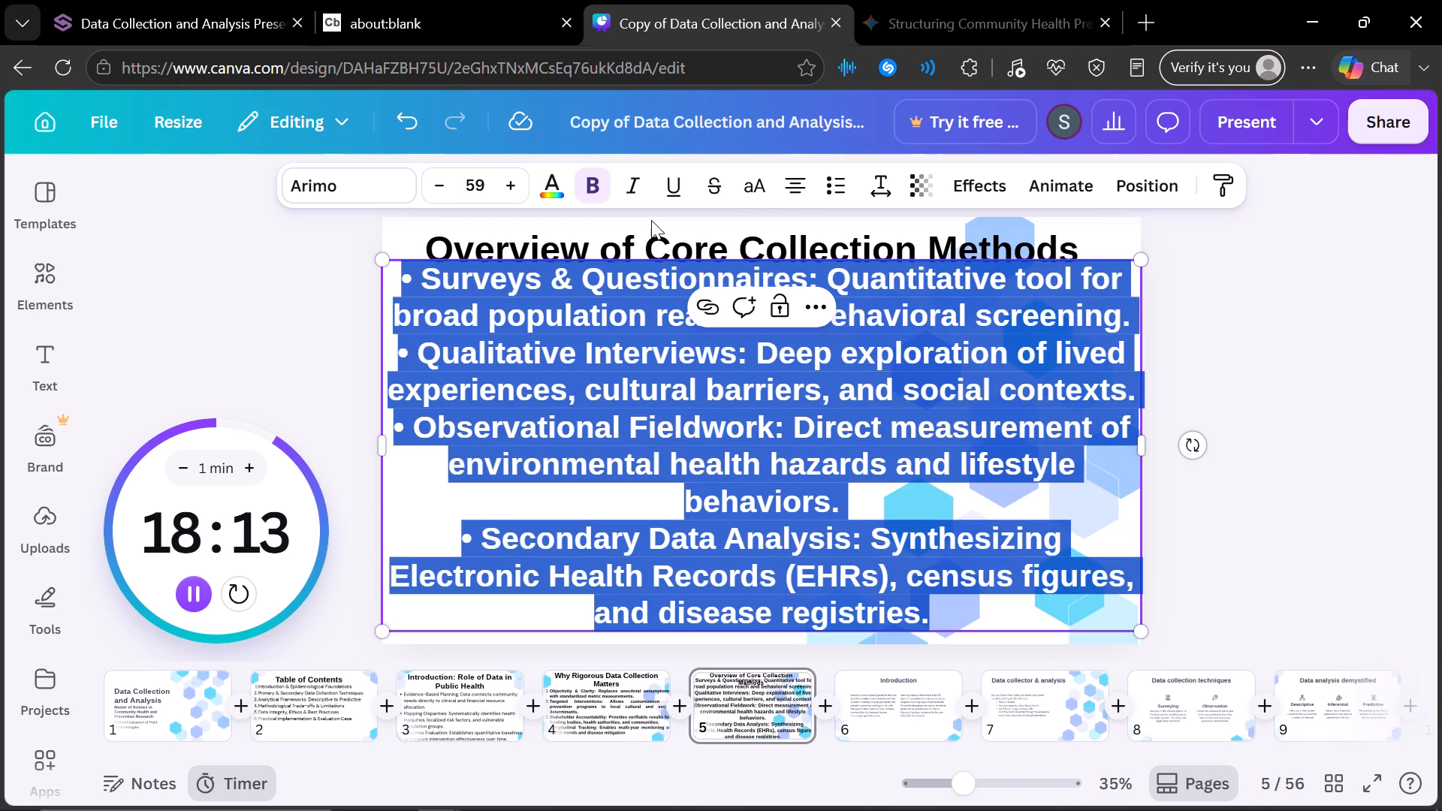
pyautogui.click(805, 179)
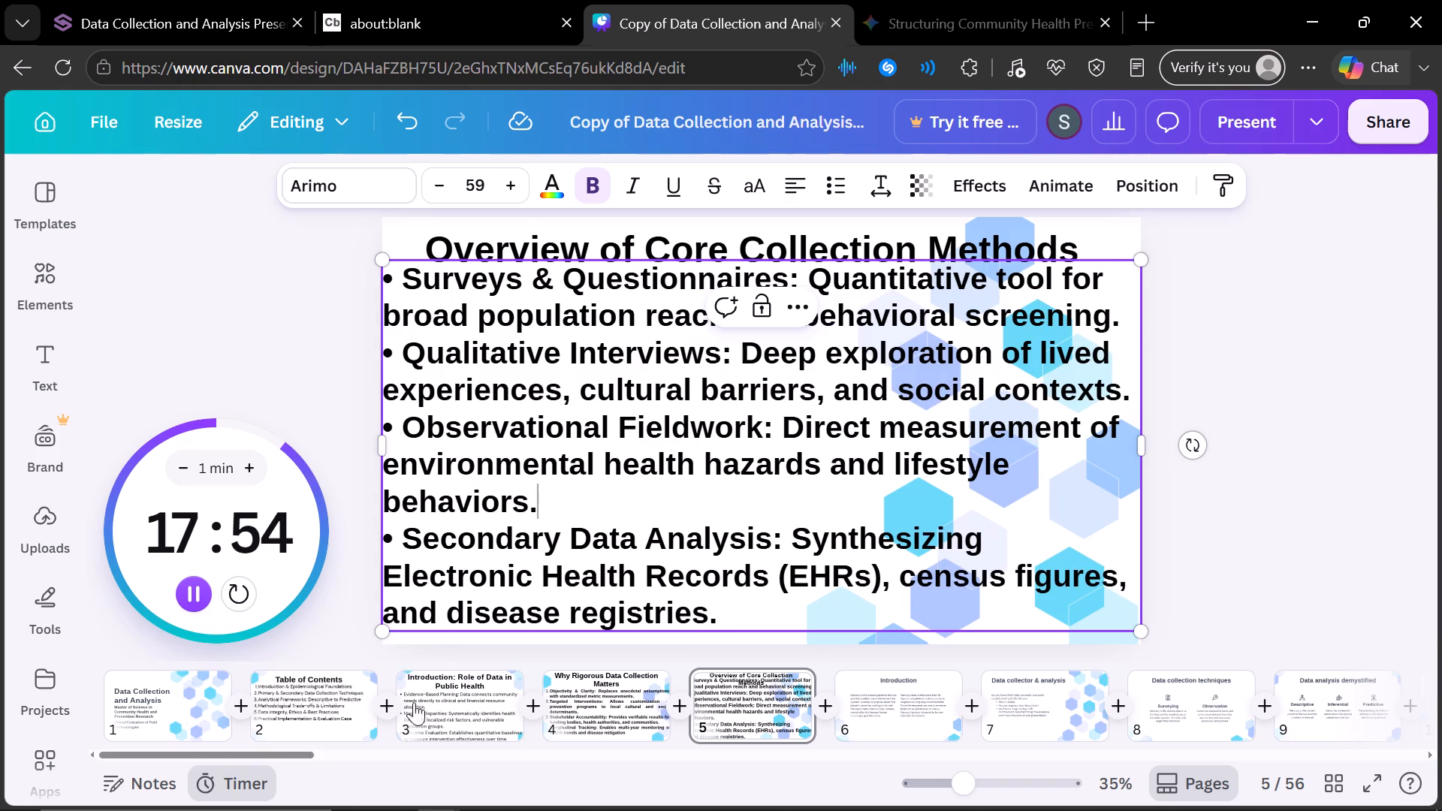
# Go to slide 4 and remove the bold formatting from all four numbered list items.
pyautogui.click(560, 707)
pyautogui.doubleClick(669, 453)
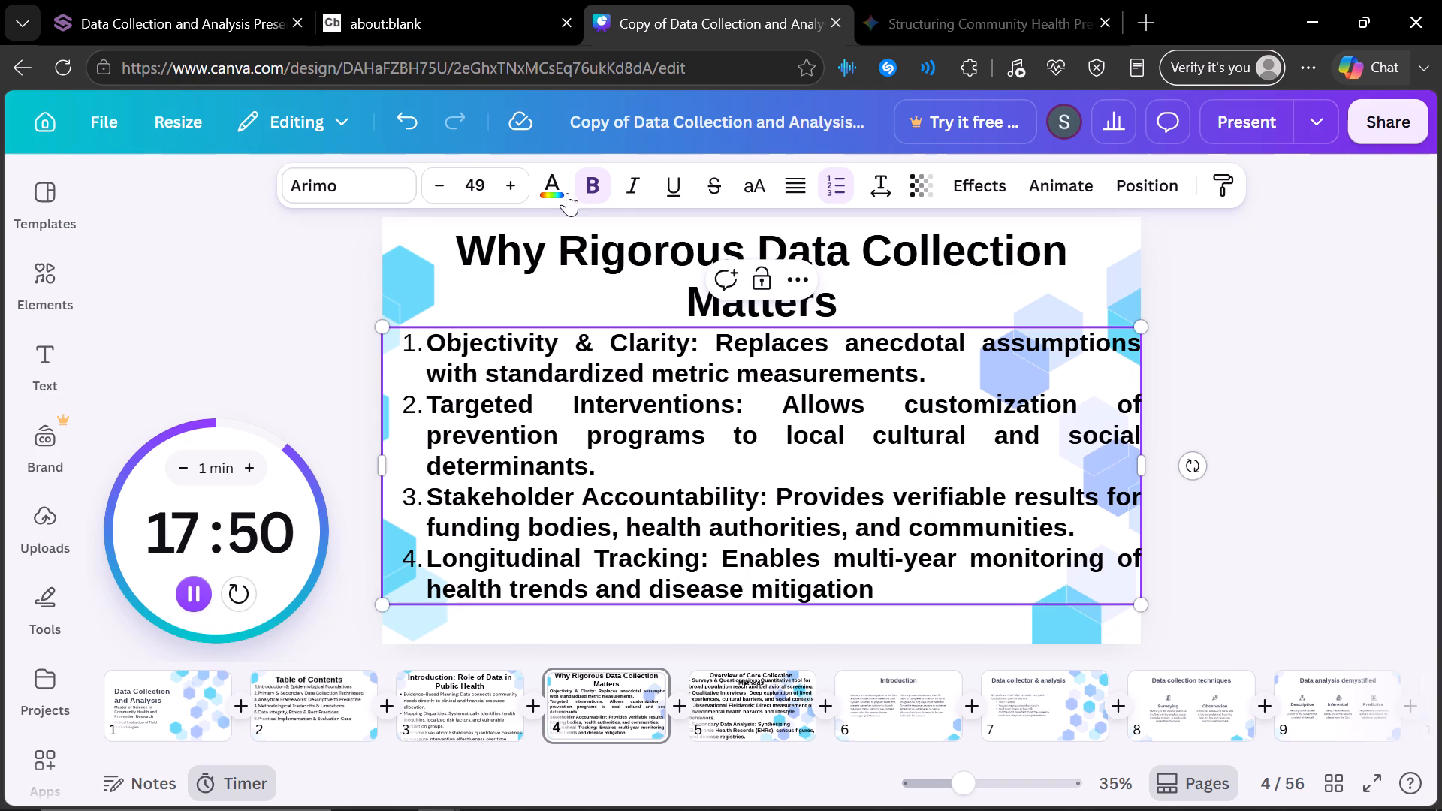
pyautogui.click(587, 188)
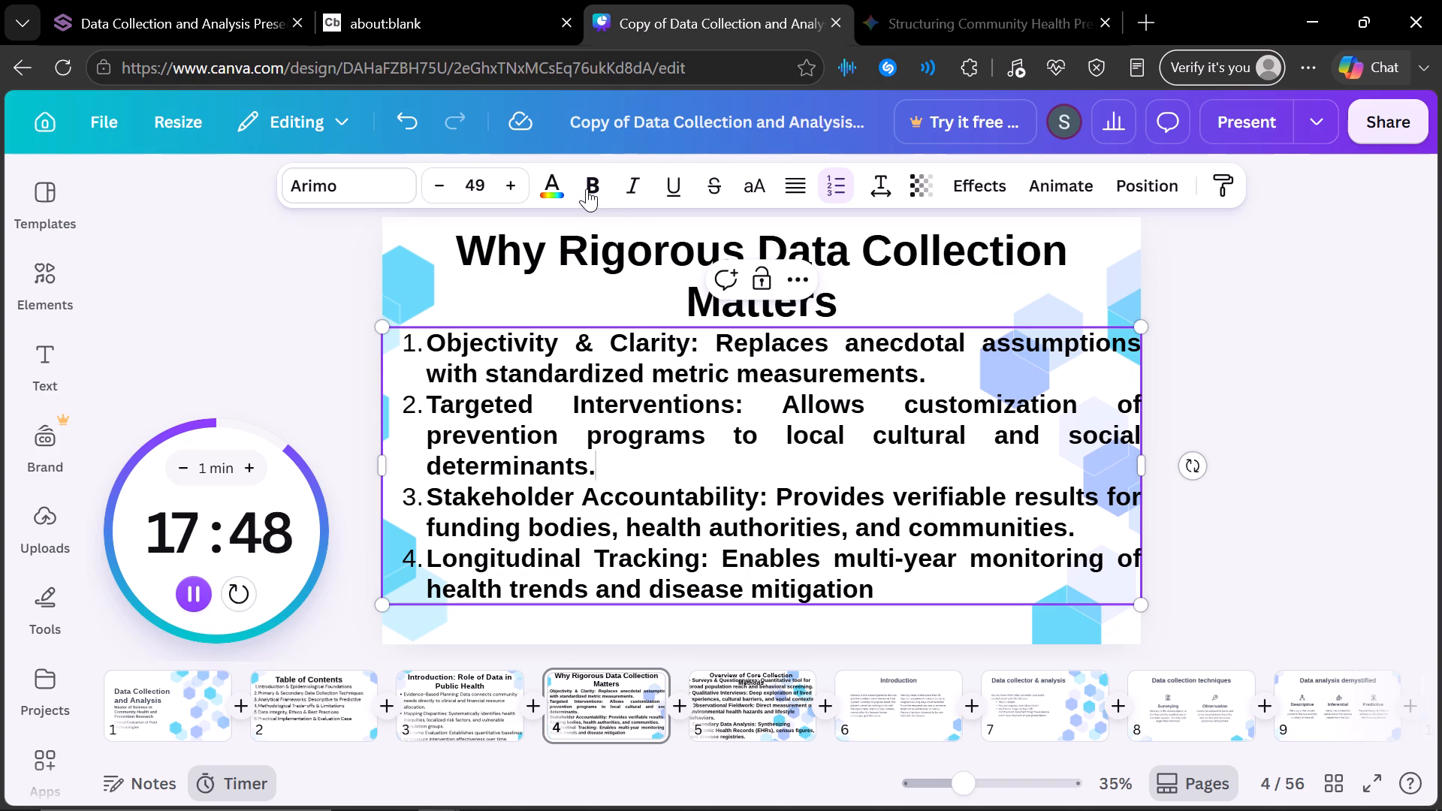
pyautogui.moveTo(424, 343); pyautogui.dragTo(922, 603)
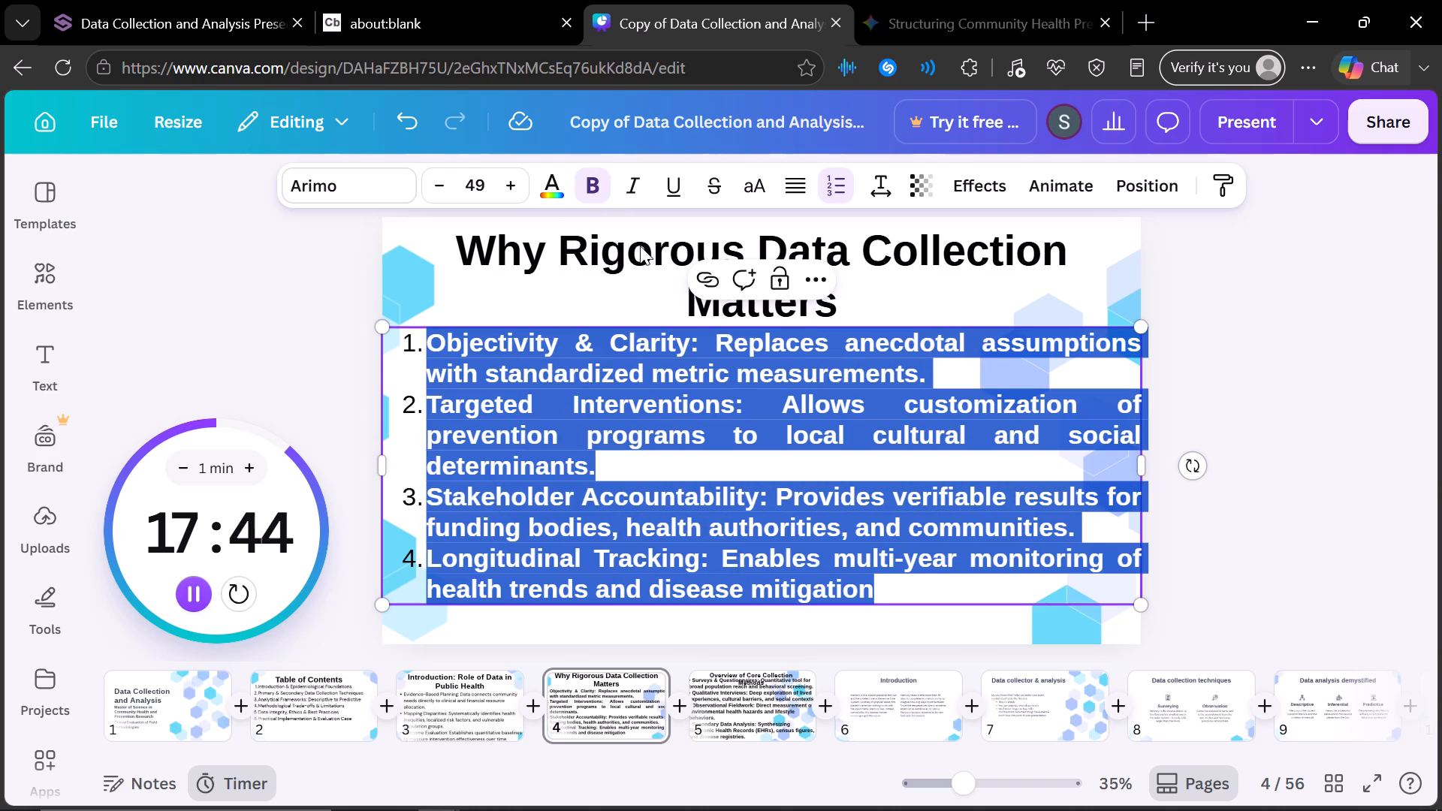
pyautogui.click(597, 184)
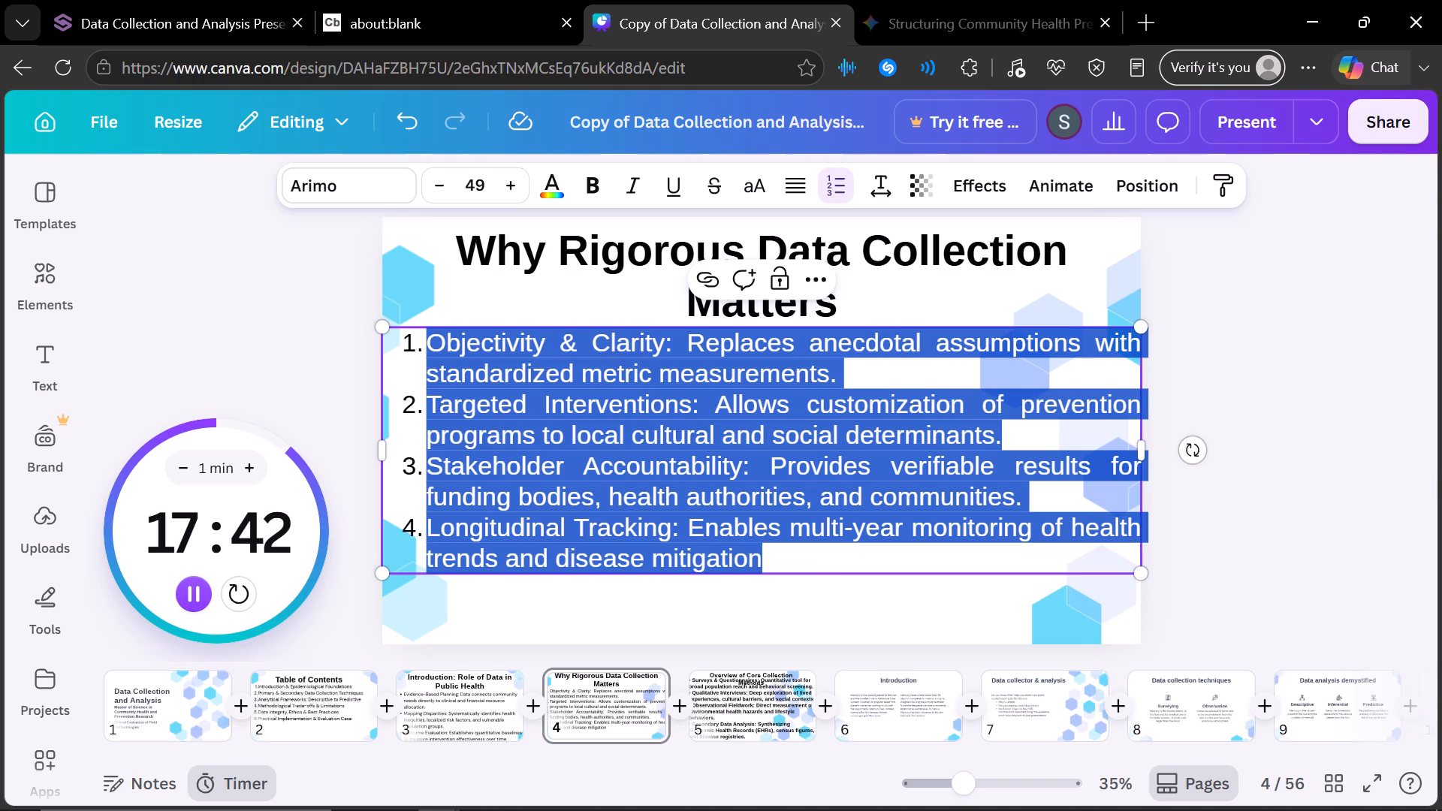
pyautogui.click(842, 585)
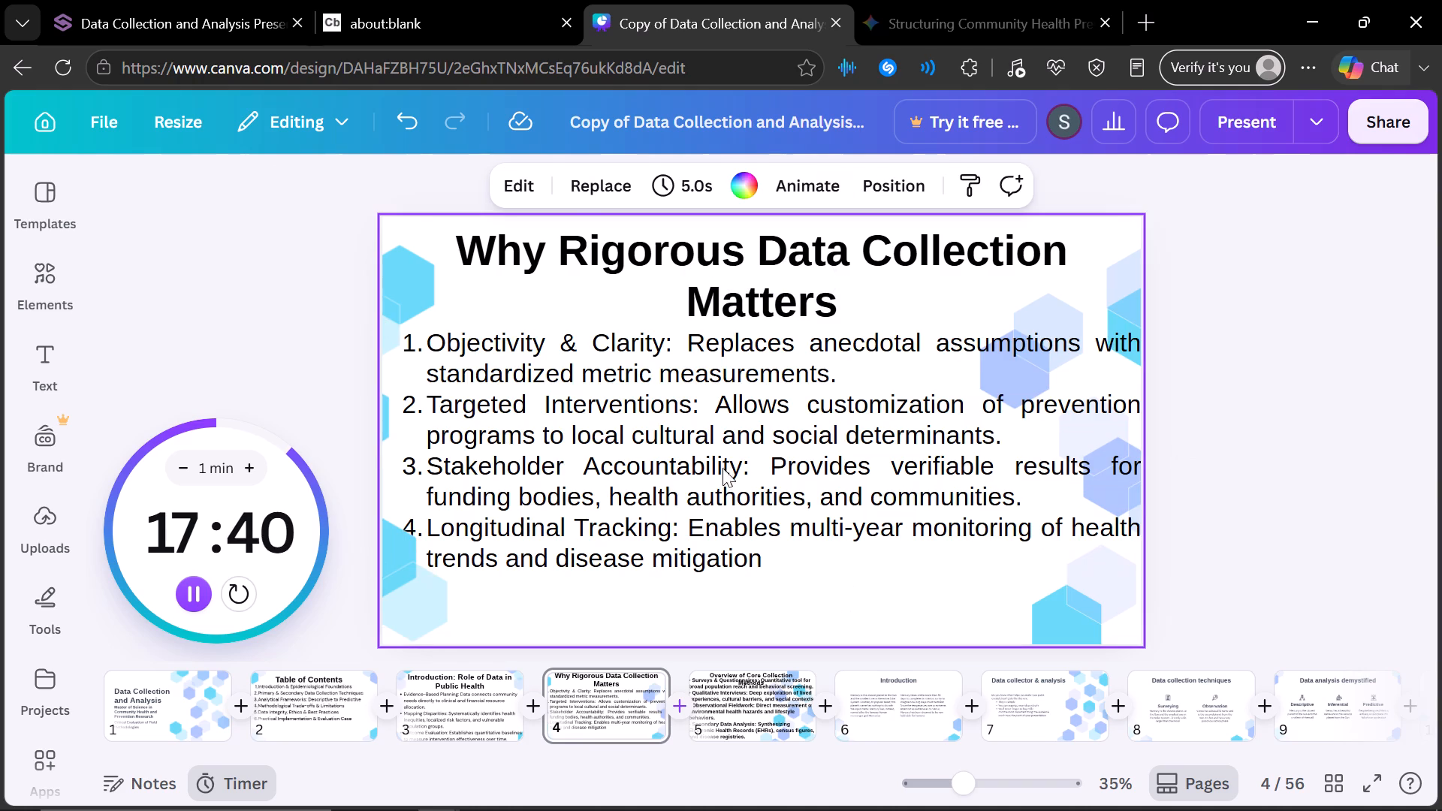
# Increase the numbered list text on slide 4 to size 53.
pyautogui.click(697, 446)
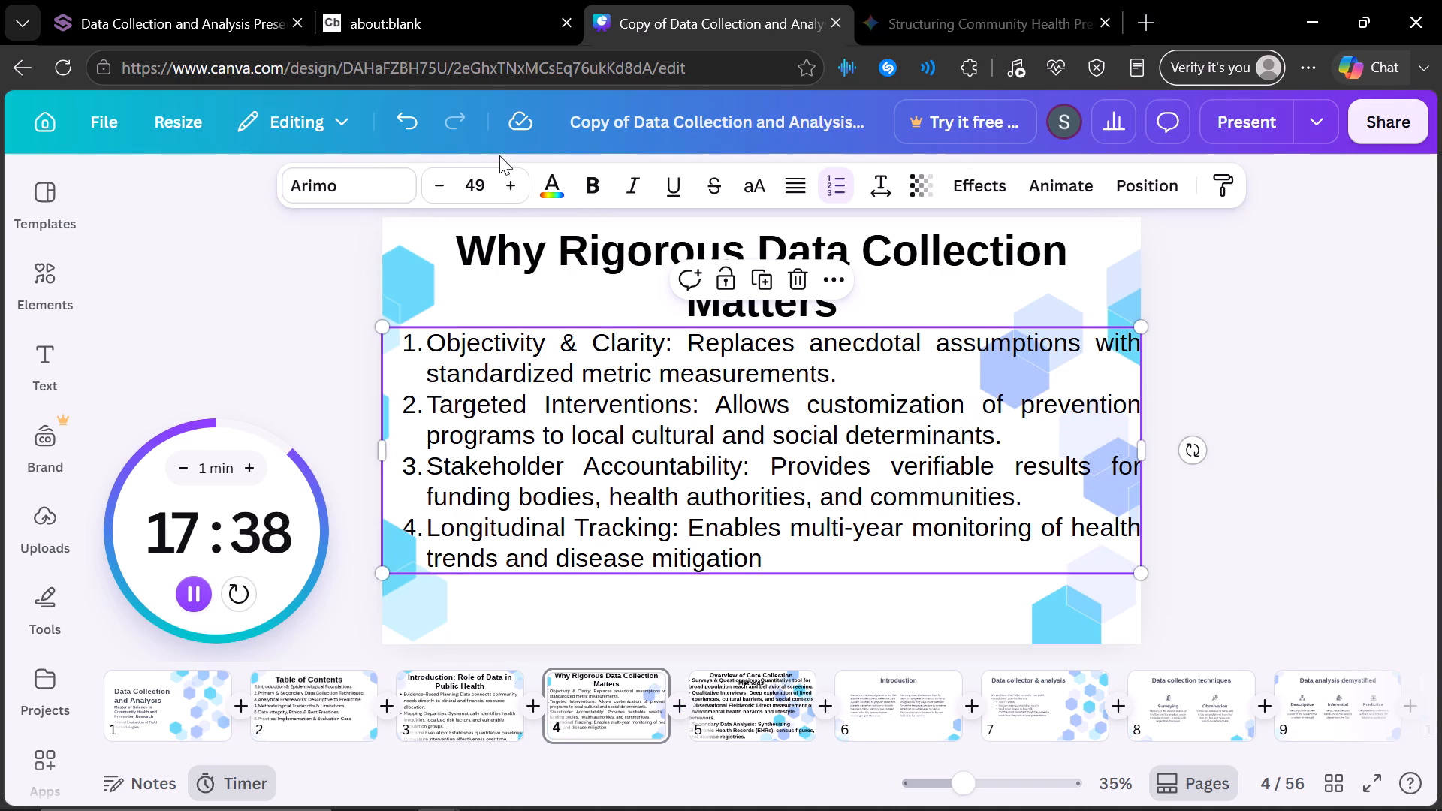
pyautogui.click(514, 182)
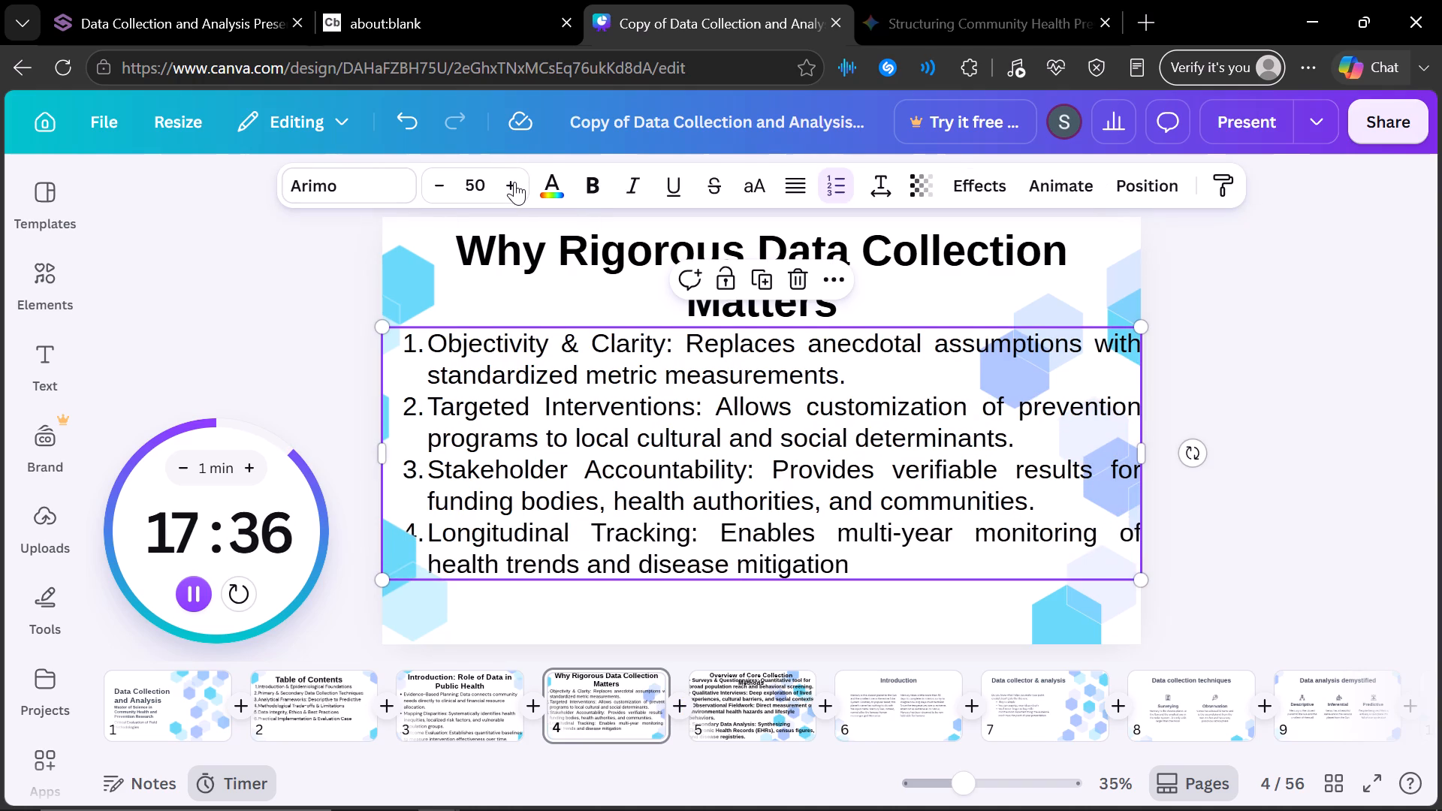
pyautogui.click(514, 182)
pyautogui.click(514, 182)
pyautogui.click(514, 182)
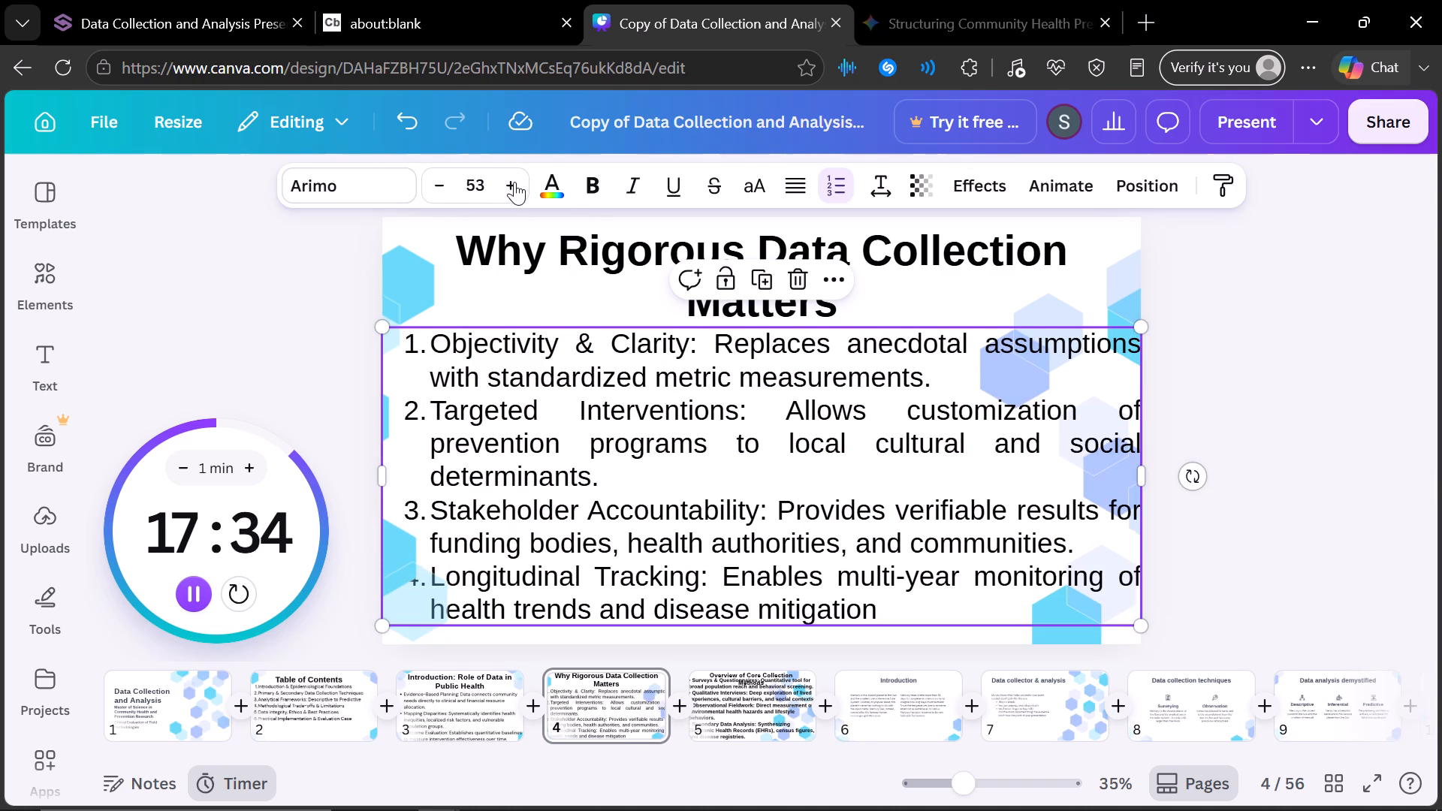
pyautogui.click(345, 354)
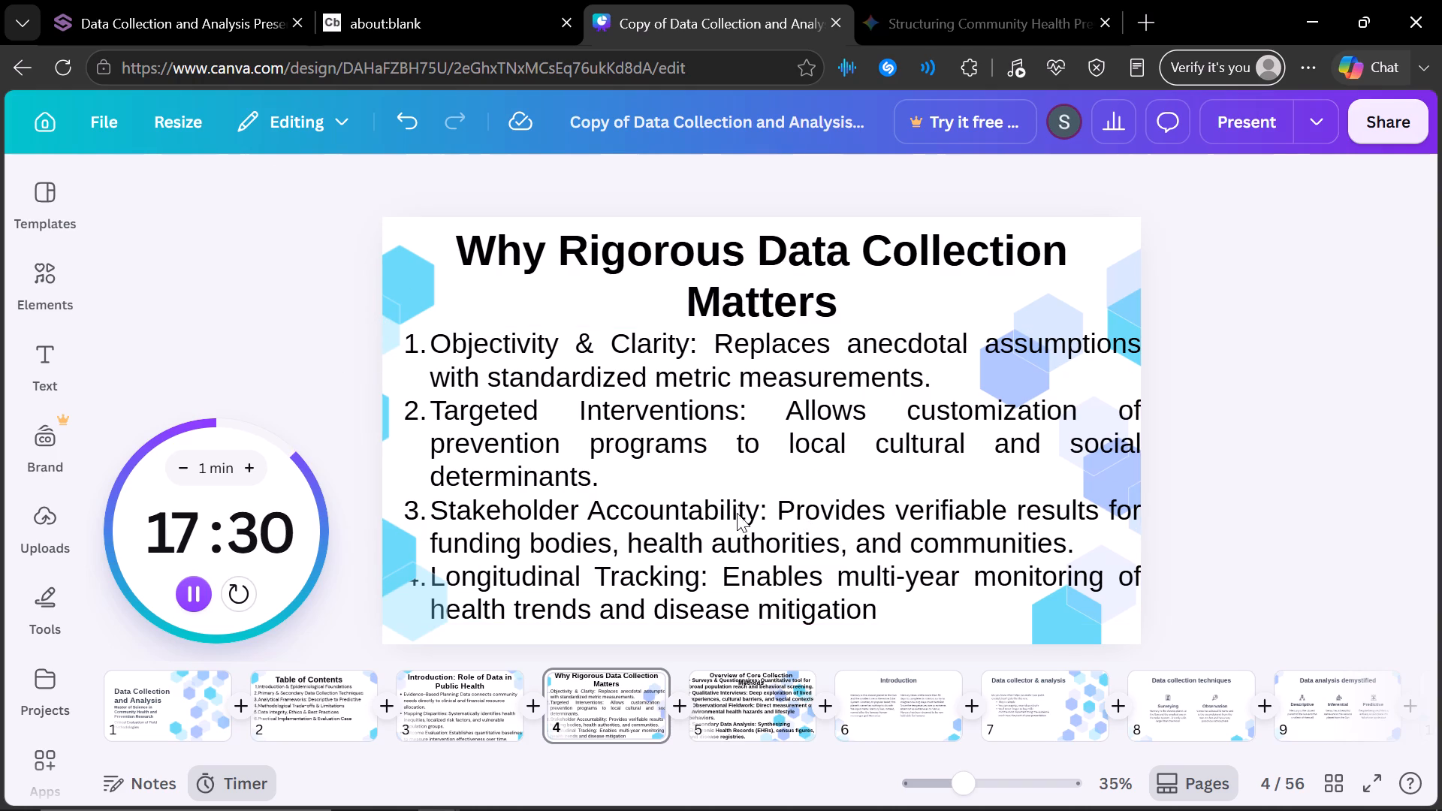
# Shift slide 4's left hexagon graphic slightly outward, away from the list numbers.
pyautogui.click(397, 551)
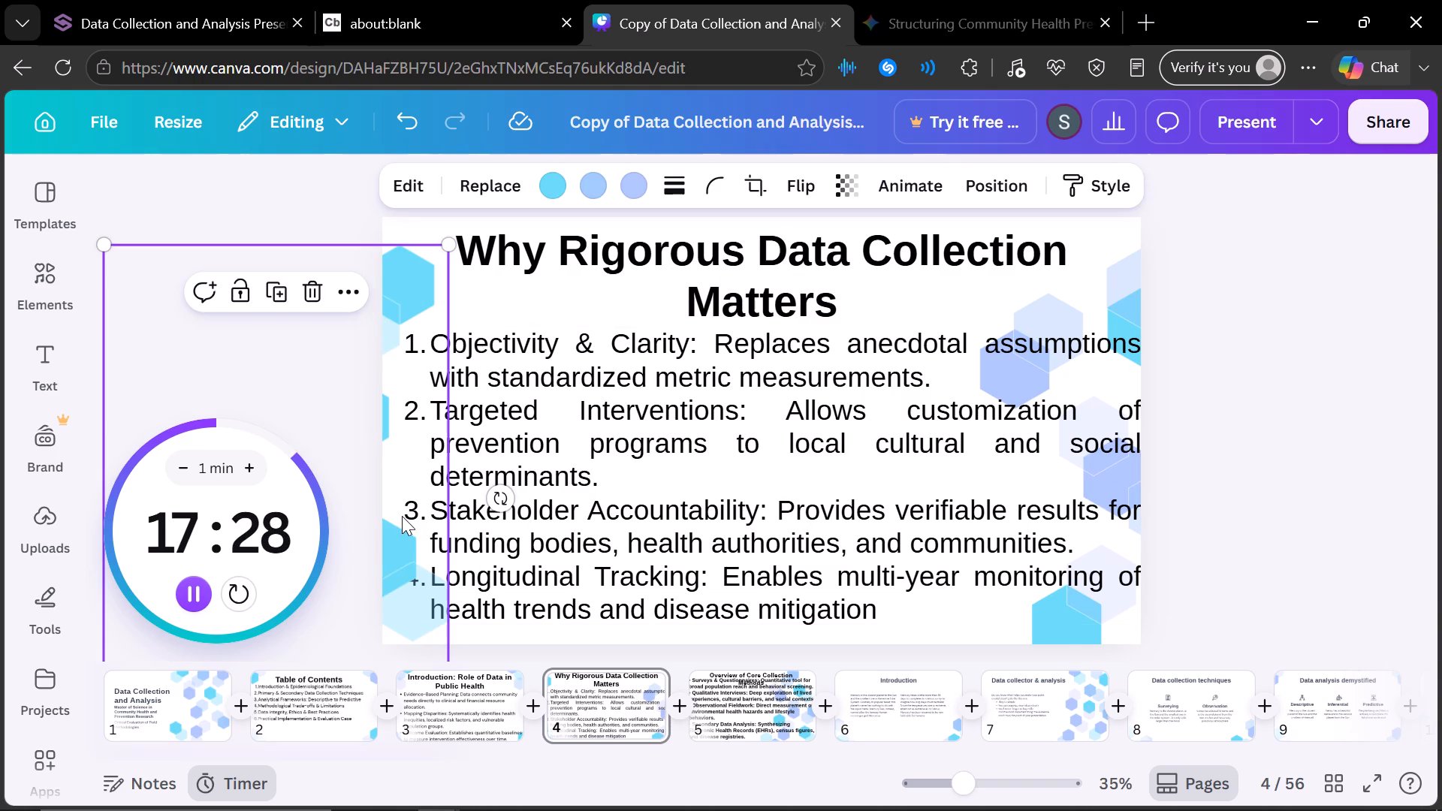
pyautogui.moveTo(402, 516); pyautogui.dragTo(384, 511)
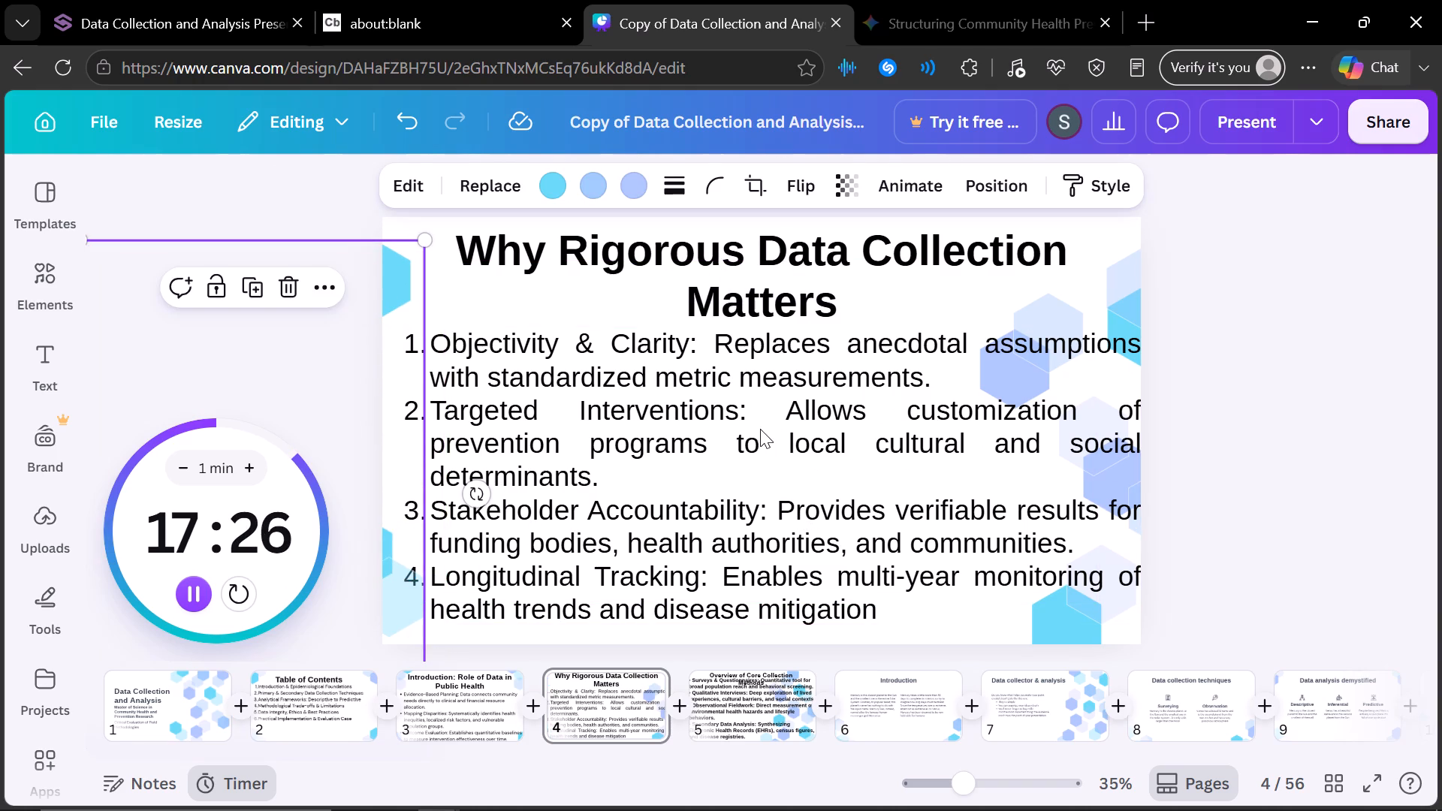
pyautogui.click(761, 429)
pyautogui.click(998, 439)
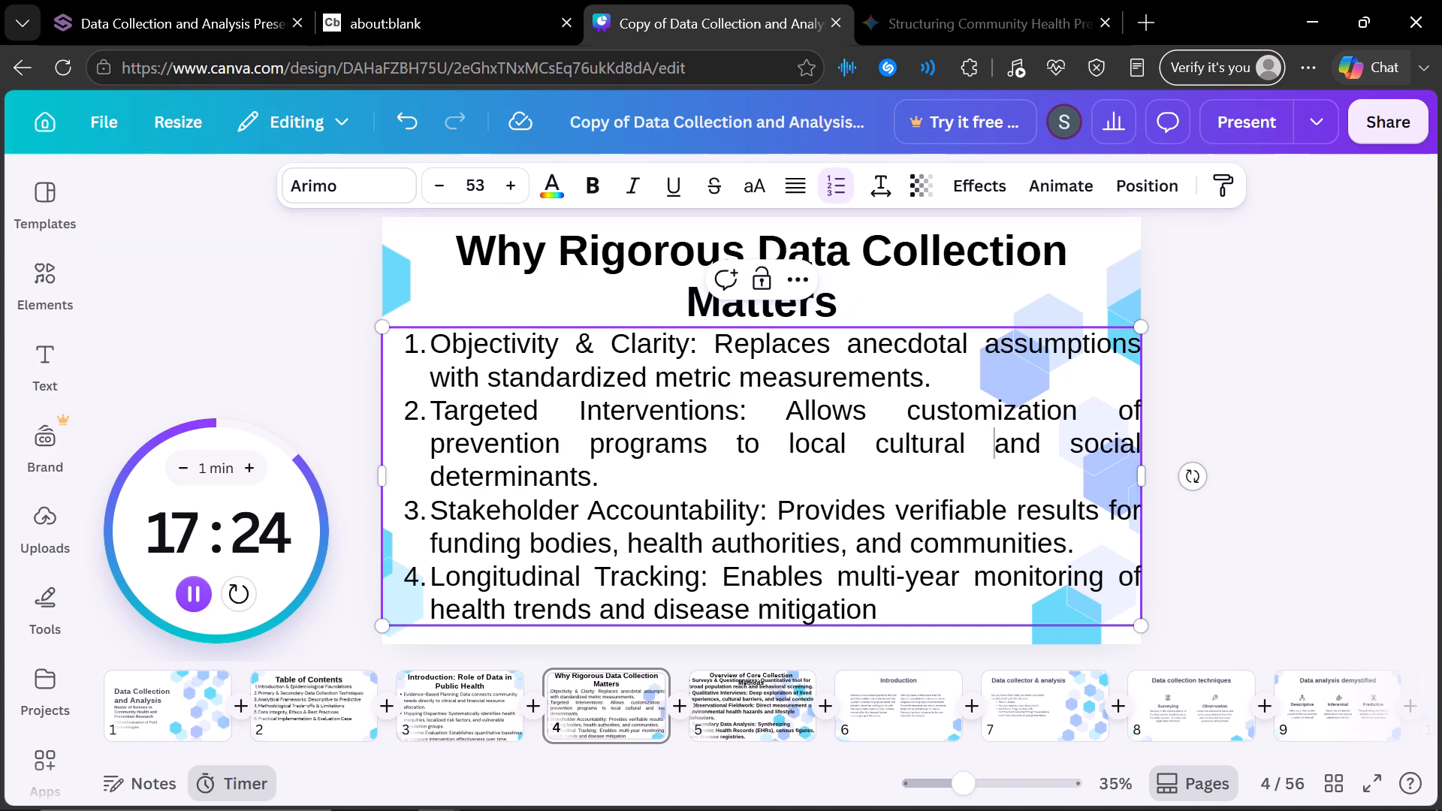
pyautogui.click(1229, 359)
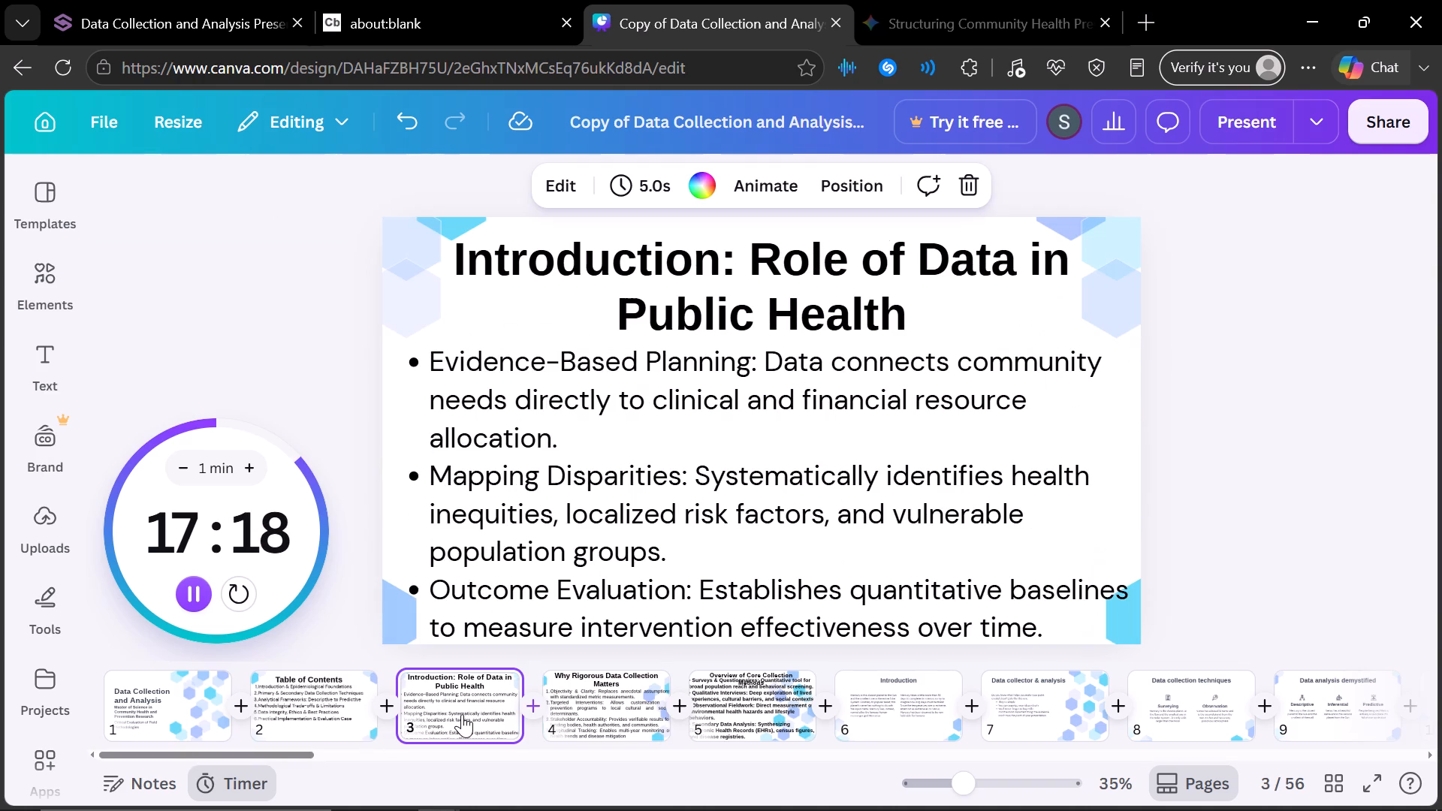
# Check the formatting of slides 2 to 4, and remove the bold from slide 5's body text.
pyautogui.click(327, 709)
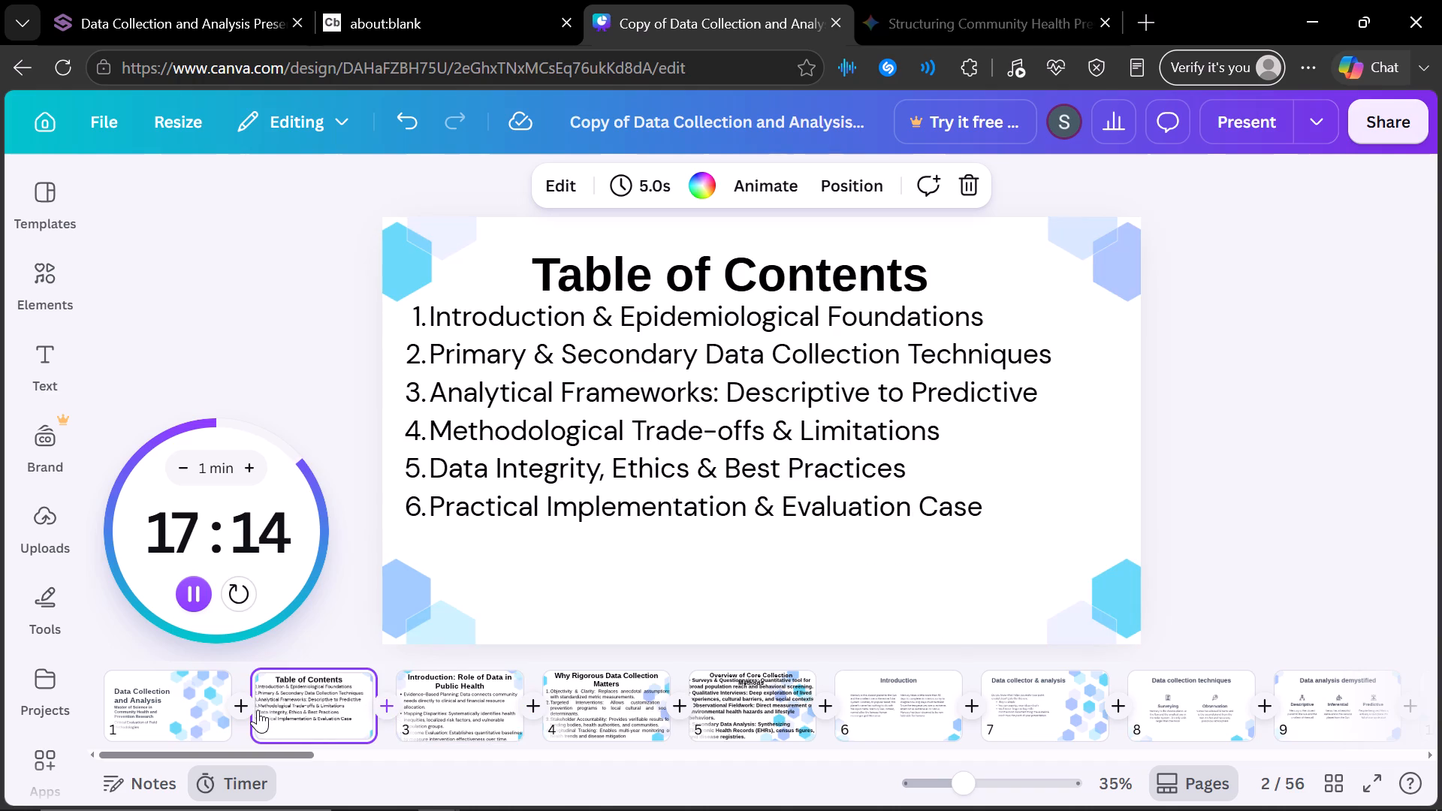
pyautogui.click(473, 684)
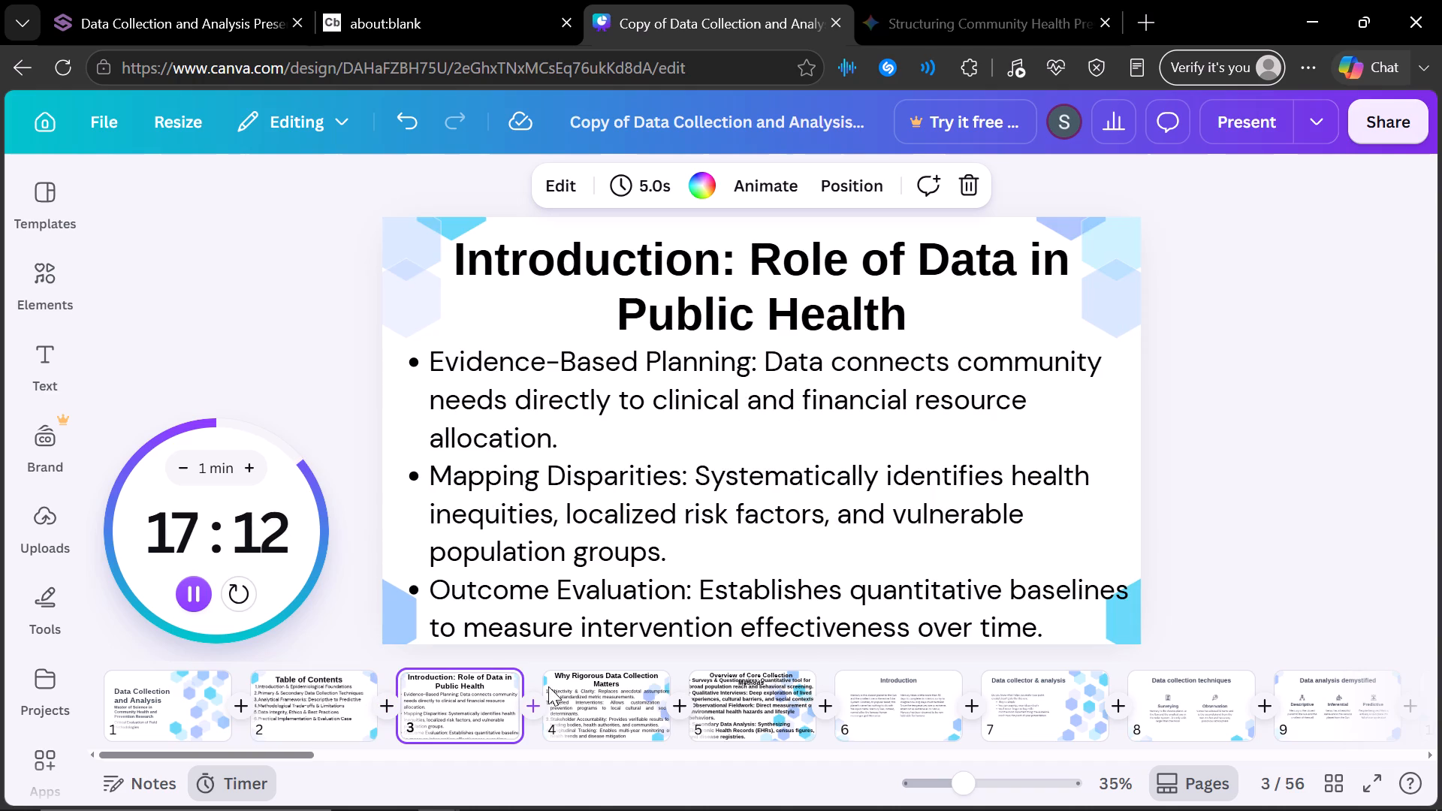
pyautogui.click(608, 698)
pyautogui.click(745, 692)
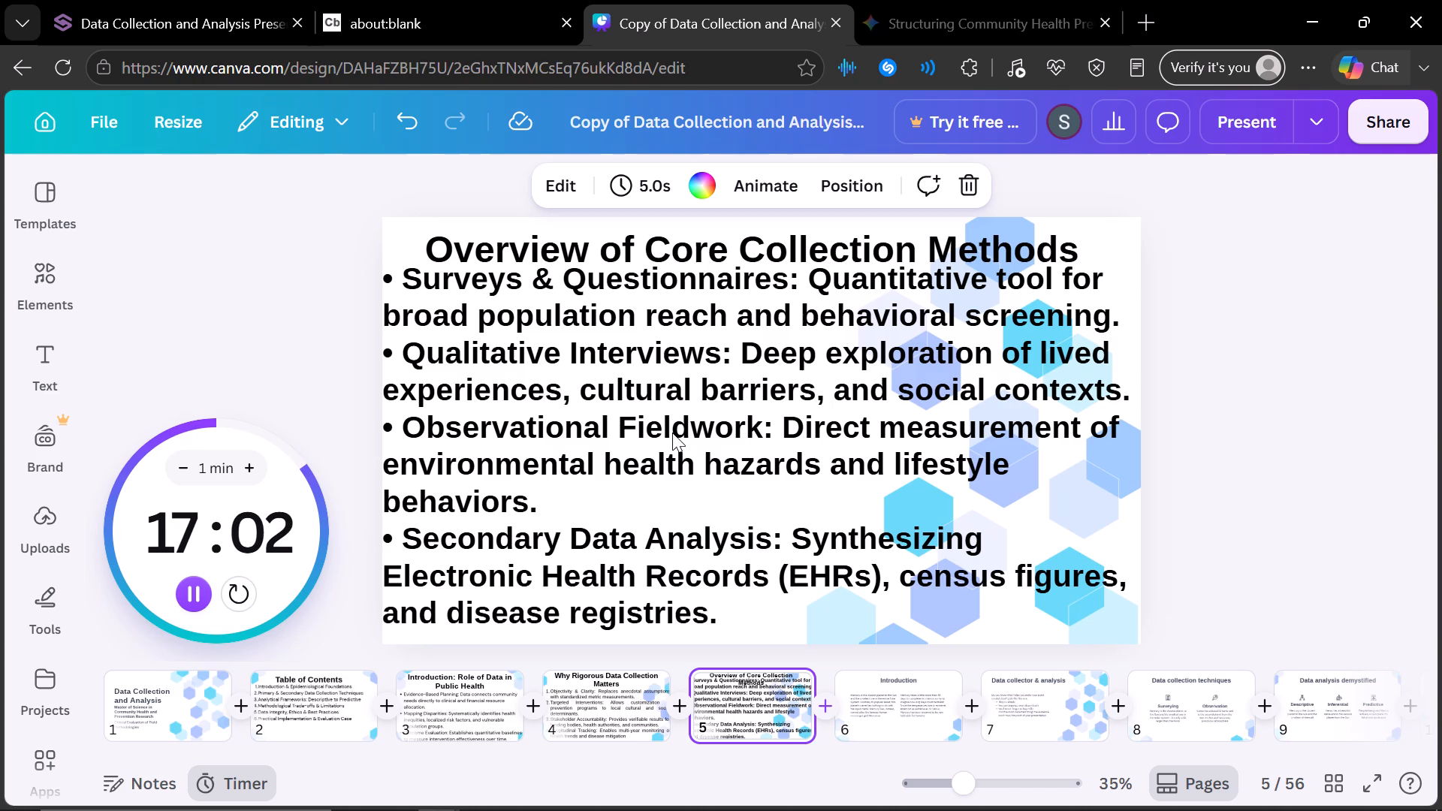
pyautogui.click(457, 372)
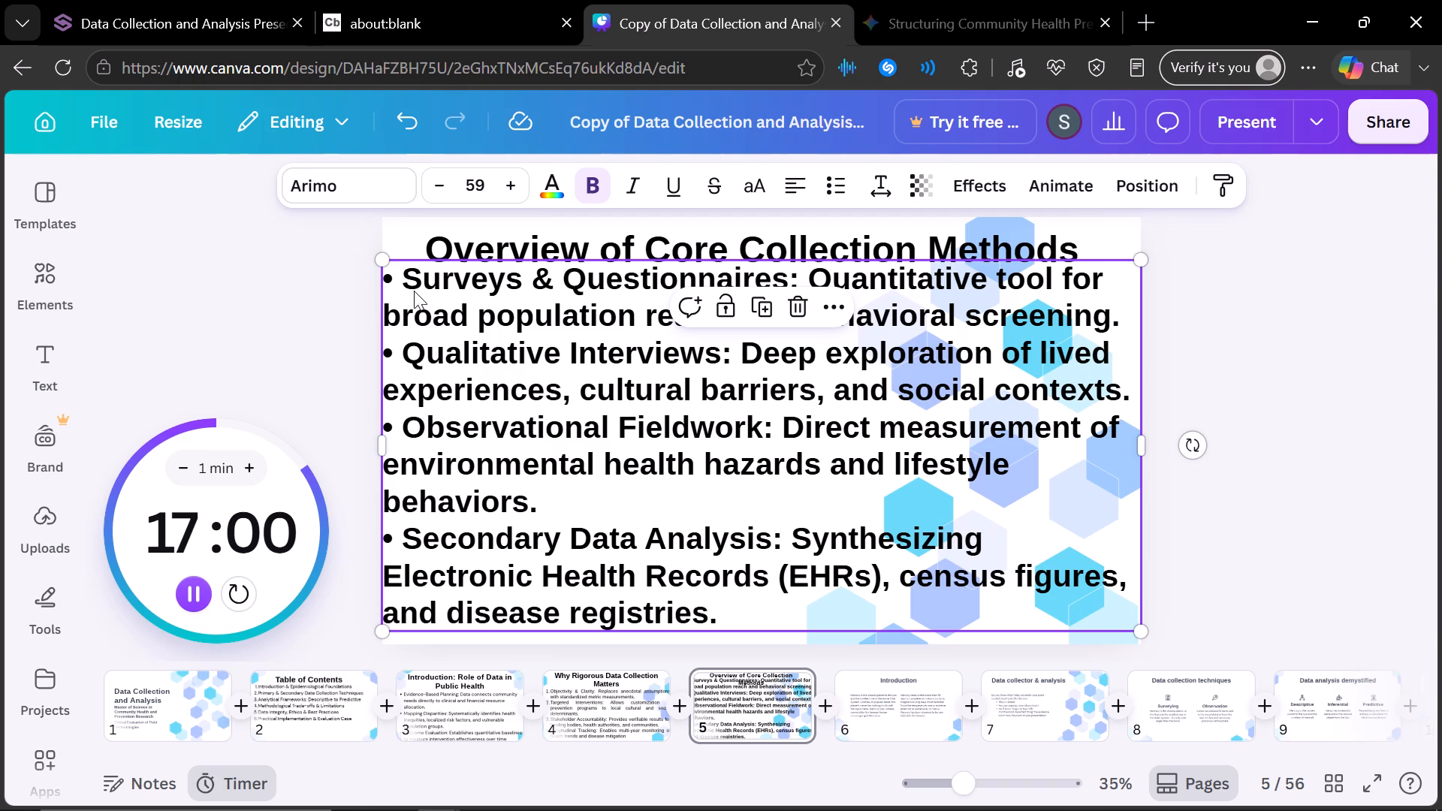
pyautogui.click(591, 183)
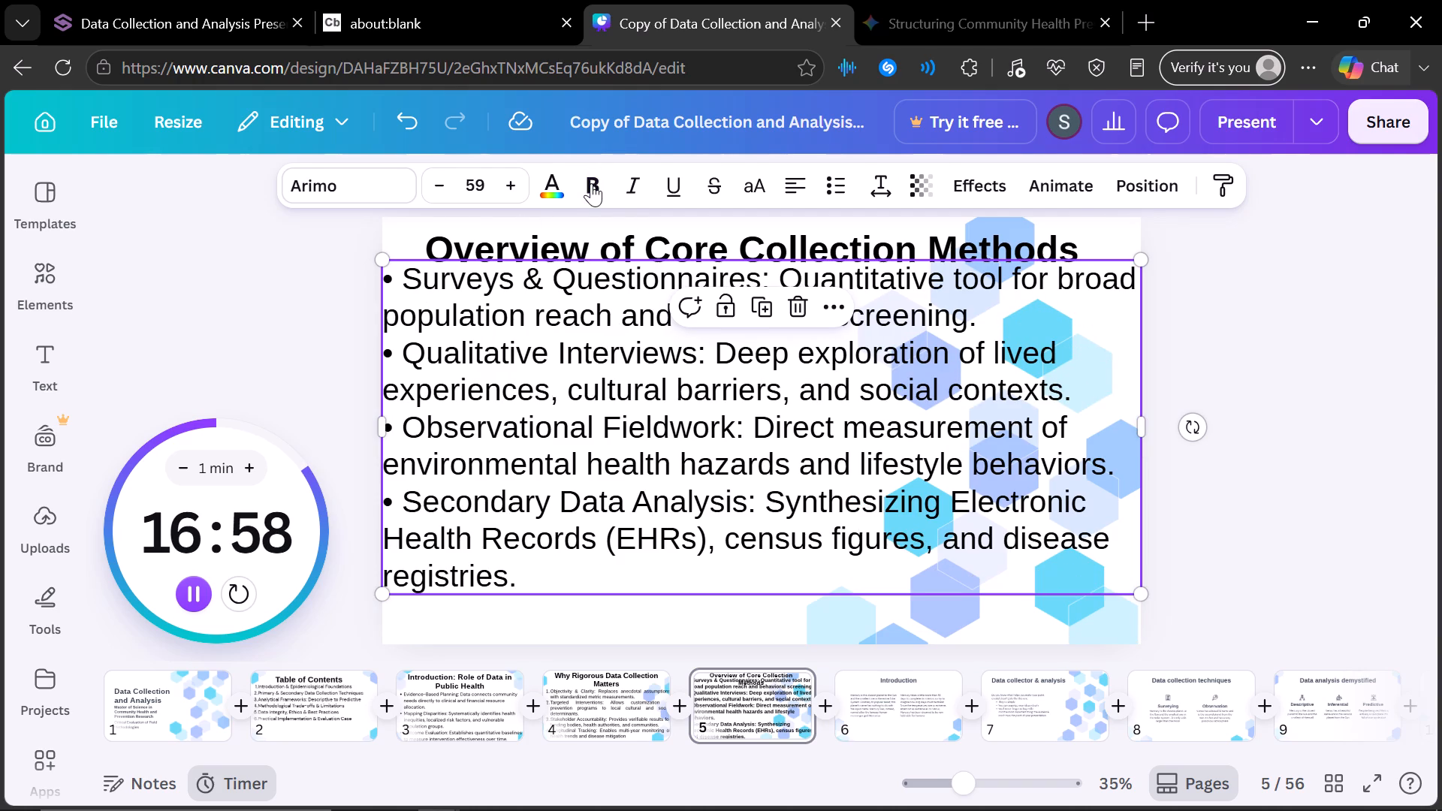
pyautogui.click(709, 614)
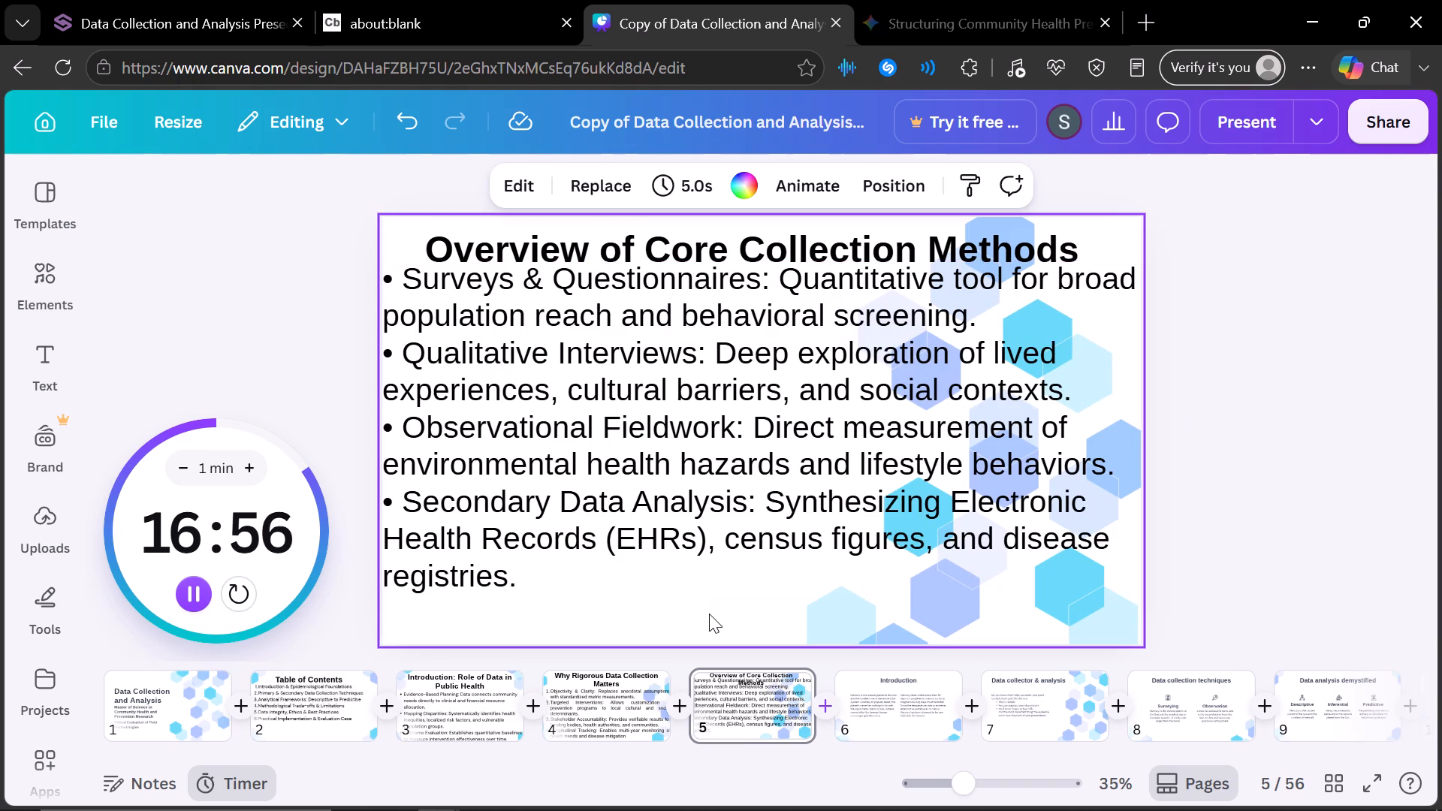
# Move slide 5's hexagon graphic outward past the slide's right edge so less of it sits behind the text.
pyautogui.click(1118, 367)
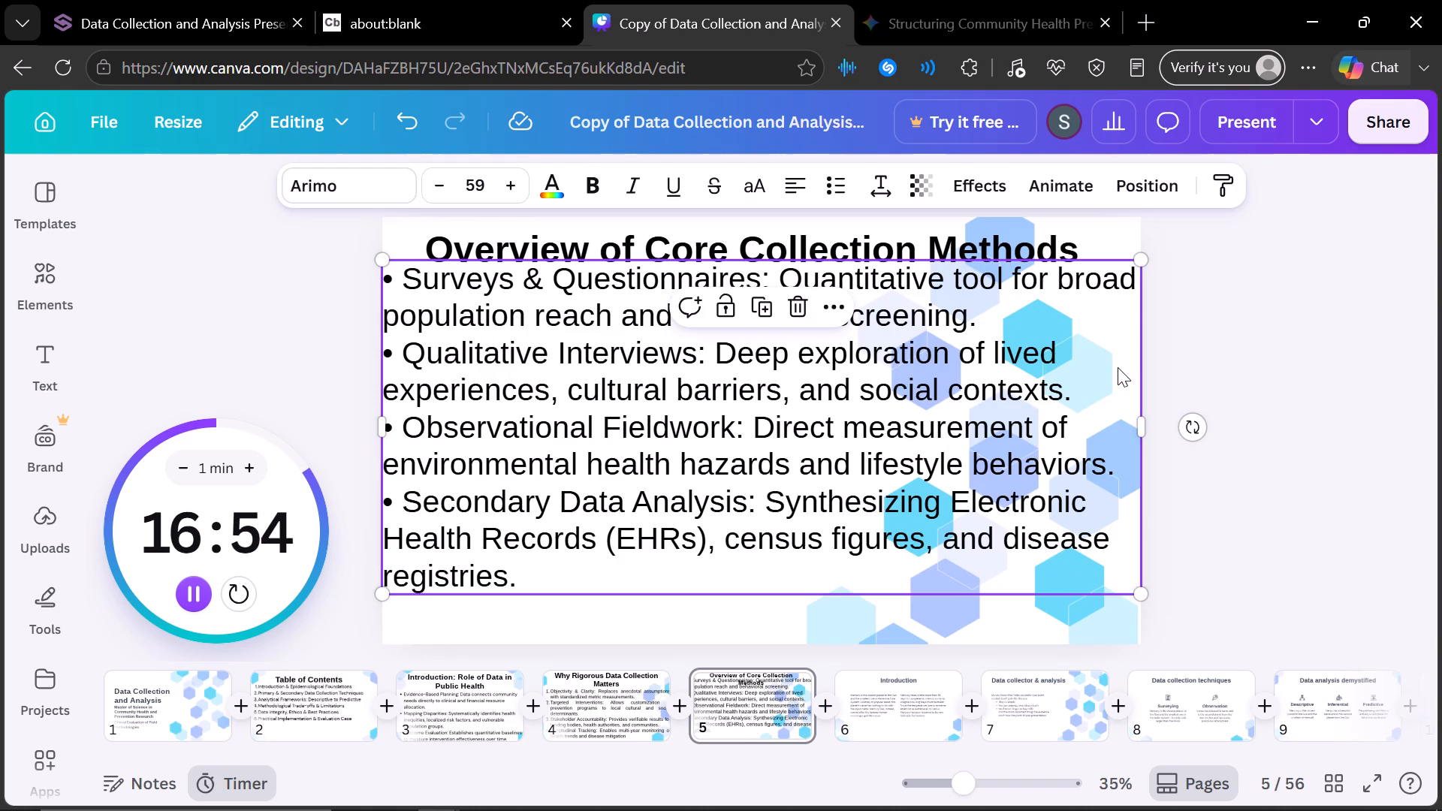
pyautogui.click(1031, 609)
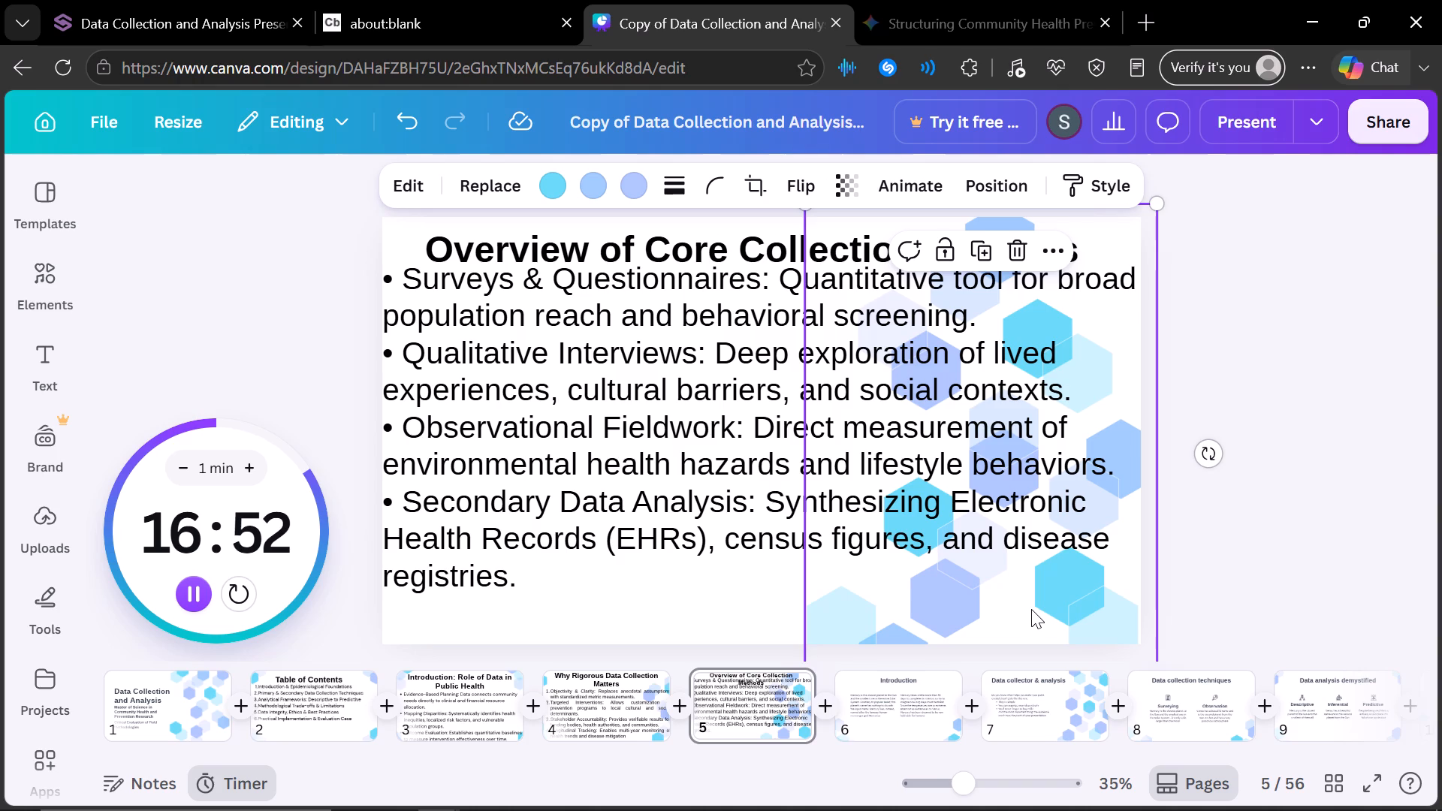
pyautogui.moveTo(1031, 609); pyautogui.dragTo(1133, 599)
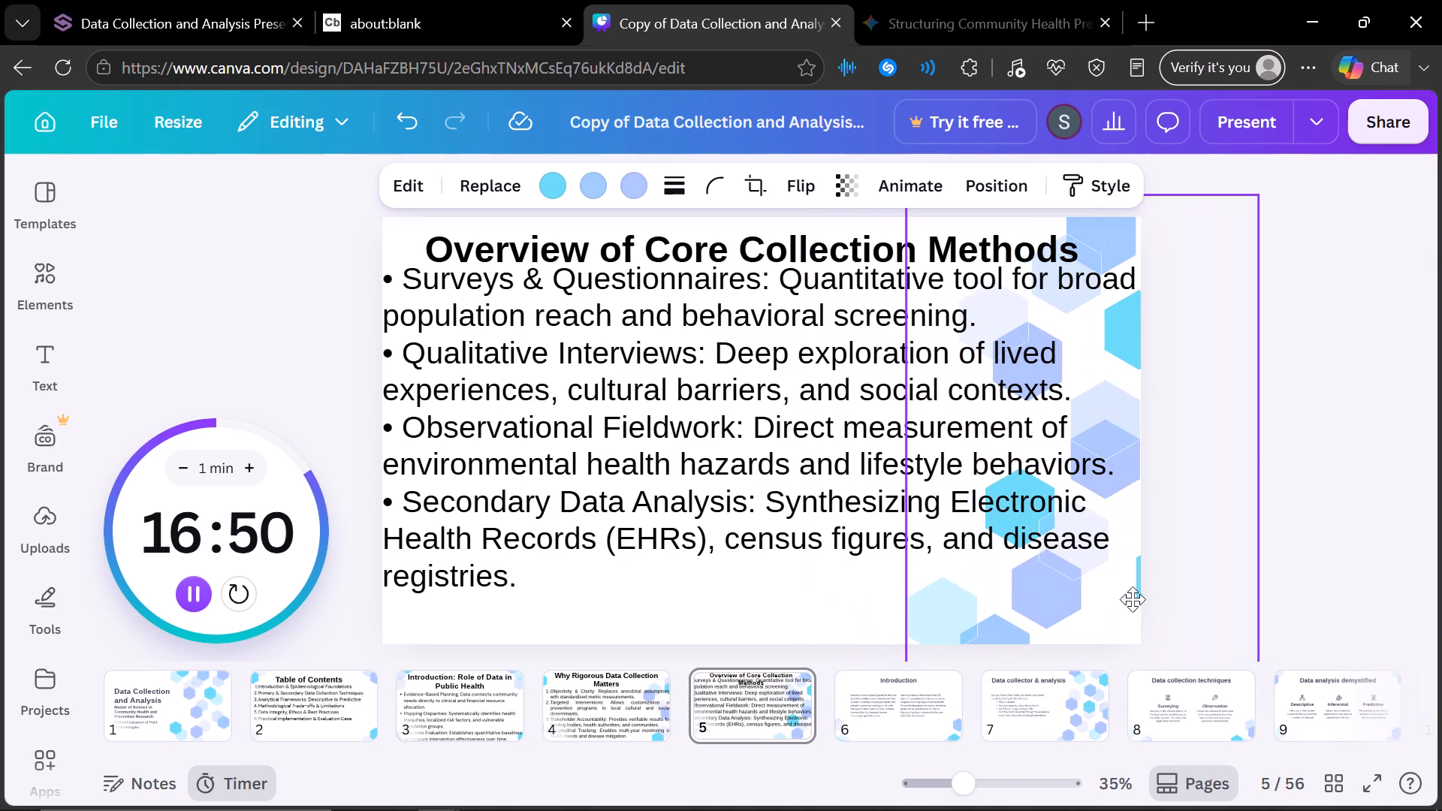
pyautogui.moveTo(1133, 599); pyautogui.dragTo(1197, 590)
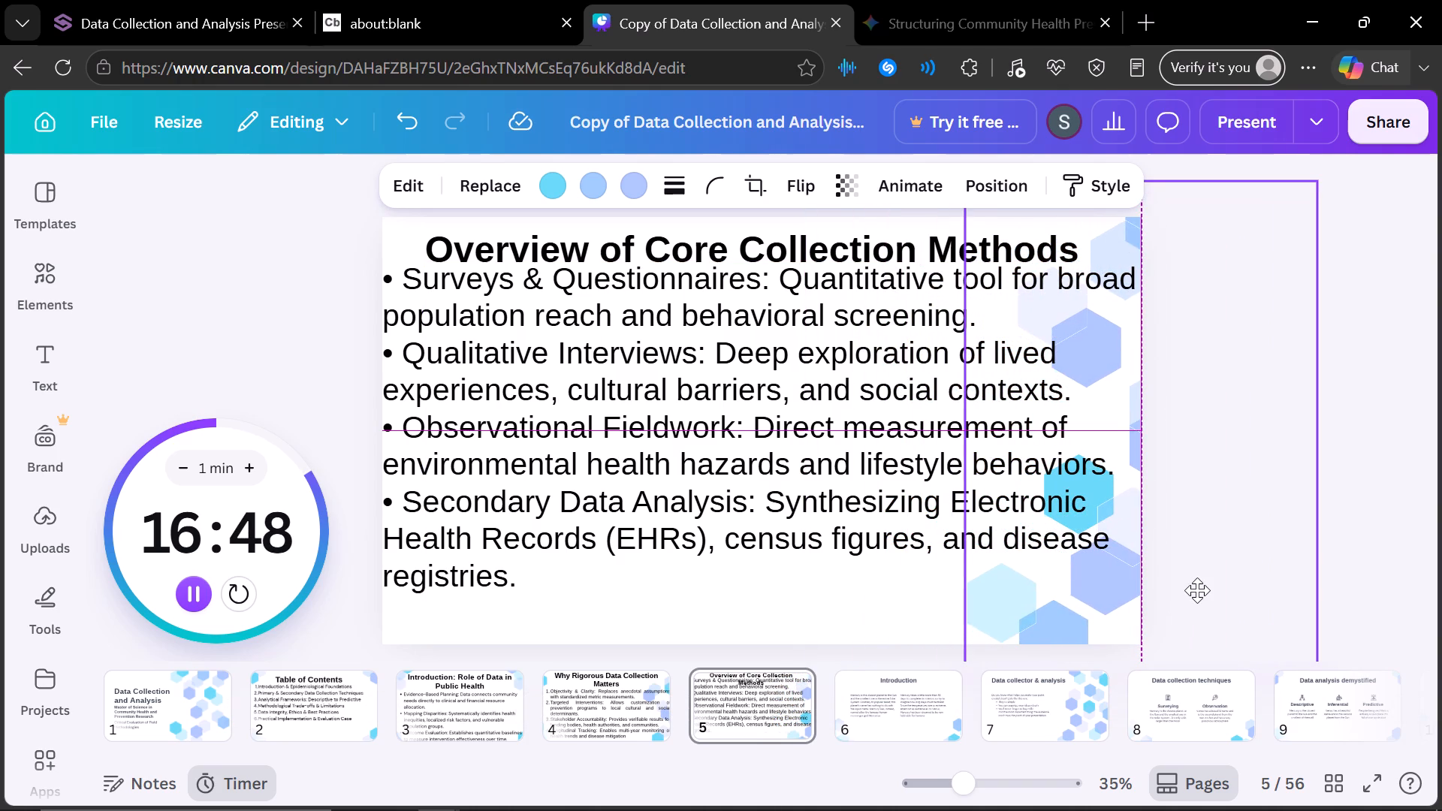
pyautogui.moveTo(1197, 590); pyautogui.dragTo(1219, 590)
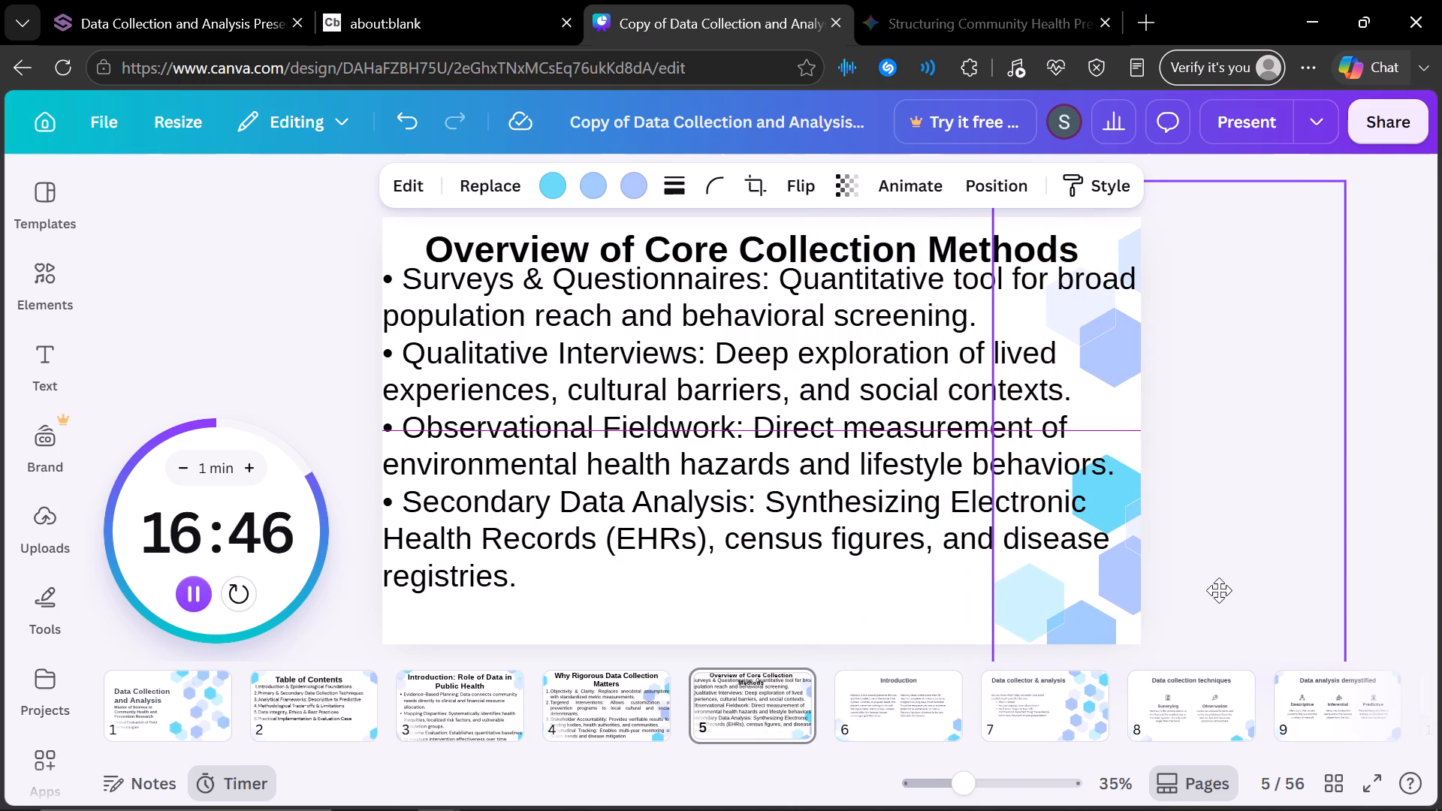
pyautogui.moveTo(1219, 590); pyautogui.dragTo(1238, 590)
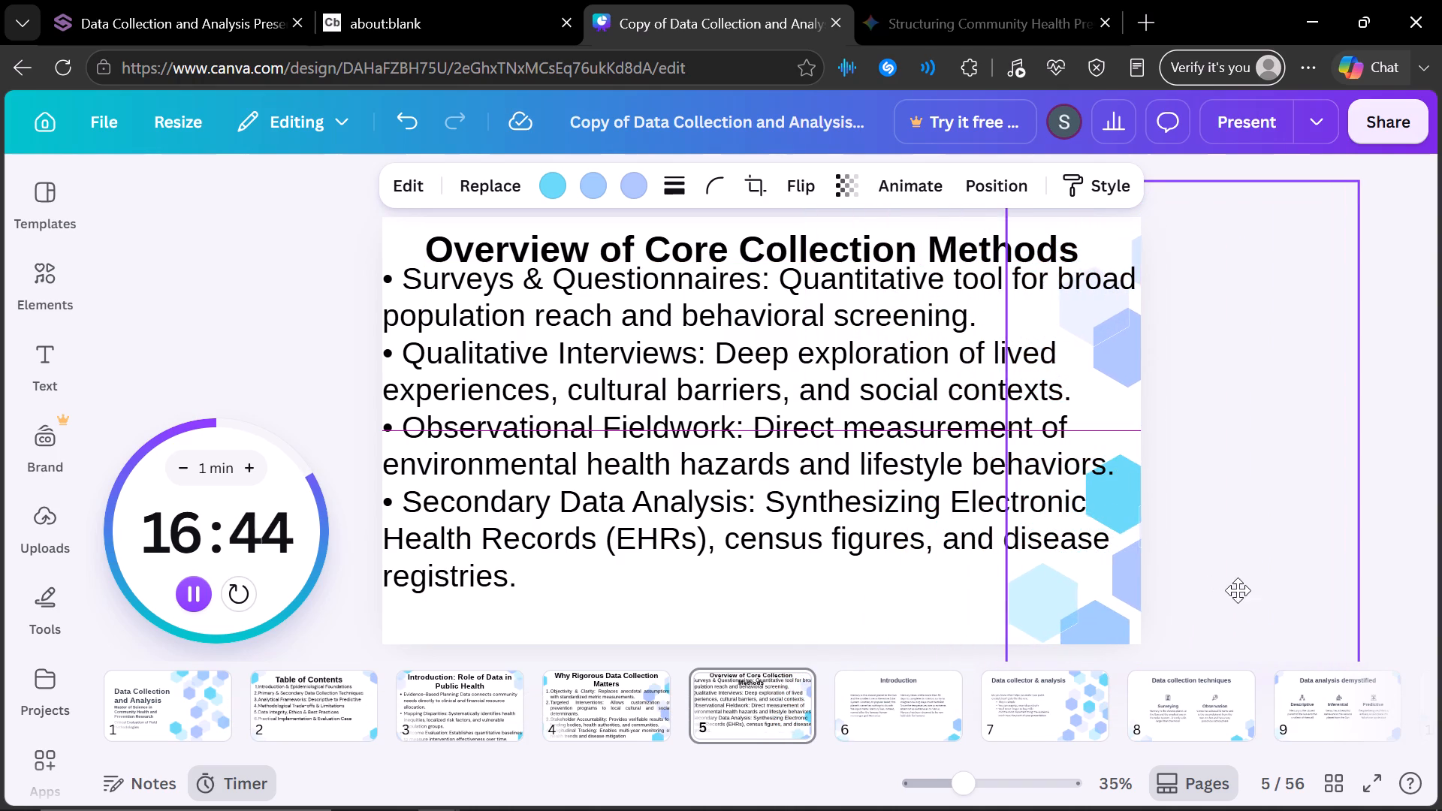
pyautogui.moveTo(1238, 590); pyautogui.dragTo(1262, 590)
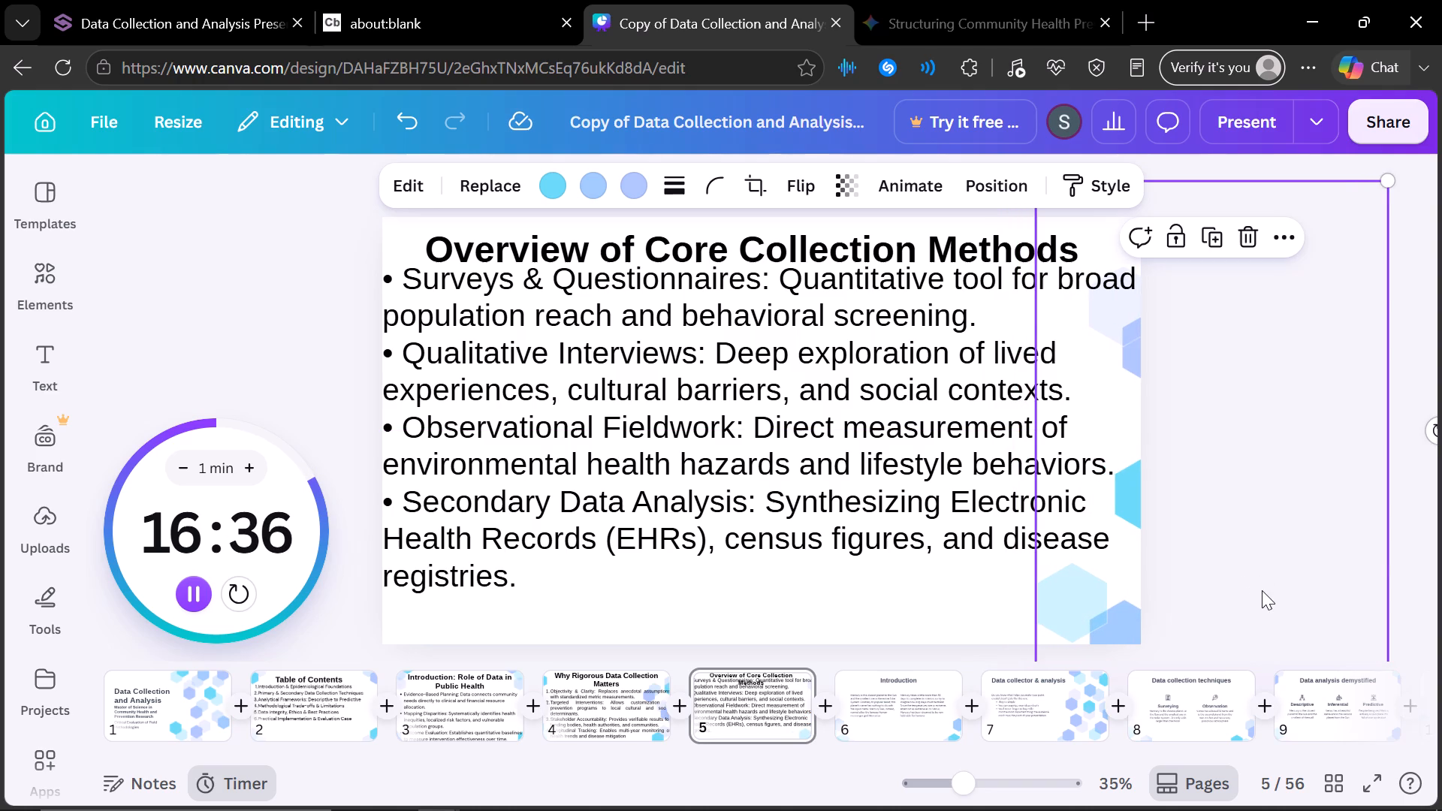
# Format slide 5's body text as a bulleted list, trying the numbered style along the way.
pyautogui.click(851, 497)
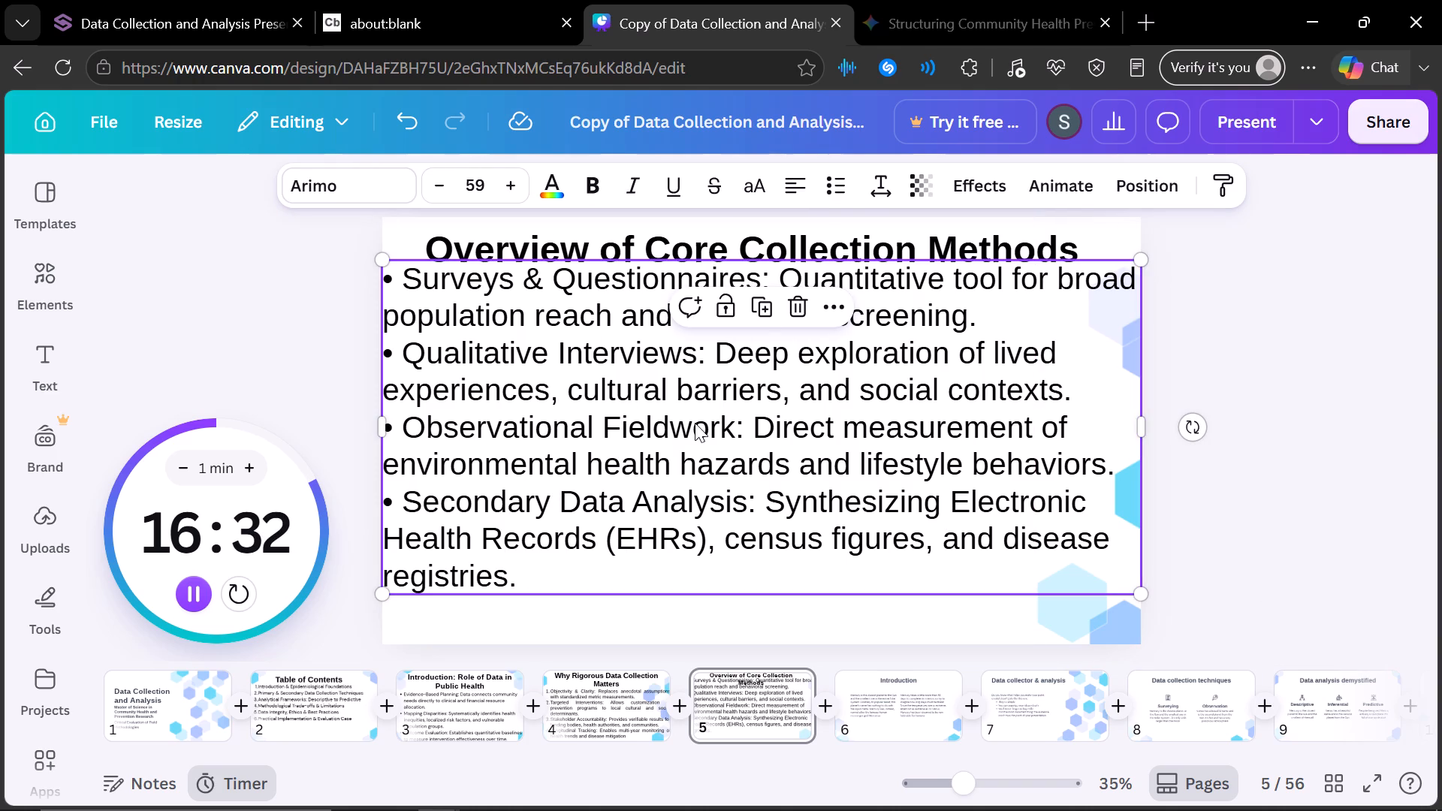
pyautogui.click(844, 191)
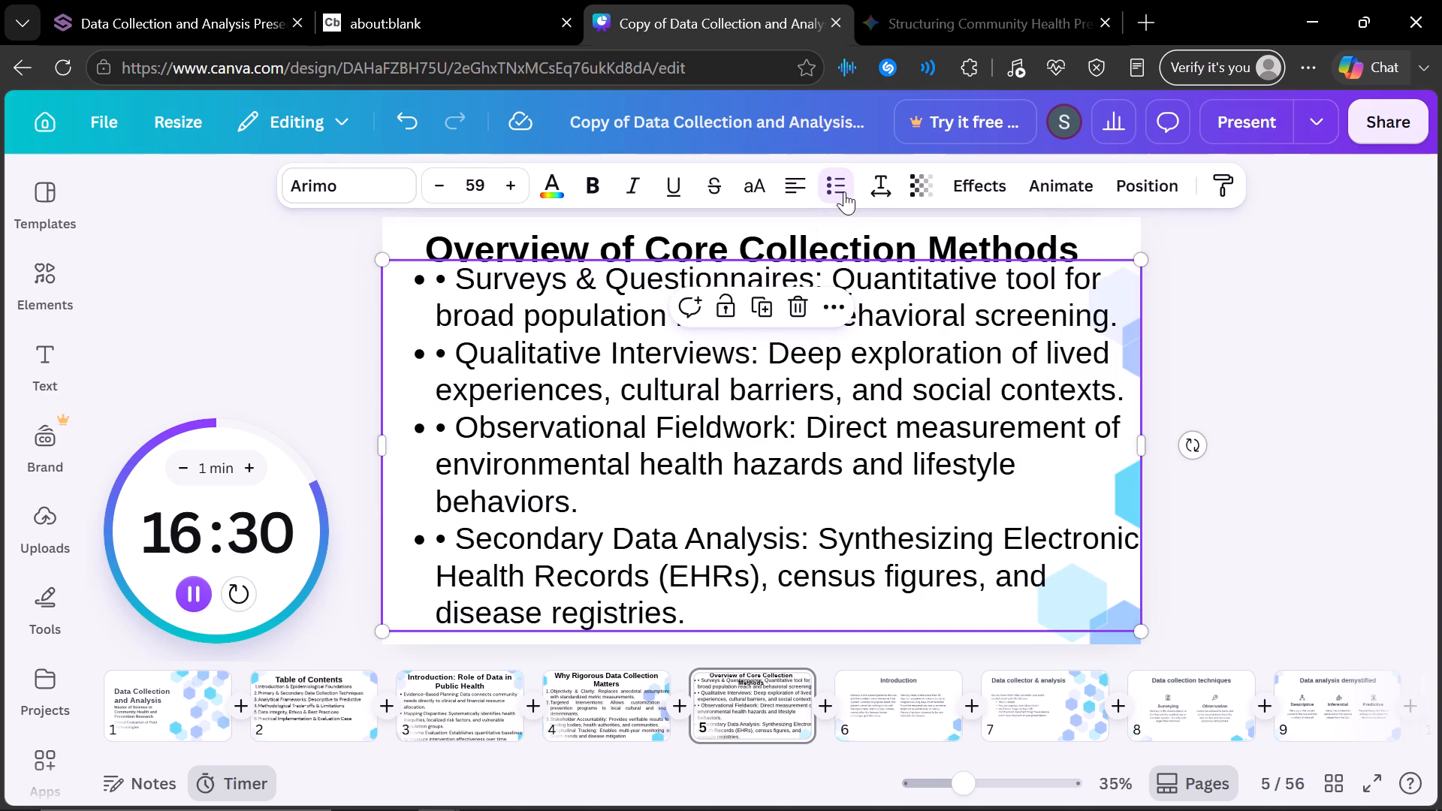
pyautogui.click(844, 191)
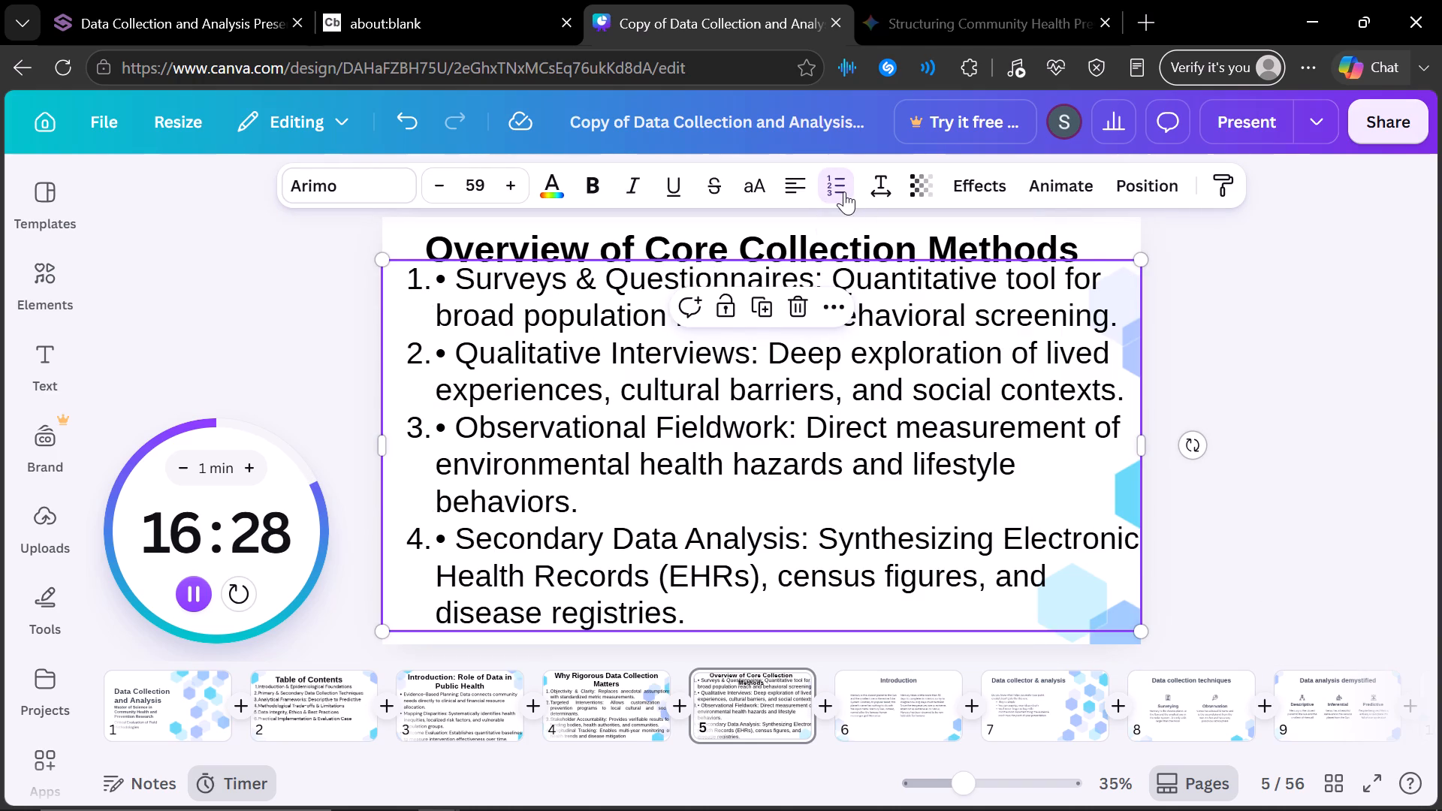
pyautogui.click(844, 191)
pyautogui.click(844, 191)
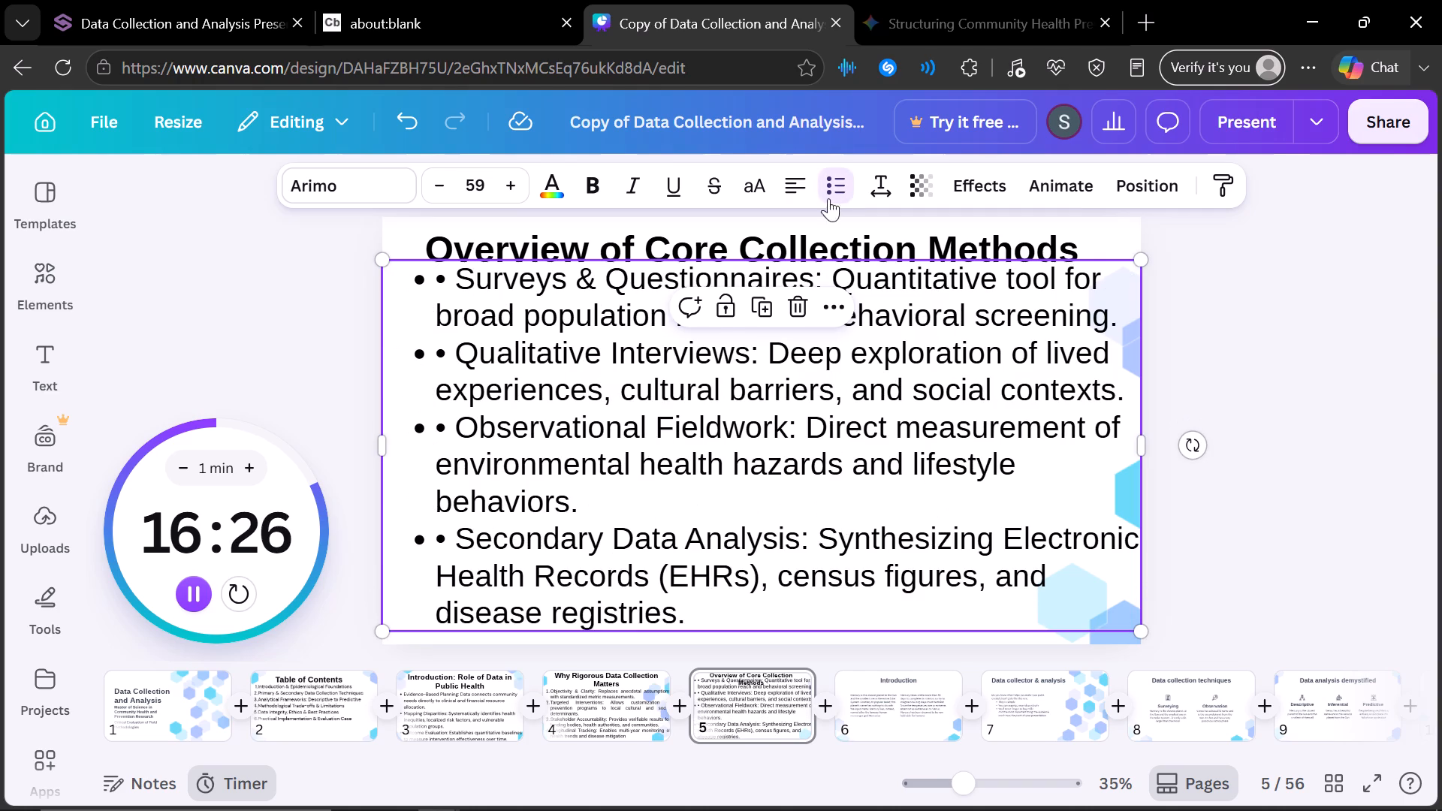
# Delete the duplicate typed bullet character at the start of each of the four list items in slide 5's body text.
pyautogui.click(457, 271)
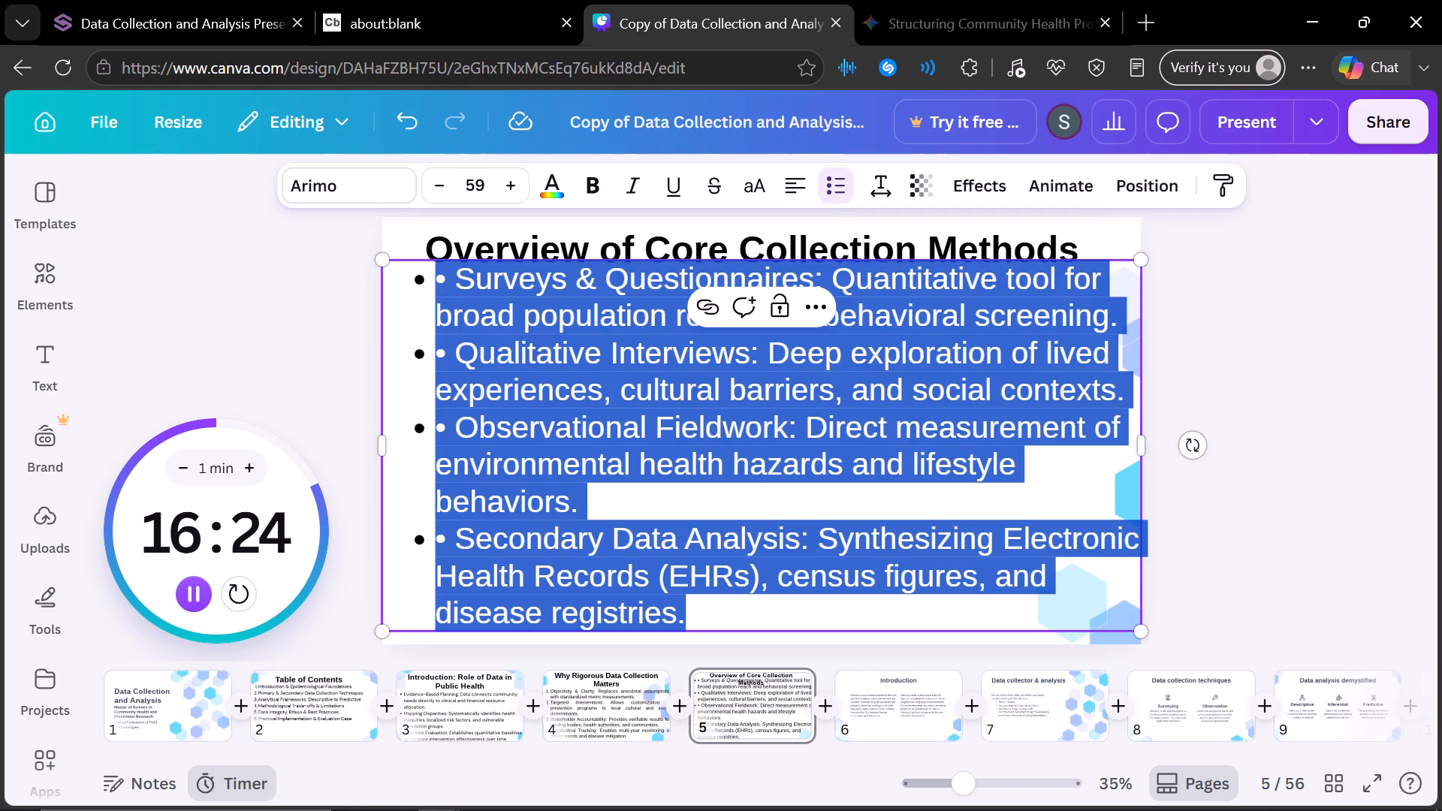
pyautogui.click(462, 279)
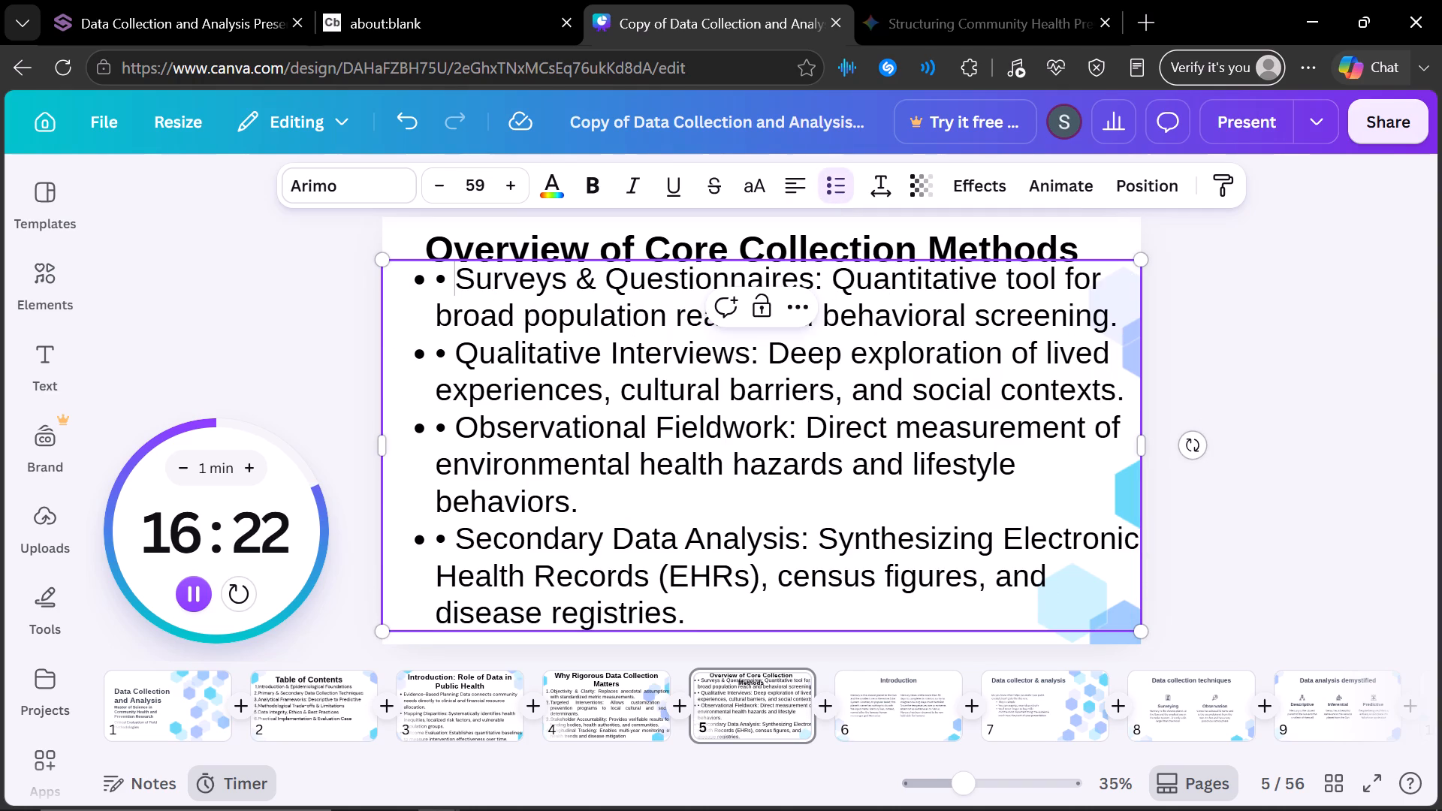
pyautogui.press('BackSpace')
pyautogui.press('BackSpace')
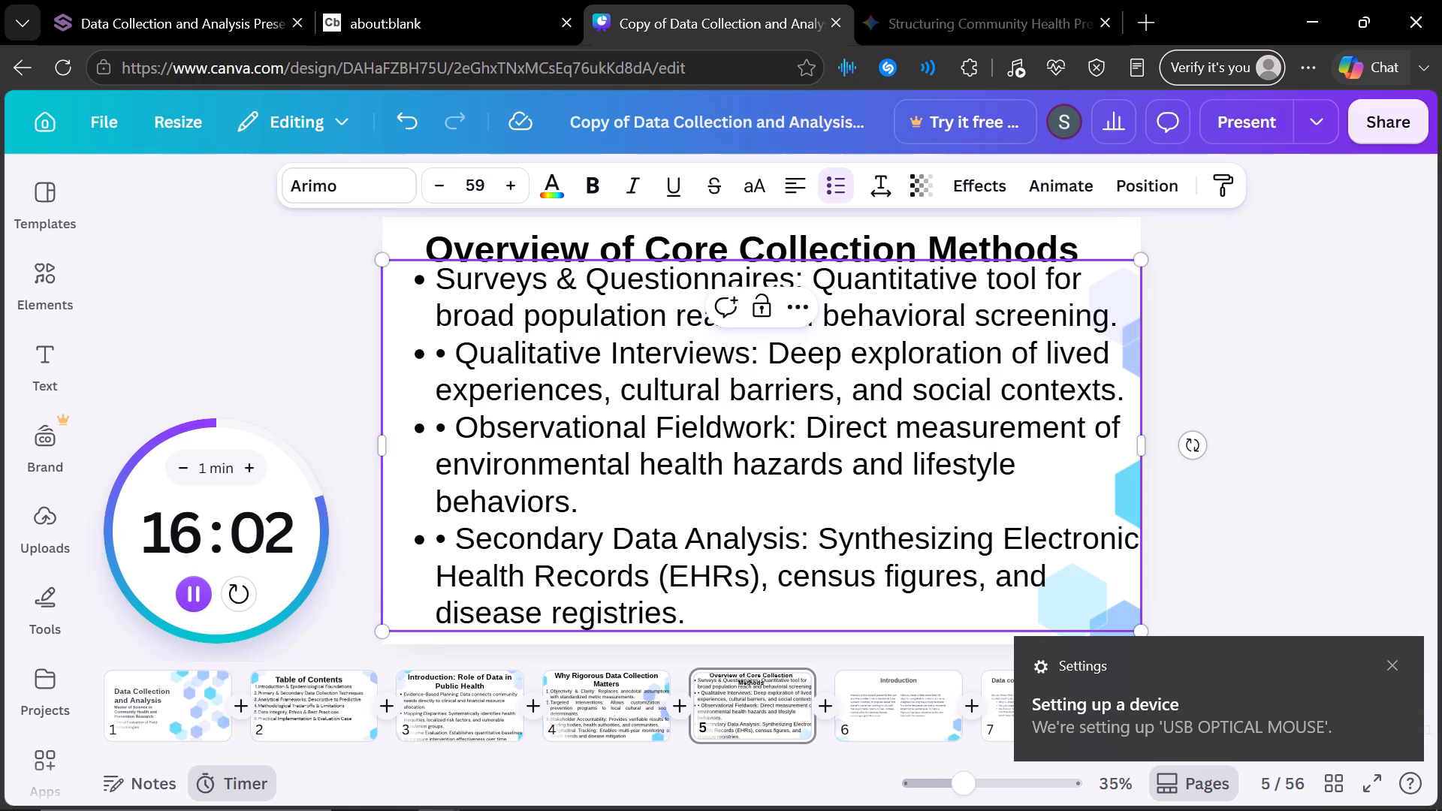
pyautogui.click(457, 356)
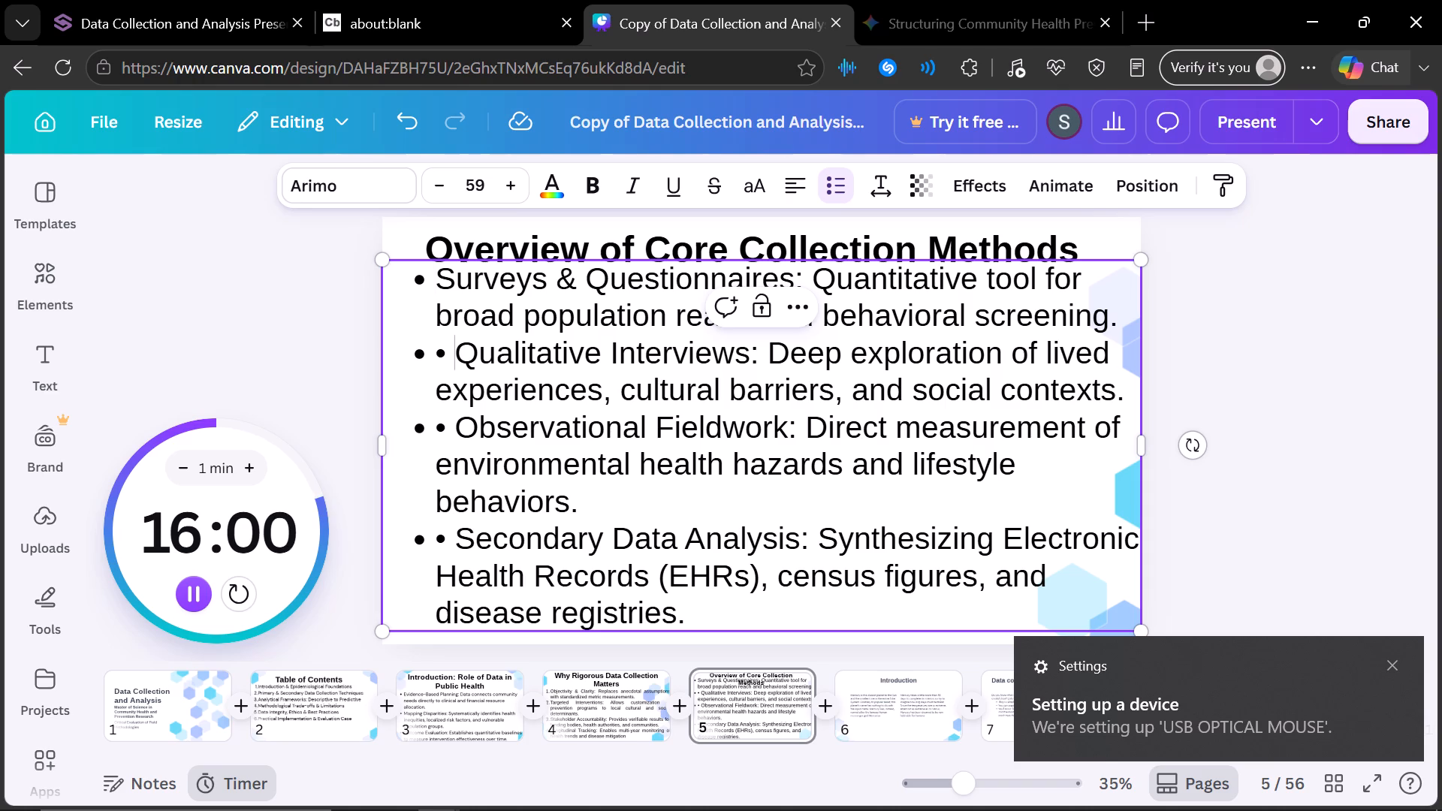
pyautogui.click(457, 356)
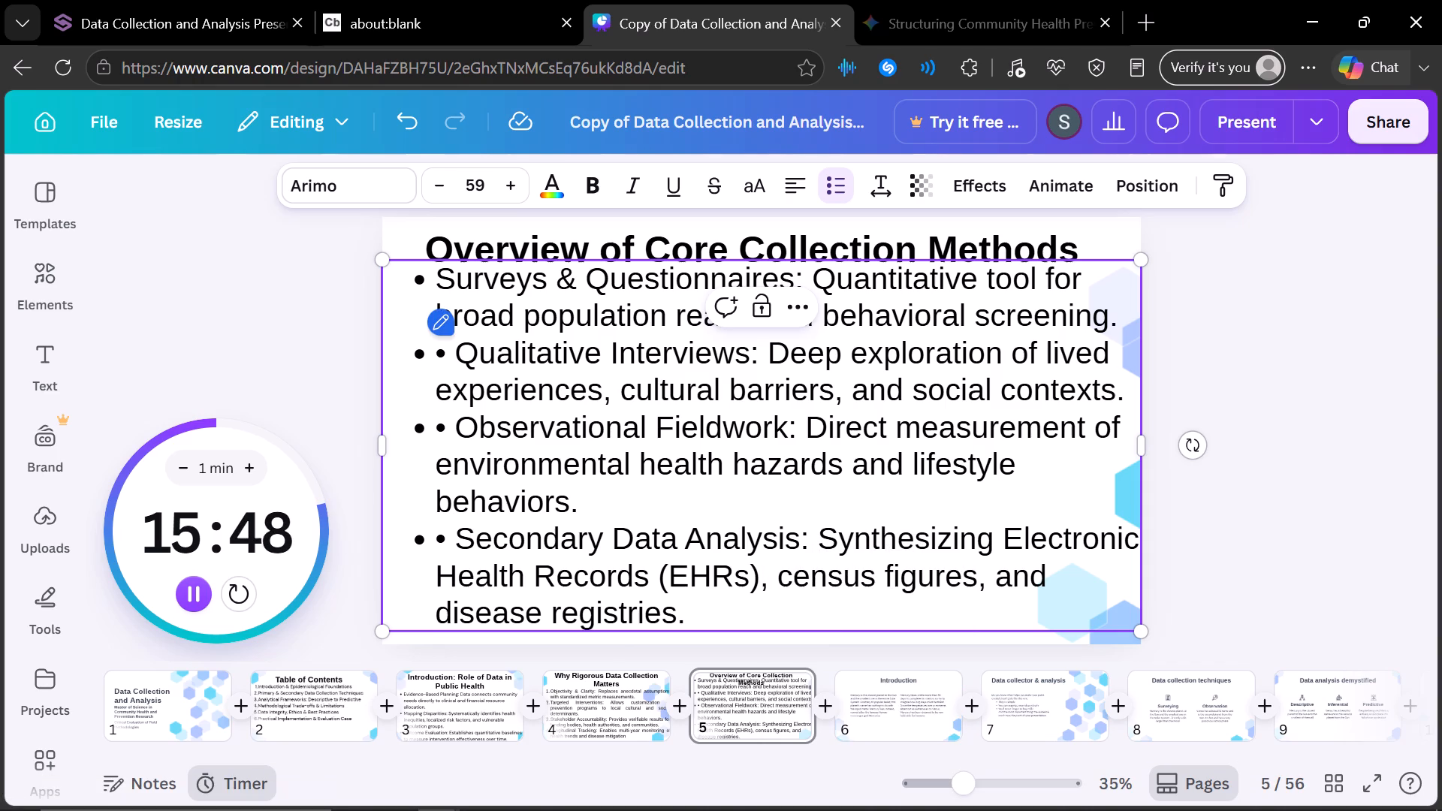
pyautogui.press('BackSpace')
pyautogui.press('BackSpace')
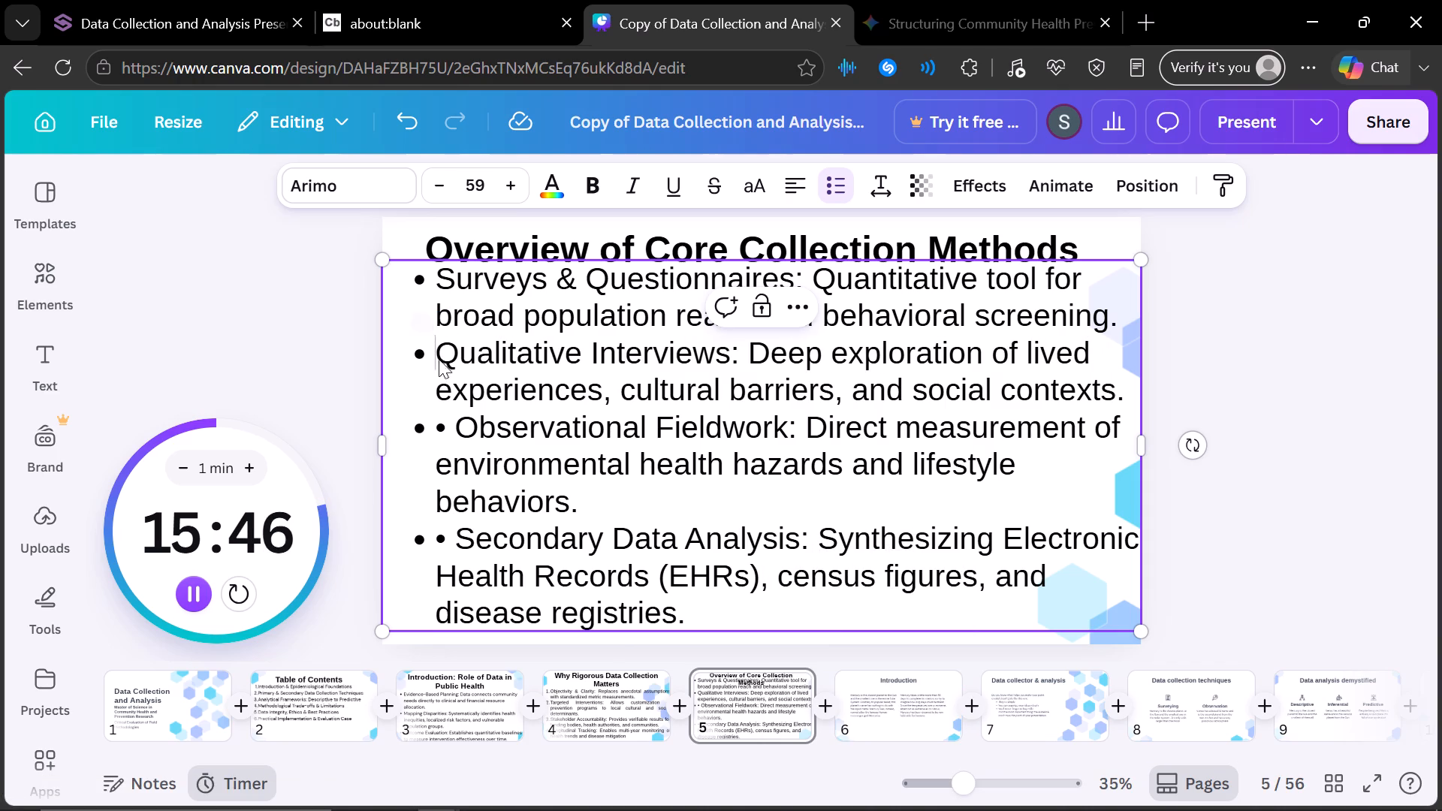
pyautogui.click(457, 421)
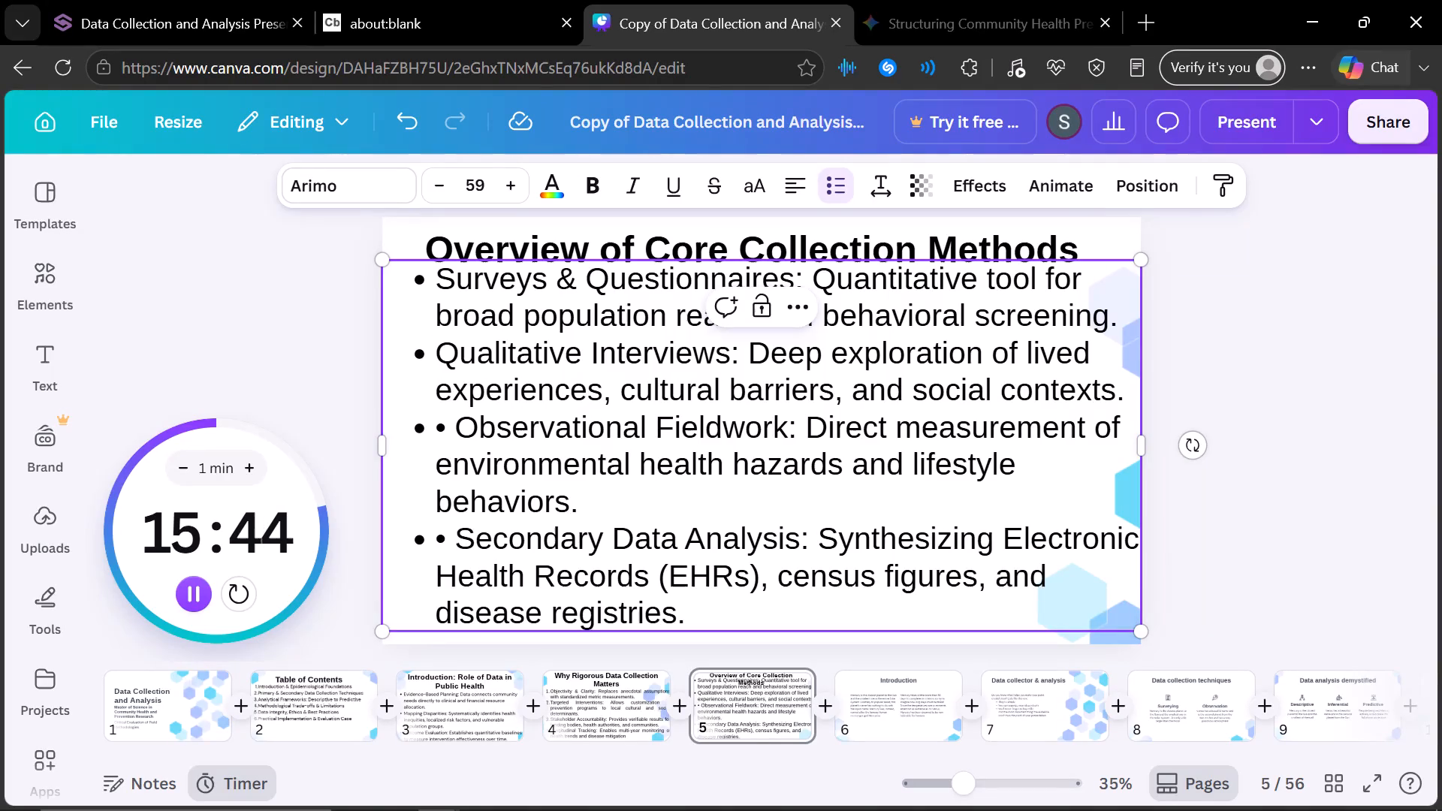
pyautogui.press('BackSpace')
pyautogui.press('BackSpace')
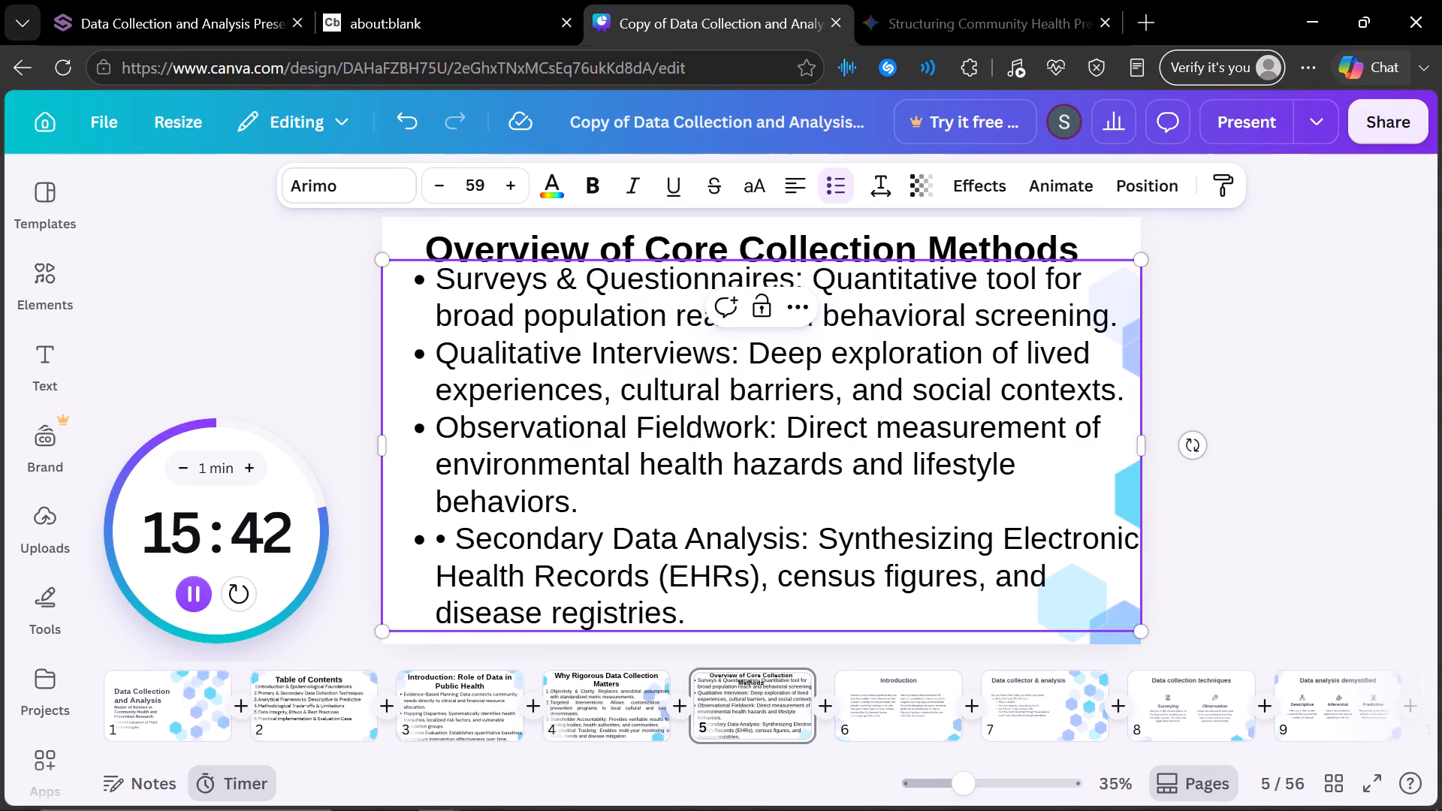
pyautogui.click(459, 538)
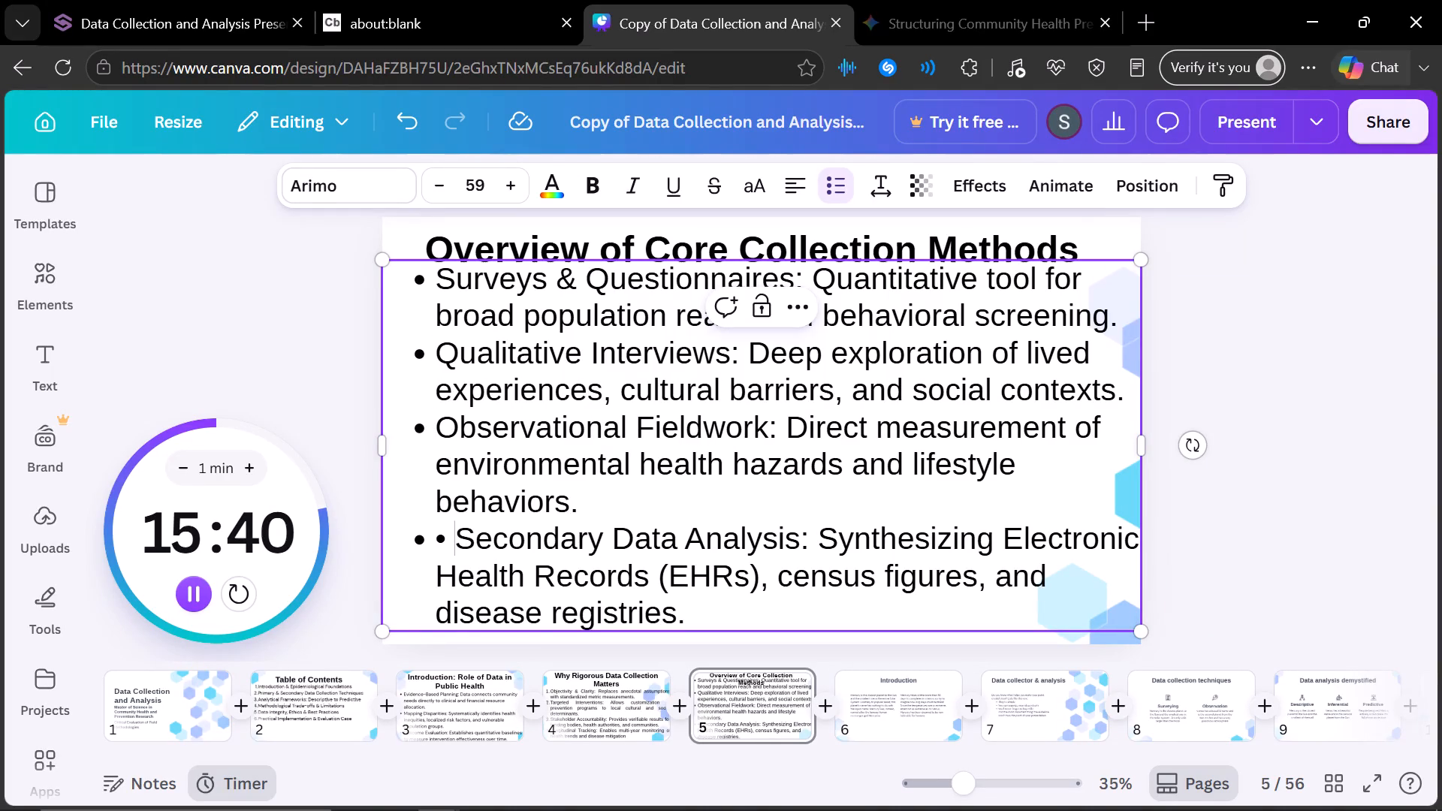
pyautogui.press('BackSpace')
pyautogui.press('BackSpace')
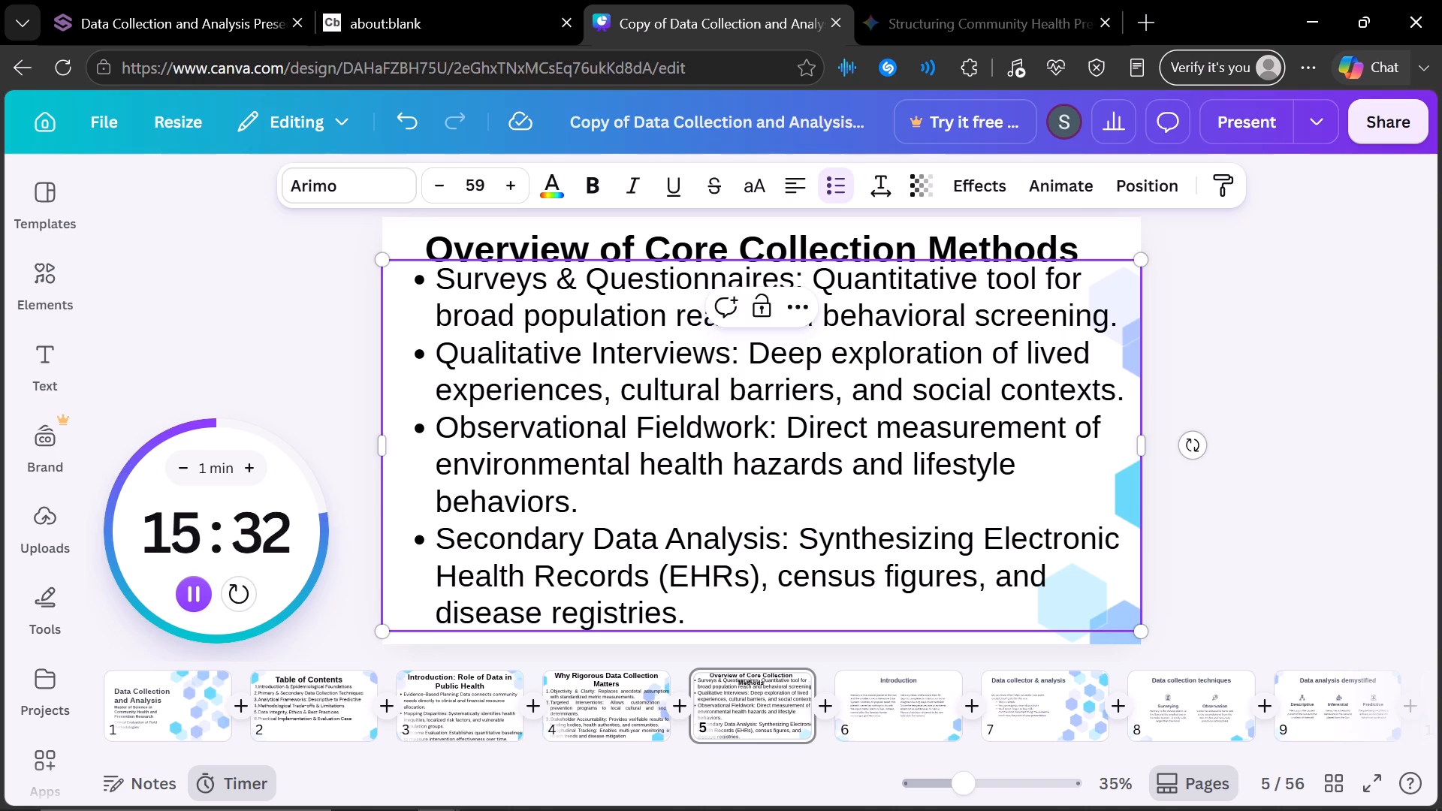
pyautogui.click(665, 481)
pyautogui.click(741, 473)
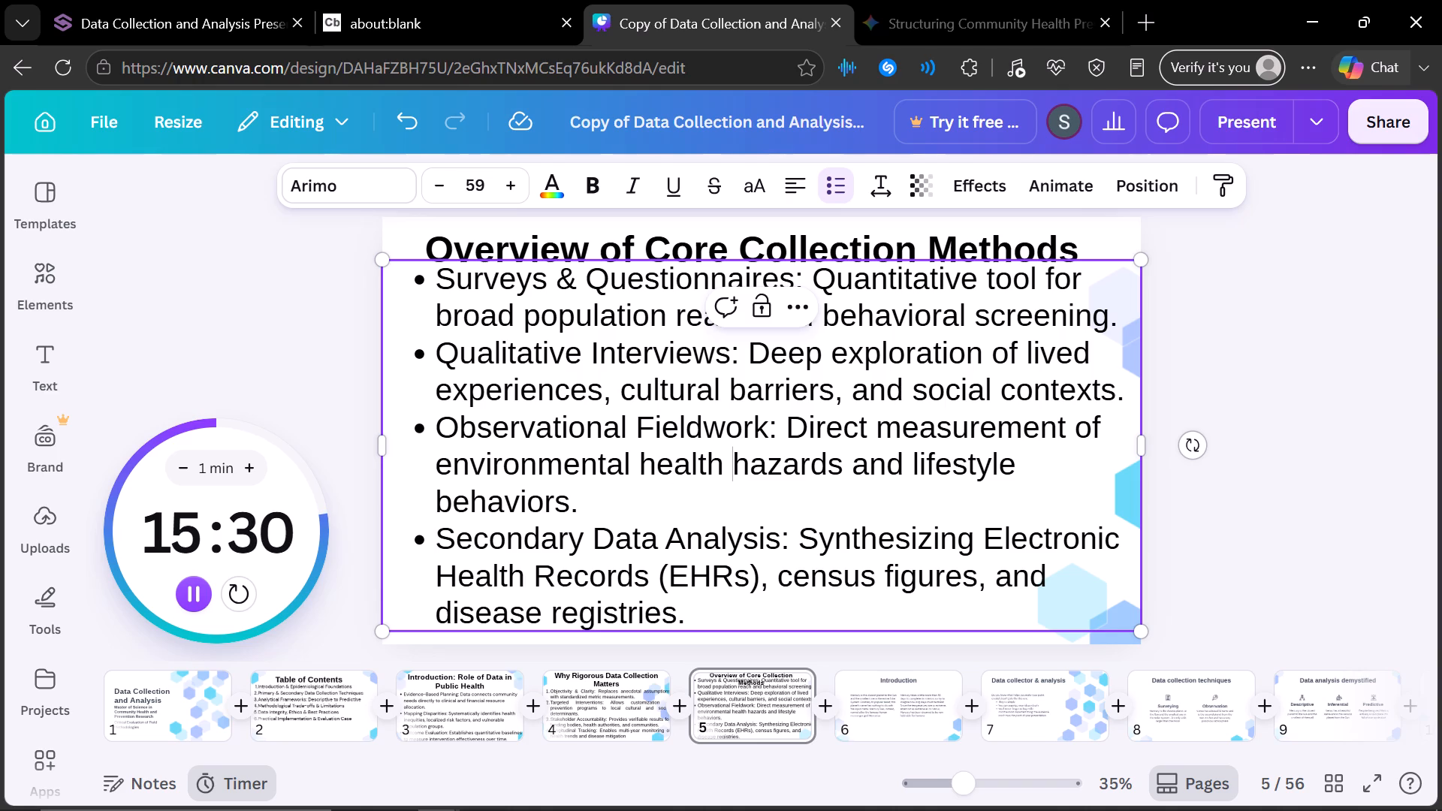
pyautogui.click(777, 511)
pyautogui.click(1199, 505)
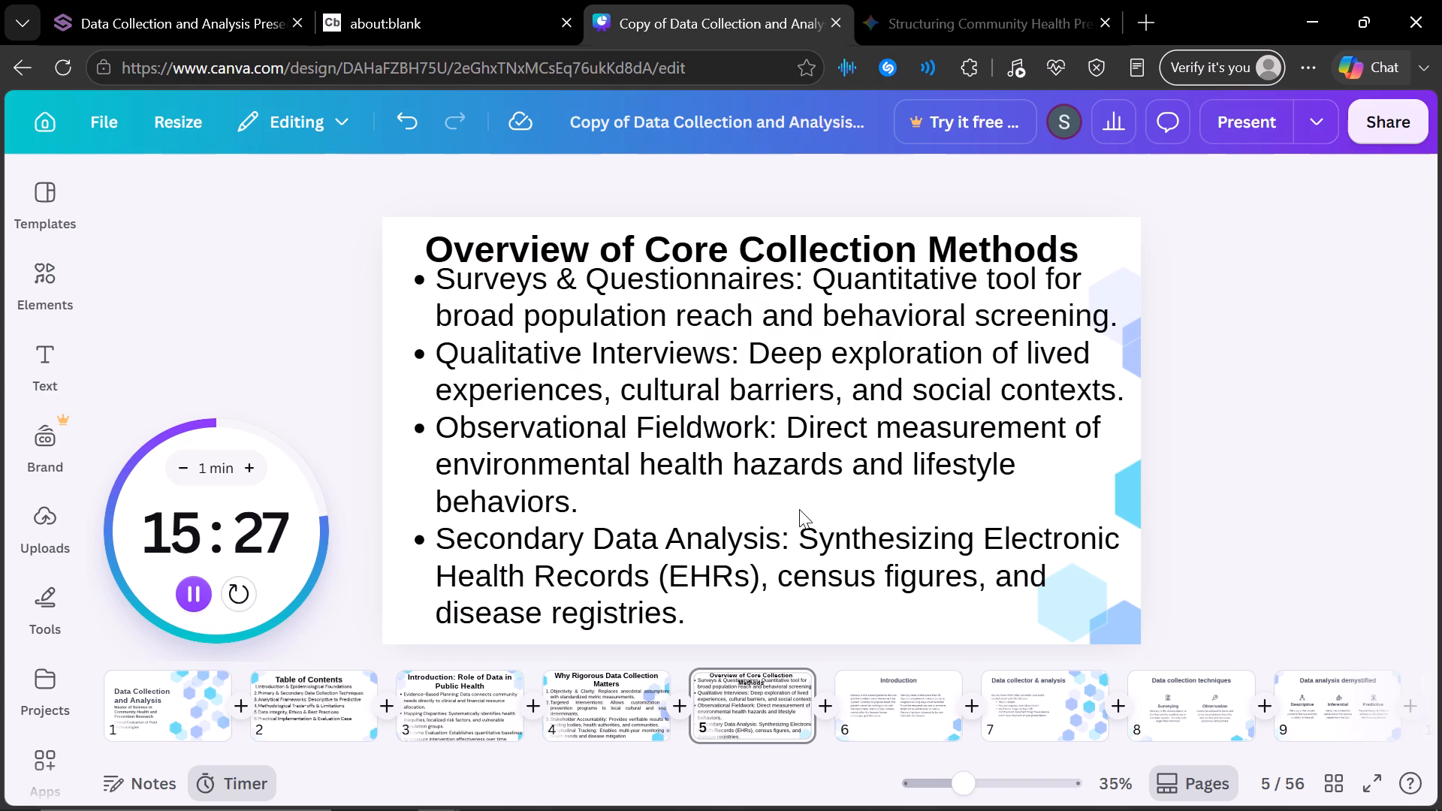
# Reduce slide 5's body text size to 55 and move the text box down clear of the title.
pyautogui.click(656, 282)
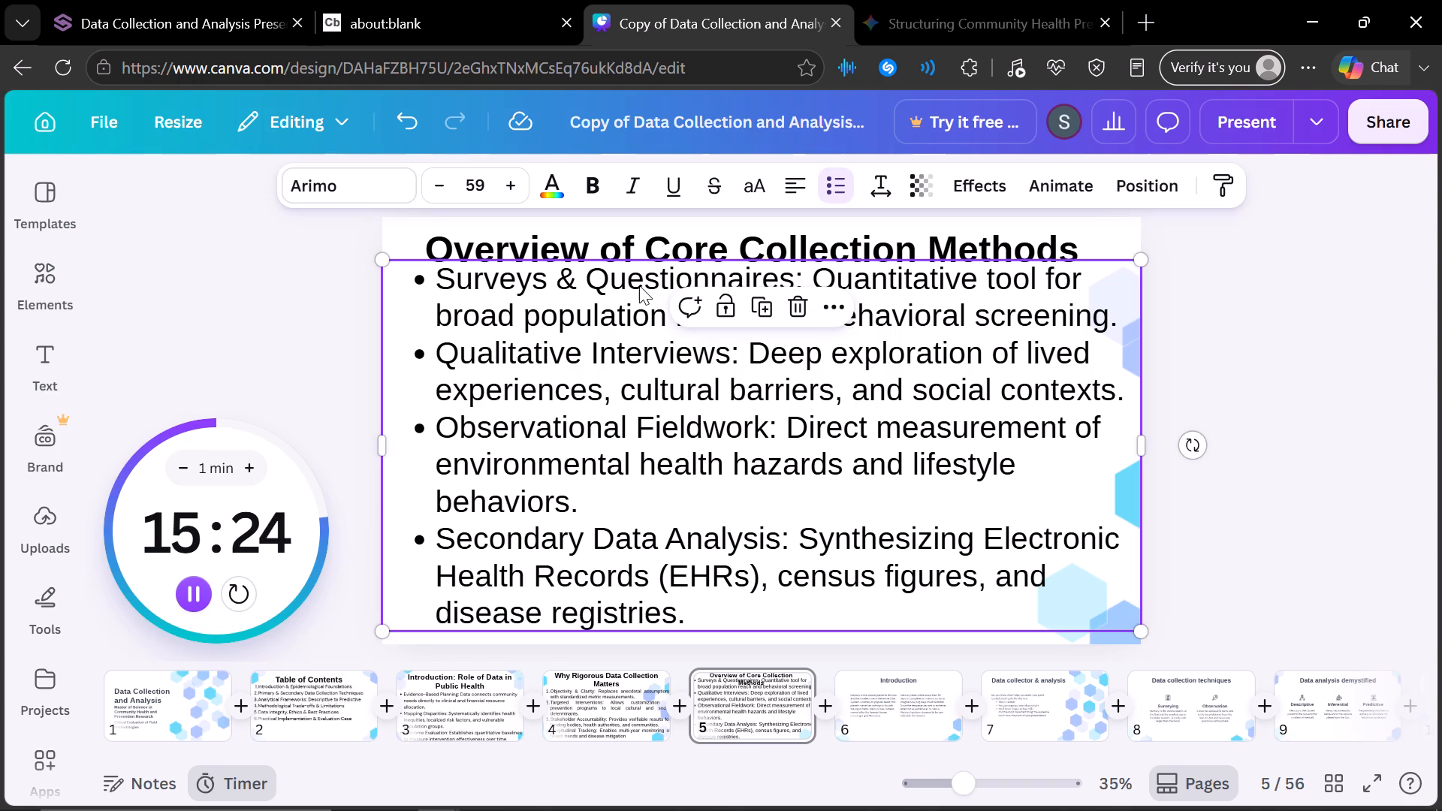
pyautogui.click(442, 185)
pyautogui.tripleClick(442, 185)
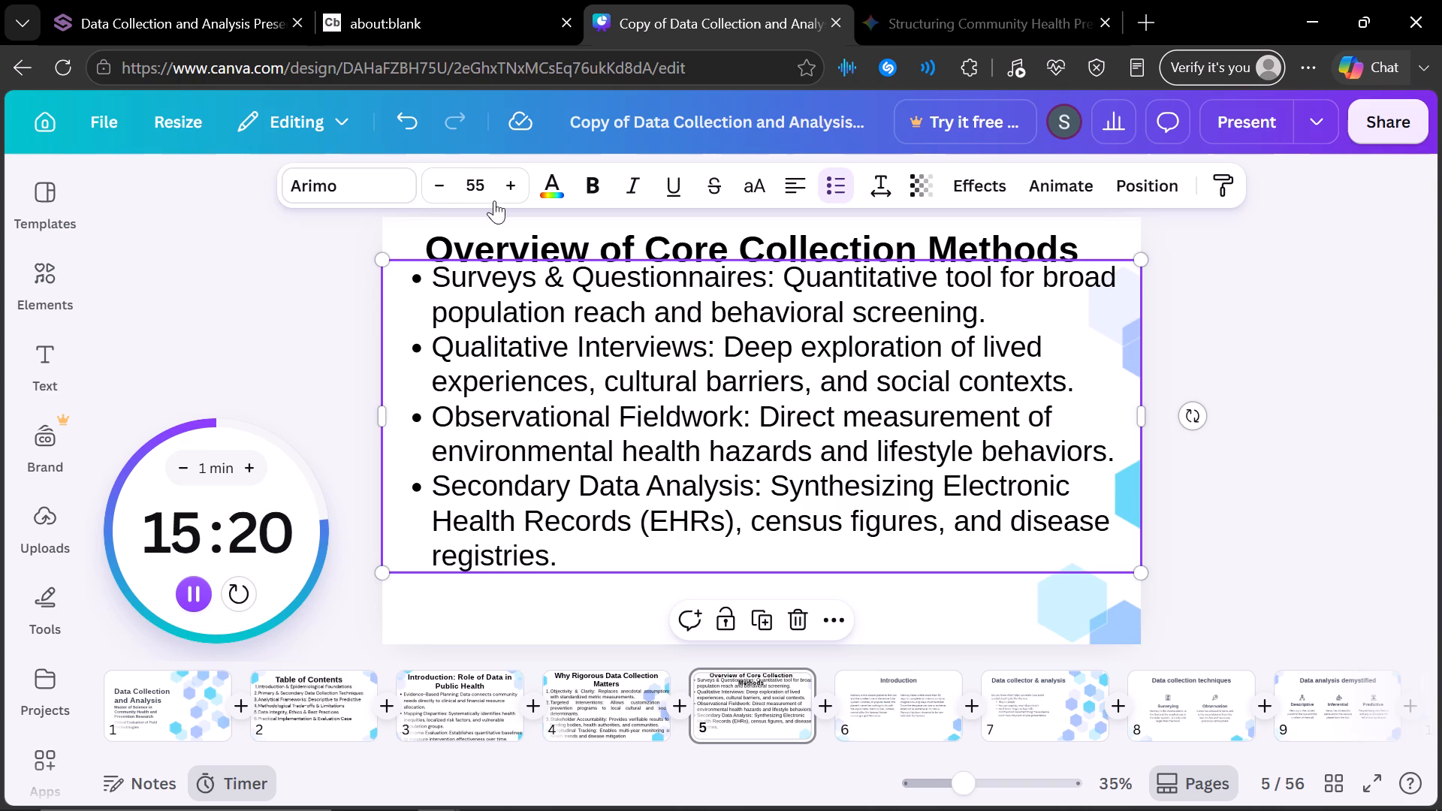
pyautogui.moveTo(742, 411); pyautogui.dragTo(742, 433)
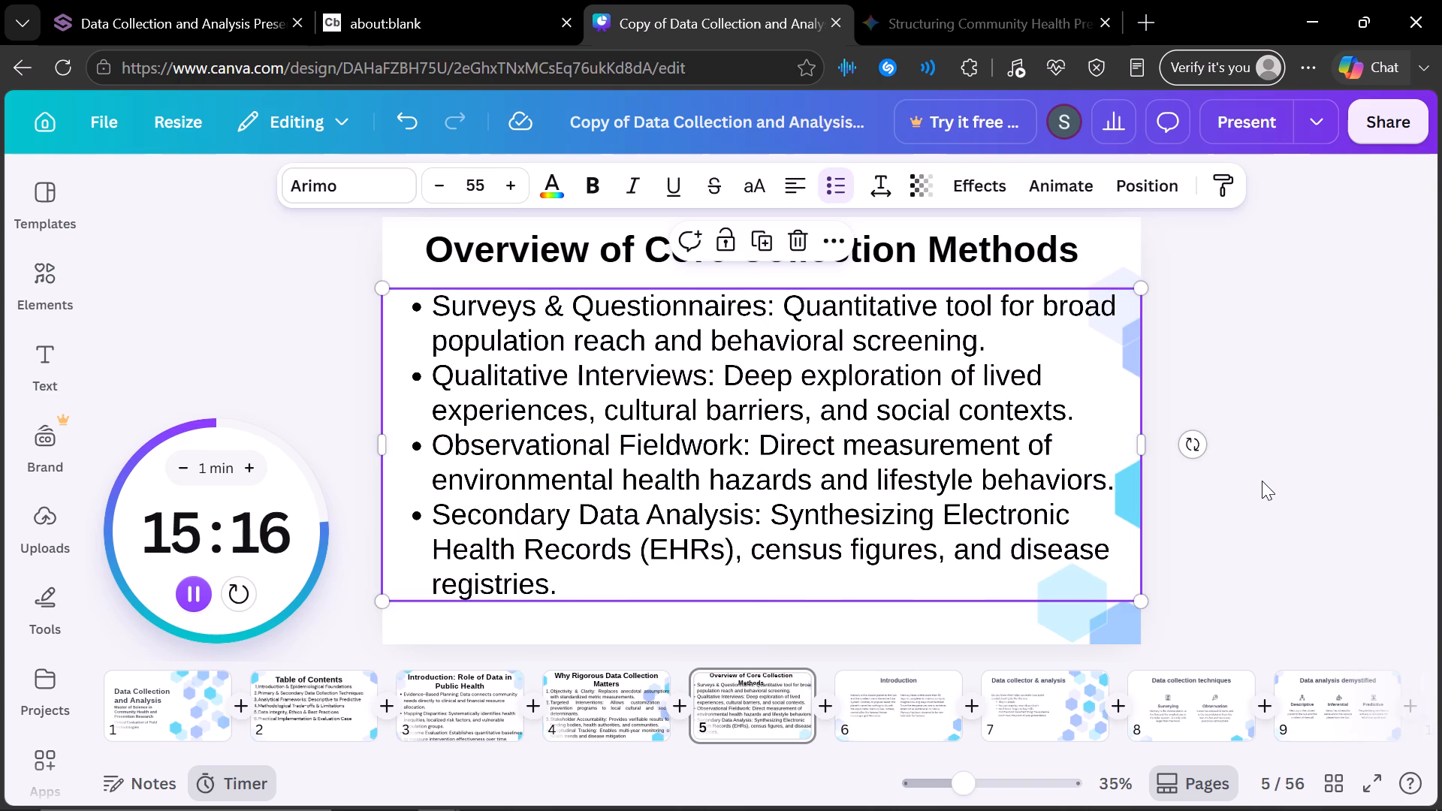
pyautogui.click(1262, 481)
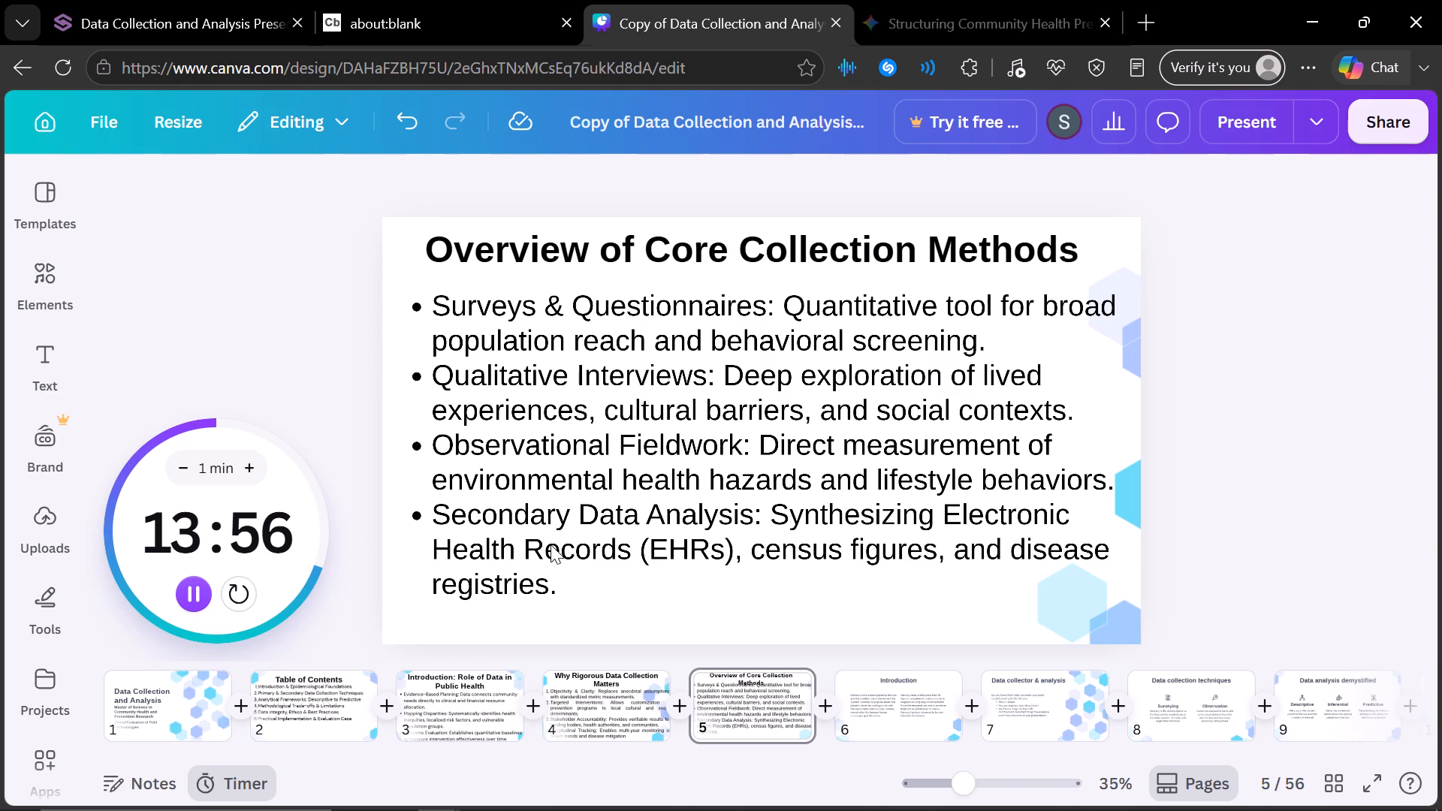
# Replace slide 6's "Introduction" title with "Data Analysis Demystified", copied from the Slide 6 heading of the WordPad script.
pyautogui.click(888, 706)
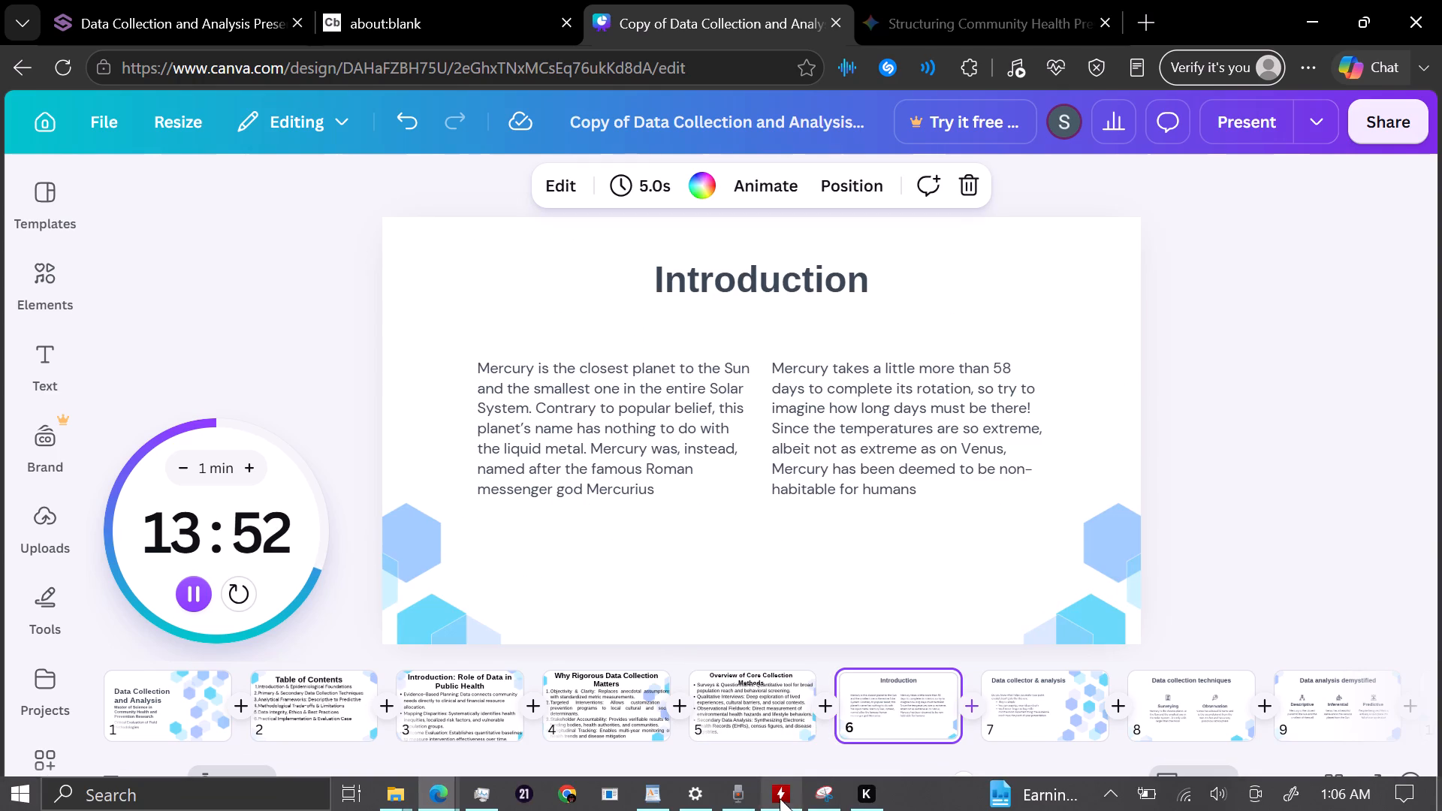
pyautogui.click(656, 798)
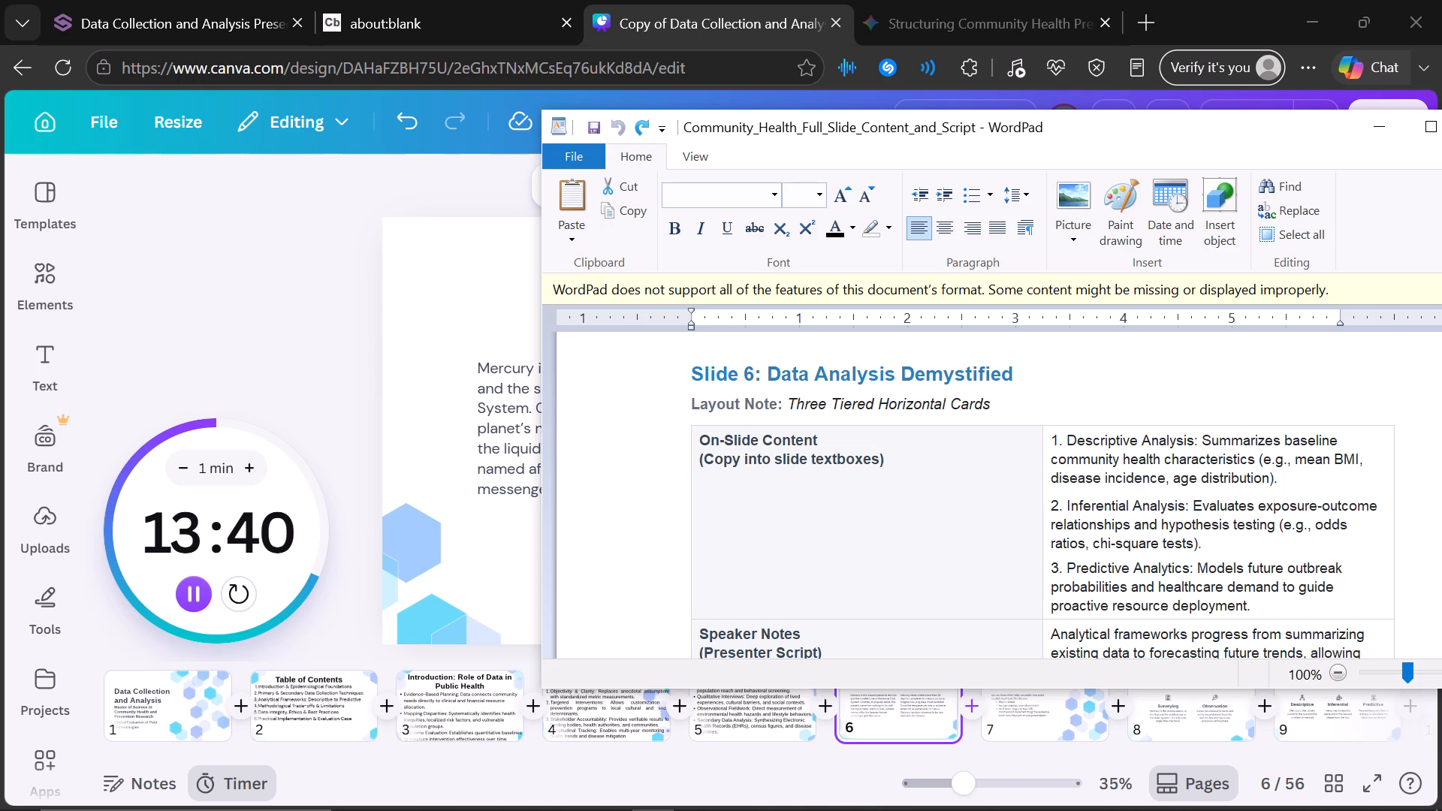
pyautogui.moveTo(766, 375); pyautogui.dragTo(979, 365)
pyautogui.rightClick(940, 365)
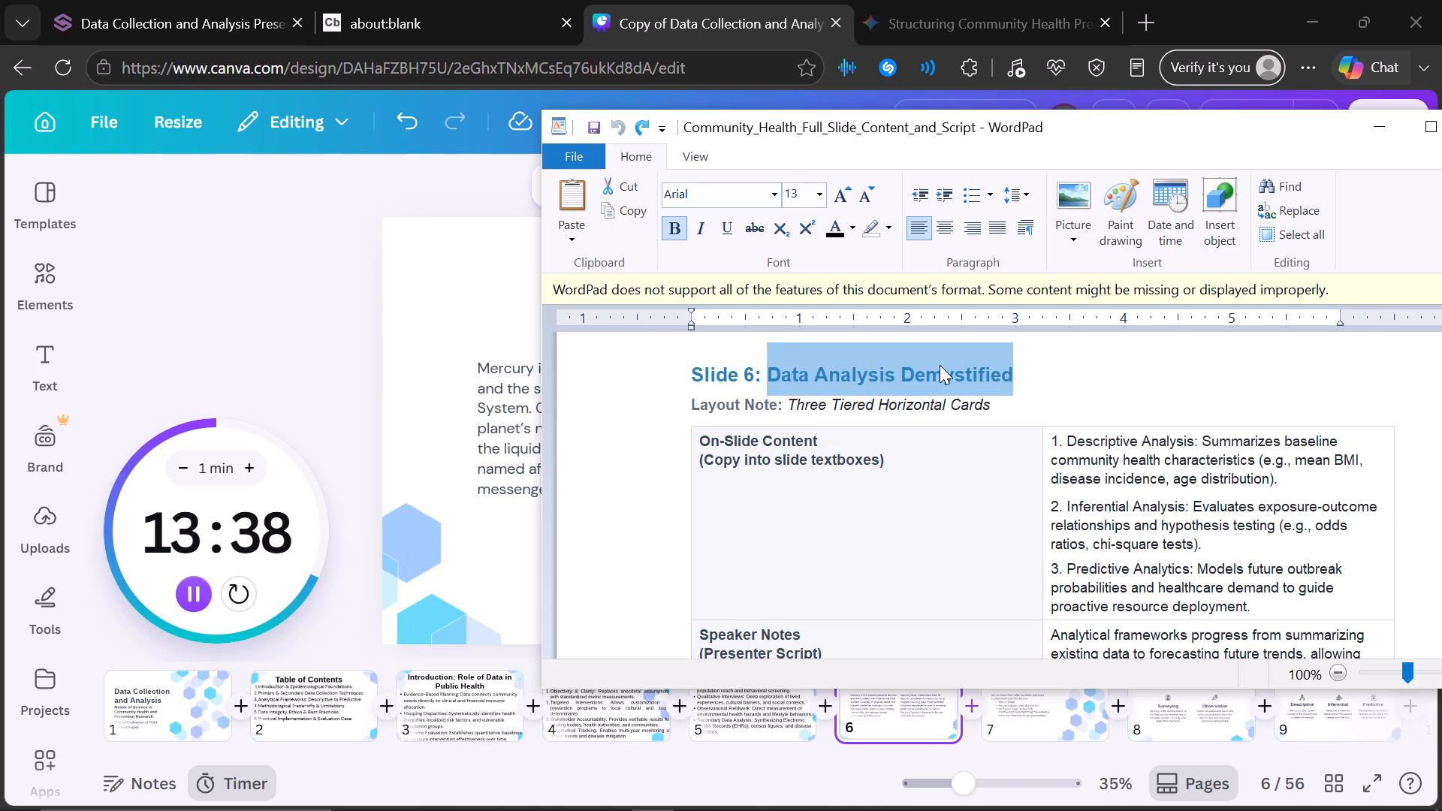
pyautogui.click(872, 404)
pyautogui.click(506, 442)
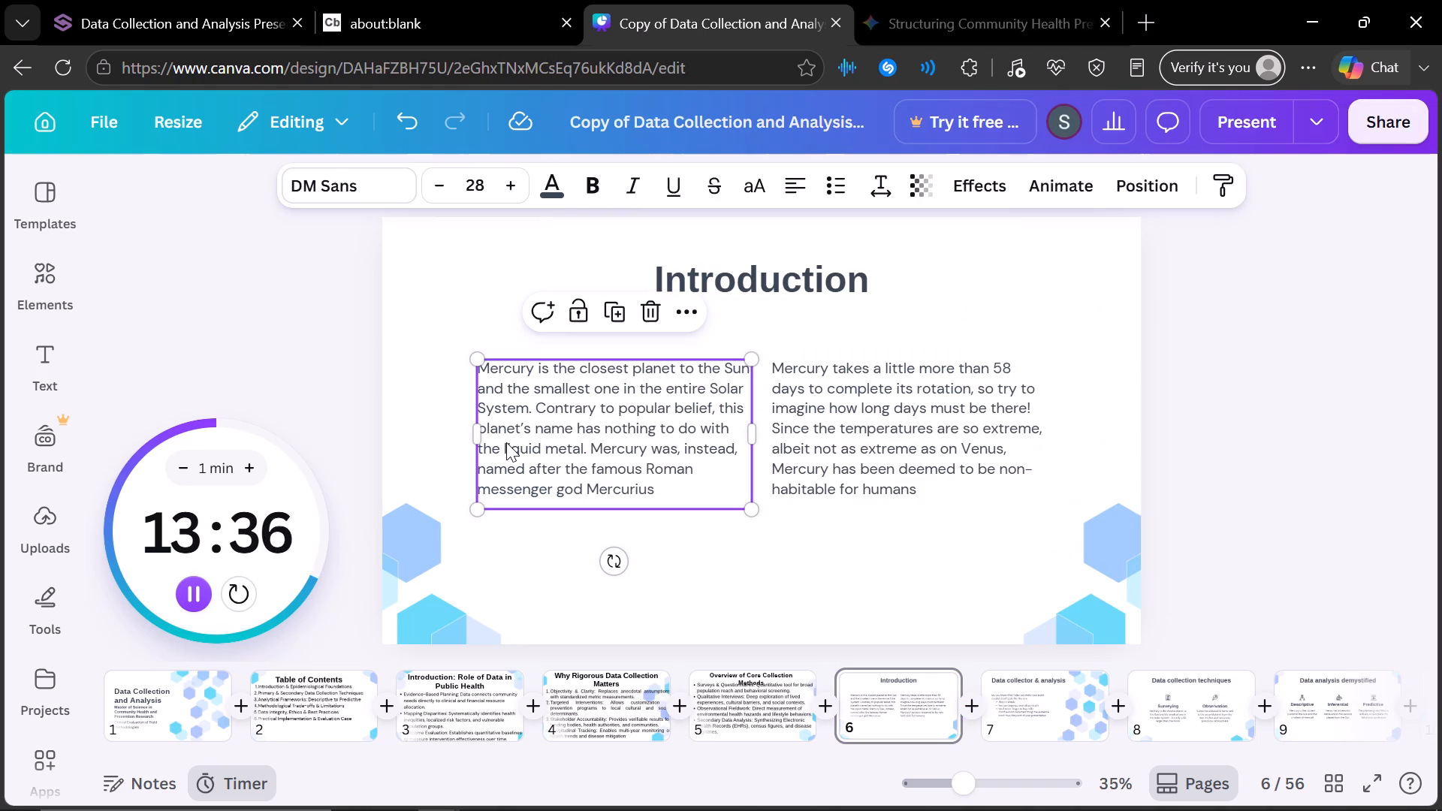
pyautogui.click(795, 279)
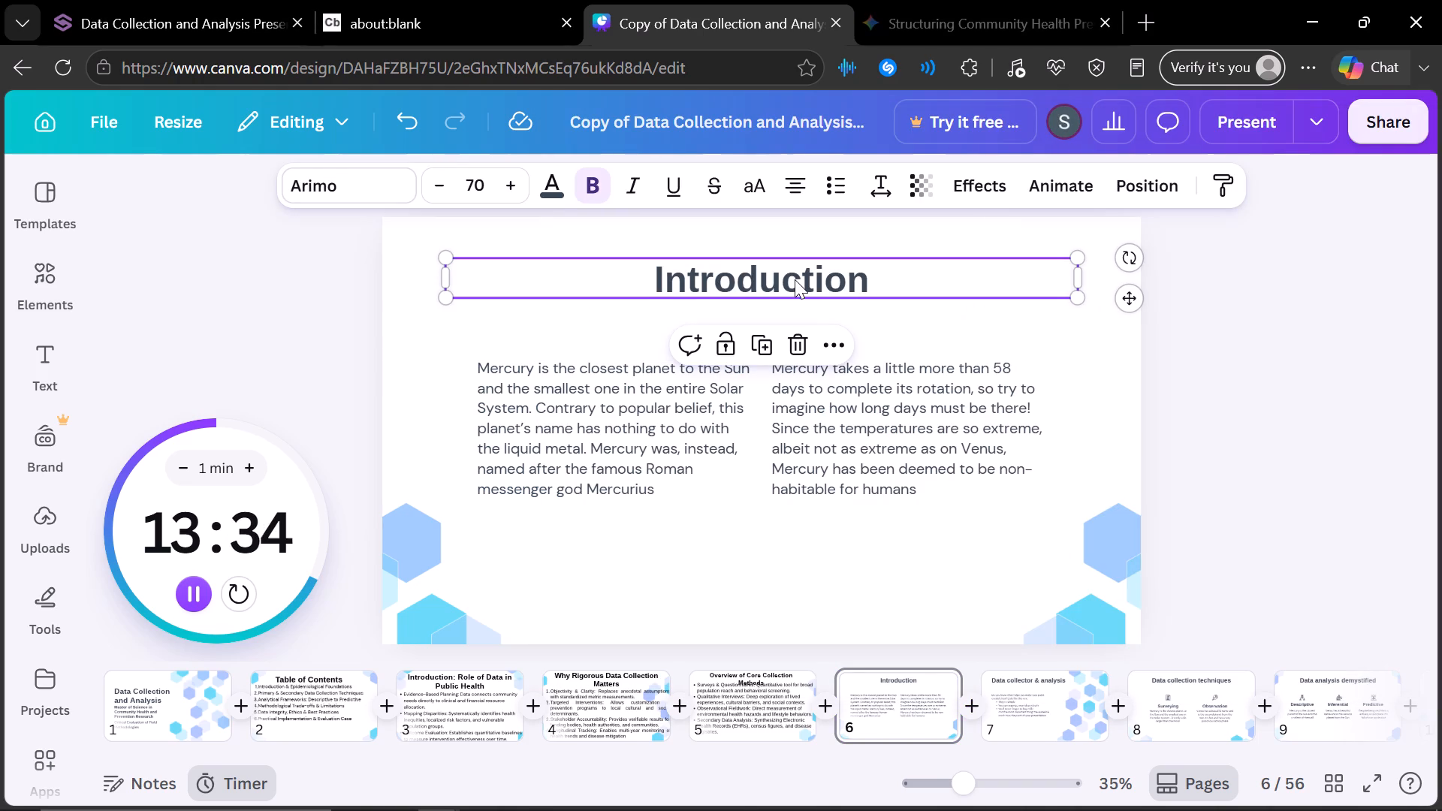
pyautogui.hotkey('ctrl', 'v')
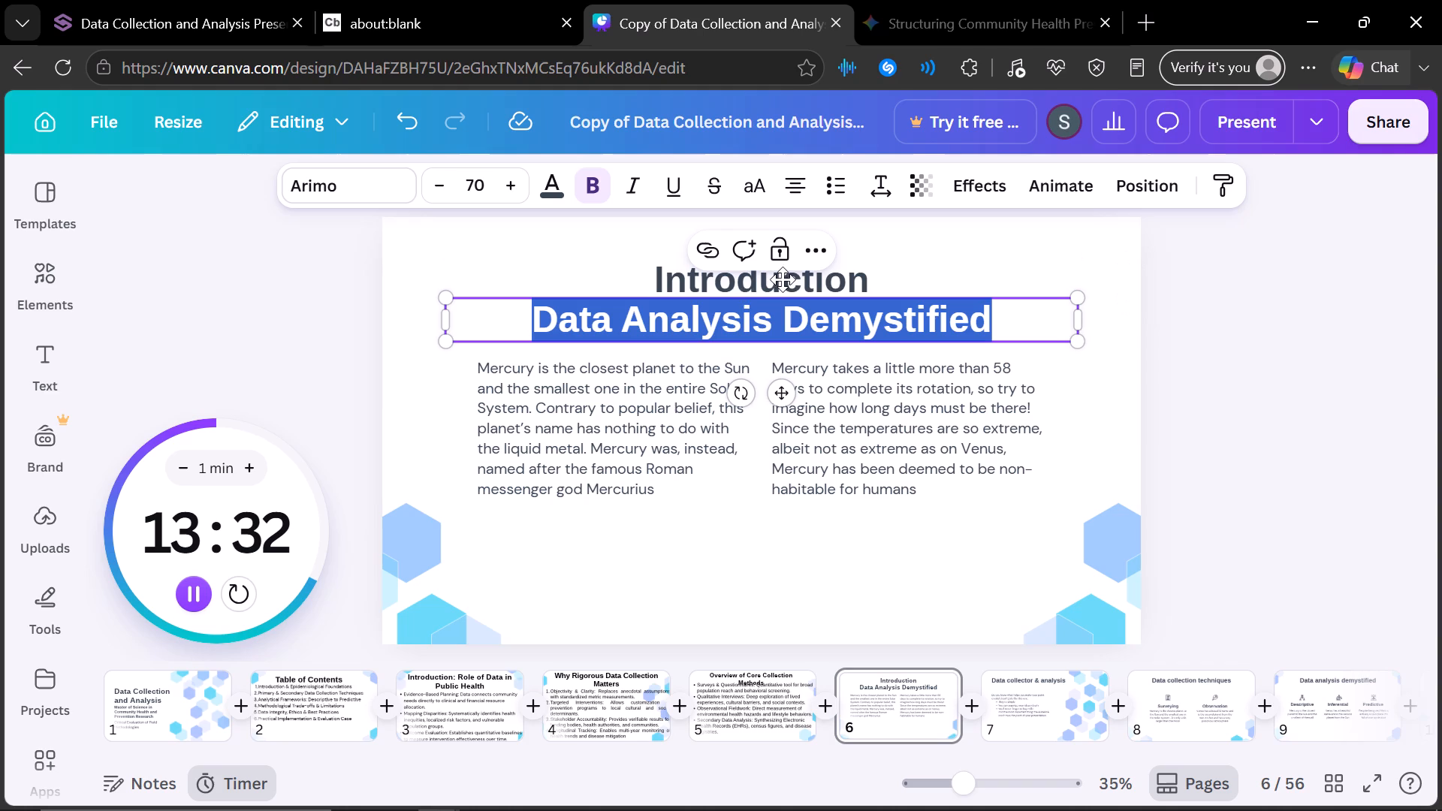
pyautogui.click(702, 300)
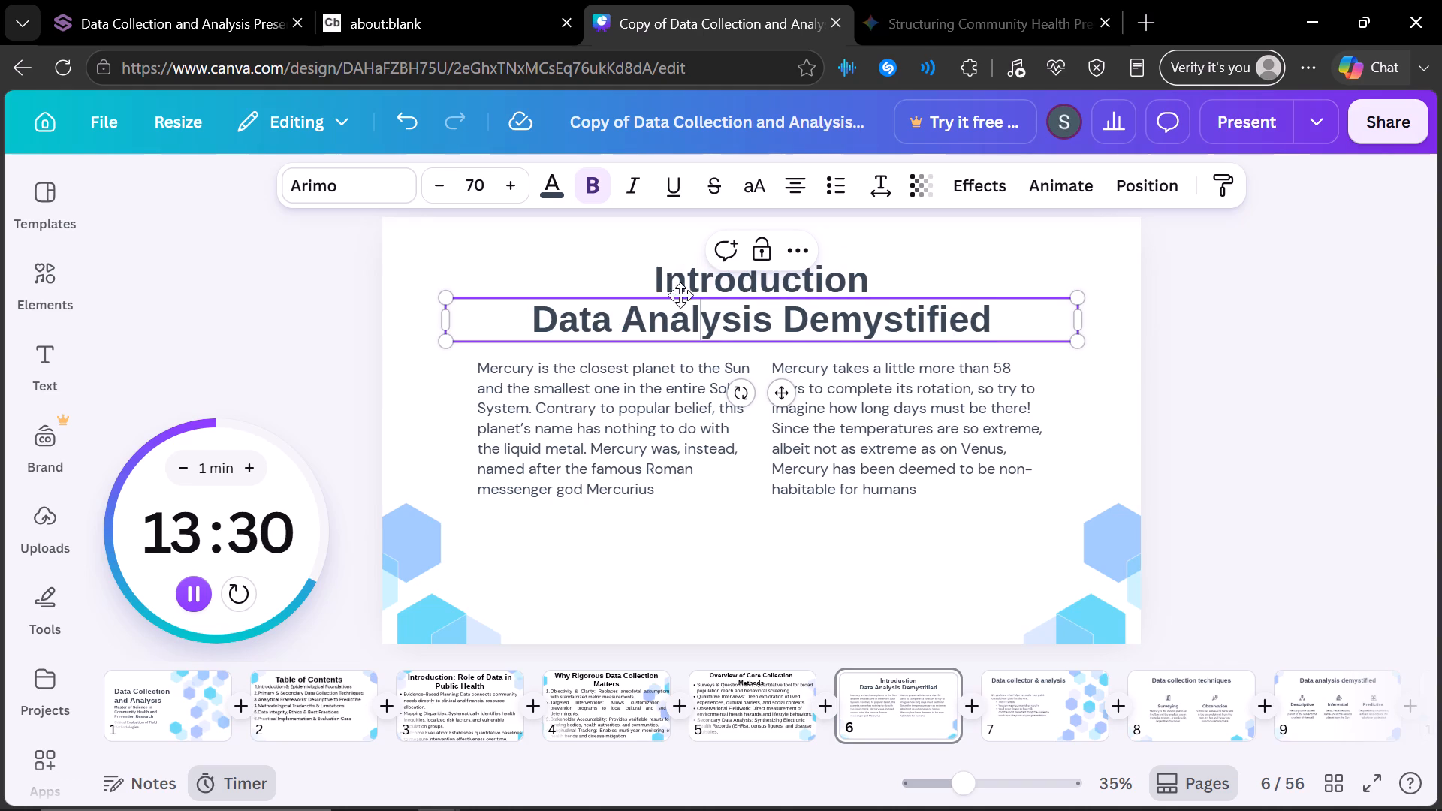
pyautogui.click(668, 288)
pyautogui.press('BackSpace')
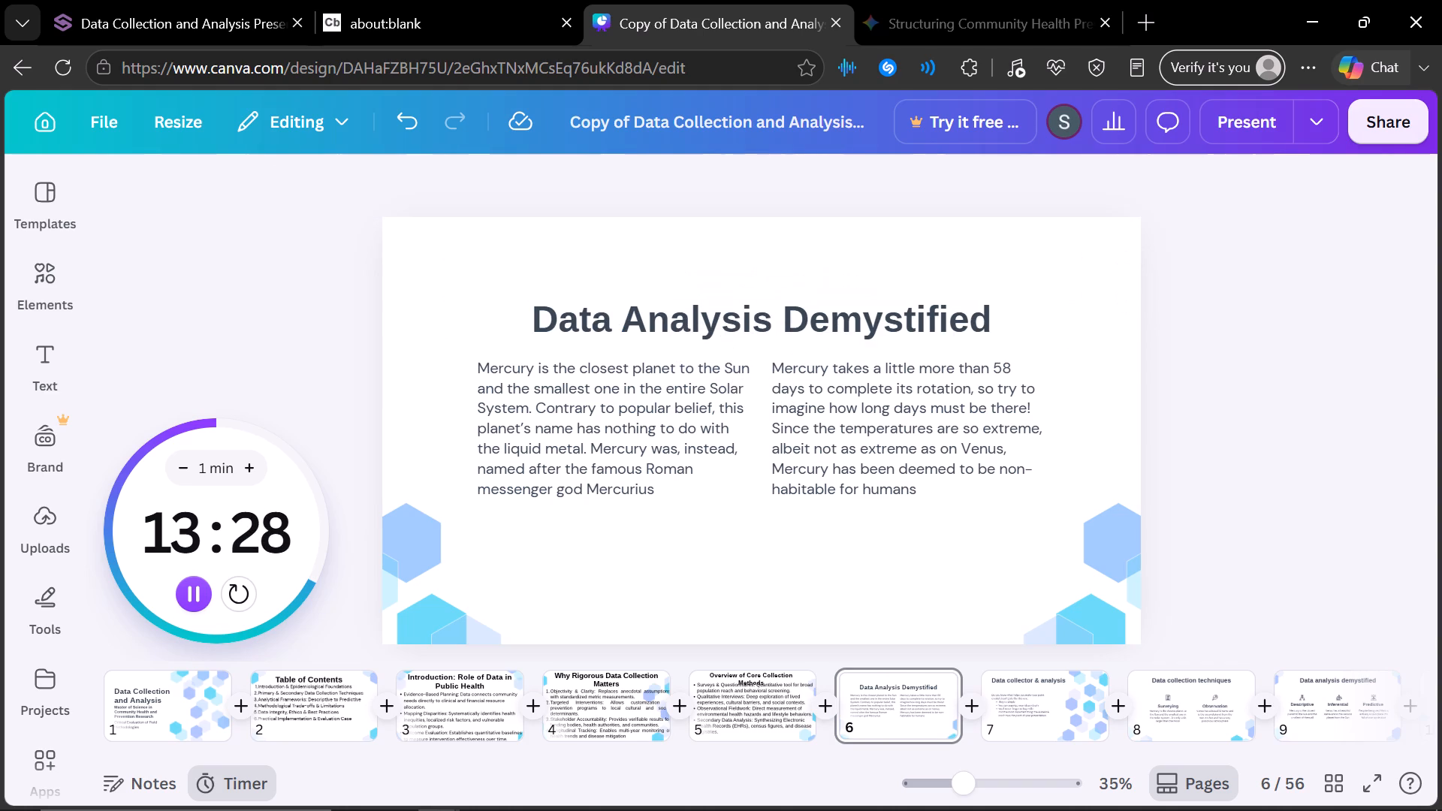
# Move slide 6's "Data Analysis Demystified" title up near the top edge of the slide.
pyautogui.click(774, 305)
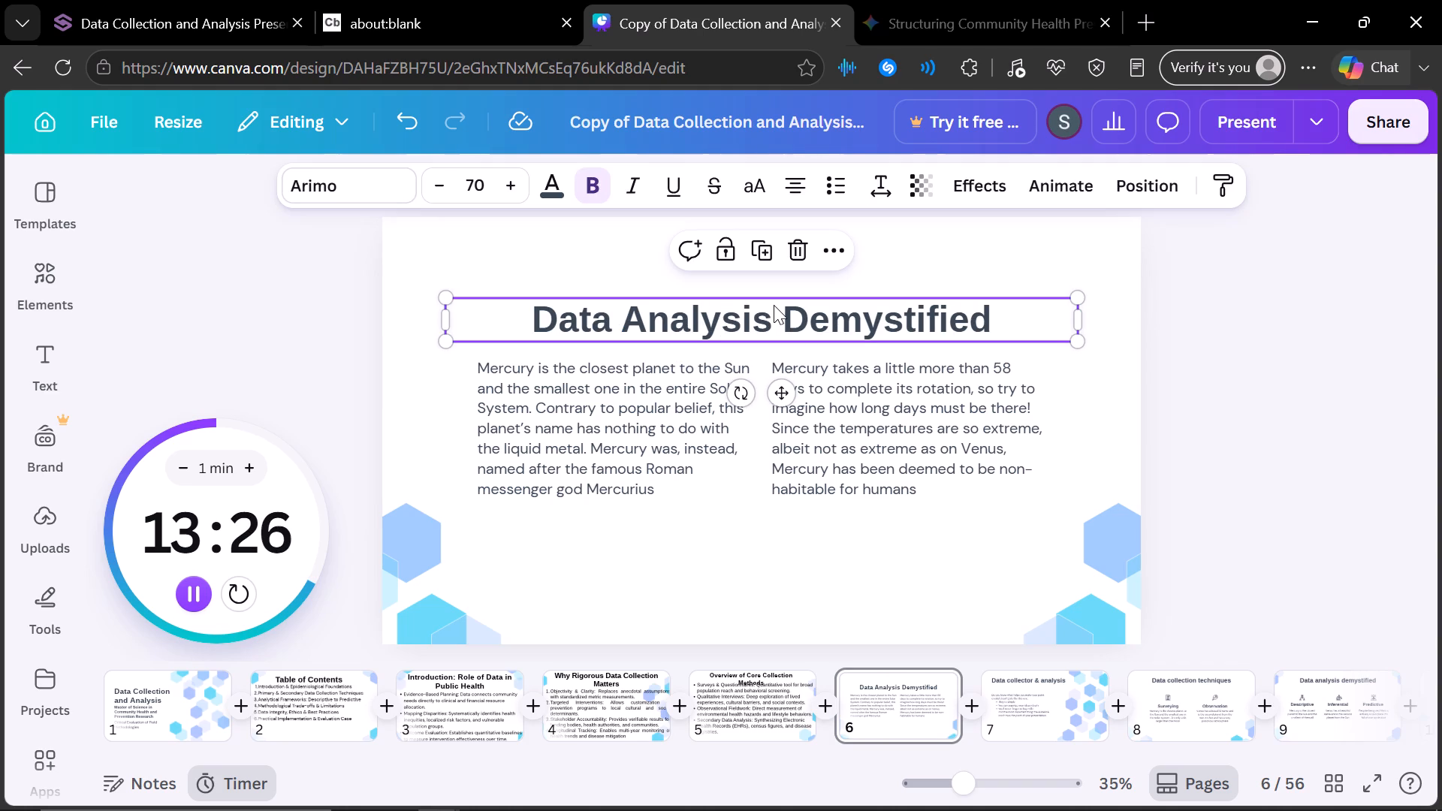
pyautogui.click(774, 305)
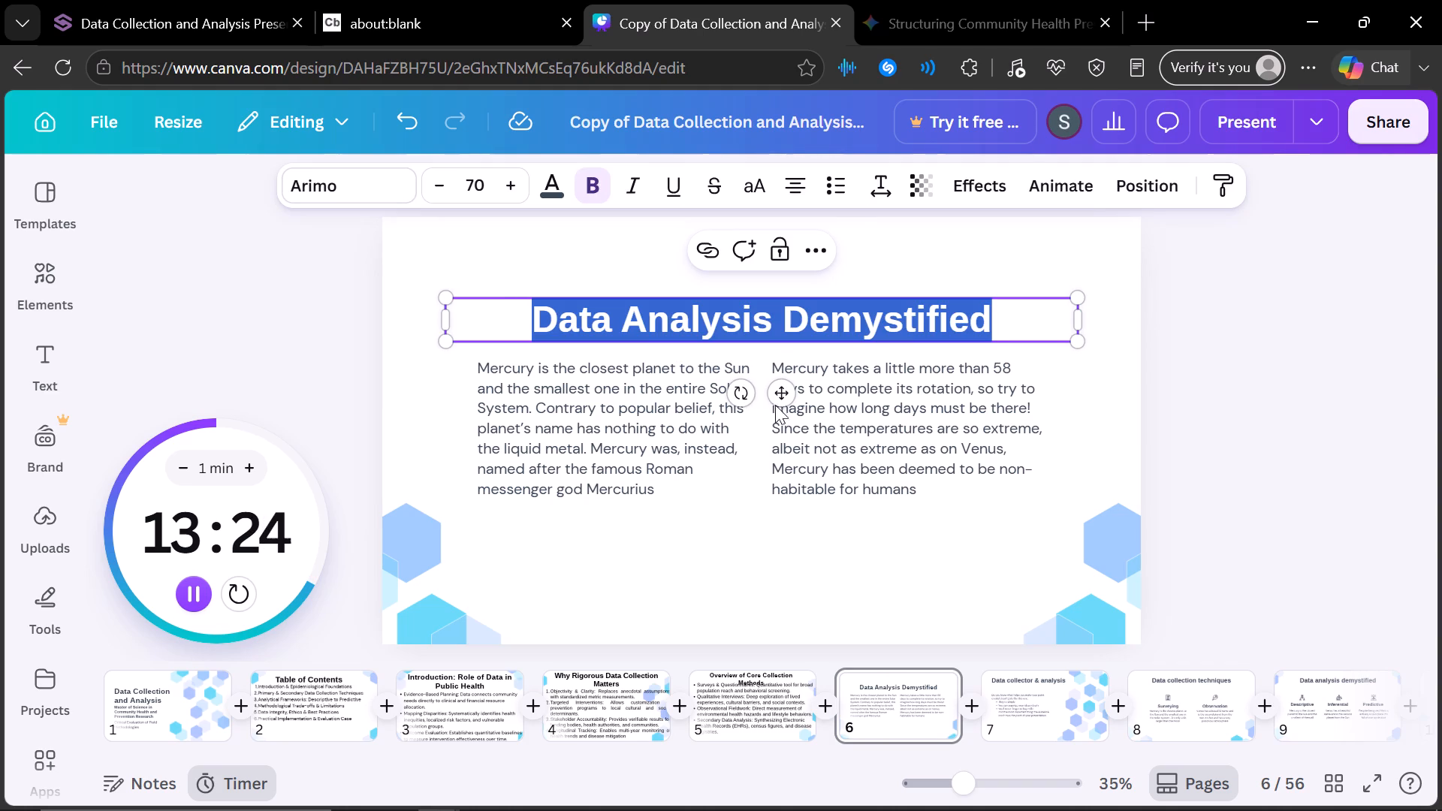
pyautogui.moveTo(781, 402); pyautogui.dragTo(781, 369)
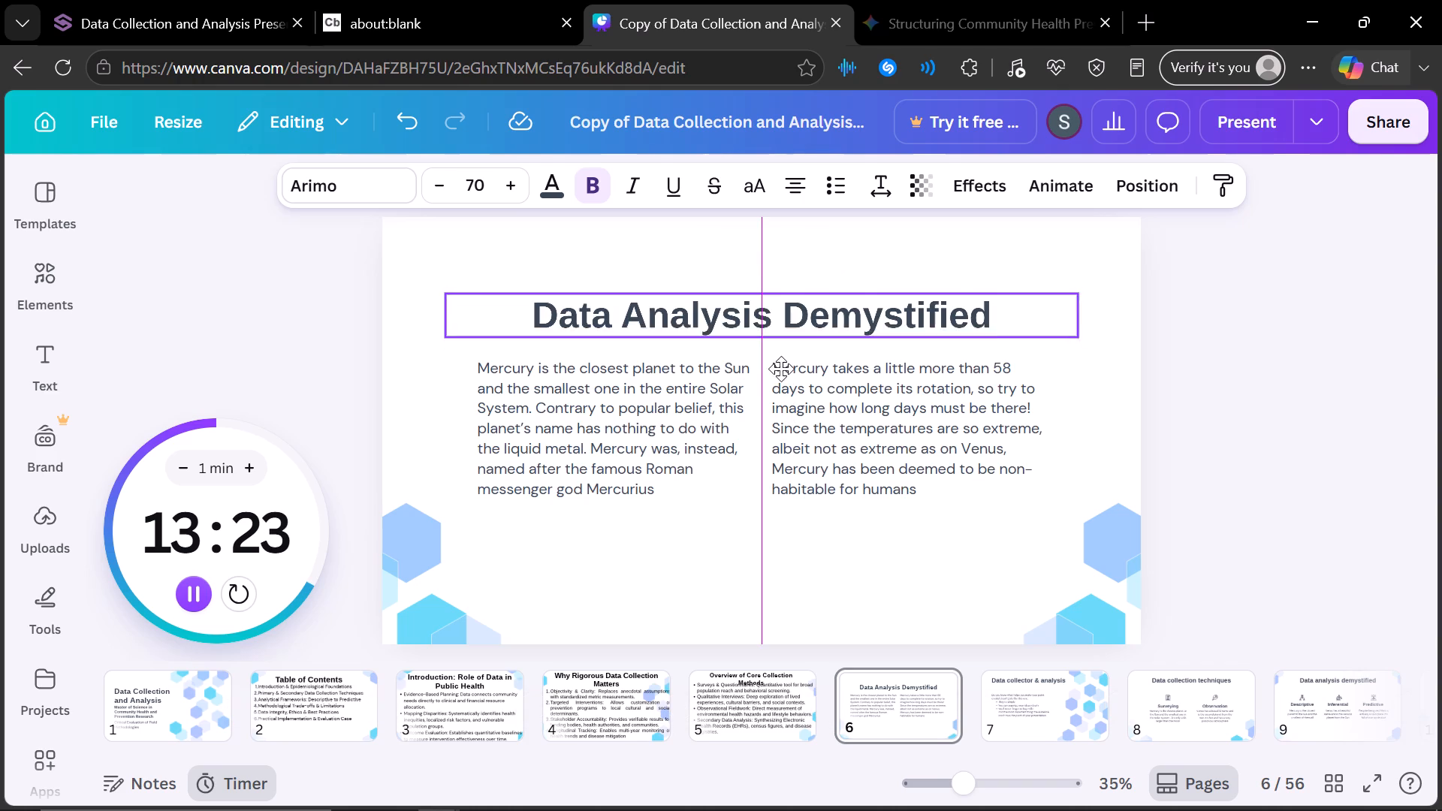
pyautogui.moveTo(781, 369); pyautogui.dragTo(781, 309)
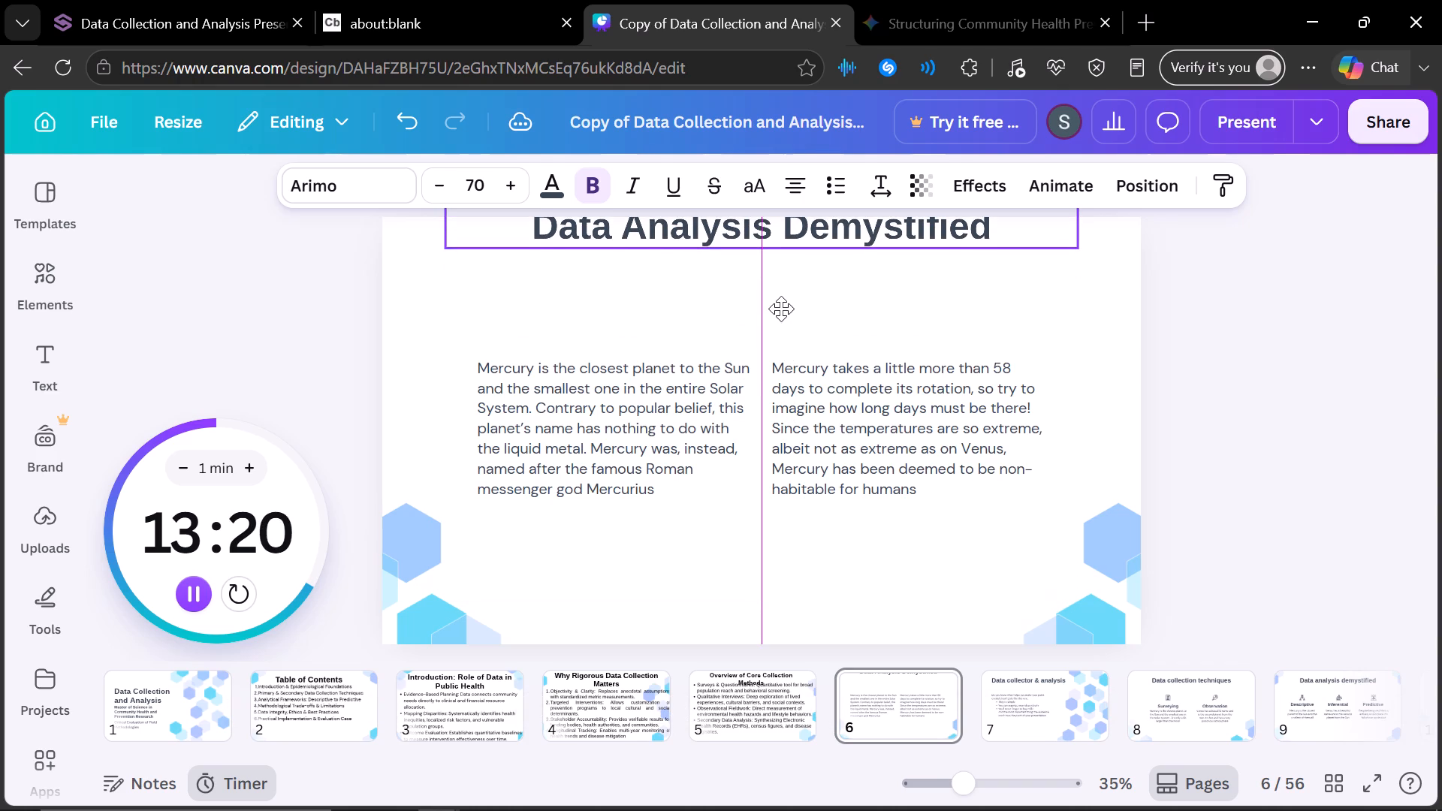
pyautogui.moveTo(781, 309); pyautogui.dragTo(771, 345)
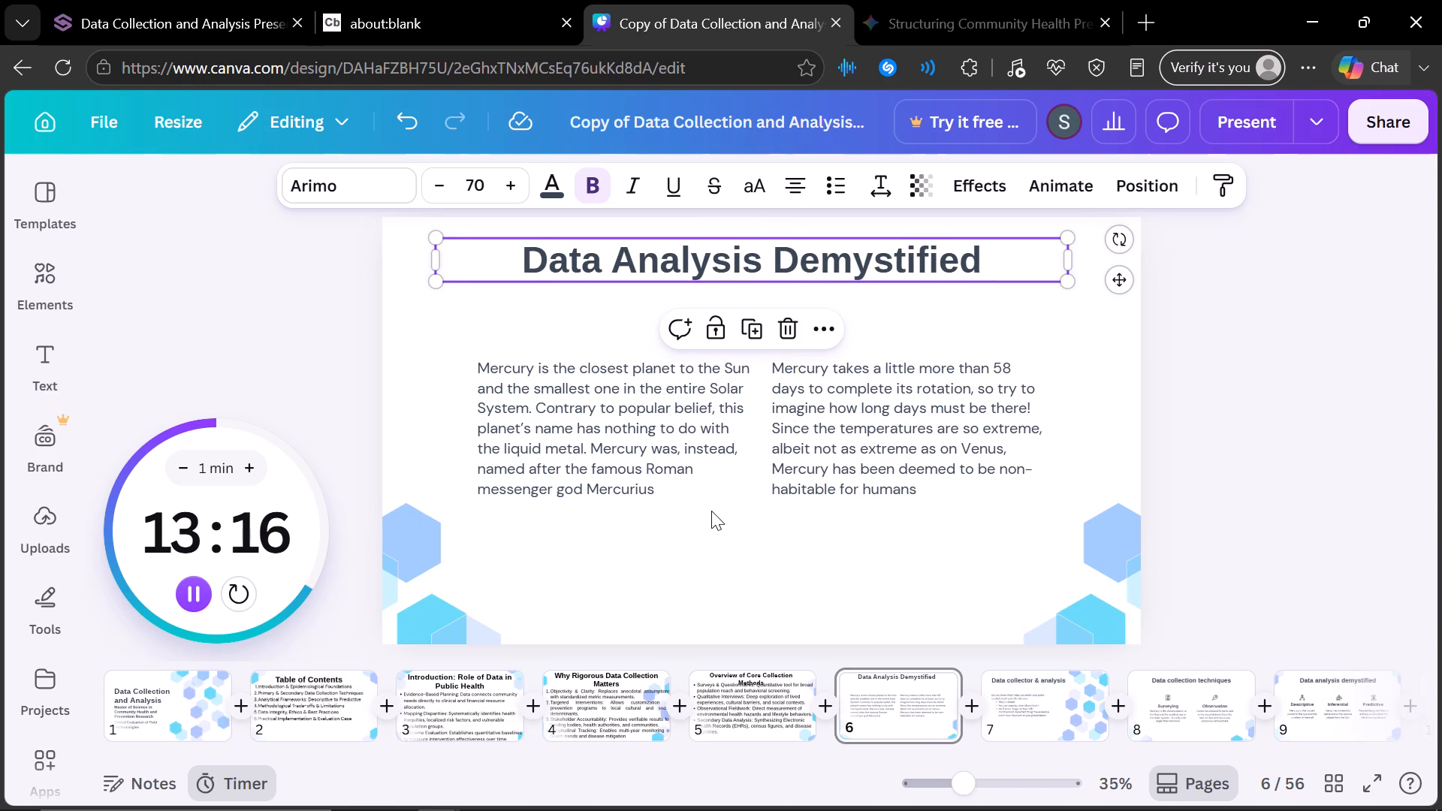
# Delete both placeholder paragraphs about Mercury from slide 6.
pyautogui.click(639, 470)
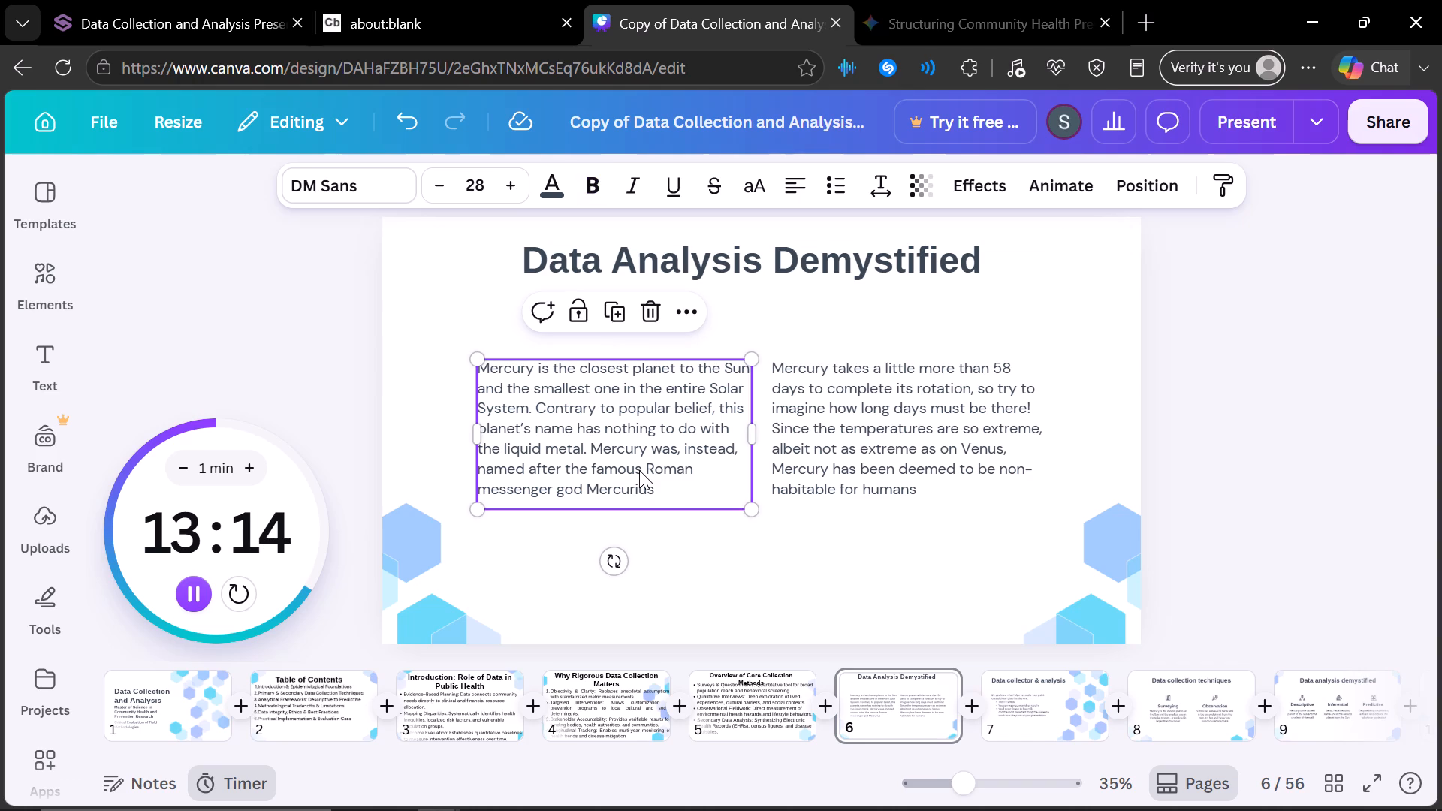
pyautogui.press('BackSpace')
pyautogui.click(815, 462)
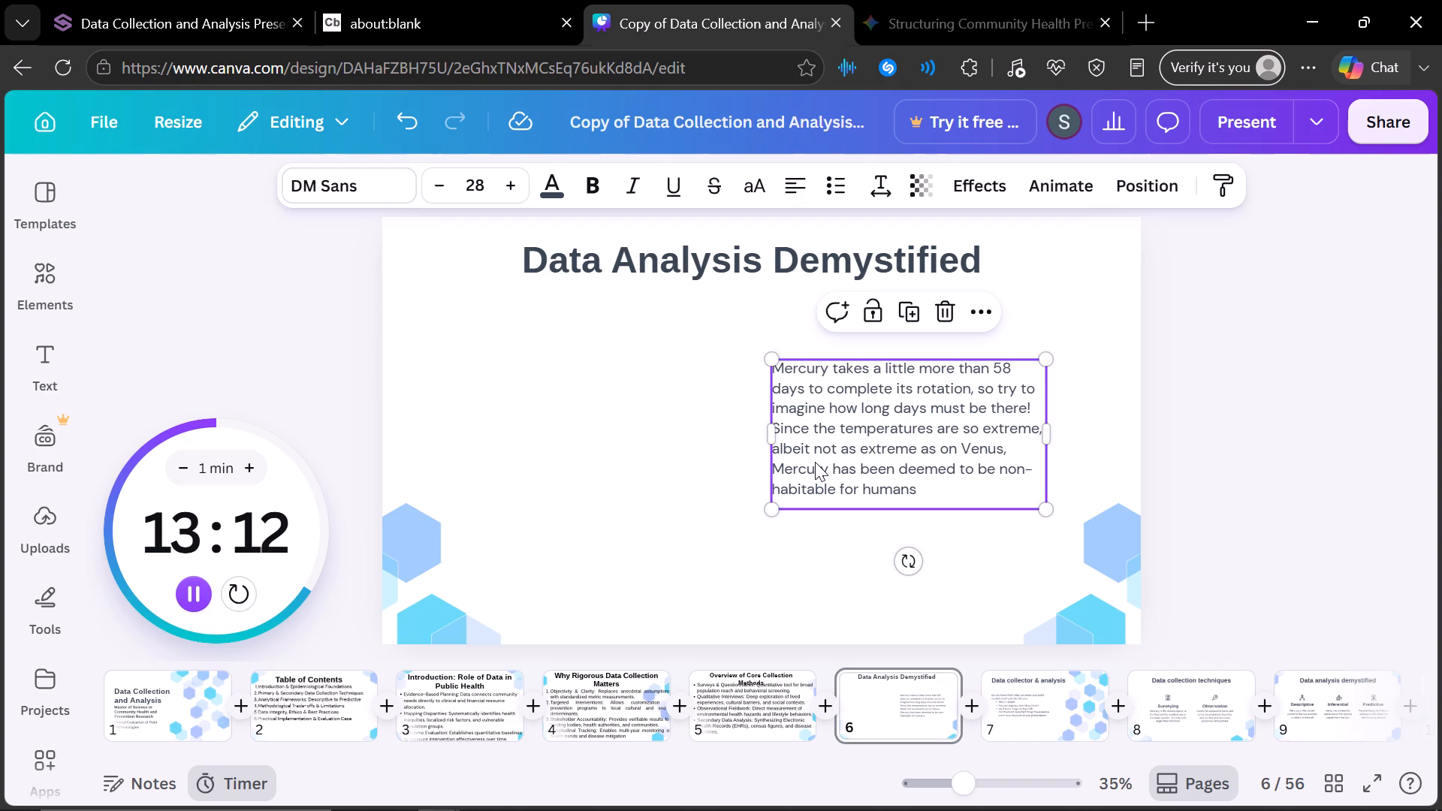
pyautogui.press('BackSpace')
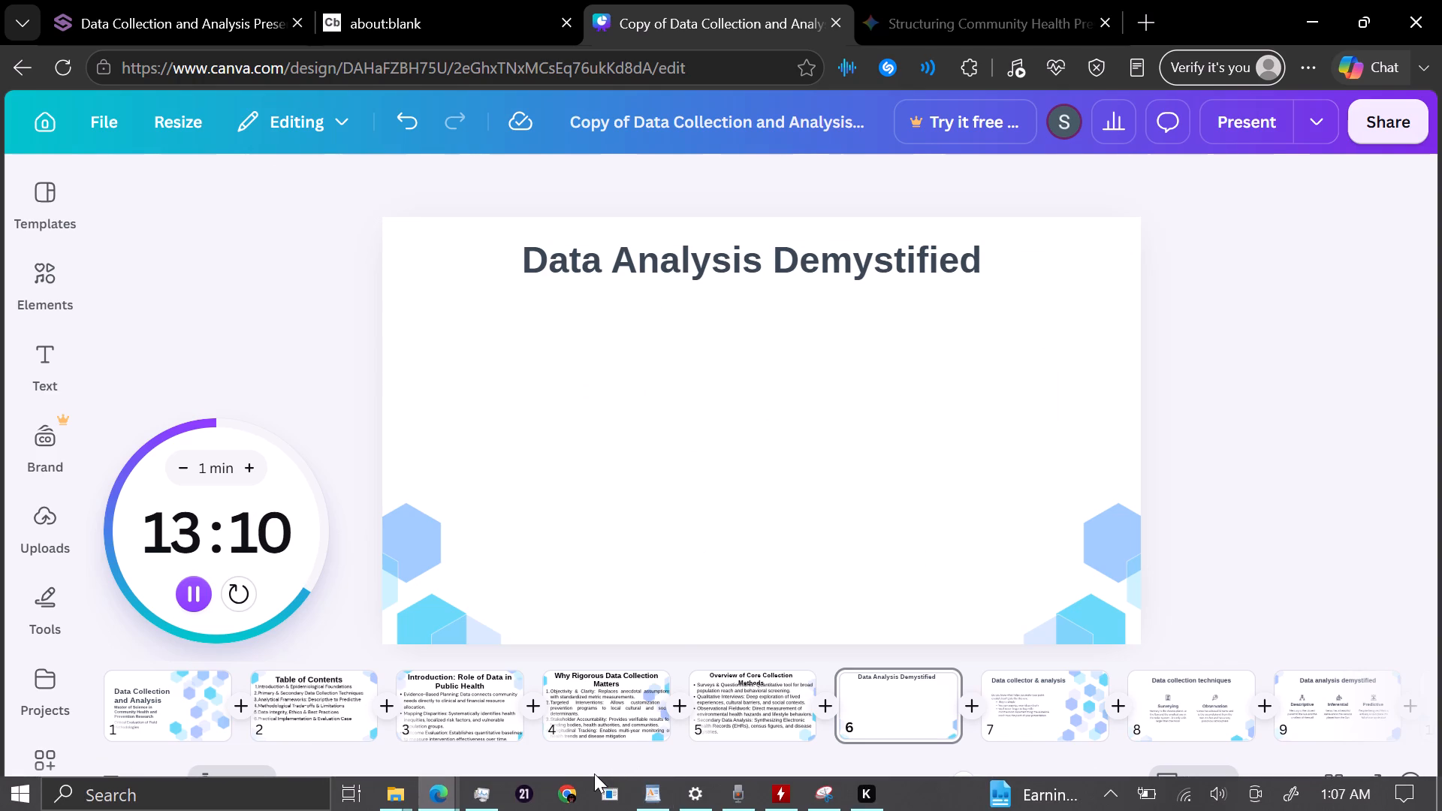
# Copy the Slide 6 on-slide content from the WordPad script and paste it onto Canva slide 6.
pyautogui.click(649, 784)
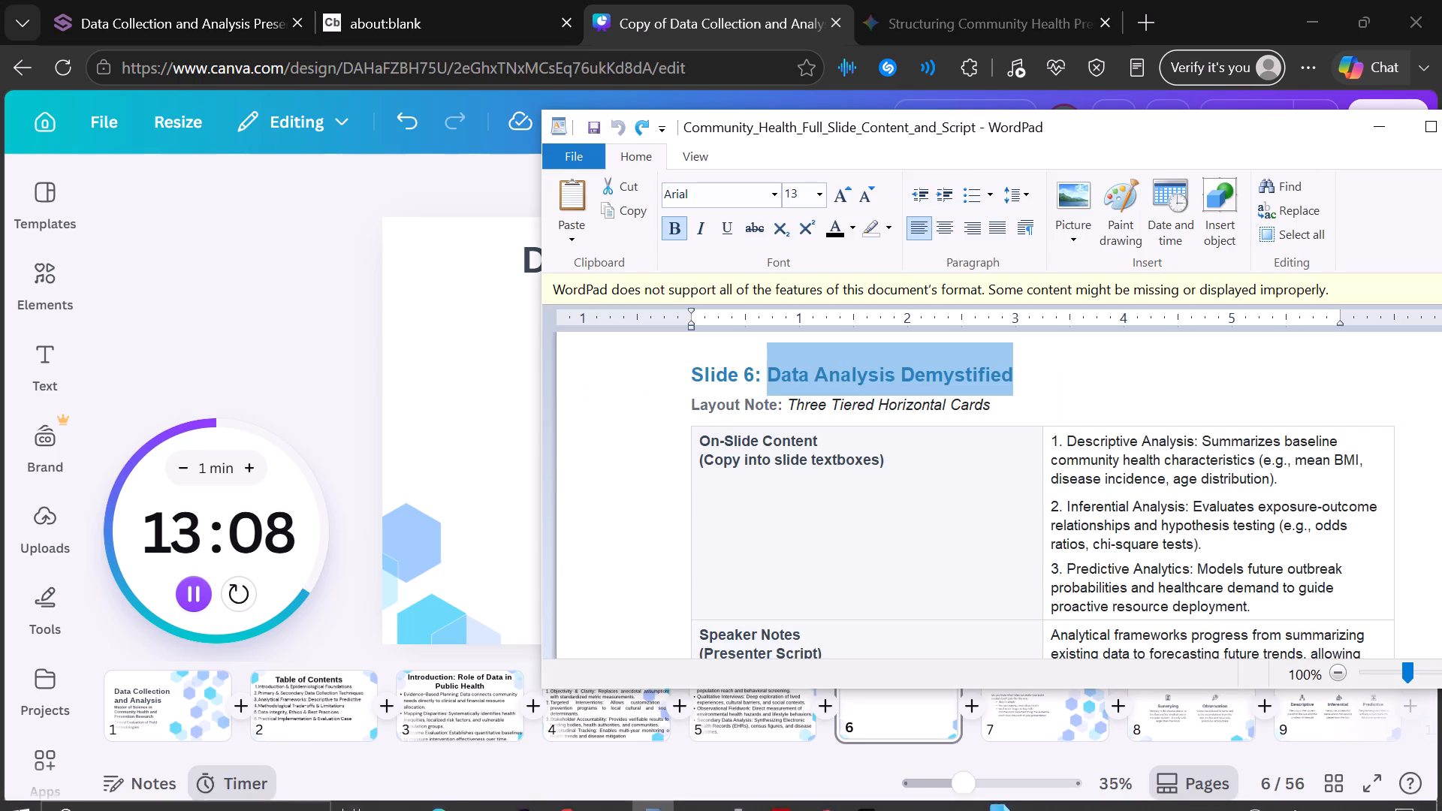
pyautogui.click(1046, 435)
pyautogui.rightClick(1095, 480)
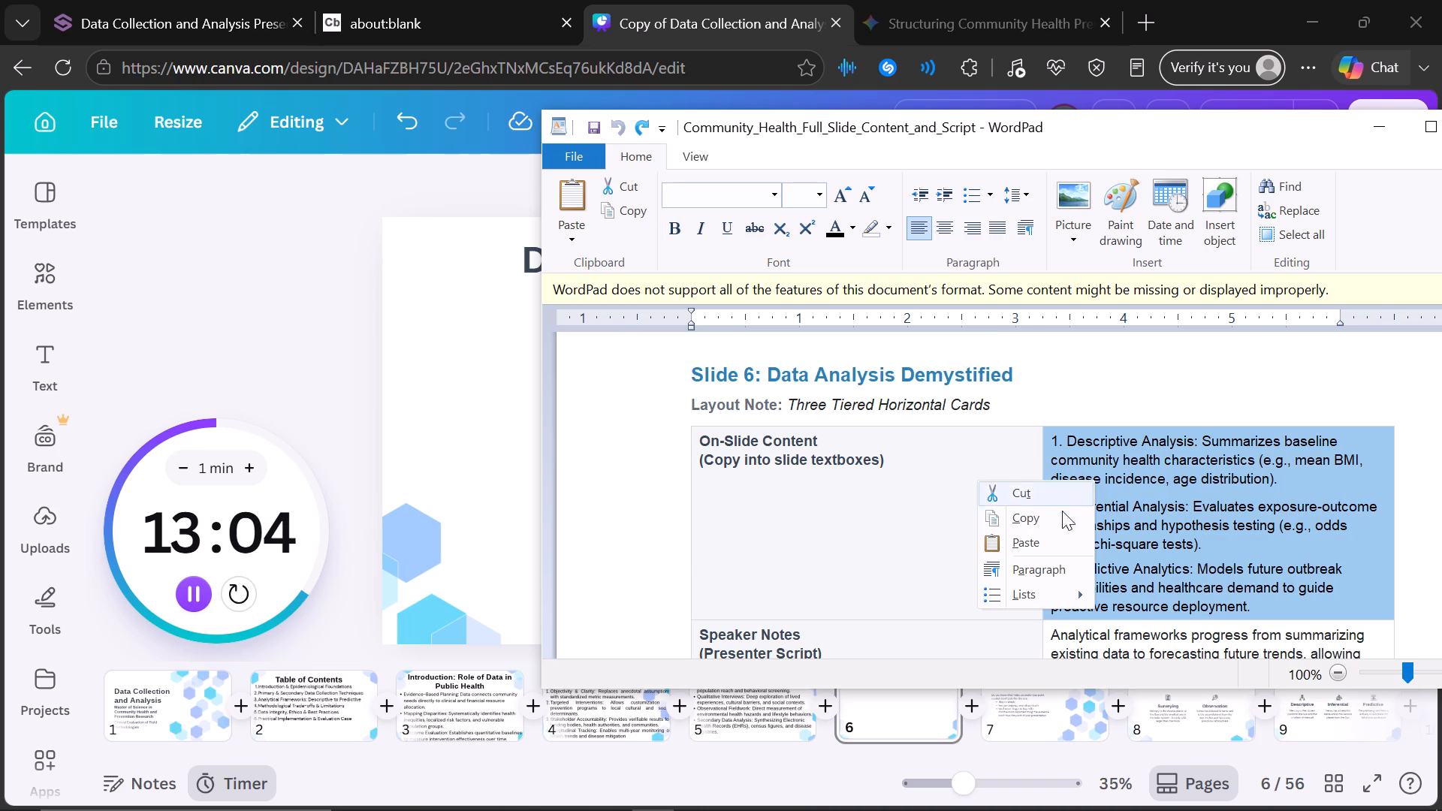
pyautogui.click(1042, 520)
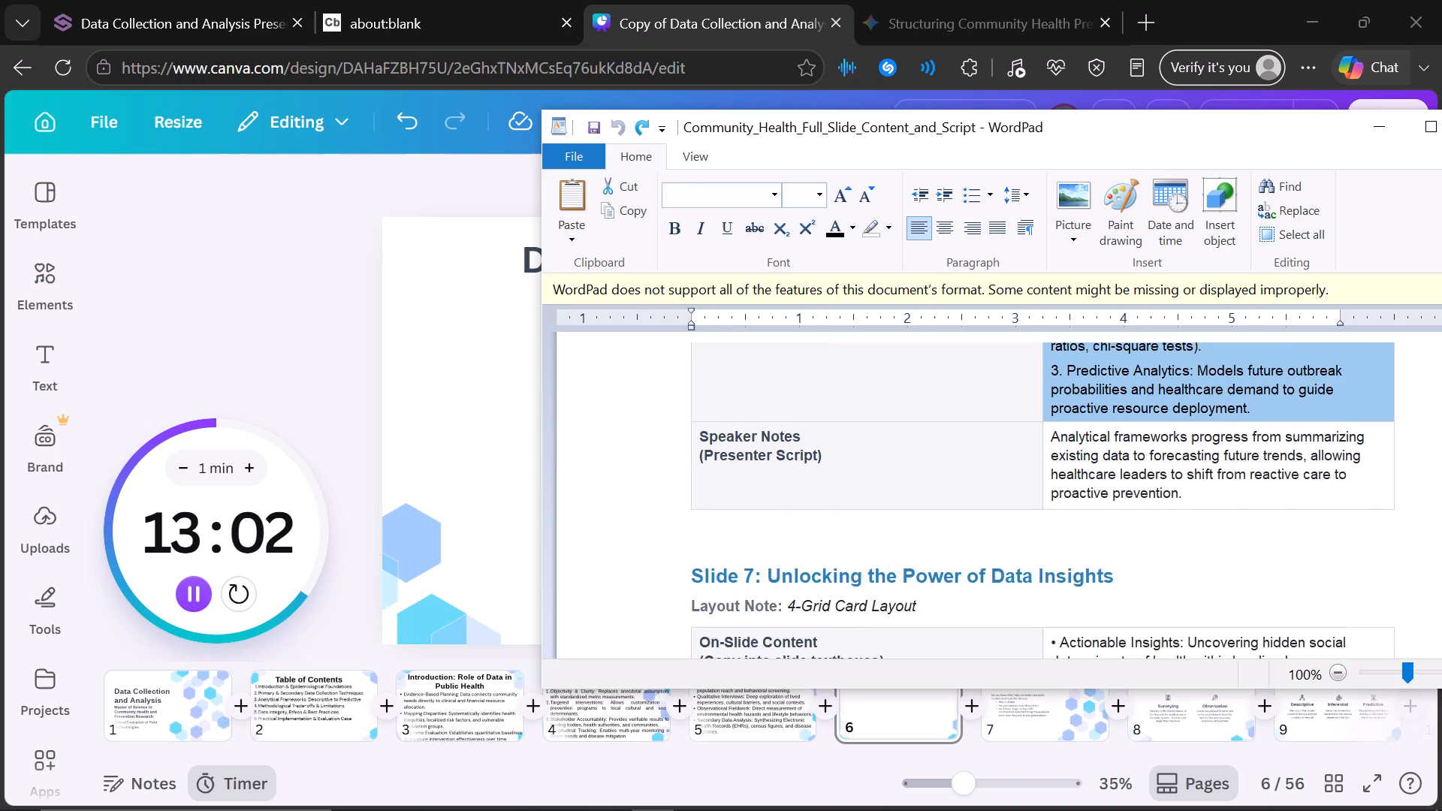
pyautogui.click(483, 379)
pyautogui.click(571, 345)
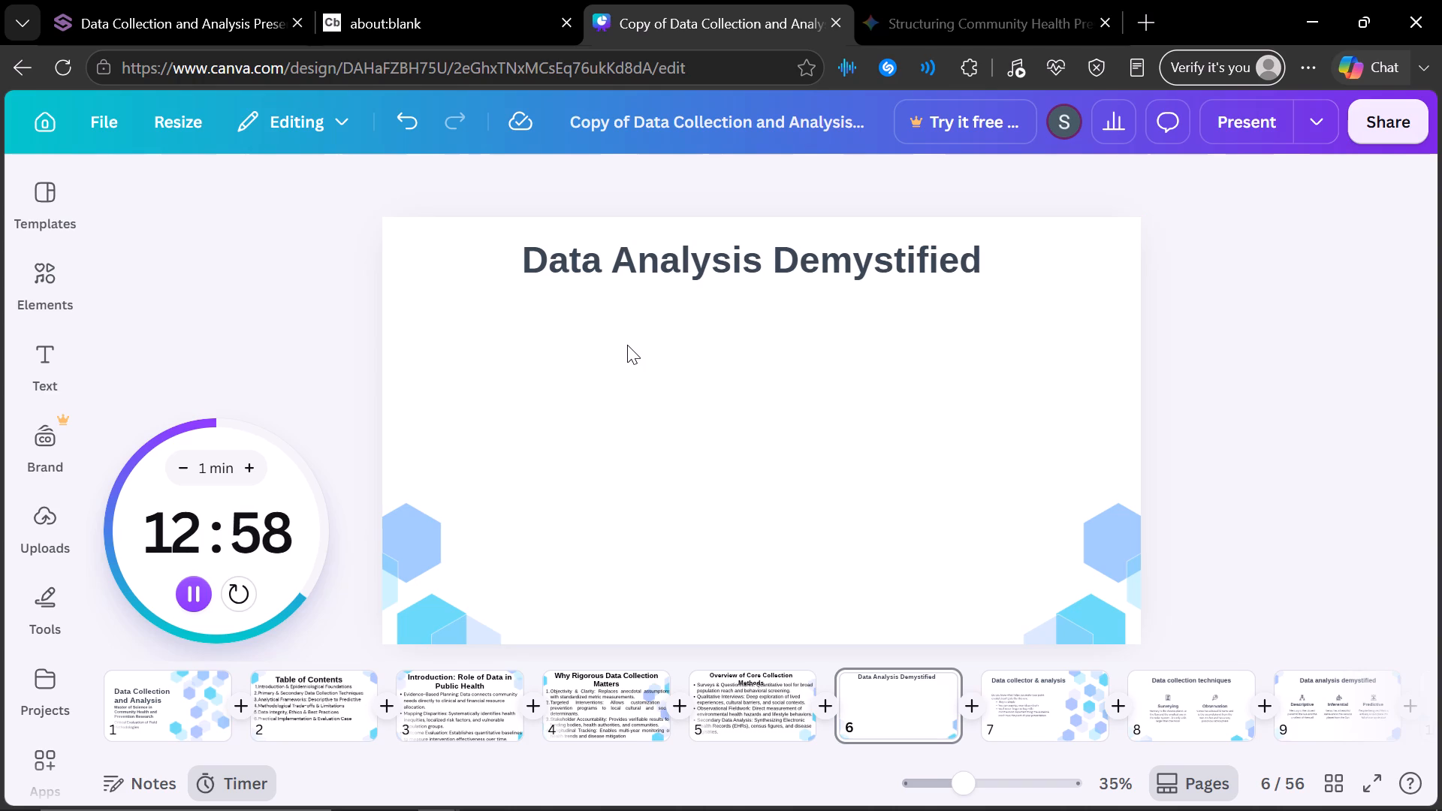
pyautogui.hotkey('ctrl', 'v')
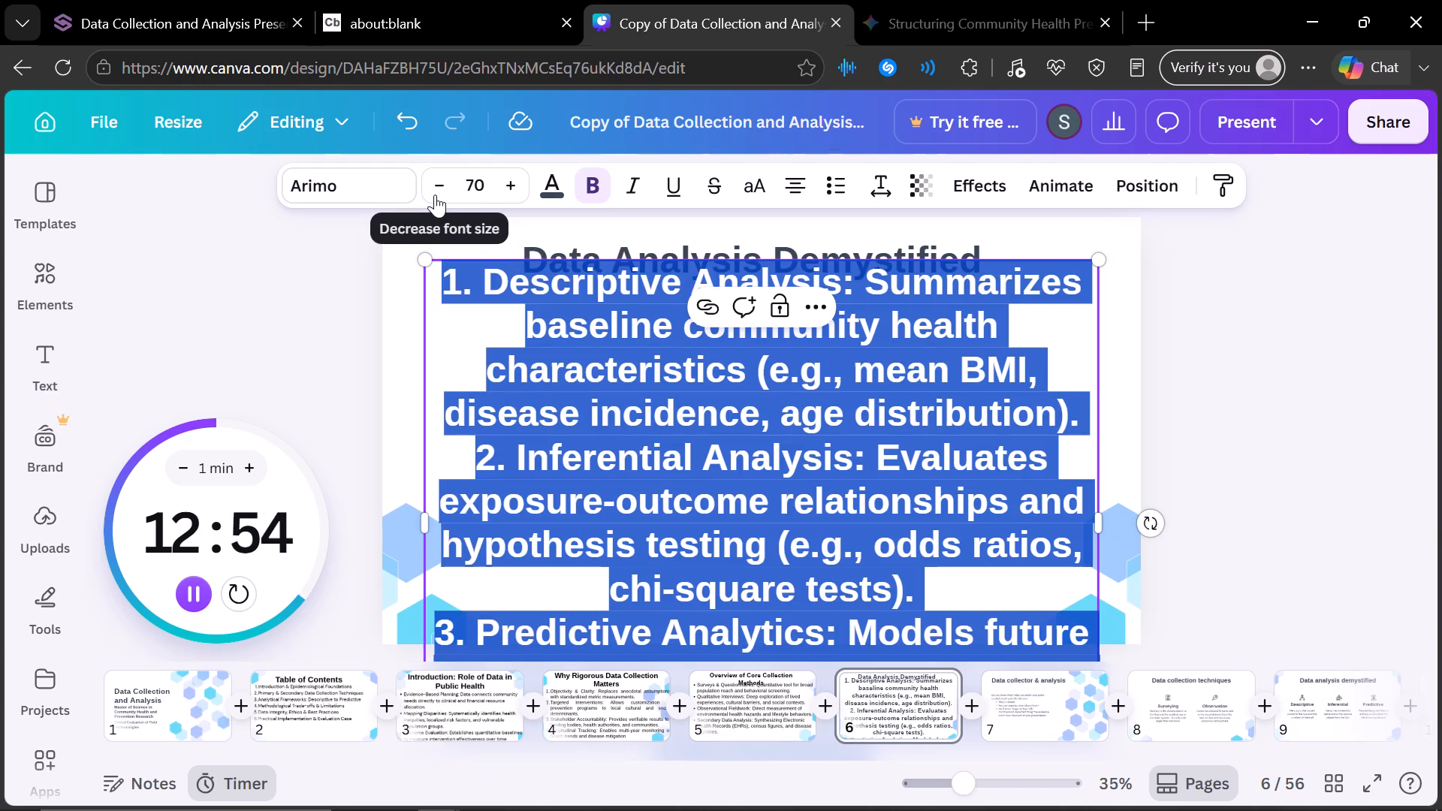
# Format the pasted analysis text on slide 6 as non-bold, size 64 and left-aligned.
pyautogui.click(602, 177)
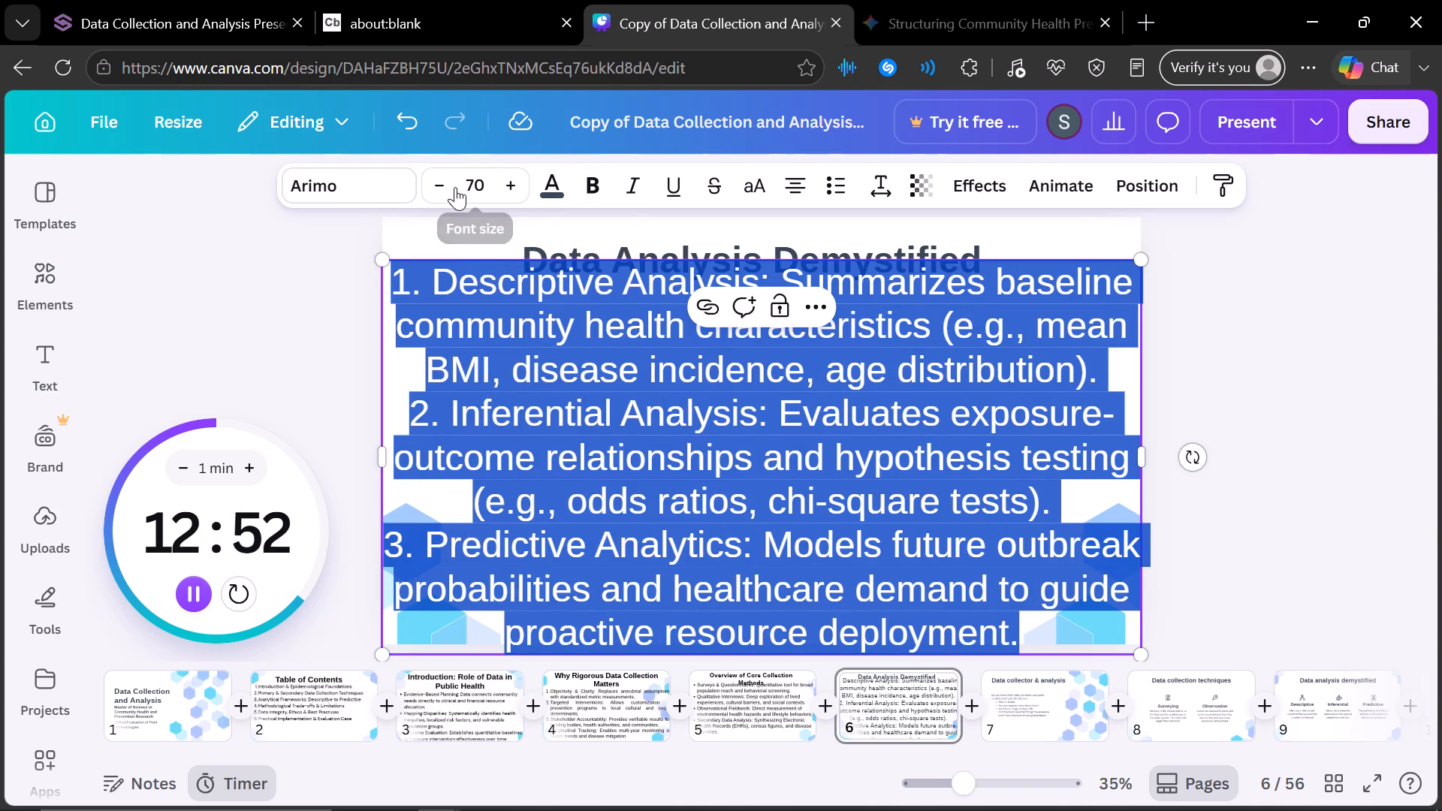
pyautogui.click(452, 187)
pyautogui.click(452, 187)
pyautogui.click(452, 187)
pyautogui.click(452, 187)
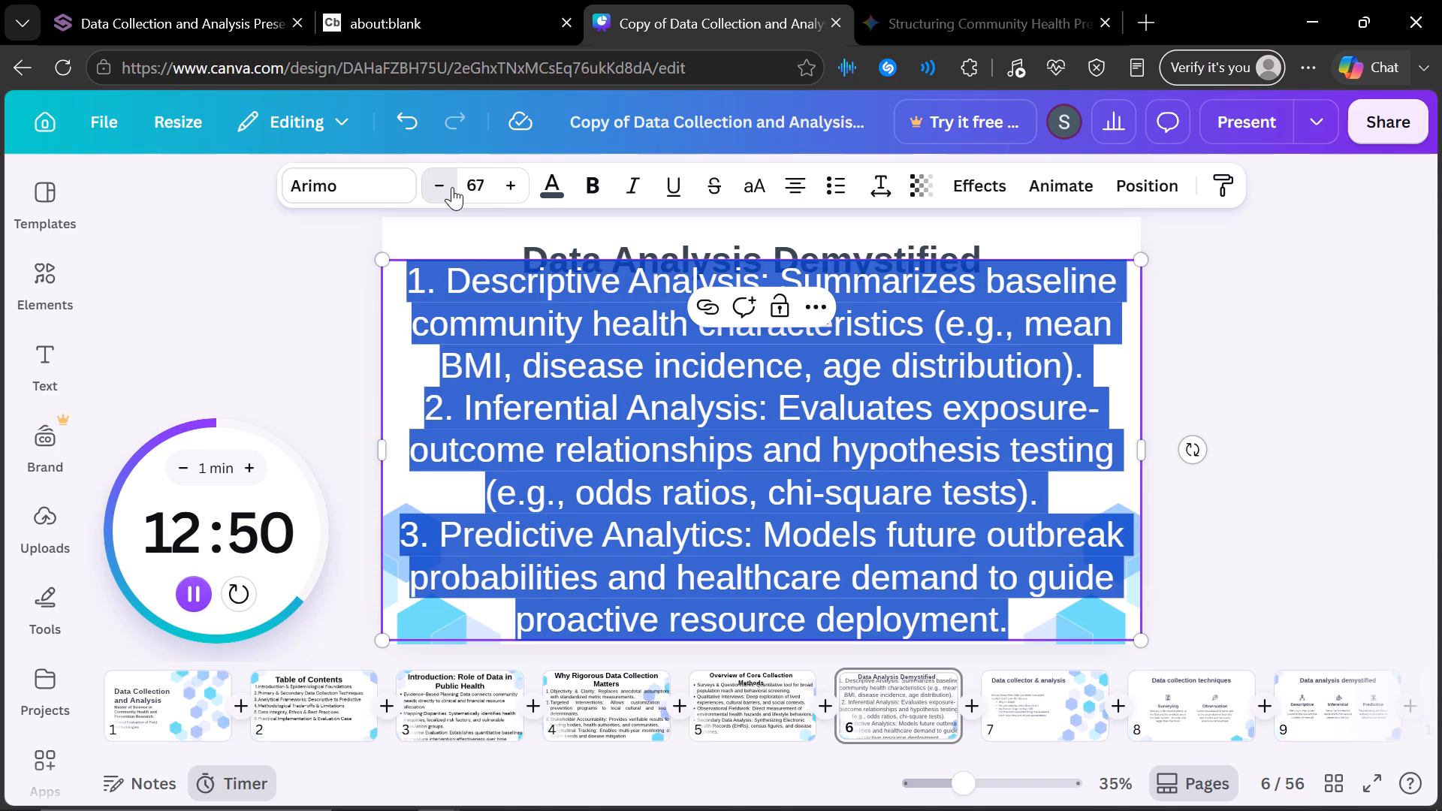
pyautogui.click(452, 187)
pyautogui.click(452, 187)
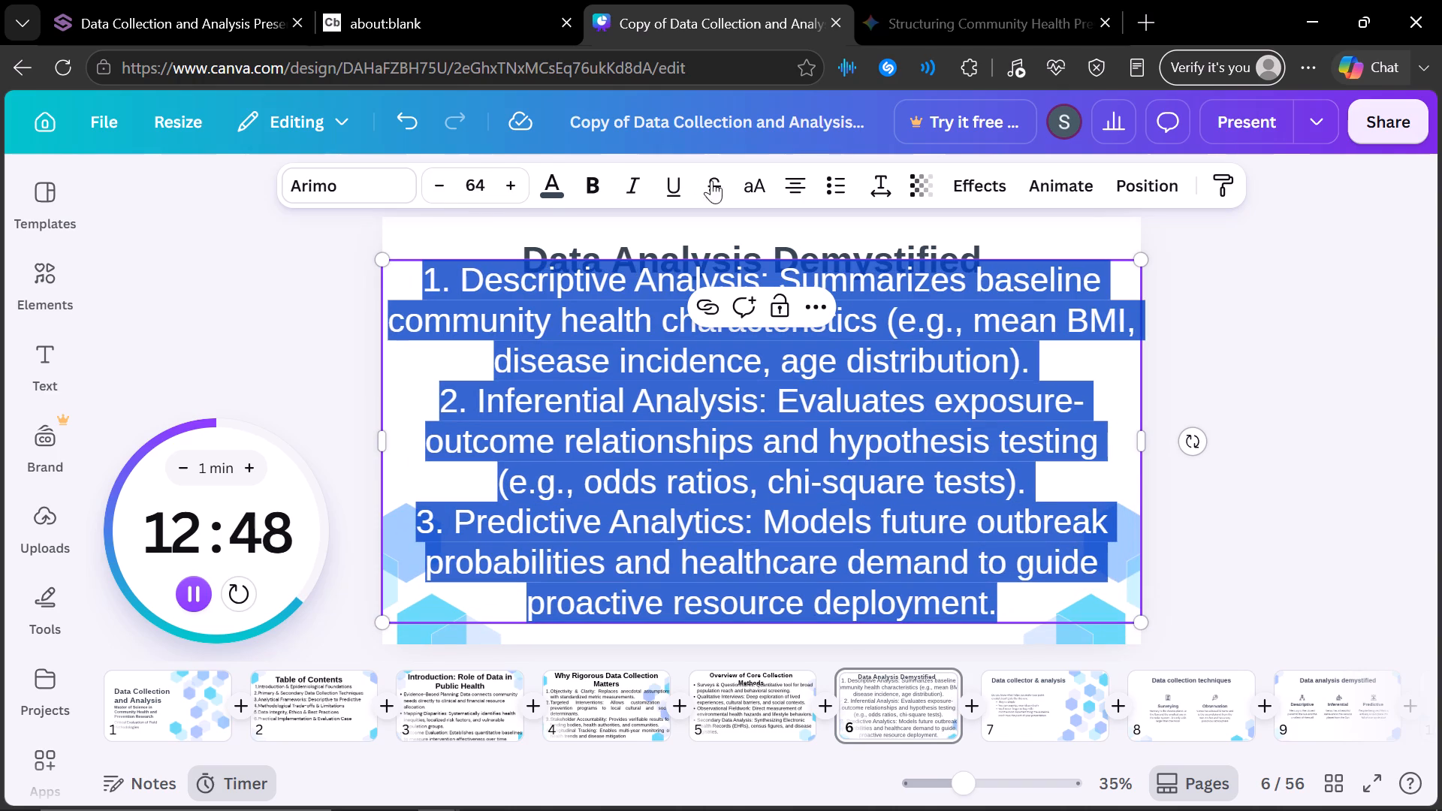
pyautogui.click(794, 180)
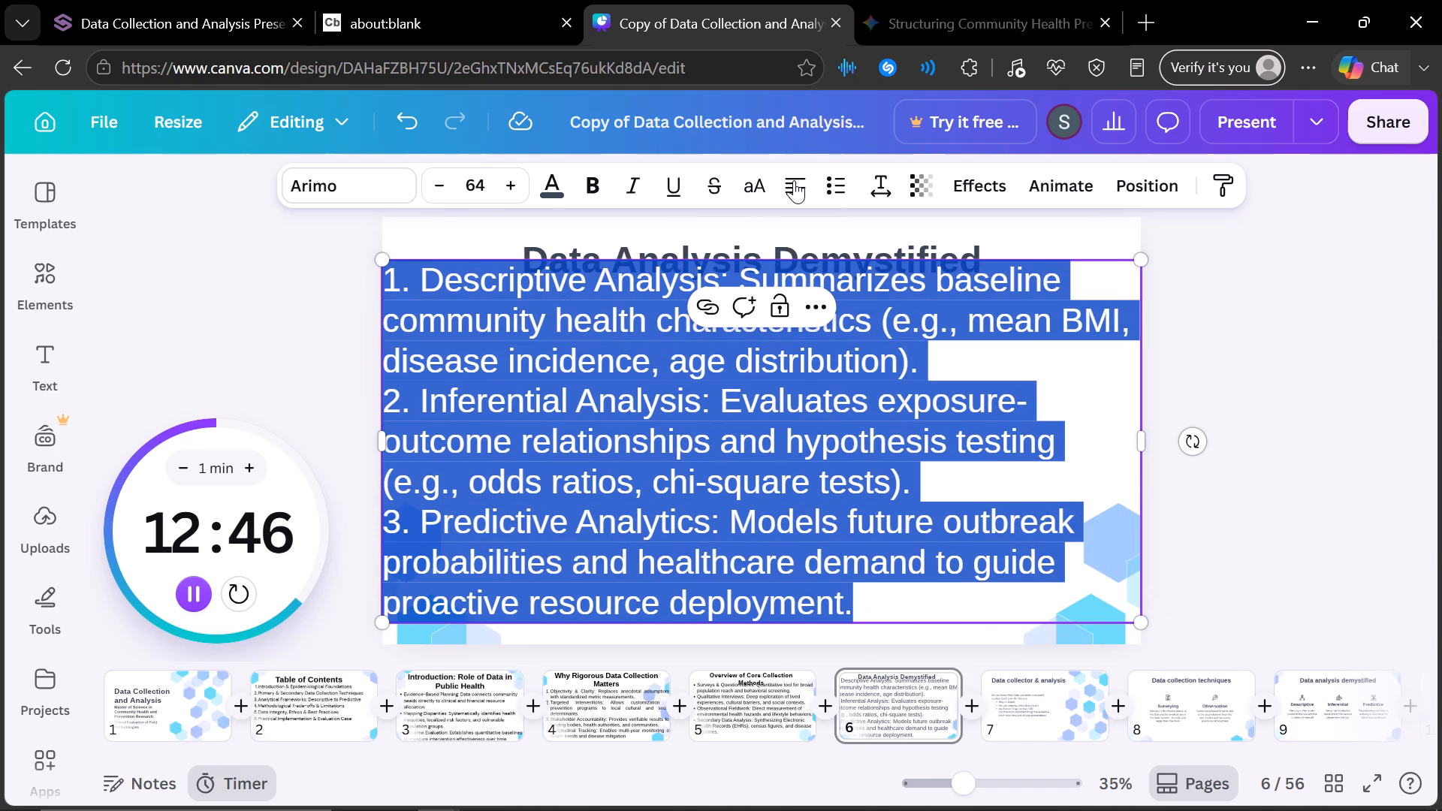
# Move slide 6's body text box down directly beneath the title, centred across the slide's width.
pyautogui.moveTo(604, 362); pyautogui.dragTo(620, 387)
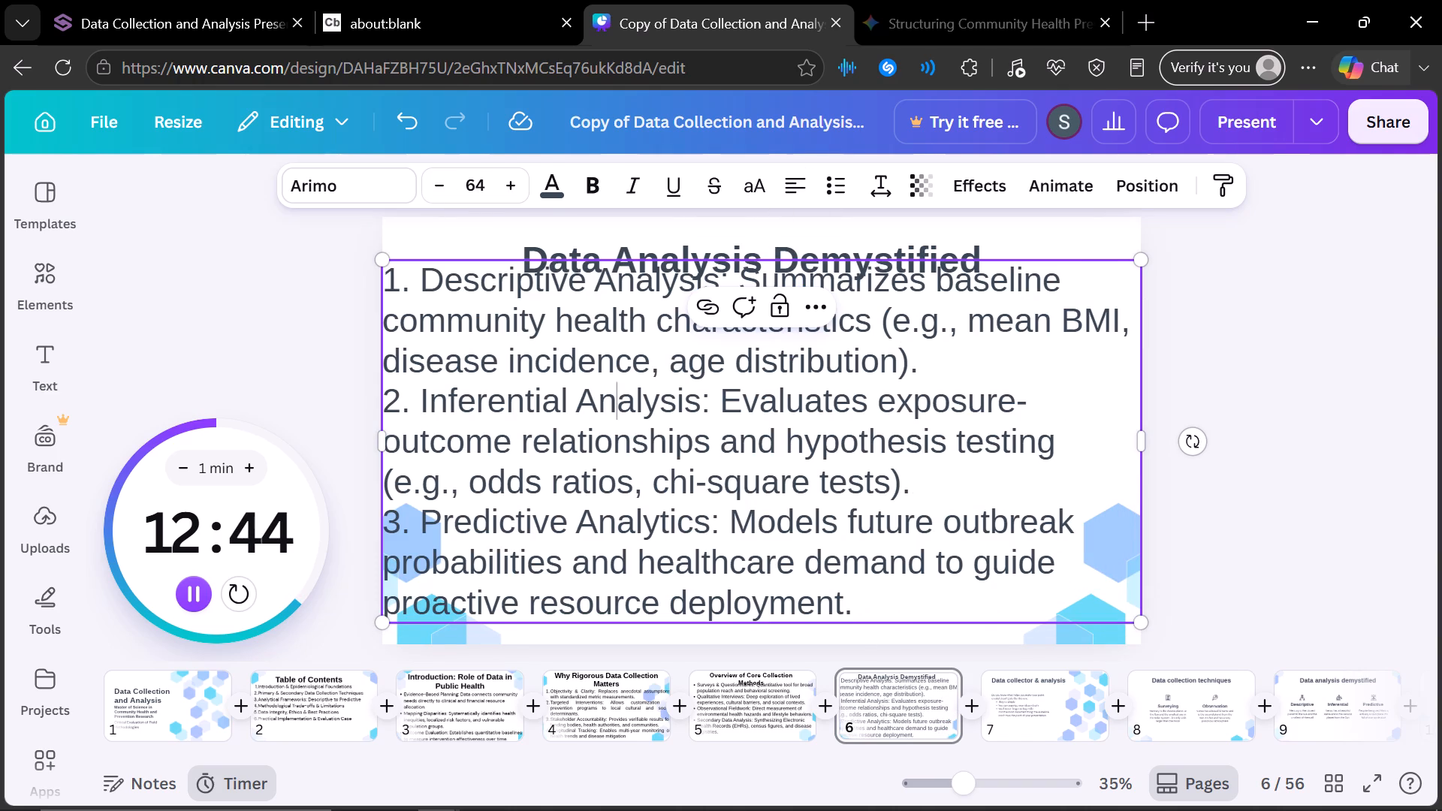
pyautogui.moveTo(620, 387); pyautogui.dragTo(620, 401)
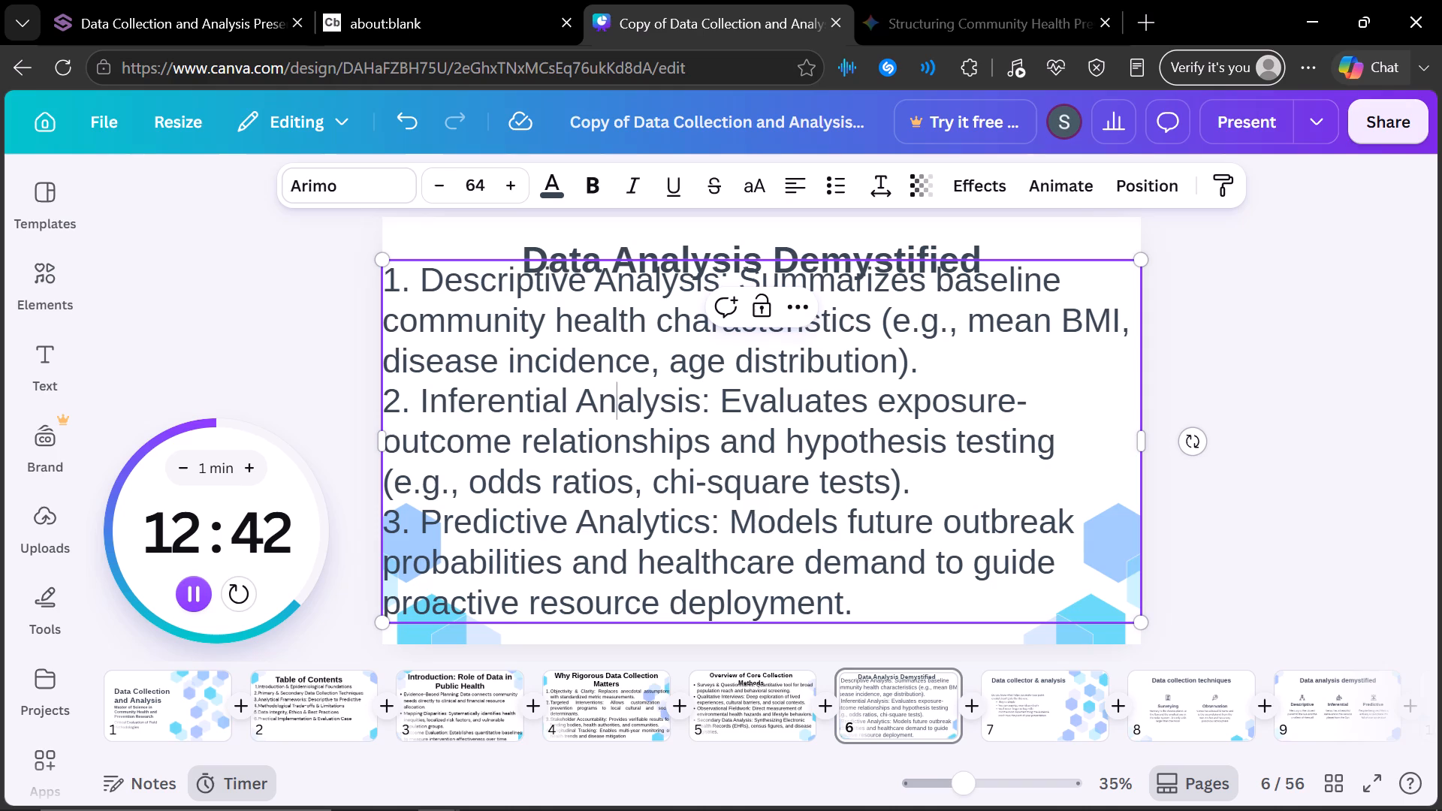
pyautogui.click(789, 322)
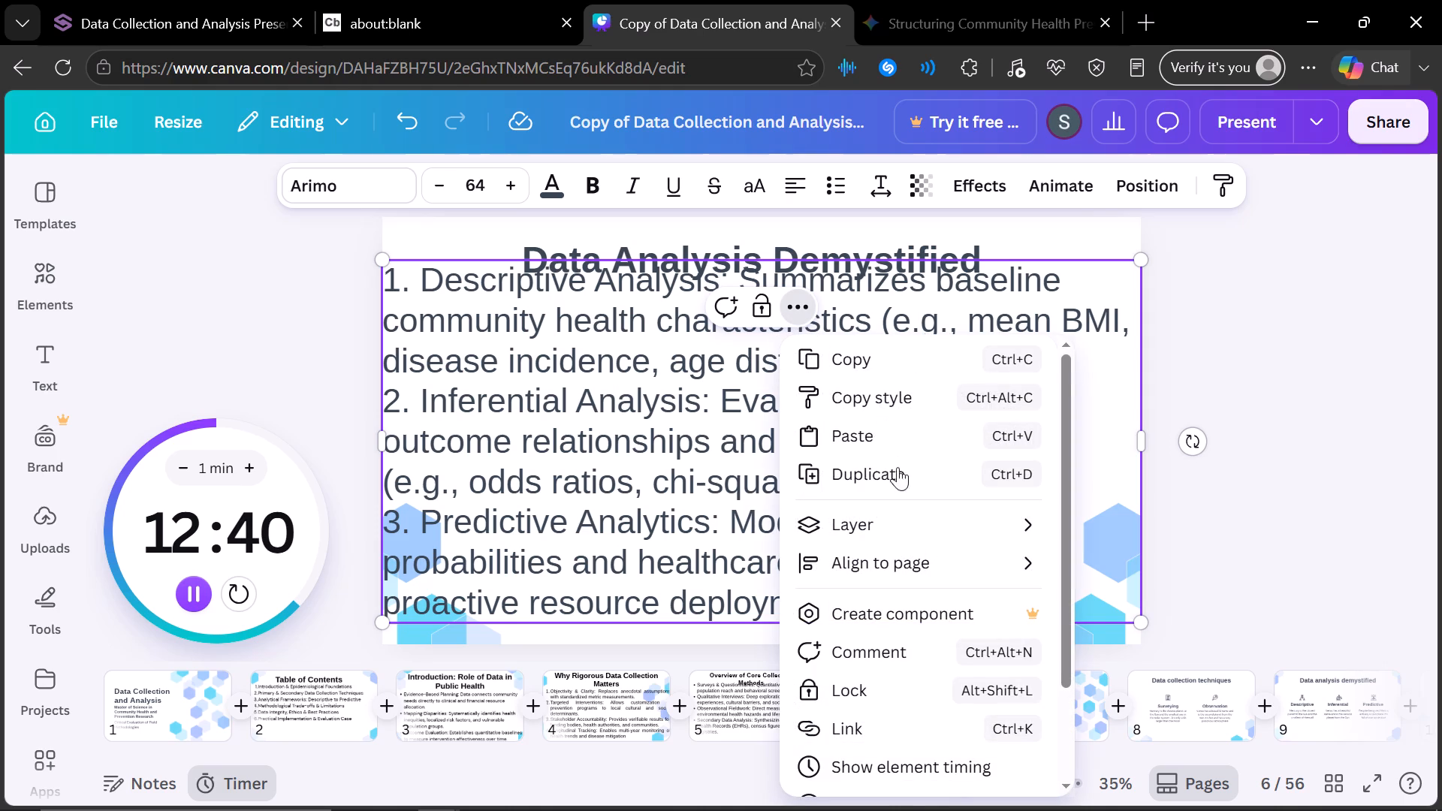
pyautogui.click(662, 539)
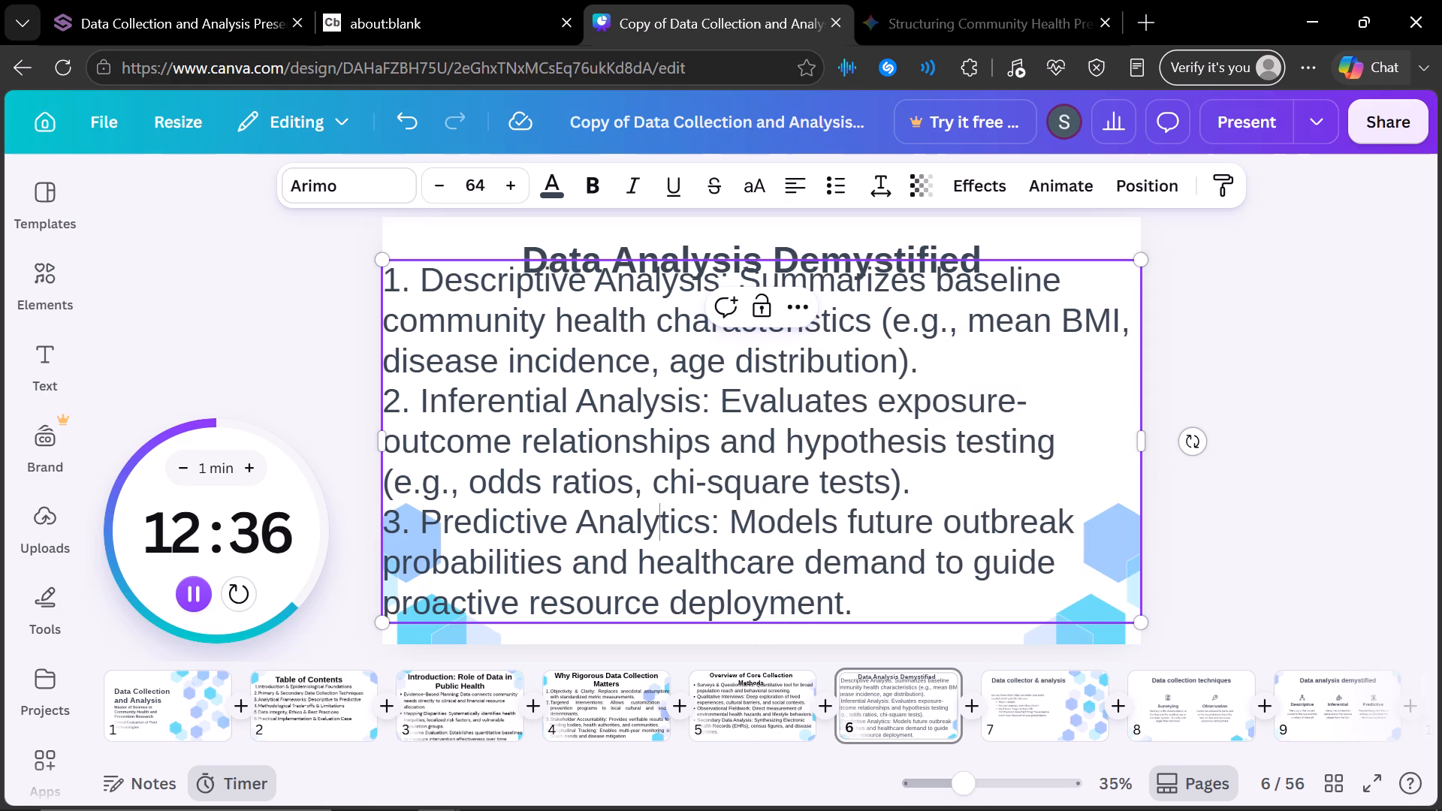
pyautogui.moveTo(1094, 450); pyautogui.dragTo(1101, 464)
pyautogui.moveTo(1104, 470); pyautogui.dragTo(1109, 489)
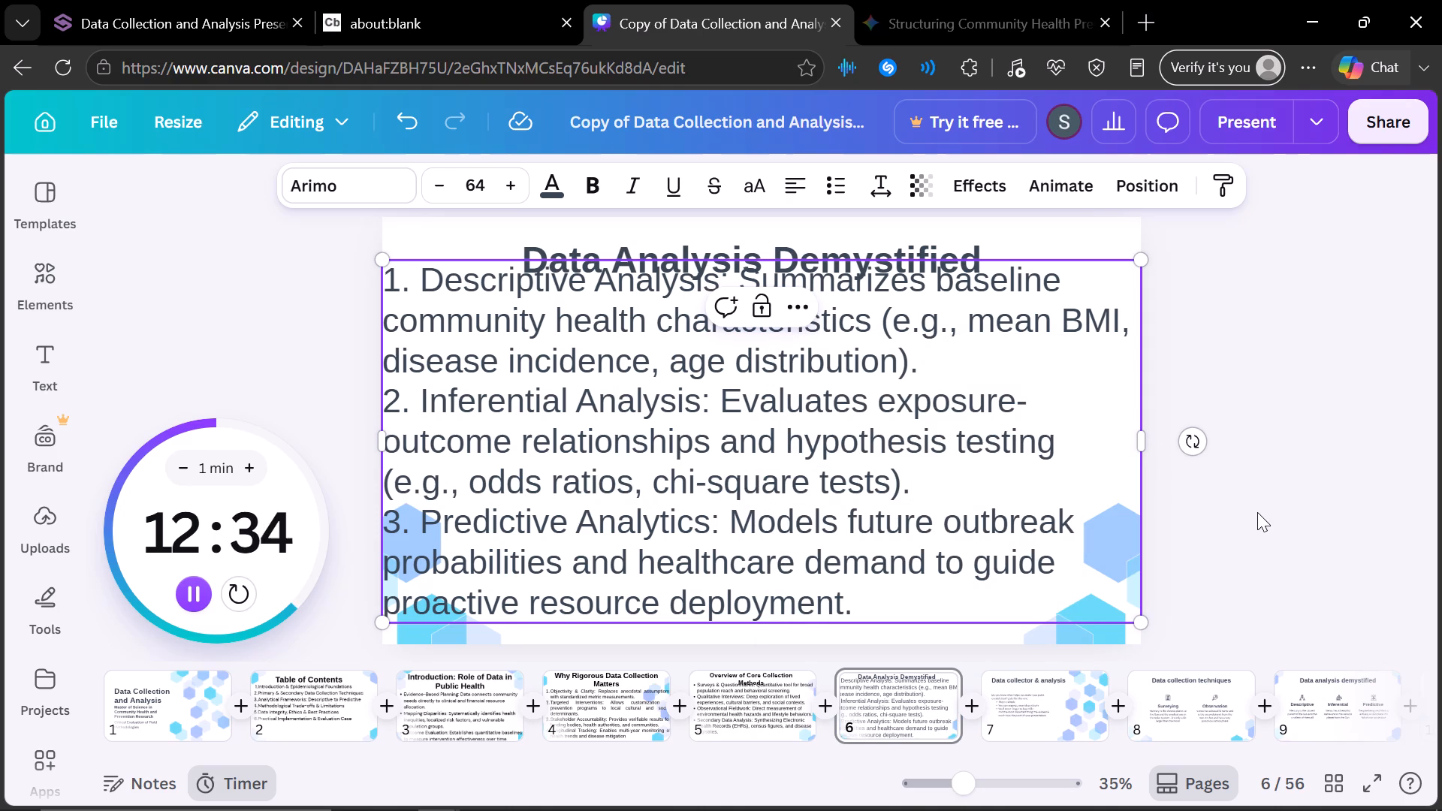
pyautogui.click(1257, 512)
pyautogui.moveTo(1100, 431); pyautogui.dragTo(1108, 477)
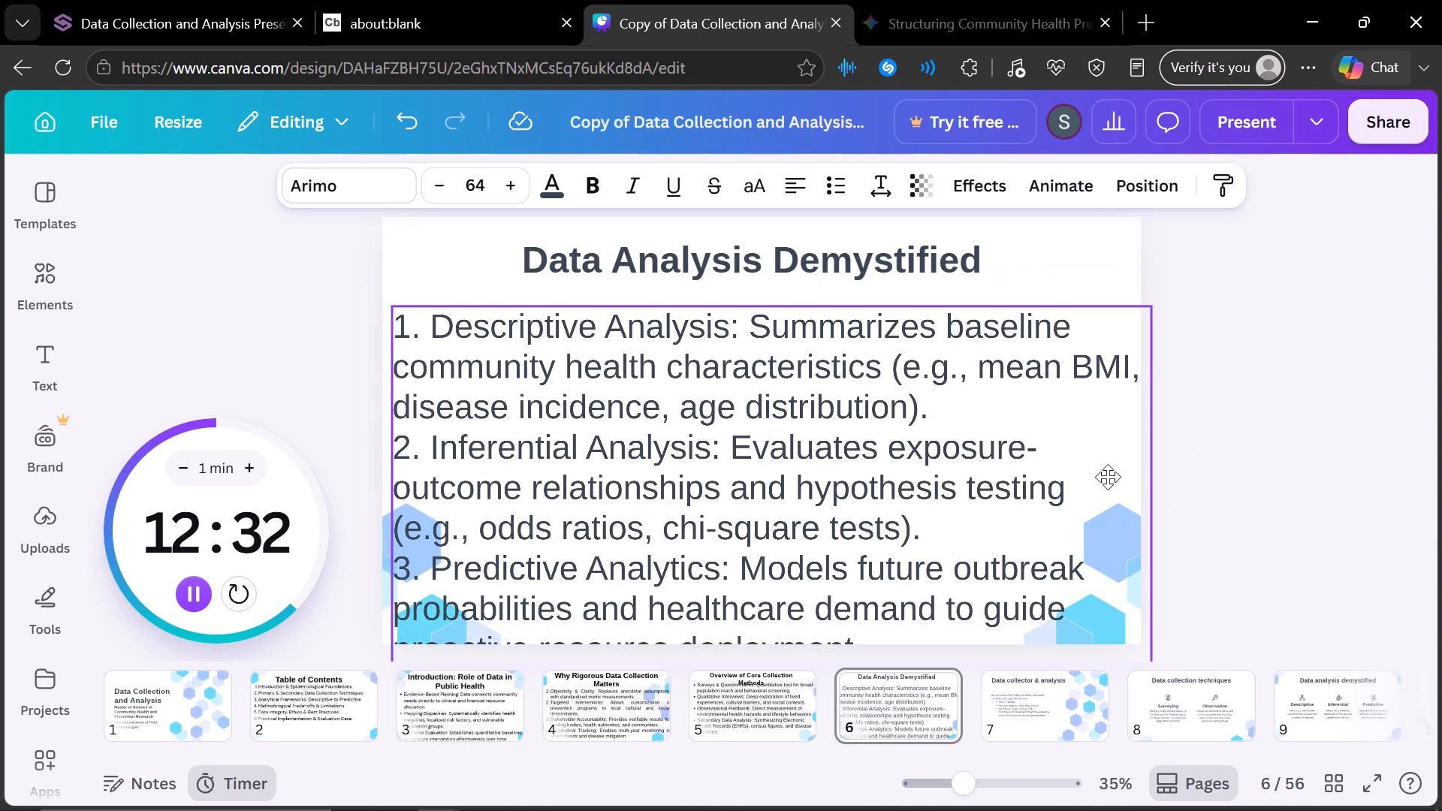
pyautogui.moveTo(1108, 477); pyautogui.dragTo(1096, 448)
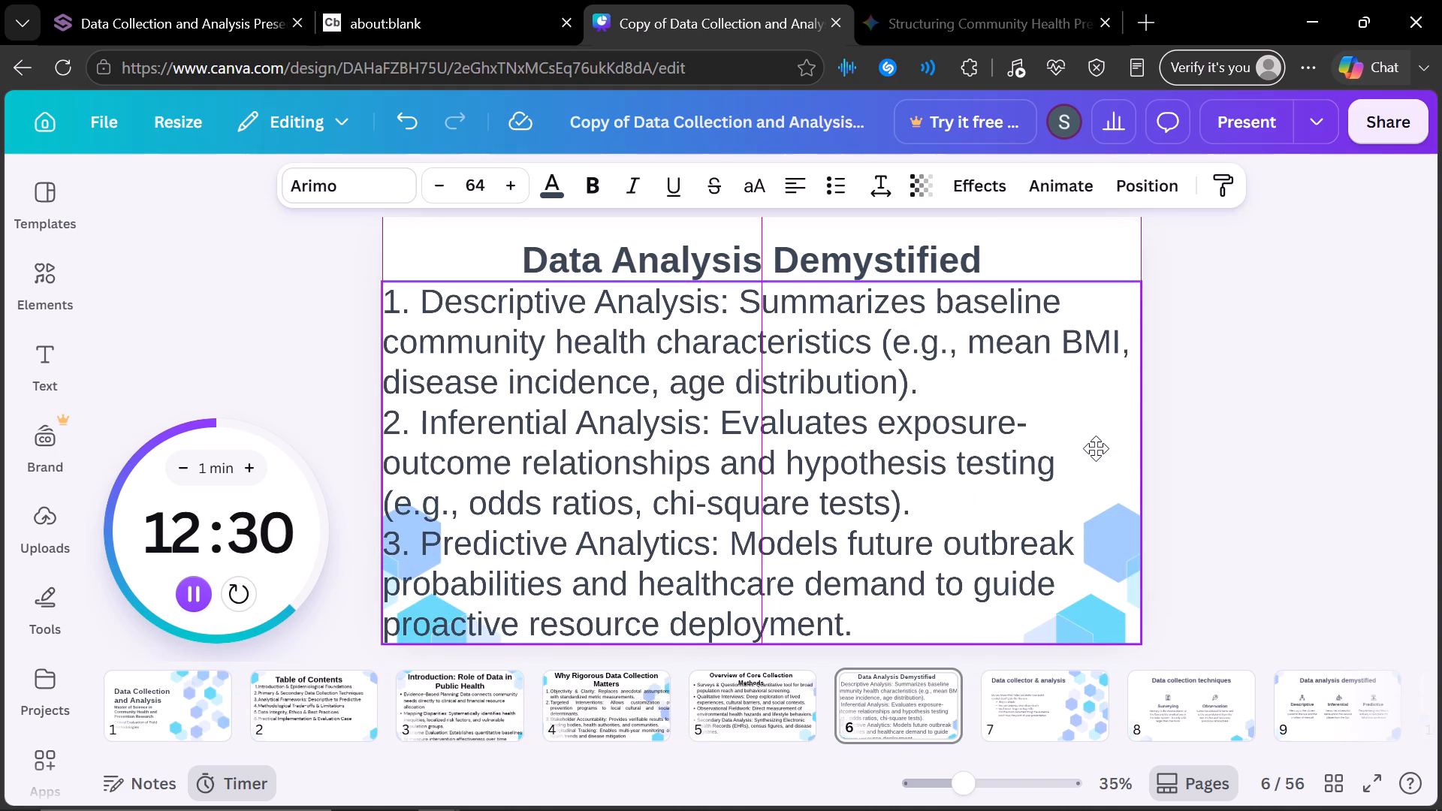
pyautogui.moveTo(1096, 448); pyautogui.dragTo(1097, 448)
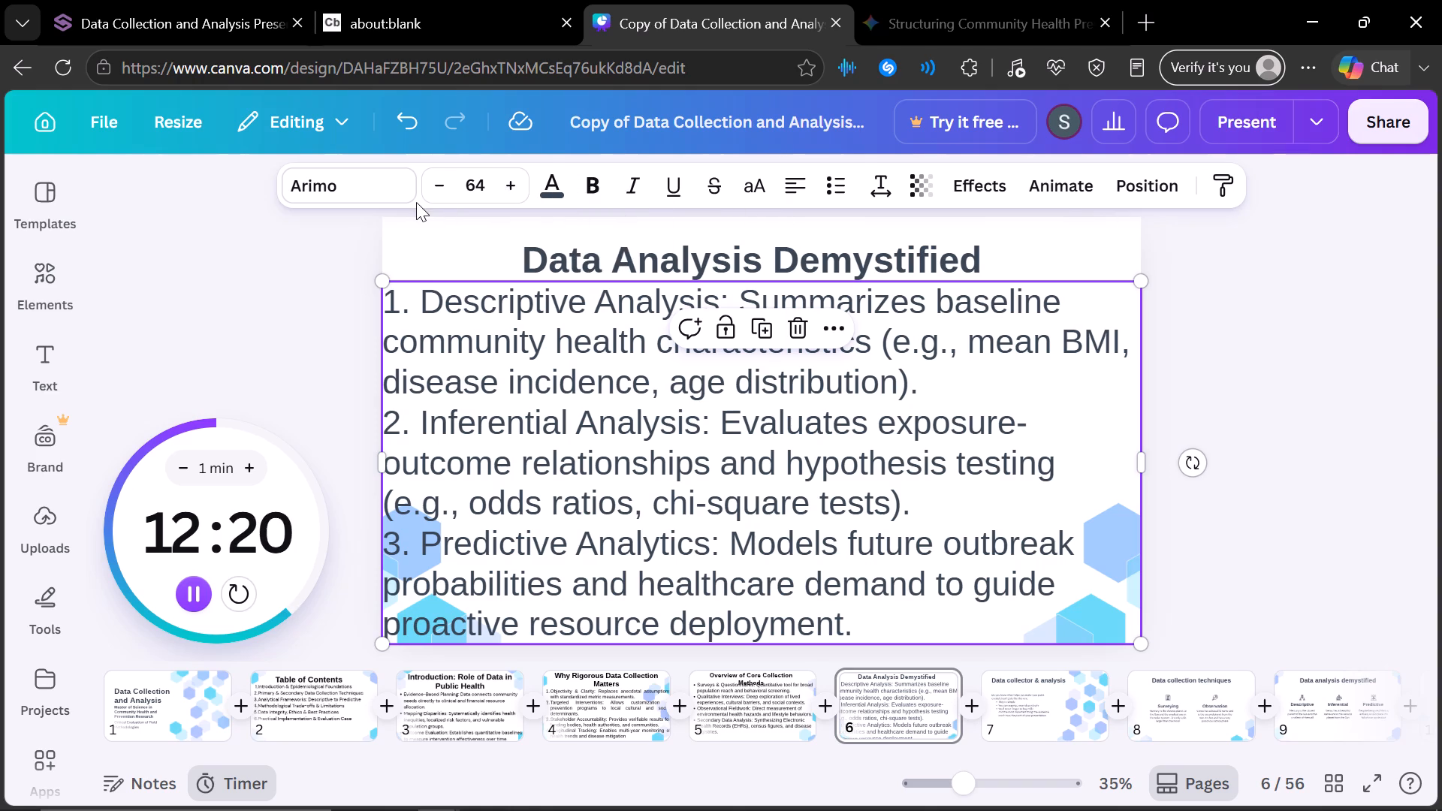
# Reduce slide 6's body text size to 52.
pyautogui.moveTo(406, 202); pyautogui.dragTo(426, 210)
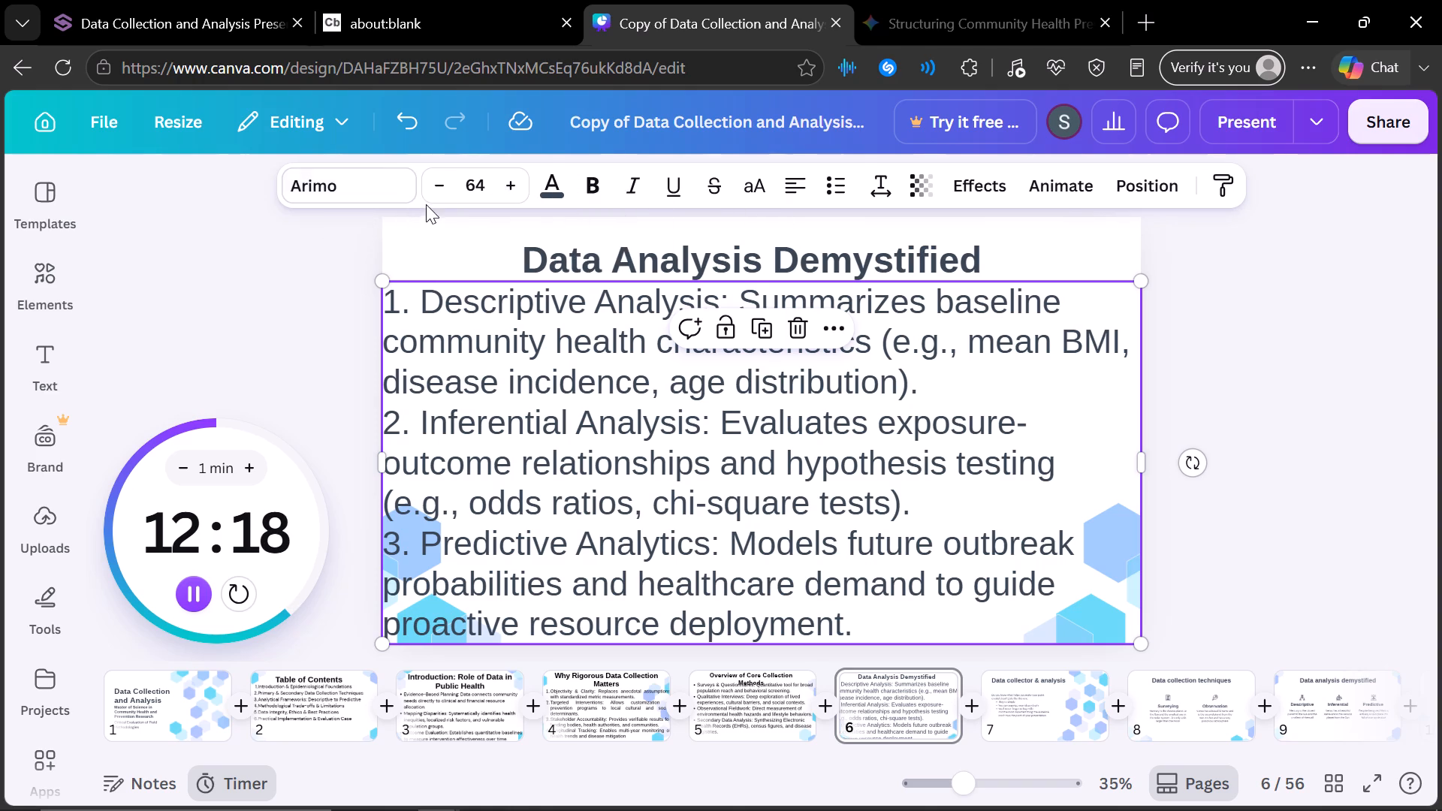
pyautogui.moveTo(421, 194); pyautogui.dragTo(270, 194)
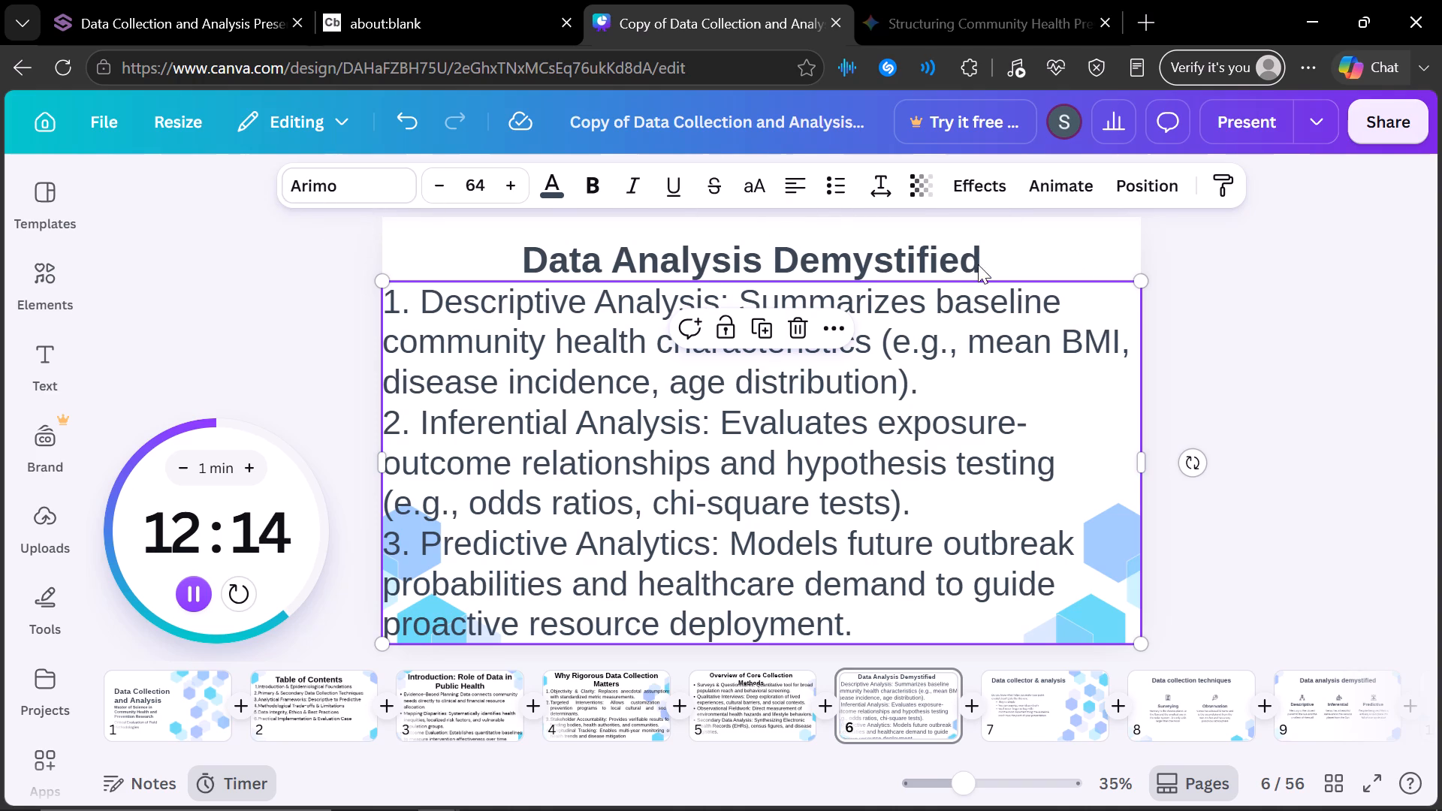
pyautogui.click(890, 263)
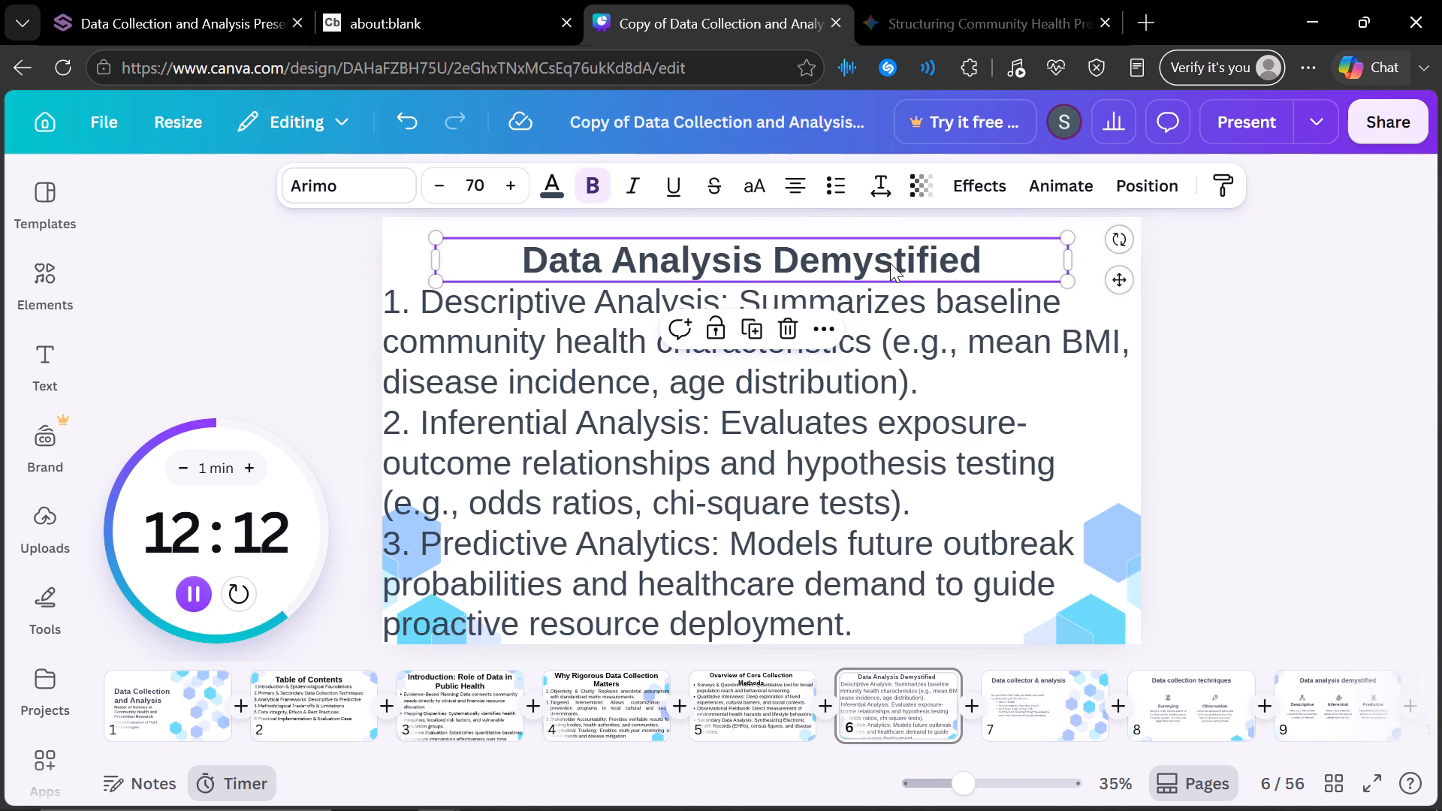
pyautogui.click(958, 394)
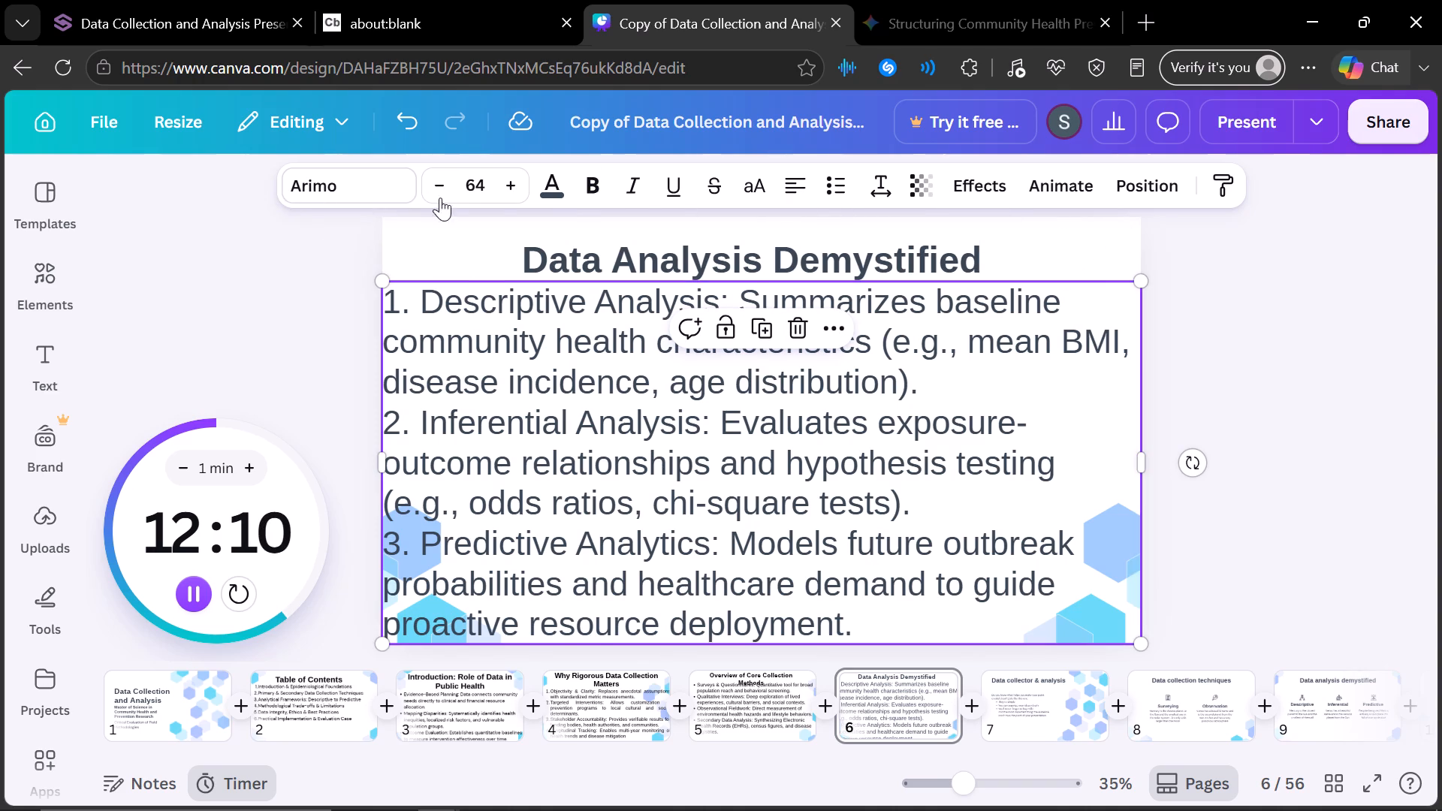
pyautogui.click(435, 188)
pyautogui.tripleClick(435, 188)
pyautogui.tripleClick(435, 188)
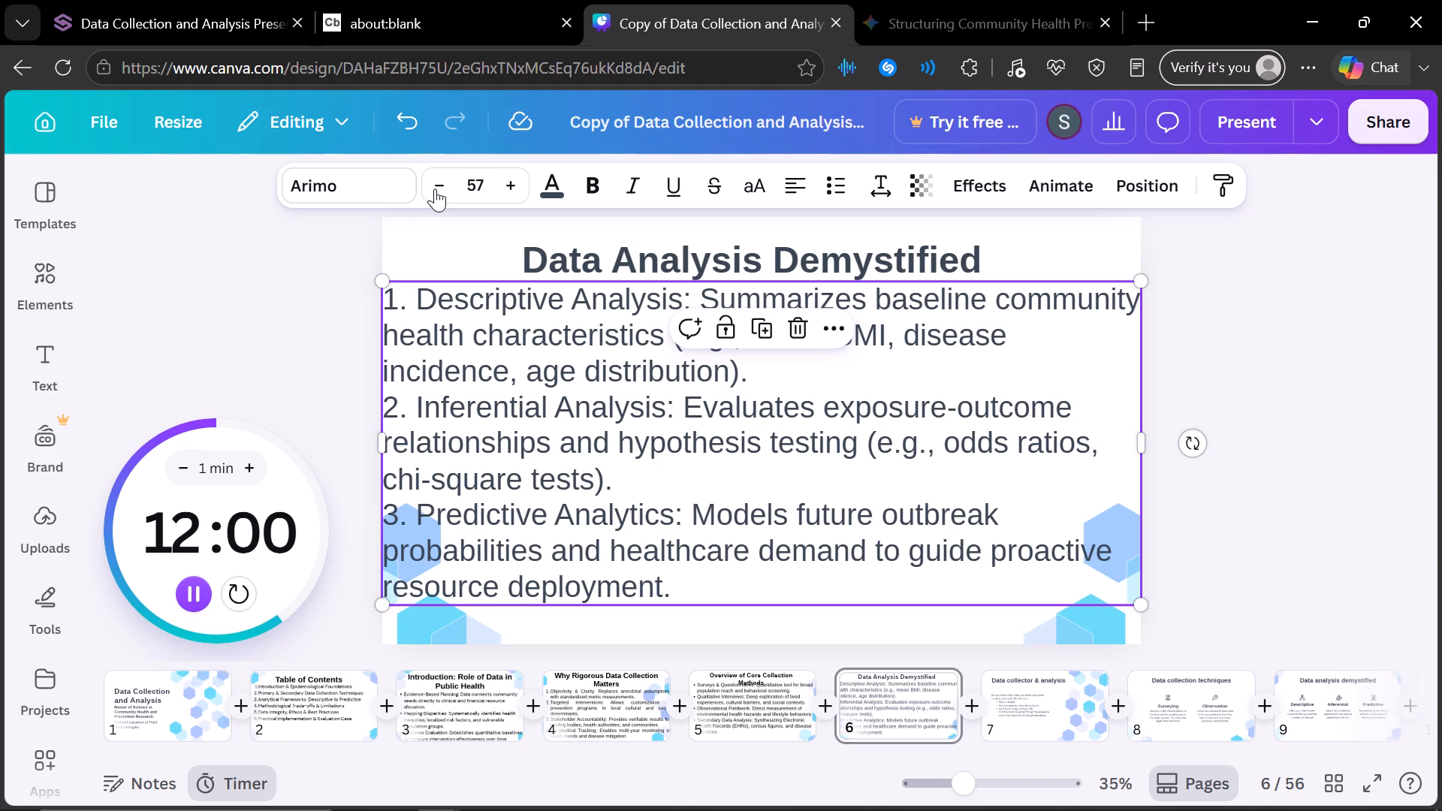
pyautogui.click(435, 188)
pyautogui.click(435, 188)
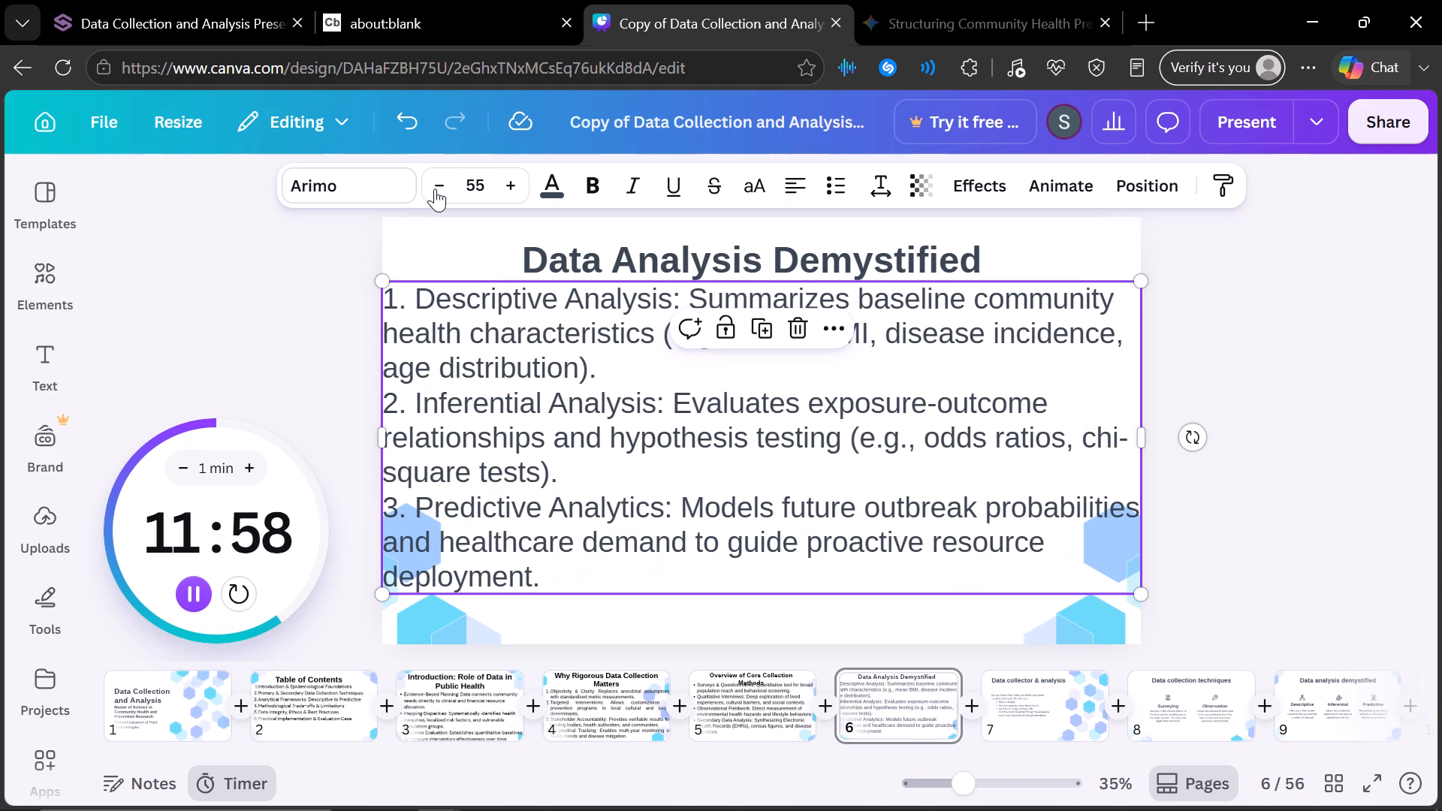
pyautogui.click(435, 188)
pyautogui.click(435, 188)
pyautogui.click(435, 188)
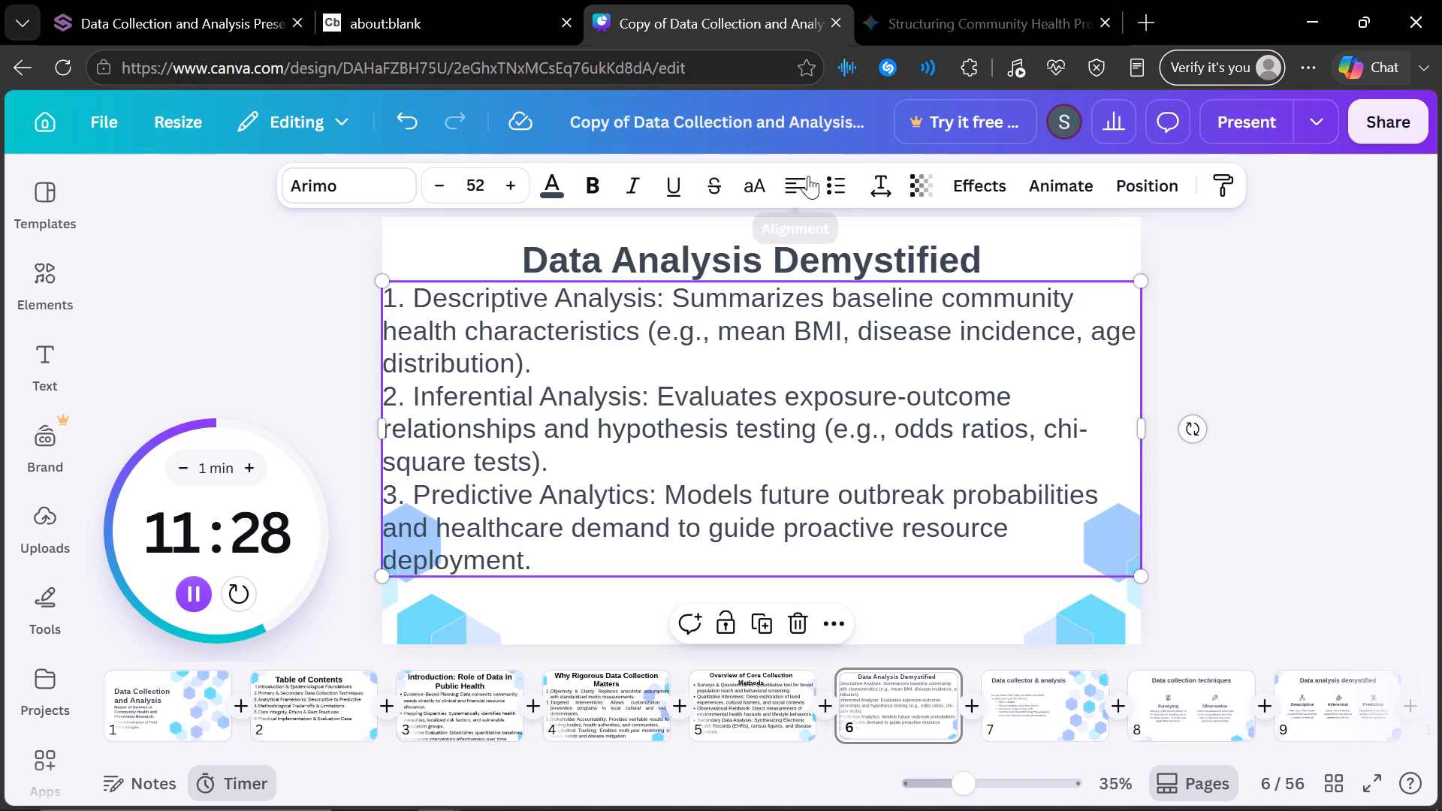
# Convert slide 6's body text into a numbered list.
pyautogui.click(842, 186)
pyautogui.click(842, 186)
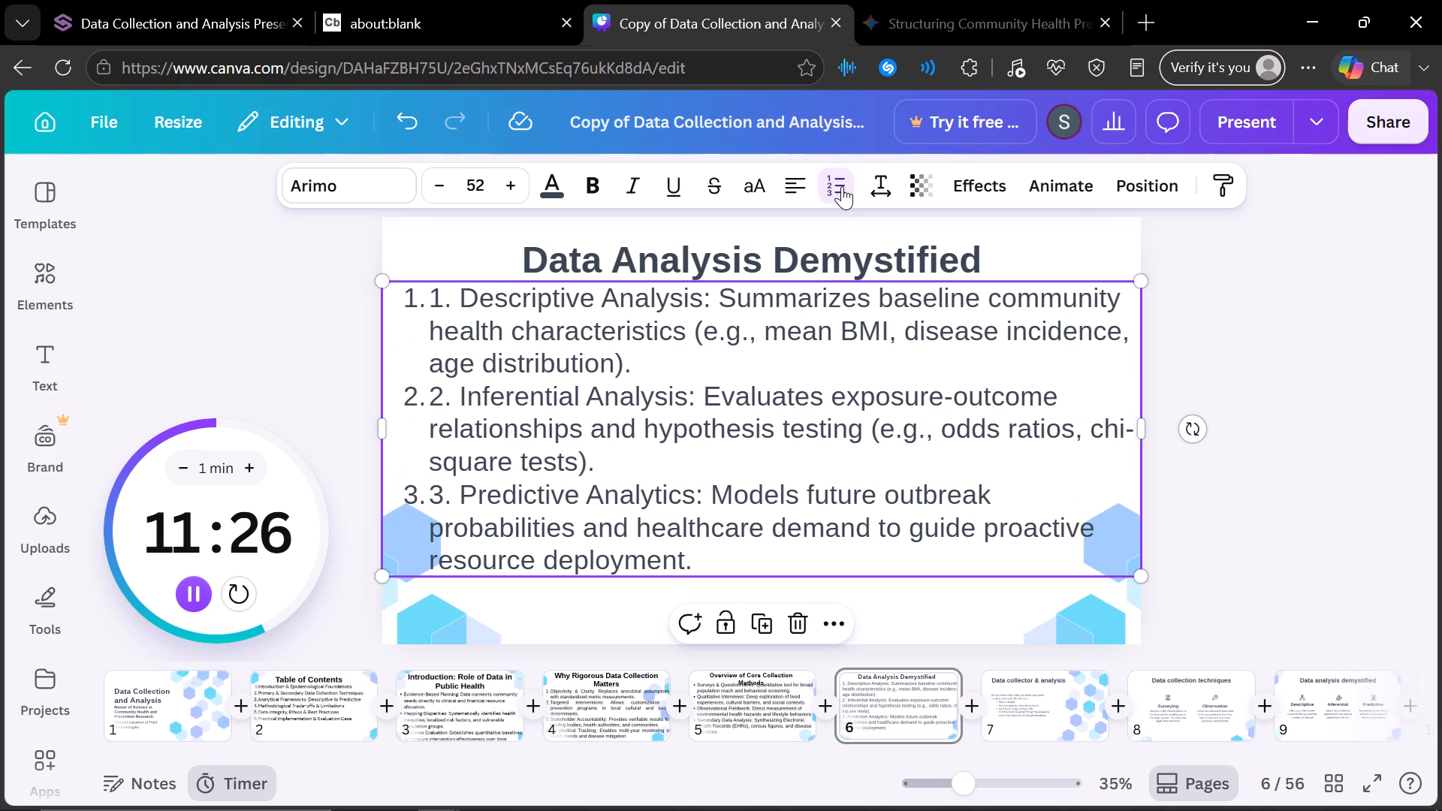
# Delete the duplicate typed numbers "1.", "2." and "3." from the start of slide 6's three list items.
pyautogui.click(460, 298)
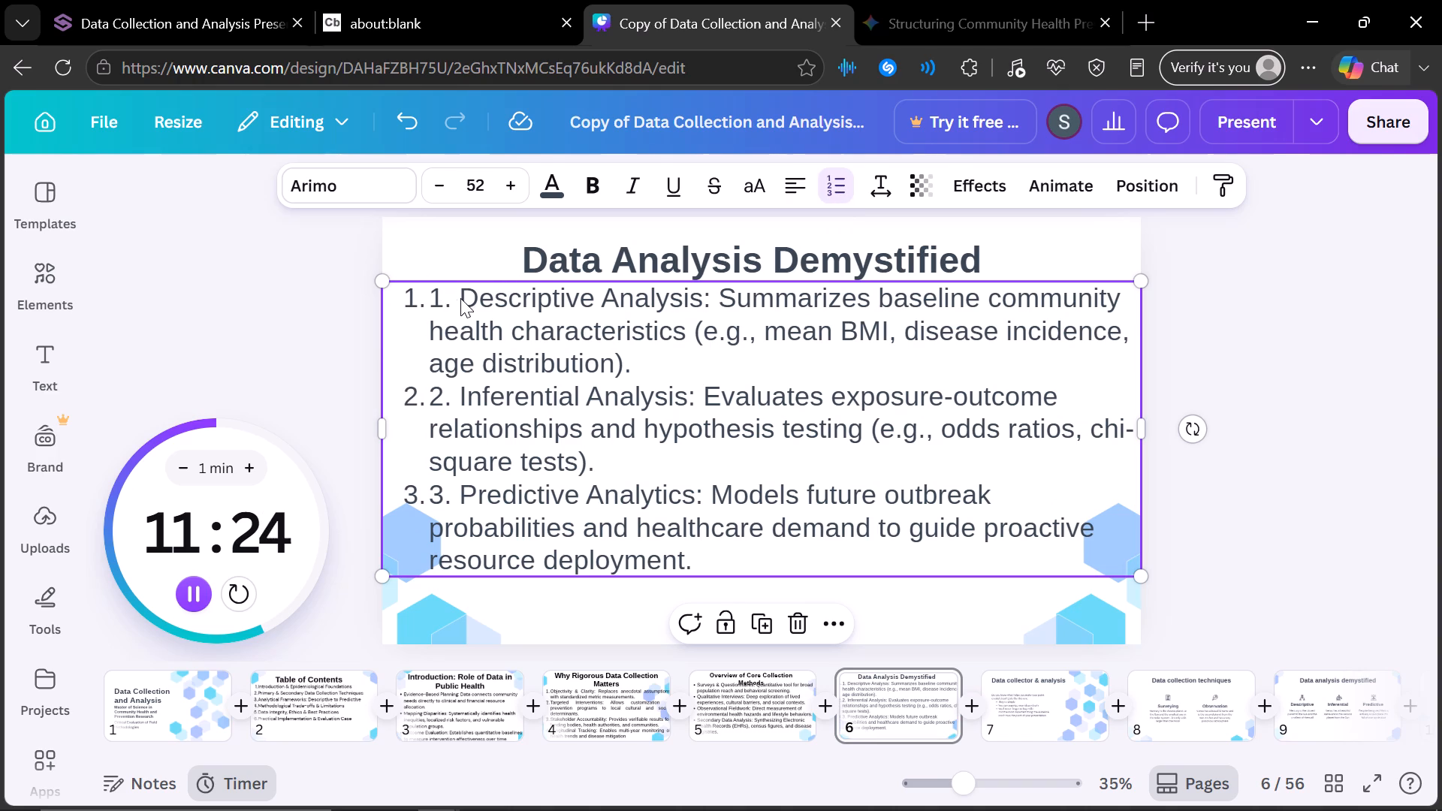
pyautogui.click(460, 298)
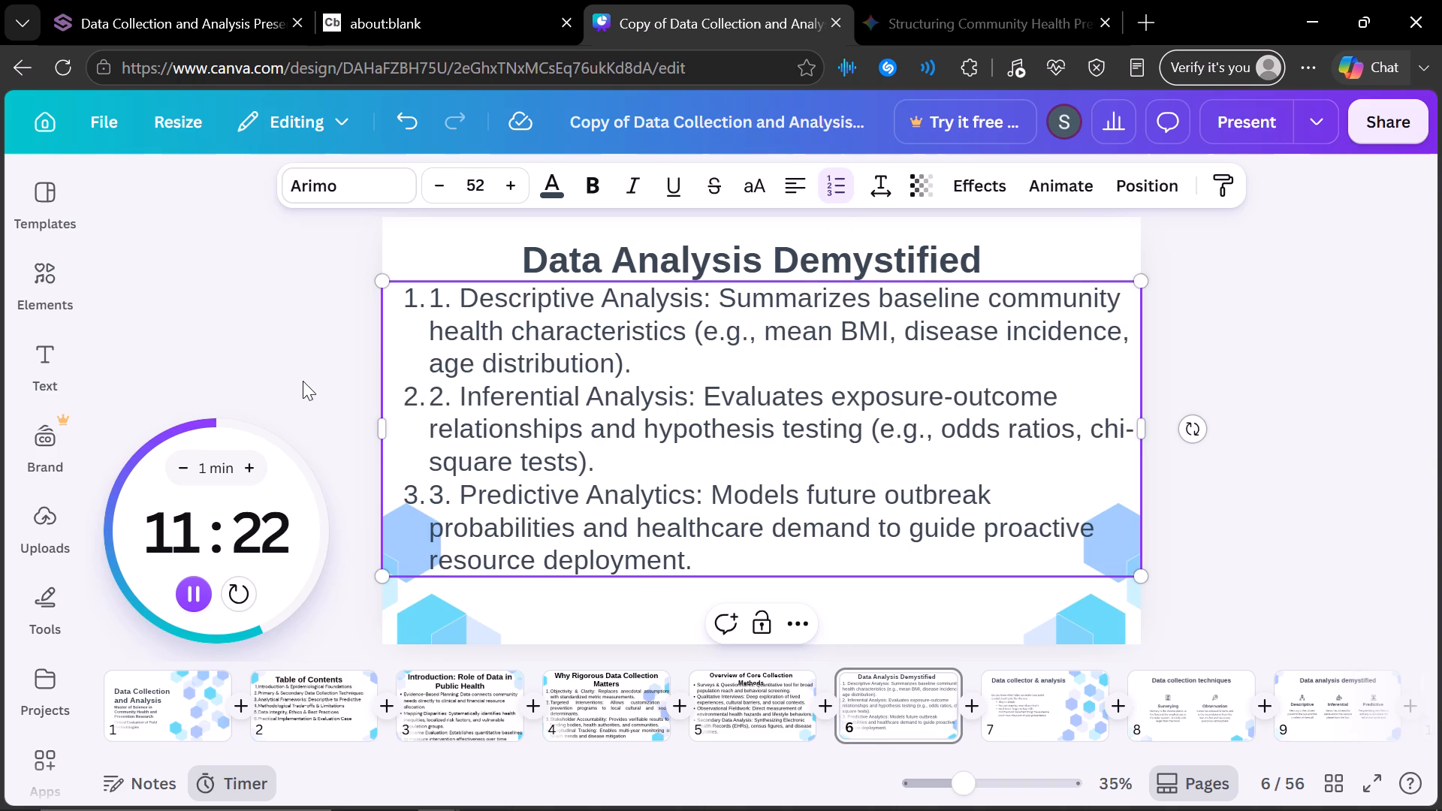
pyautogui.press('BackSpace')
pyautogui.press('BackSpace')
pyautogui.press('BackSpace')
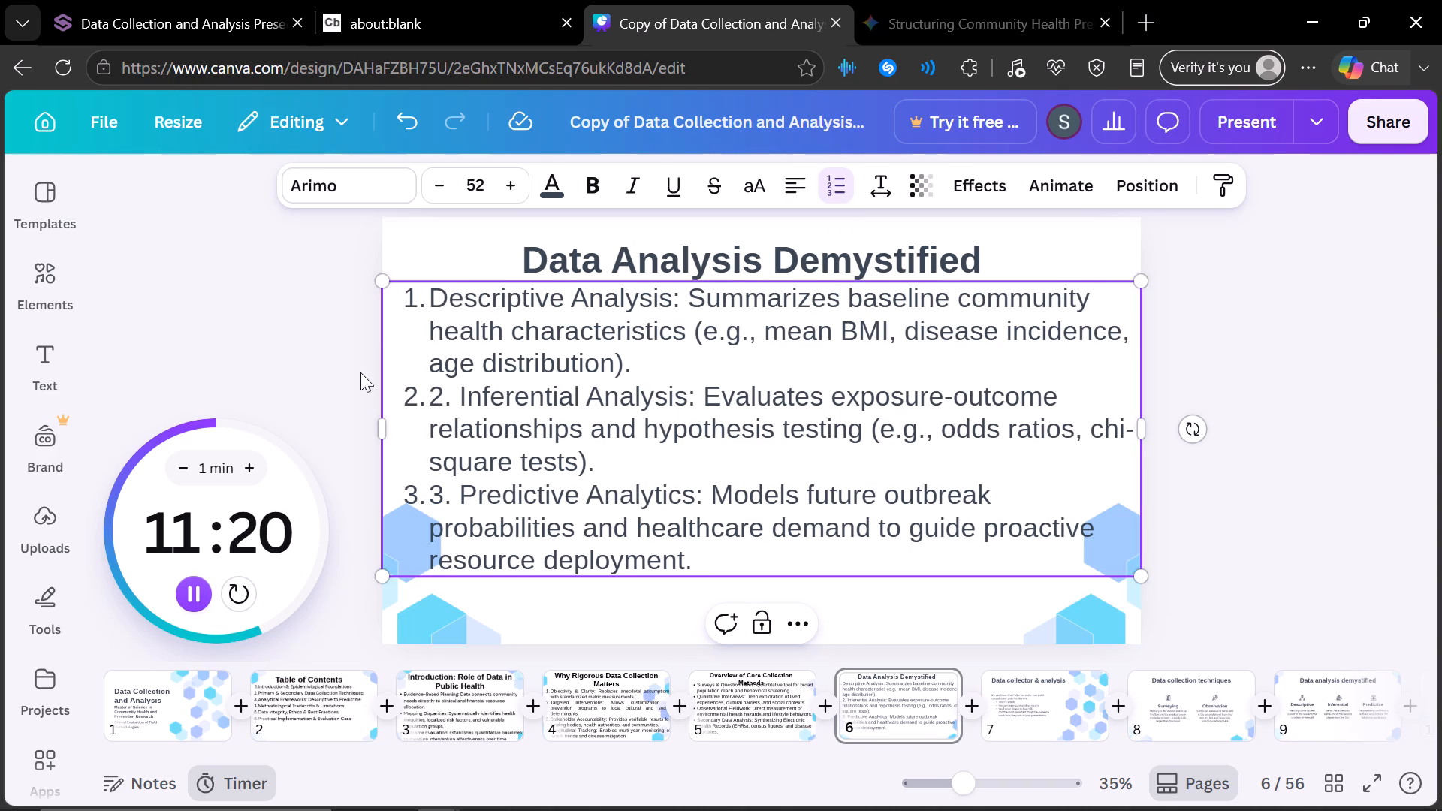
pyautogui.click(457, 389)
pyautogui.press('BackSpace')
pyautogui.press('BackSpace')
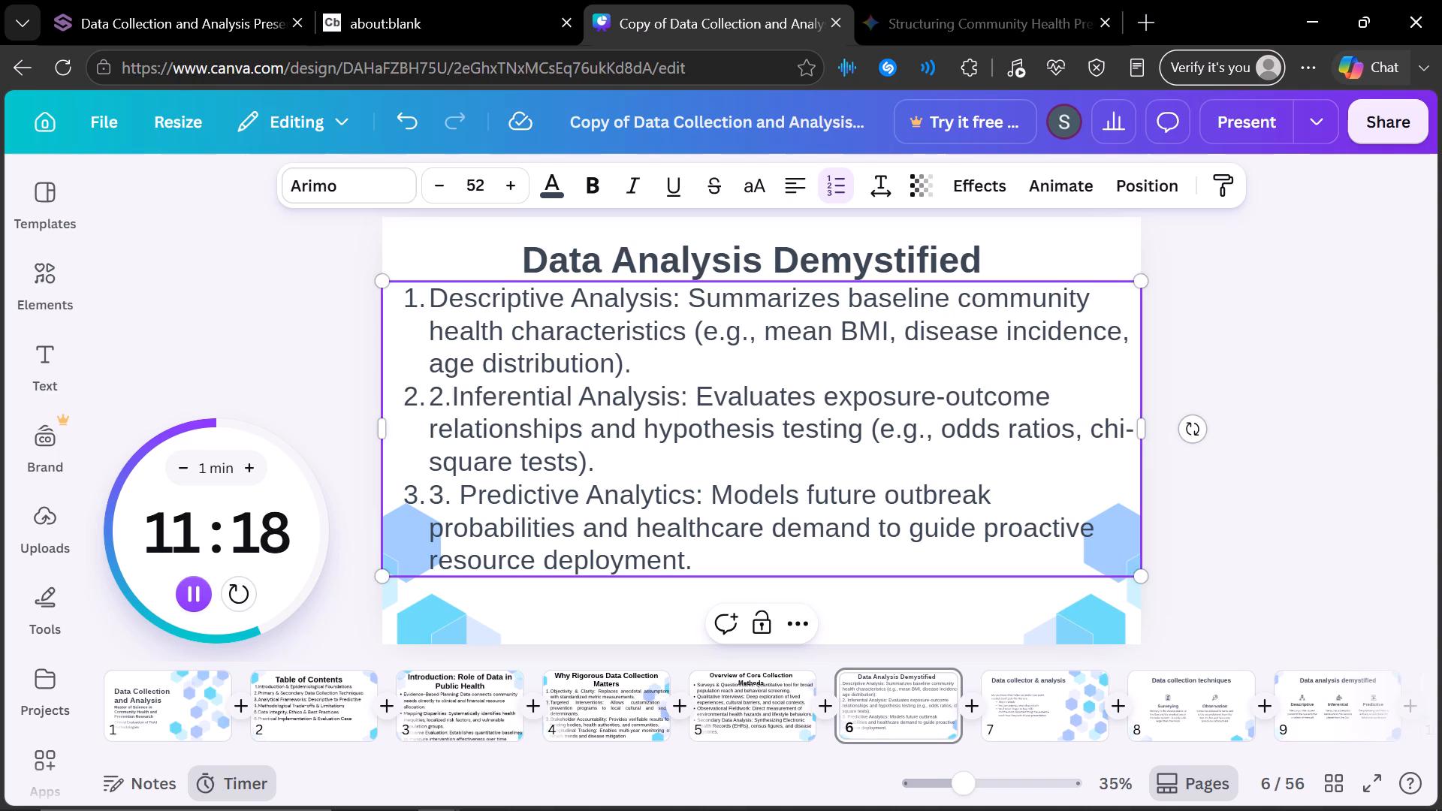
pyautogui.press('BackSpace')
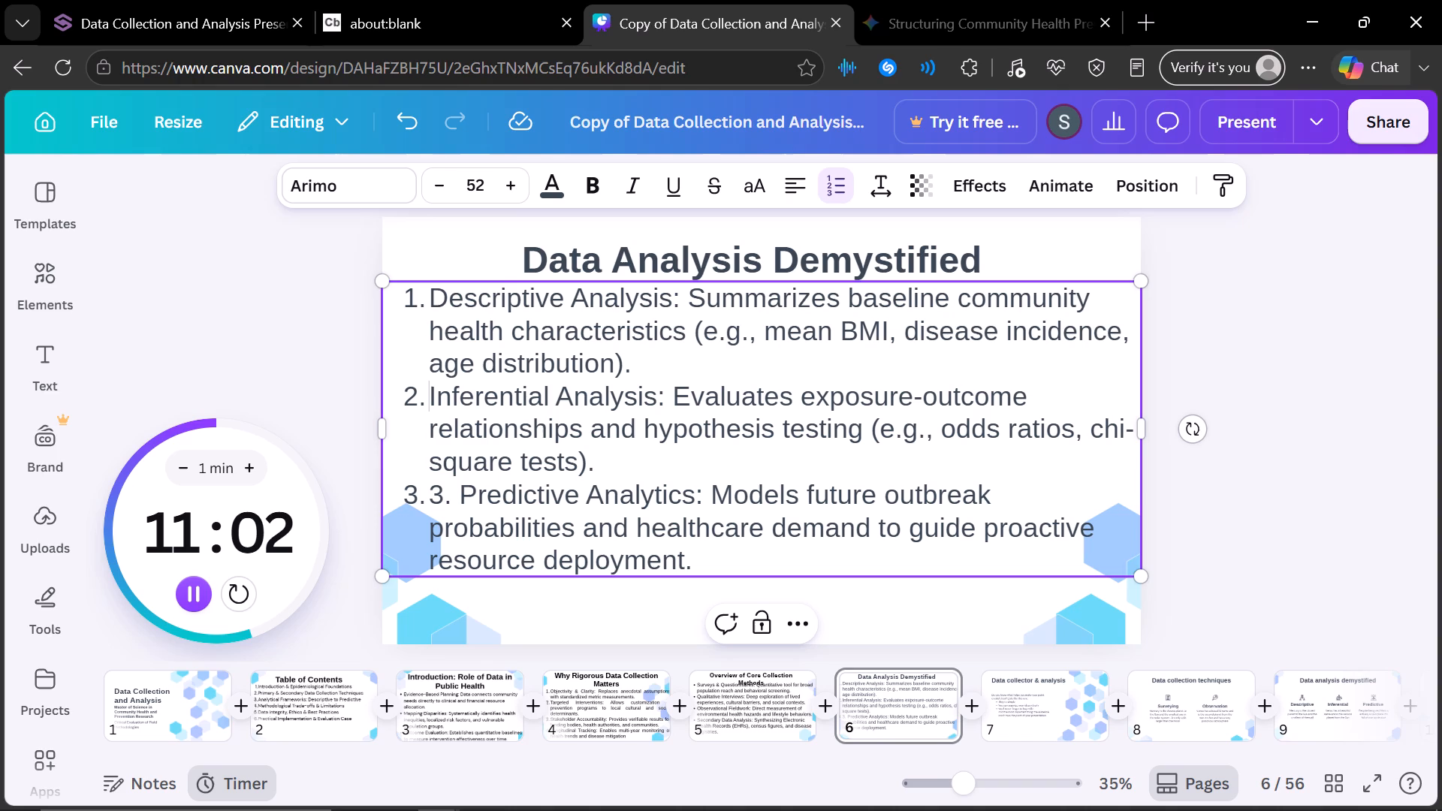
pyautogui.click(460, 488)
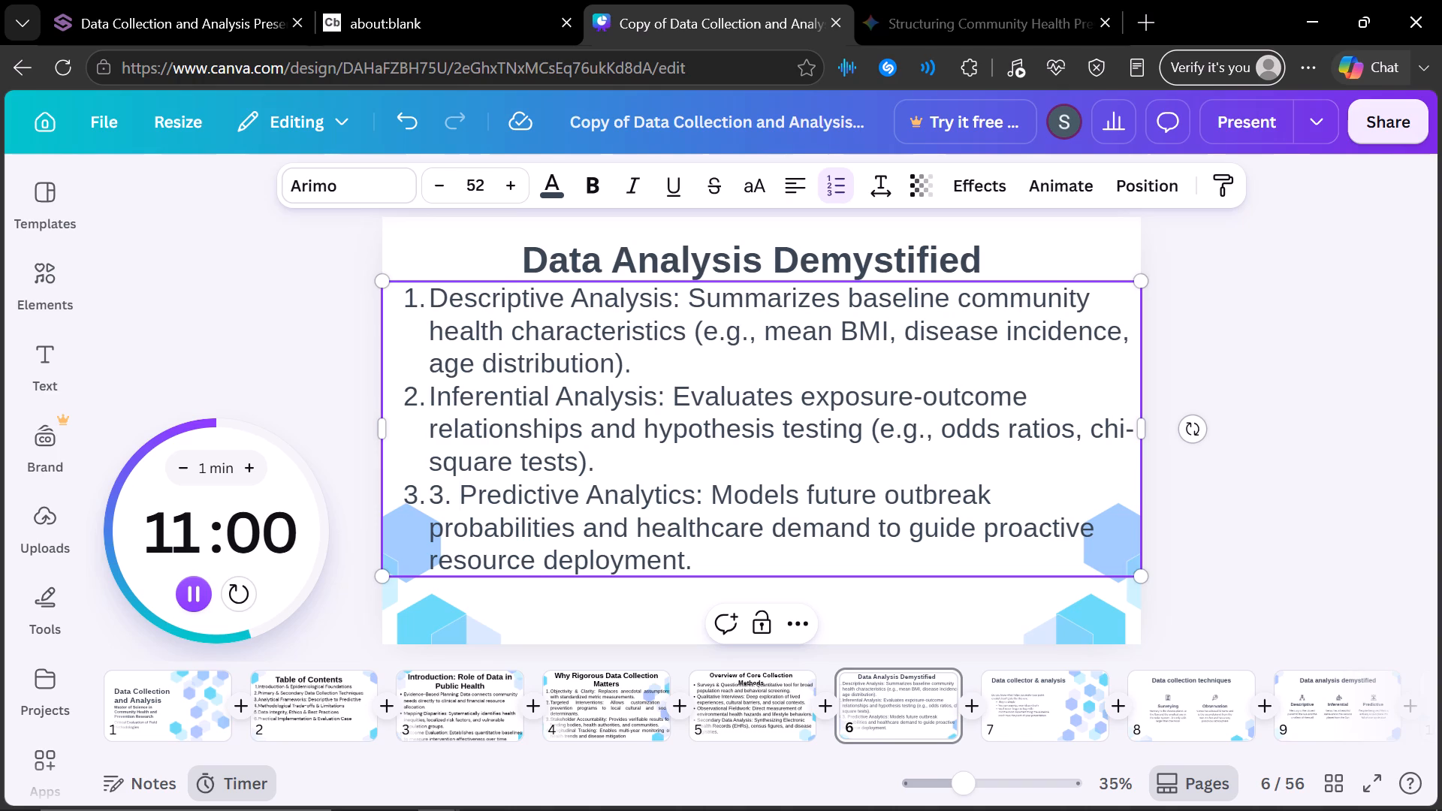
pyautogui.press('BackSpace')
pyautogui.press('BackSpace')
pyautogui.press('BackSpace')
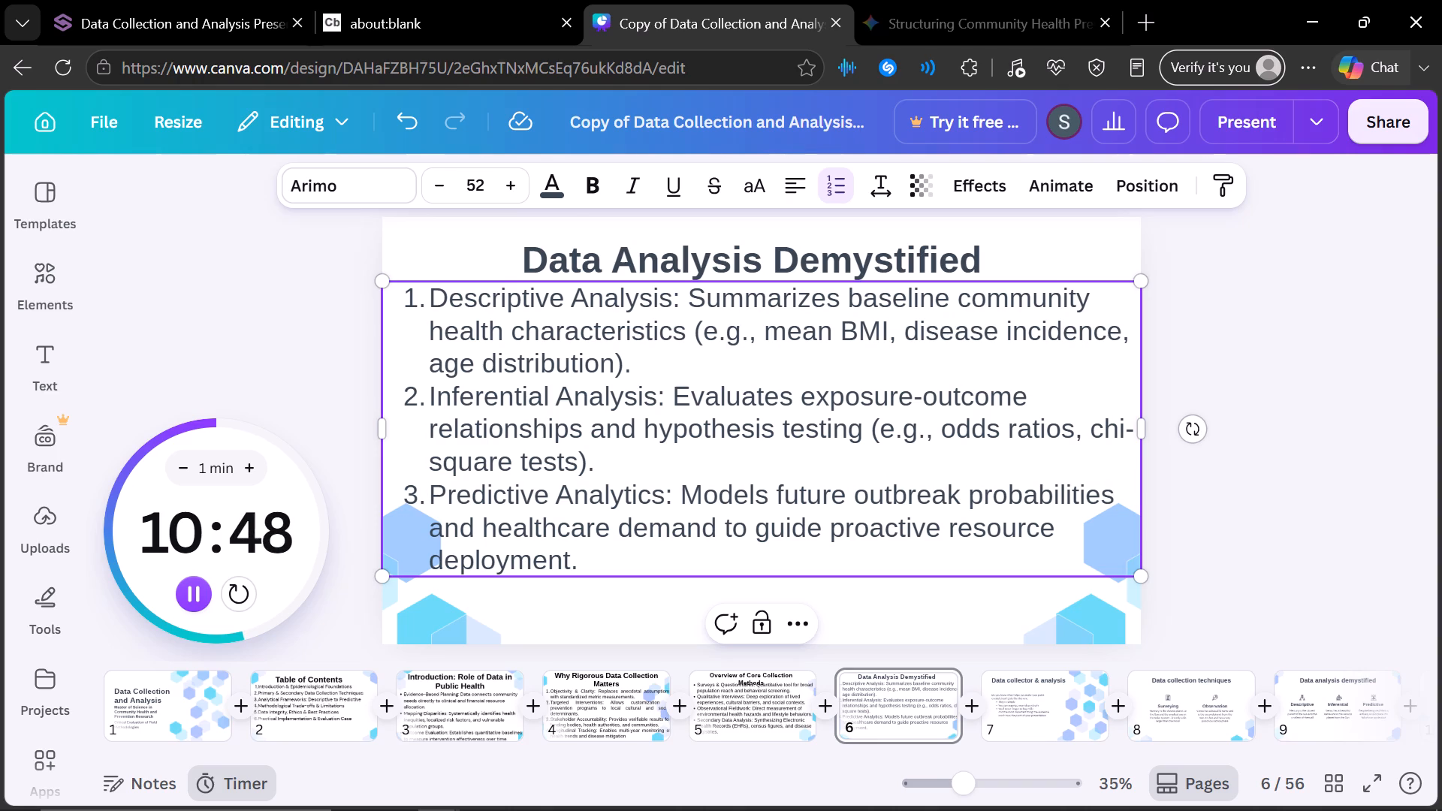
# Reduce the text size of slide 6's third list item to 51.
pyautogui.click(450, 197)
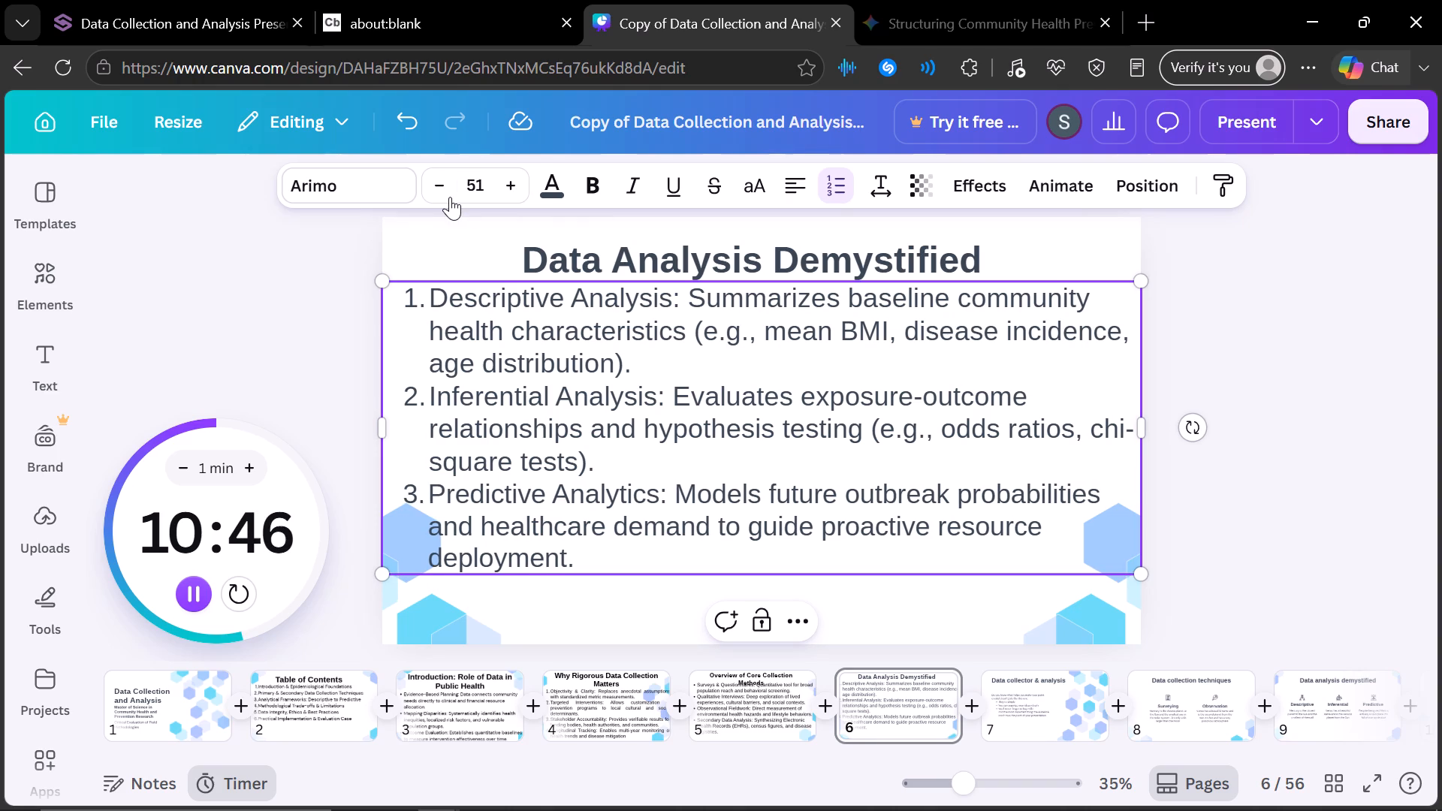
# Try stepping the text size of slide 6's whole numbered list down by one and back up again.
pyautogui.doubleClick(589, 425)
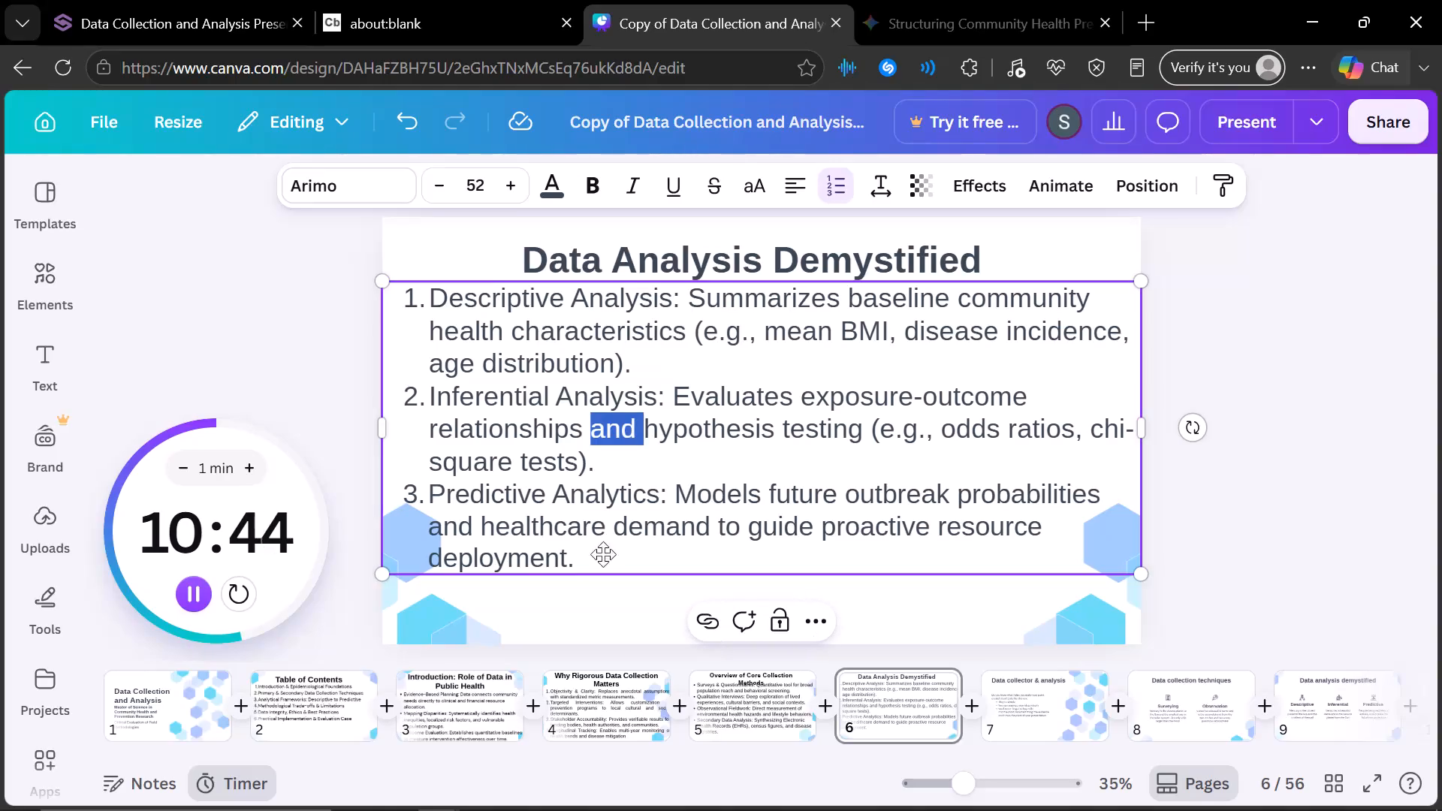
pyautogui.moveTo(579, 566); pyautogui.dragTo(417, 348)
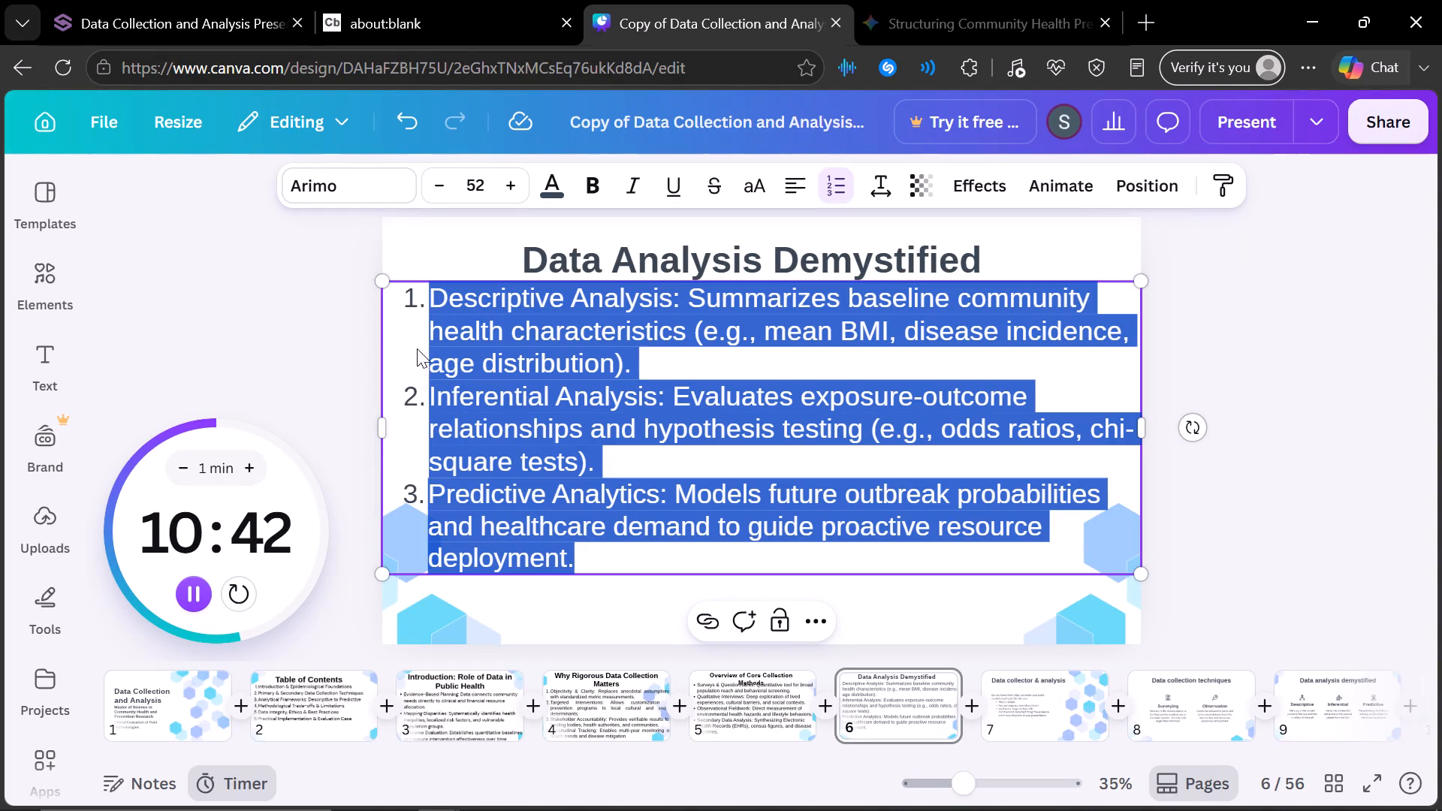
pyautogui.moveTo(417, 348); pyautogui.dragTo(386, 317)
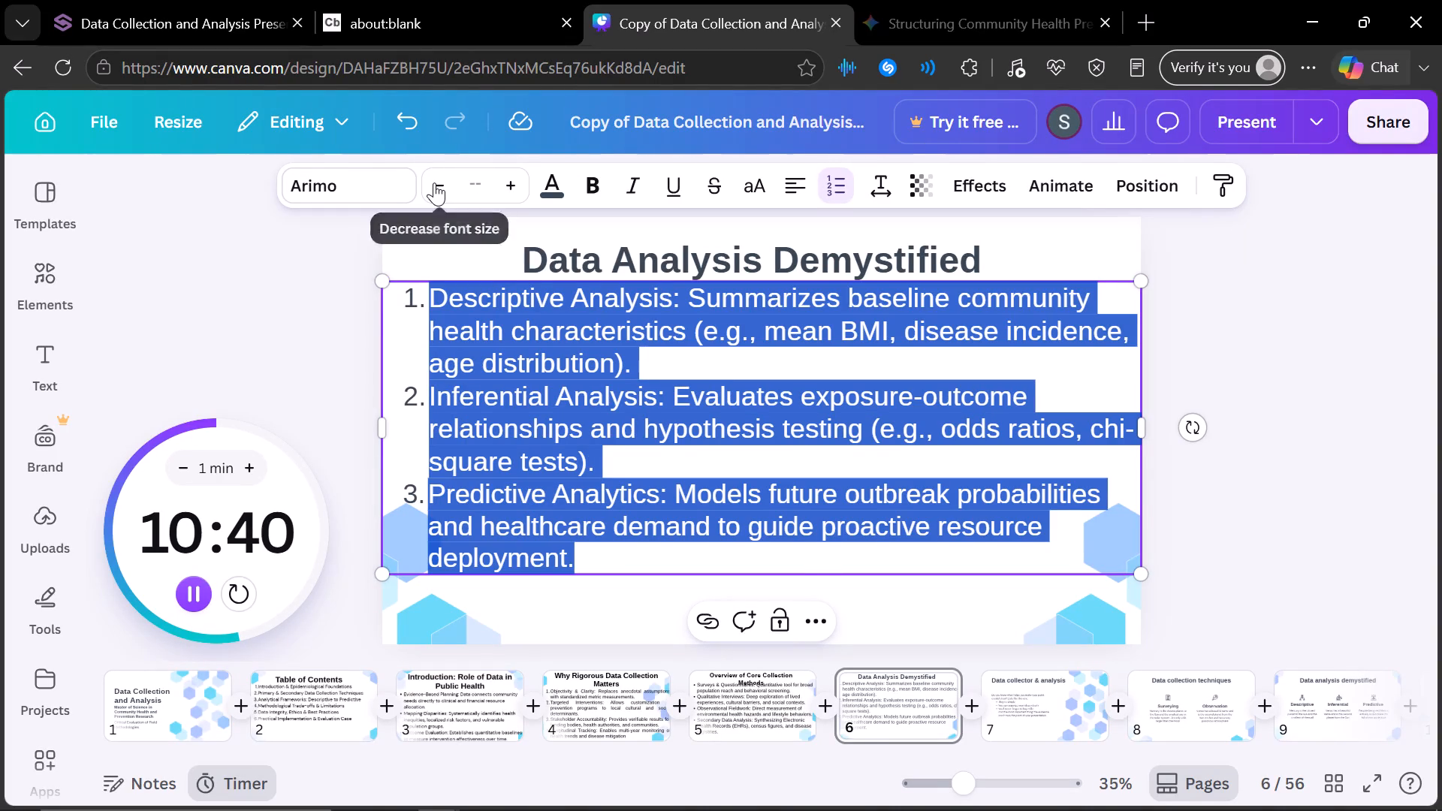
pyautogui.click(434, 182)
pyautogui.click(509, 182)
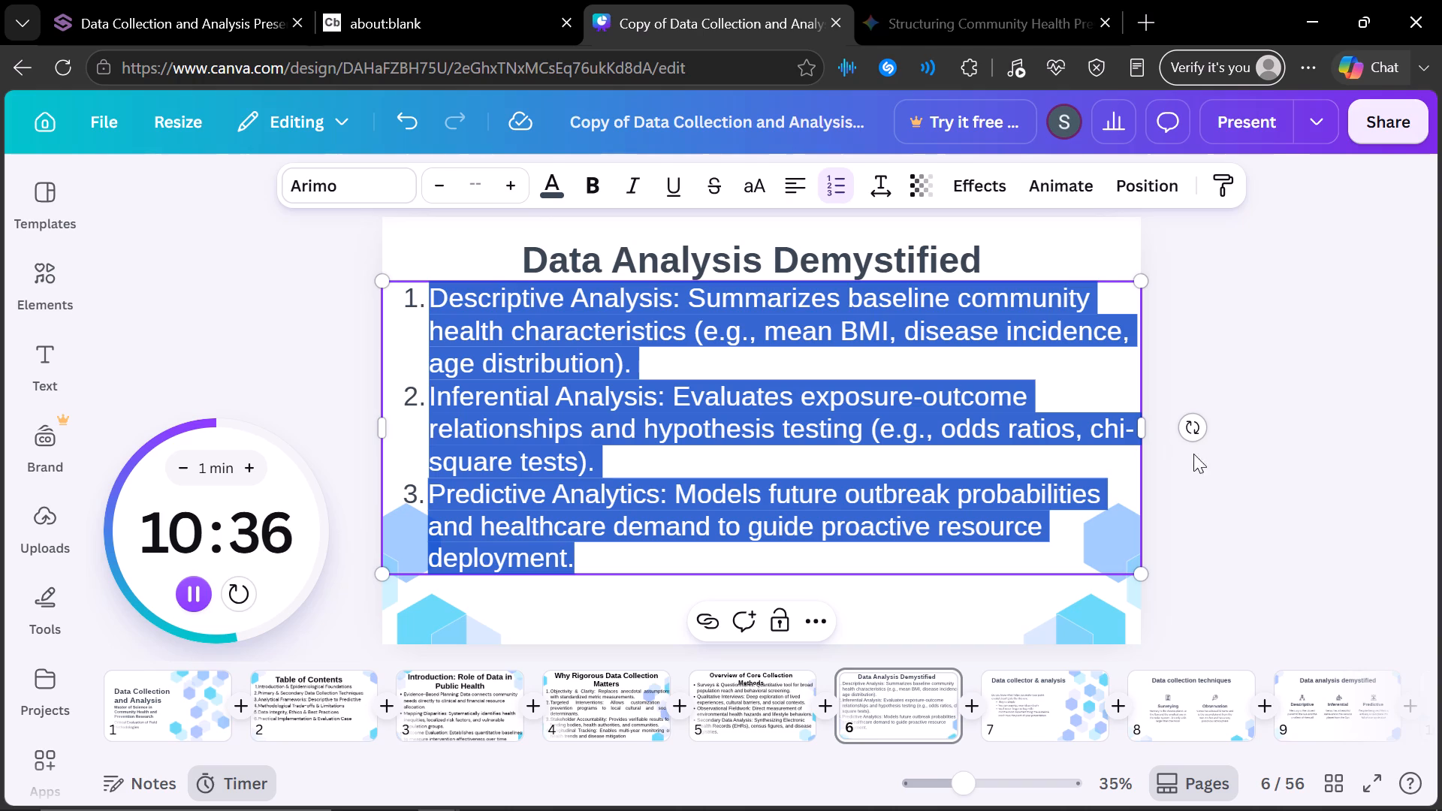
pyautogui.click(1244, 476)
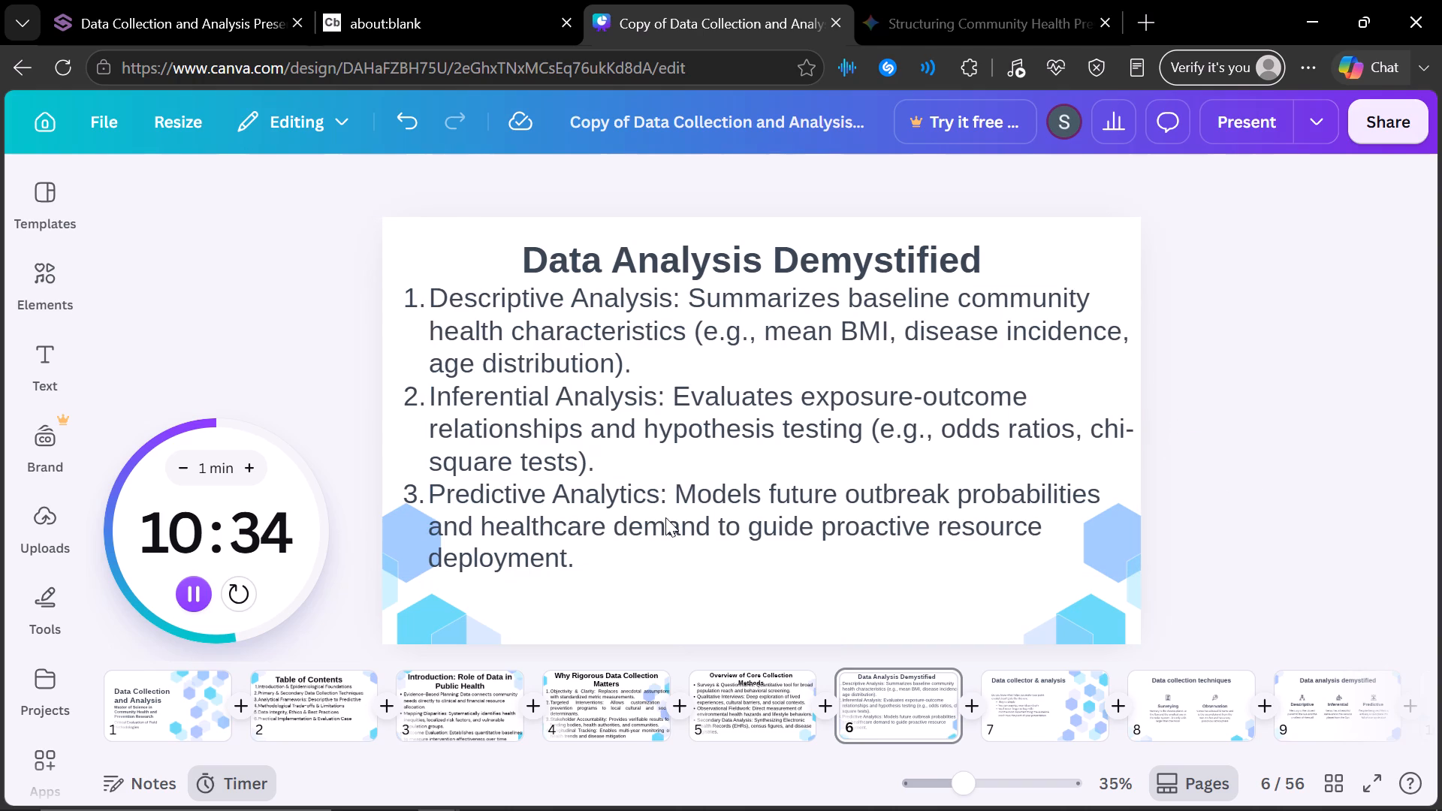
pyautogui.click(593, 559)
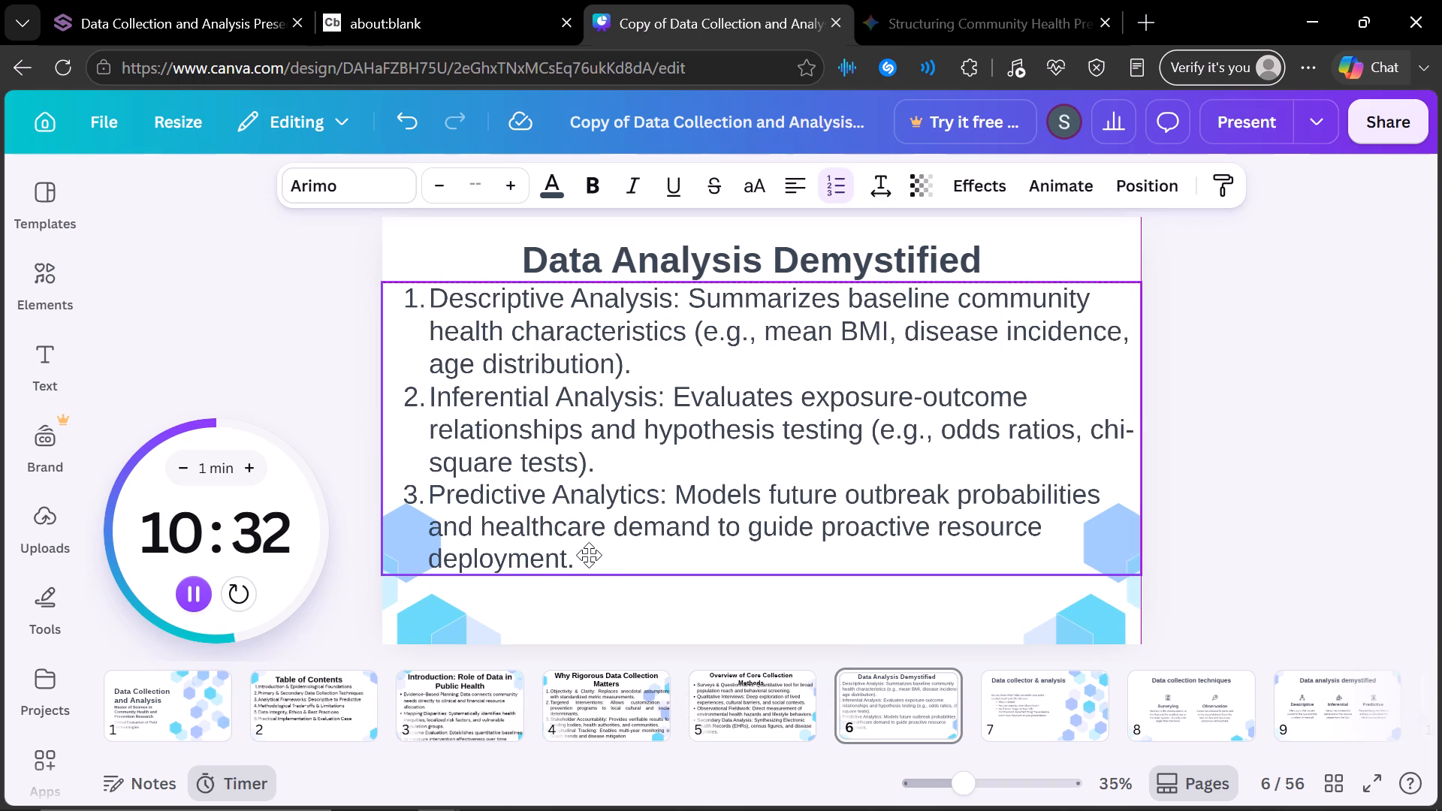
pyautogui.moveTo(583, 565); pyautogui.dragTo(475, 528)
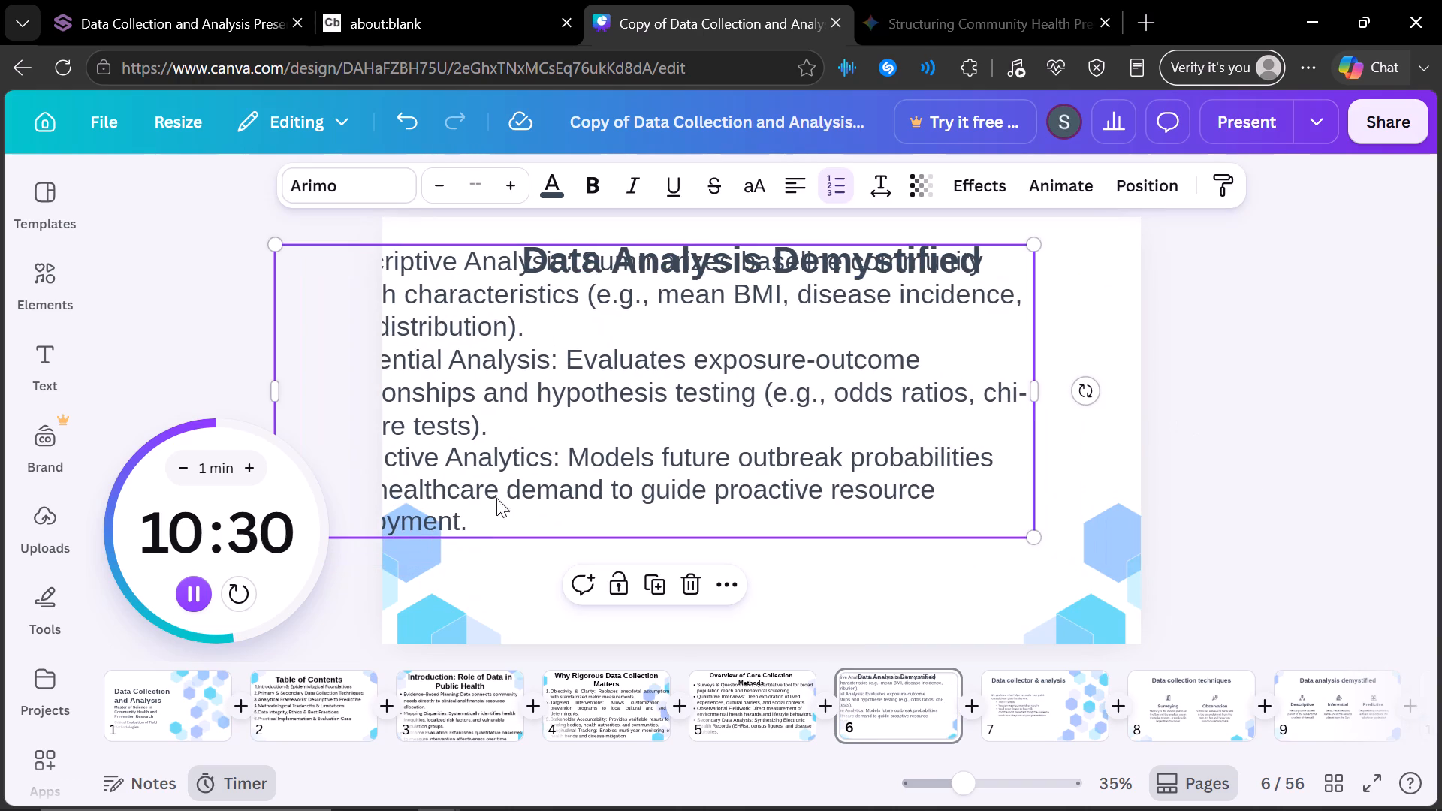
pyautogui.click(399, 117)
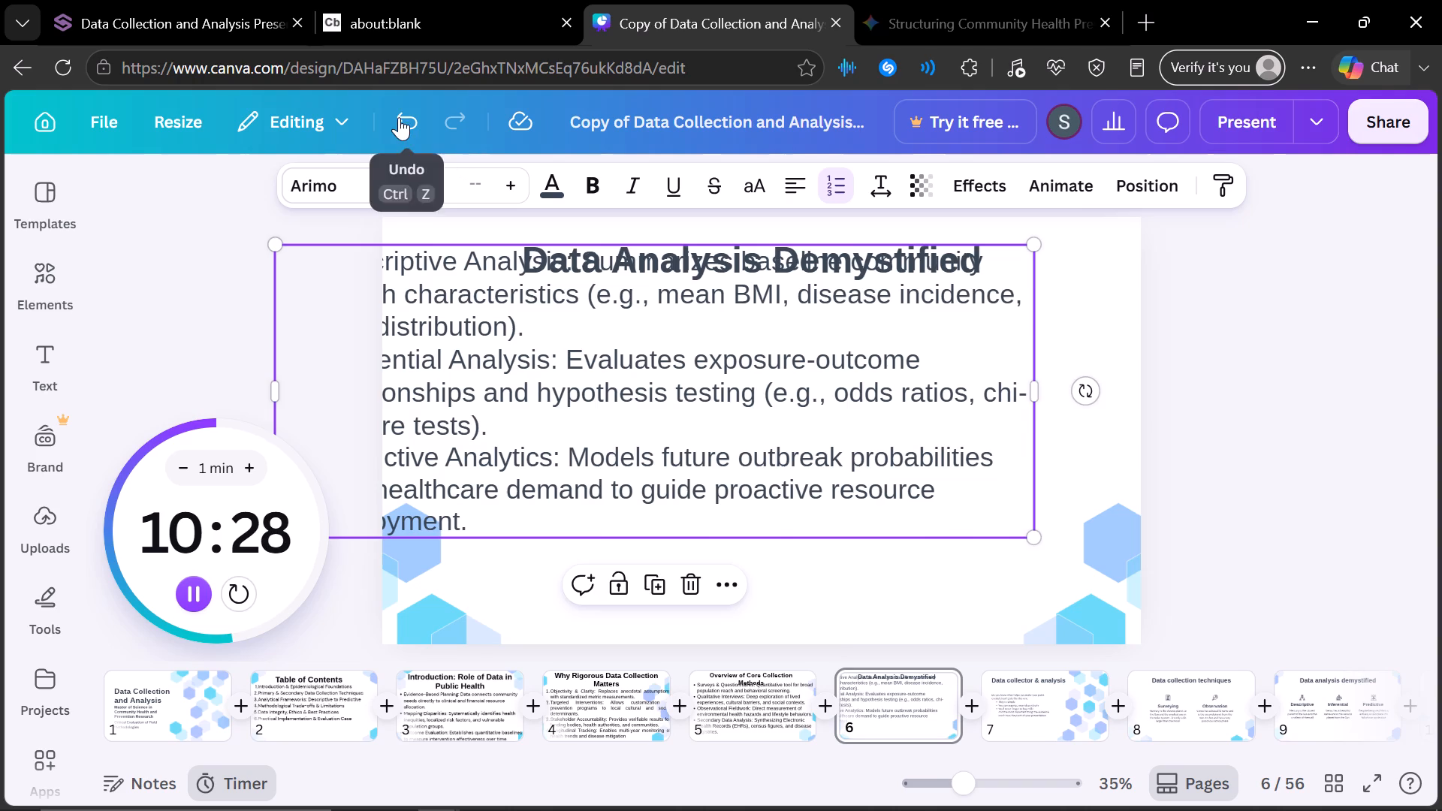
# Examine the transparency, text effects and advanced spacing, formatting and typography settings for slide 6's numbered list.
pyautogui.click(587, 558)
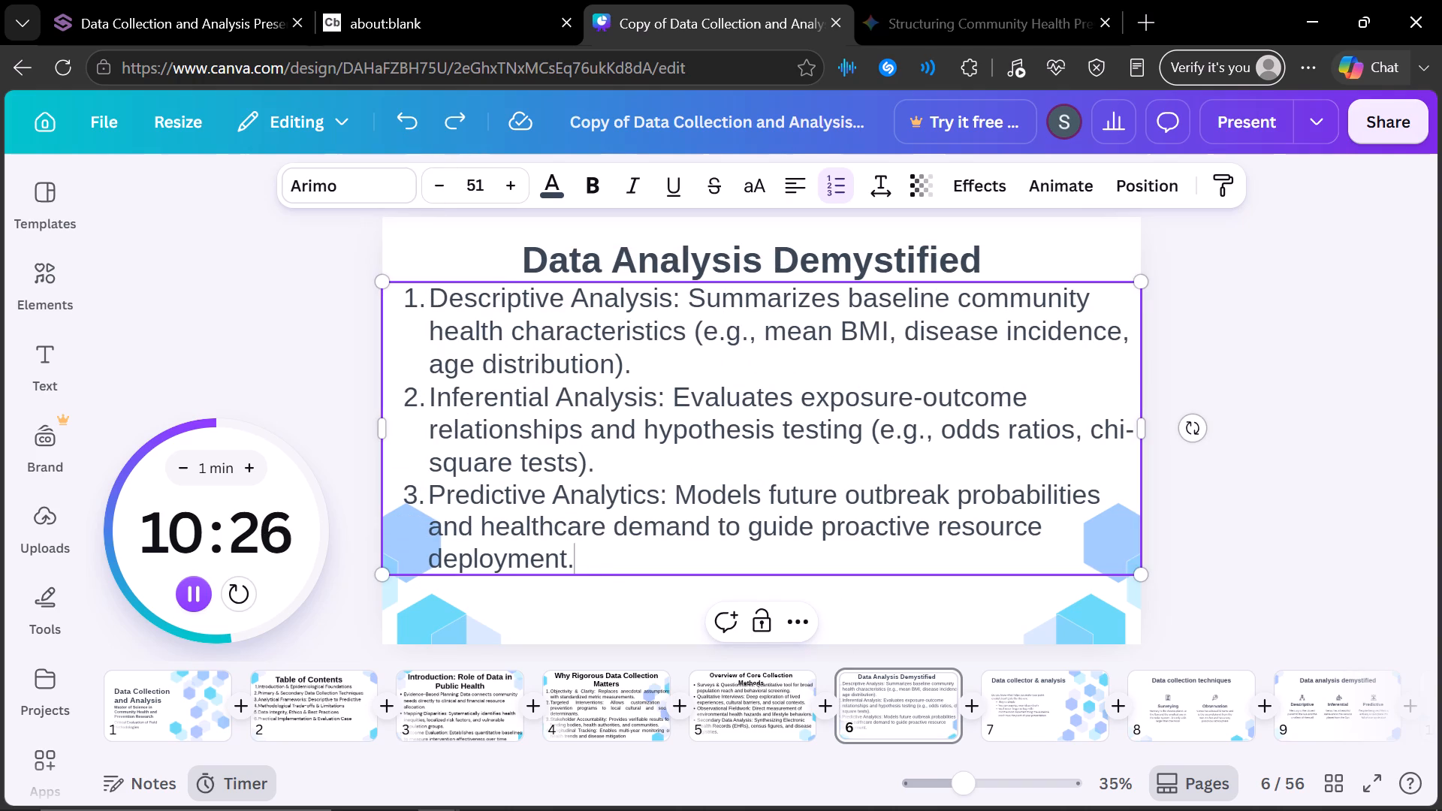
pyautogui.moveTo(578, 558); pyautogui.dragTo(402, 251)
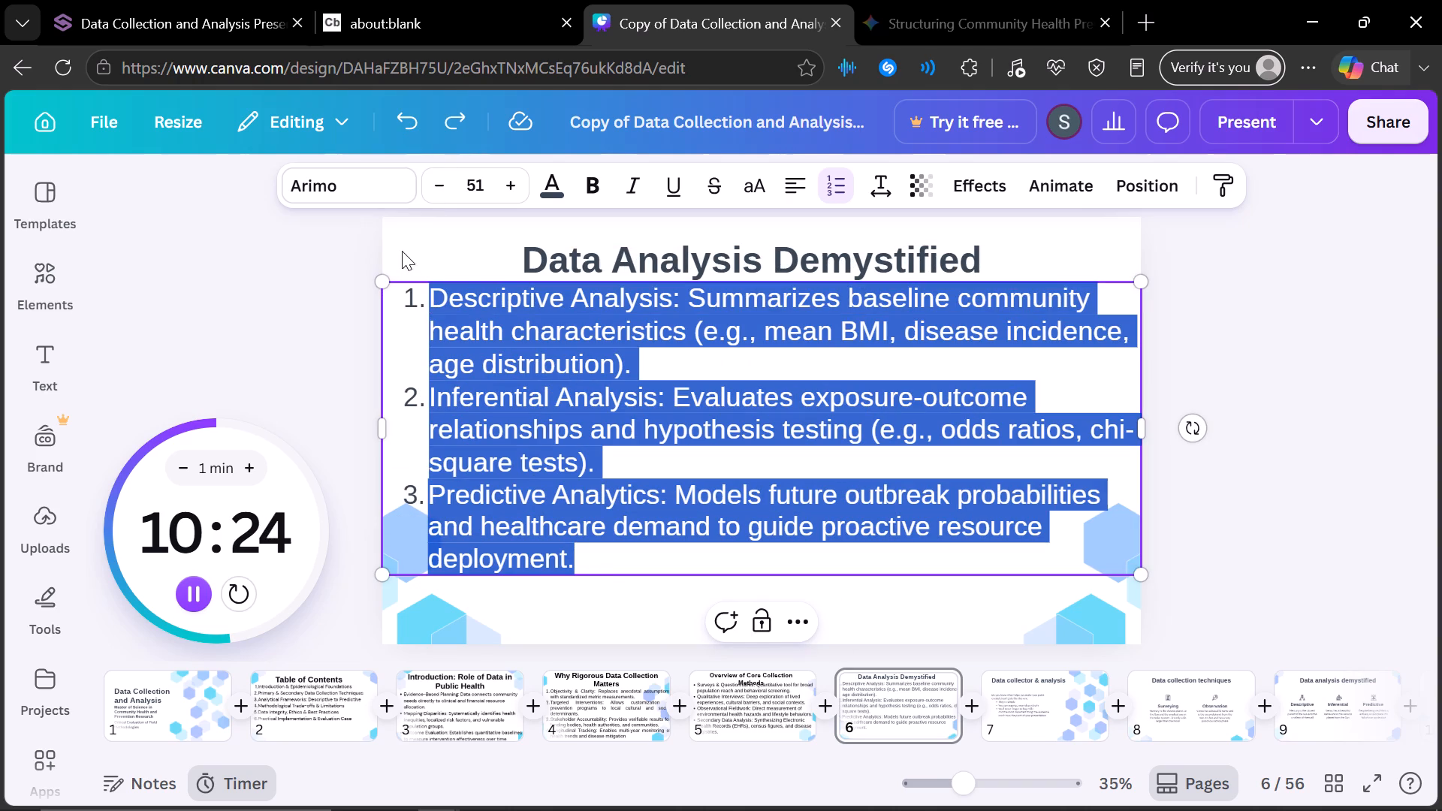
pyautogui.moveTo(402, 251); pyautogui.dragTo(415, 253)
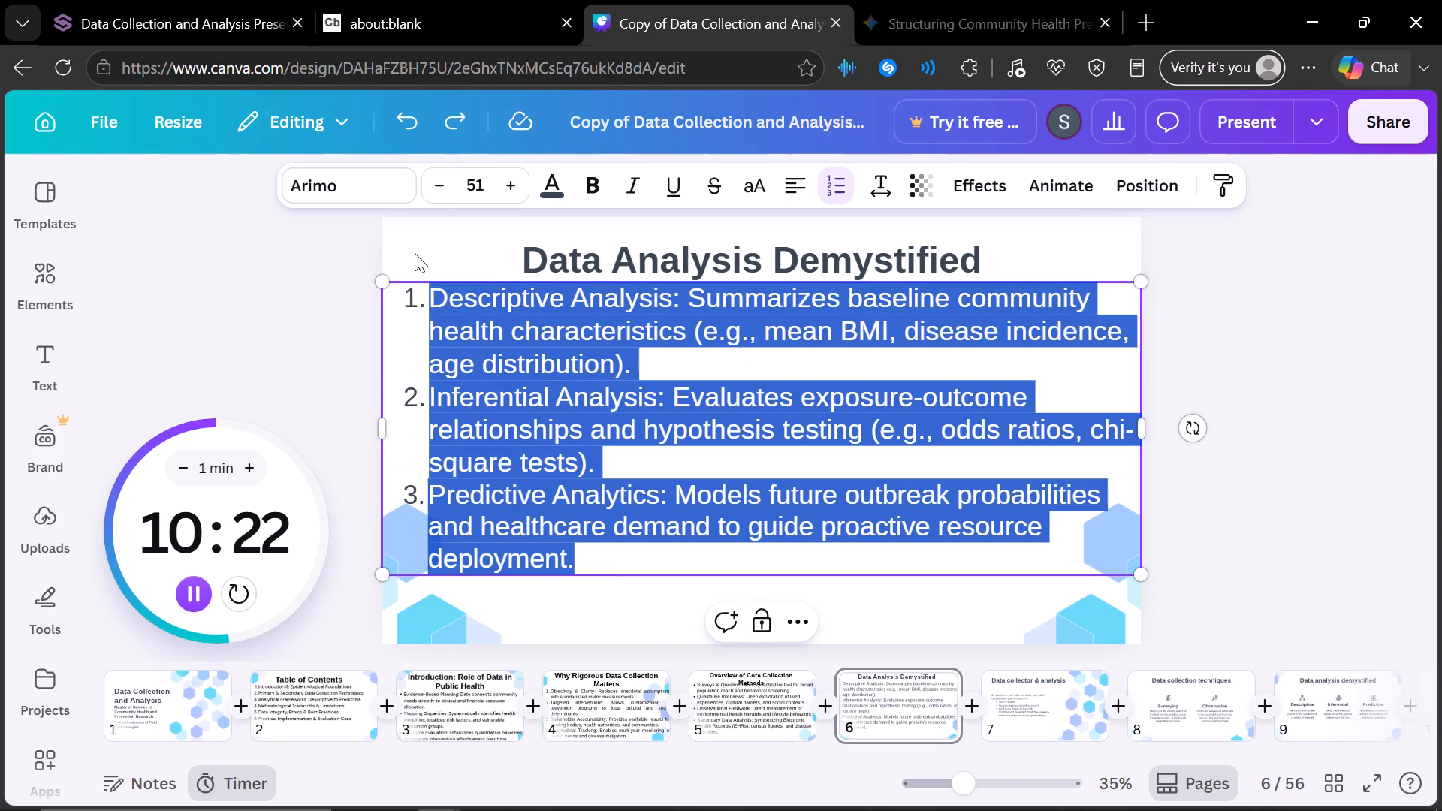
pyautogui.moveTo(415, 253); pyautogui.dragTo(409, 255)
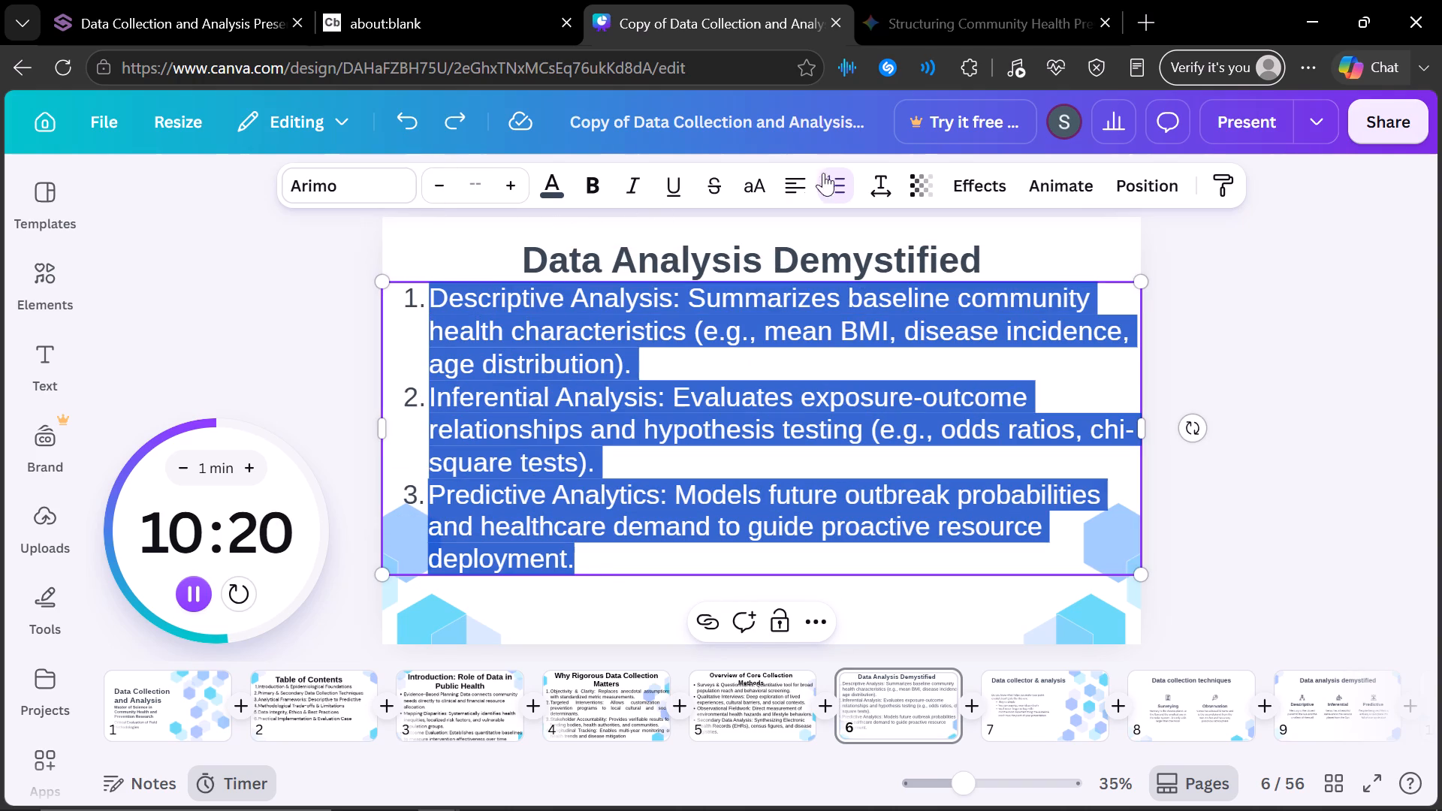
pyautogui.click(918, 182)
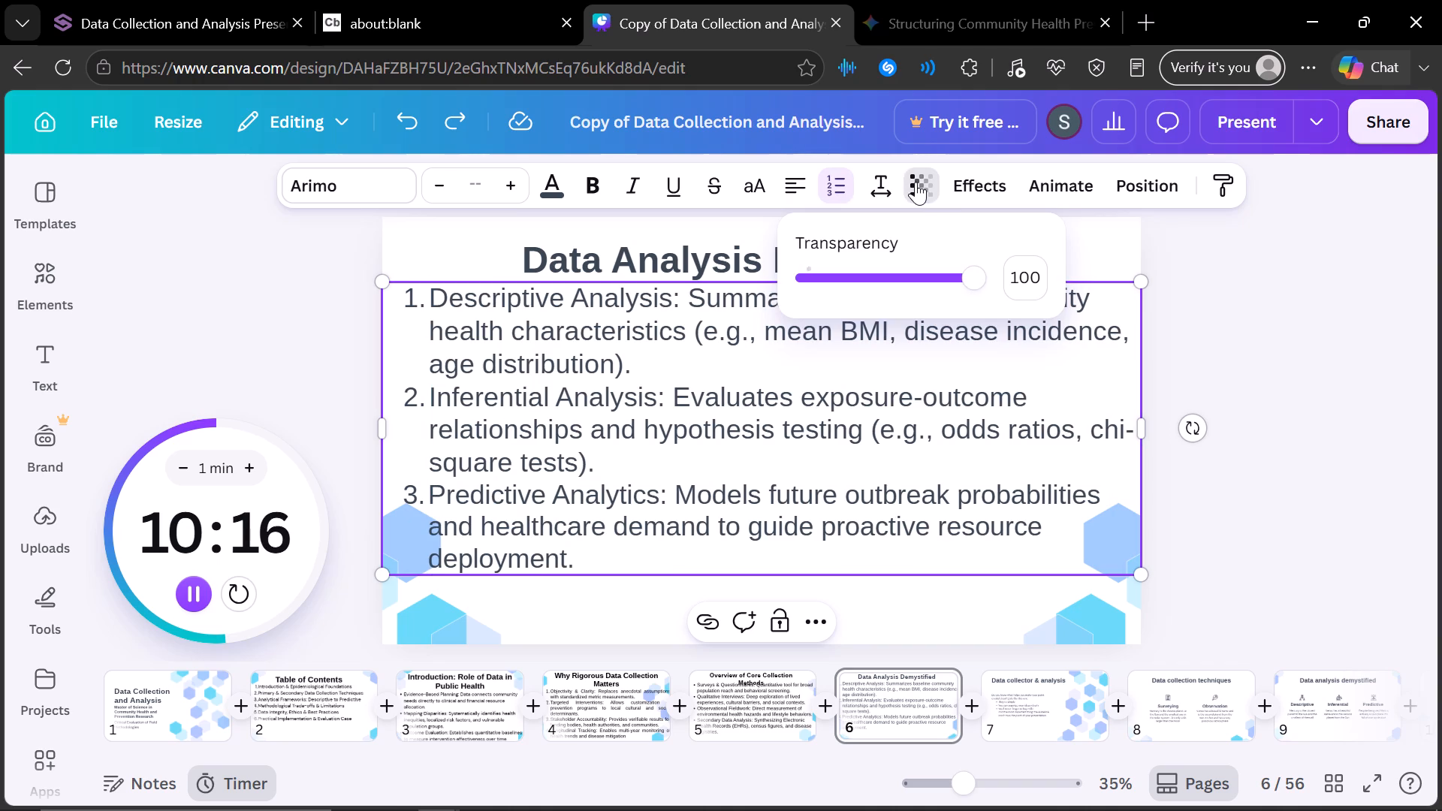
pyautogui.click(1011, 180)
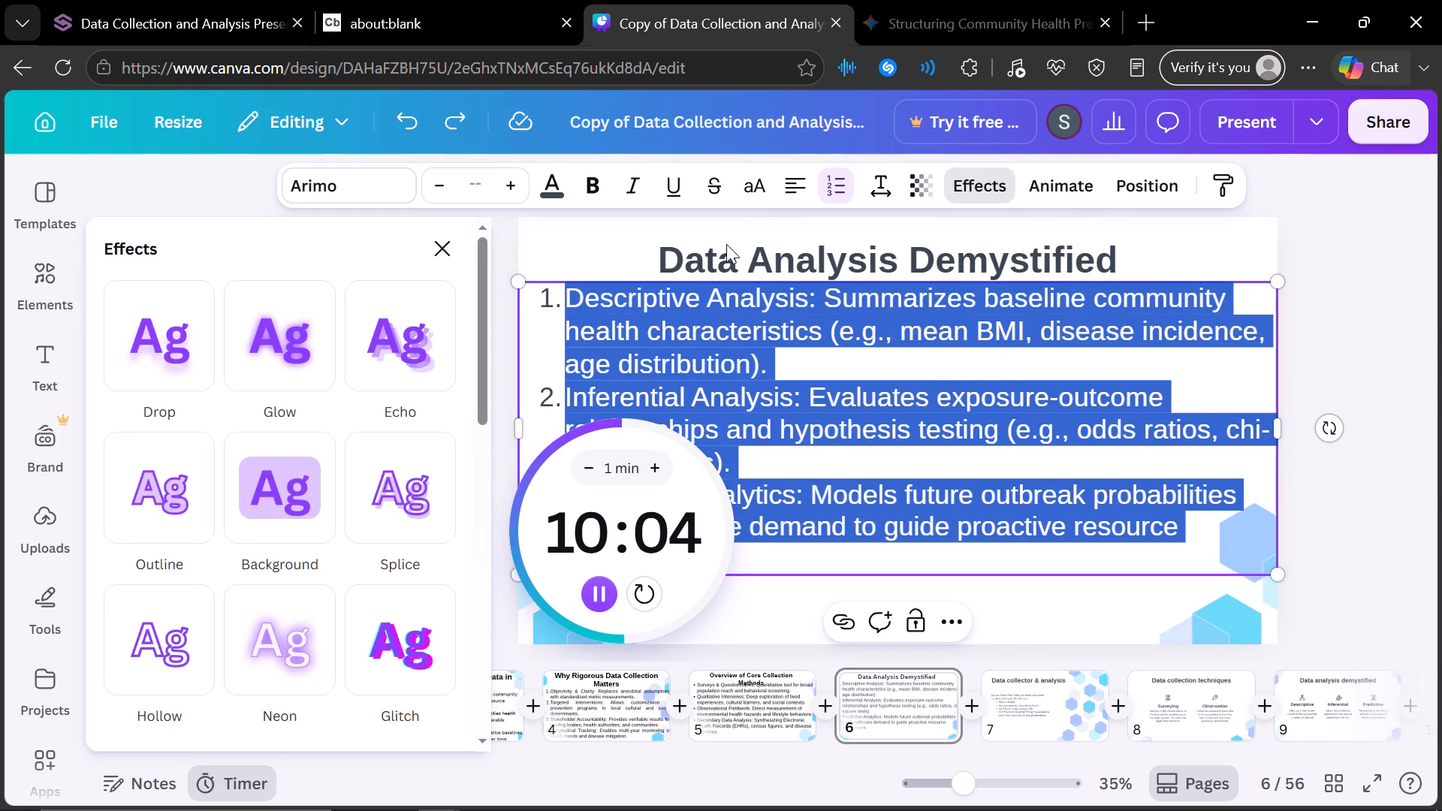
pyautogui.click(435, 249)
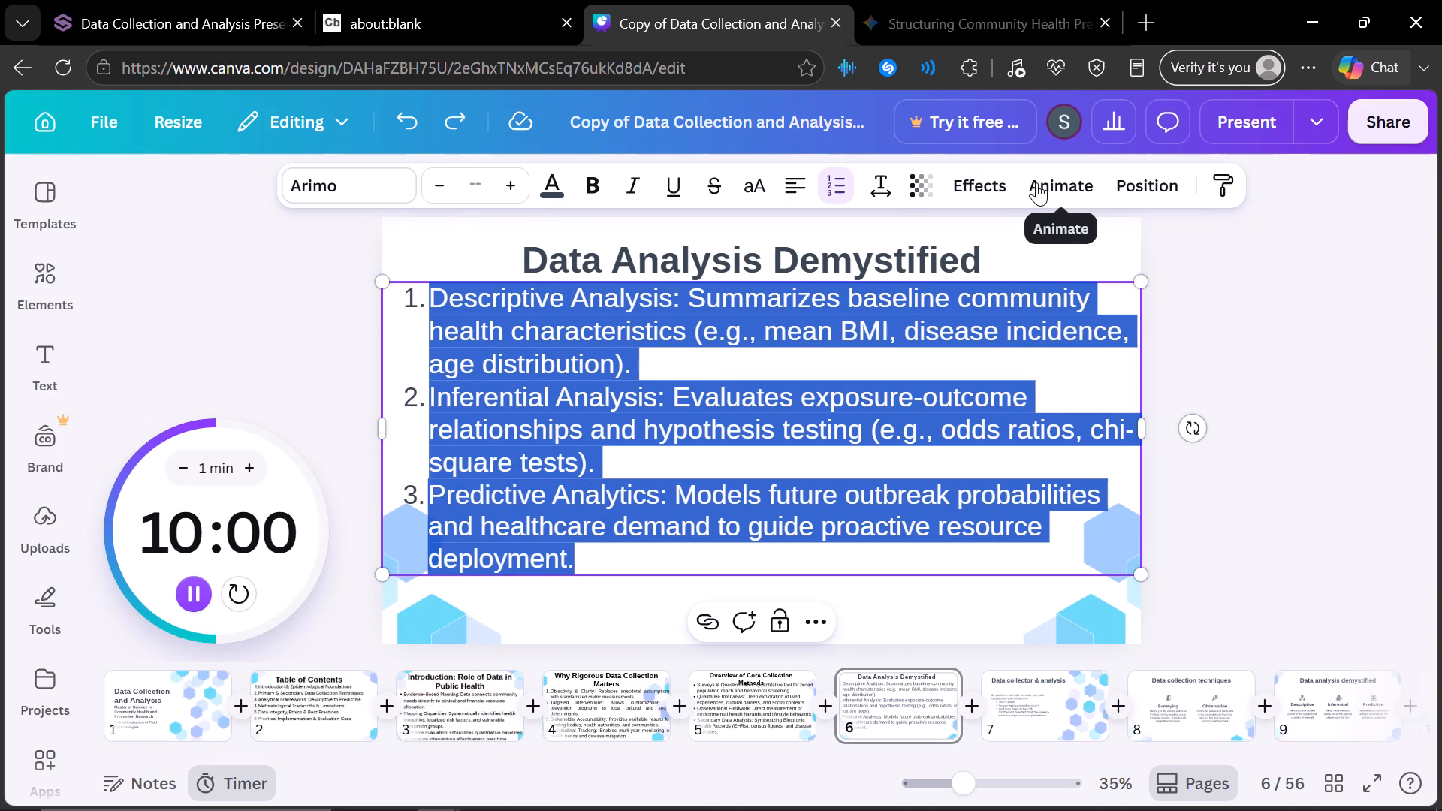
pyautogui.click(885, 179)
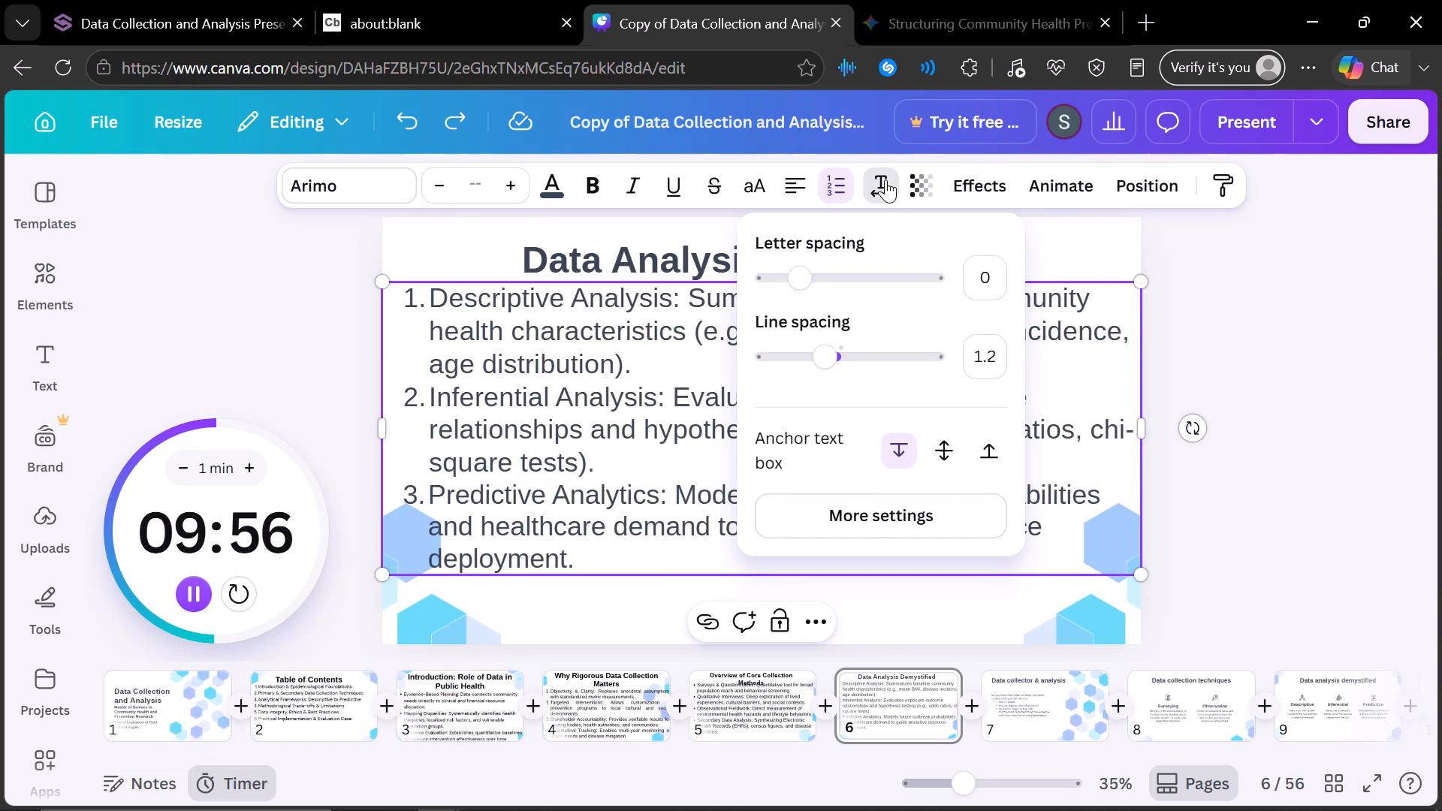
pyautogui.click(849, 520)
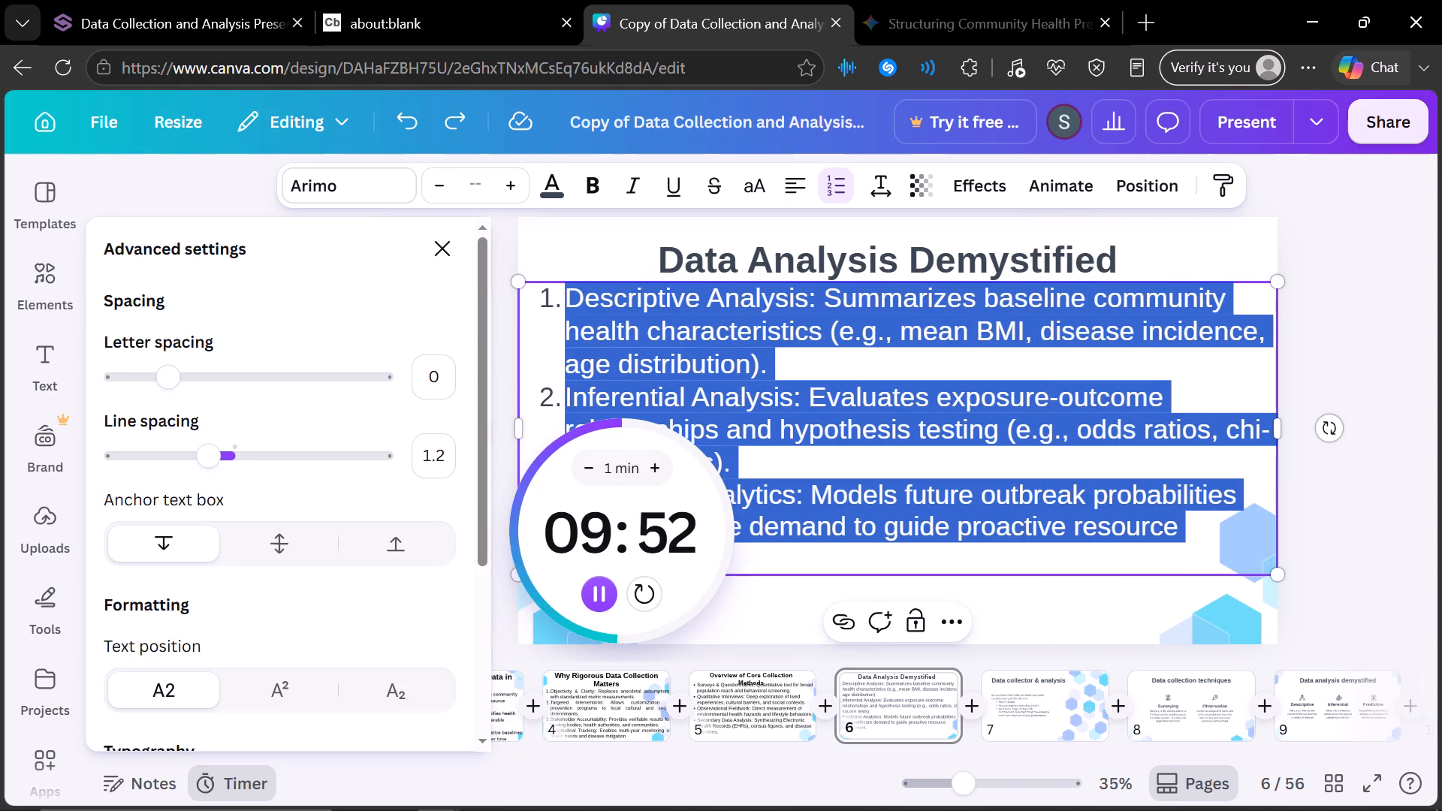
pyautogui.moveTo(487, 354); pyautogui.dragTo(505, 554)
pyautogui.moveTo(505, 554); pyautogui.dragTo(492, 298)
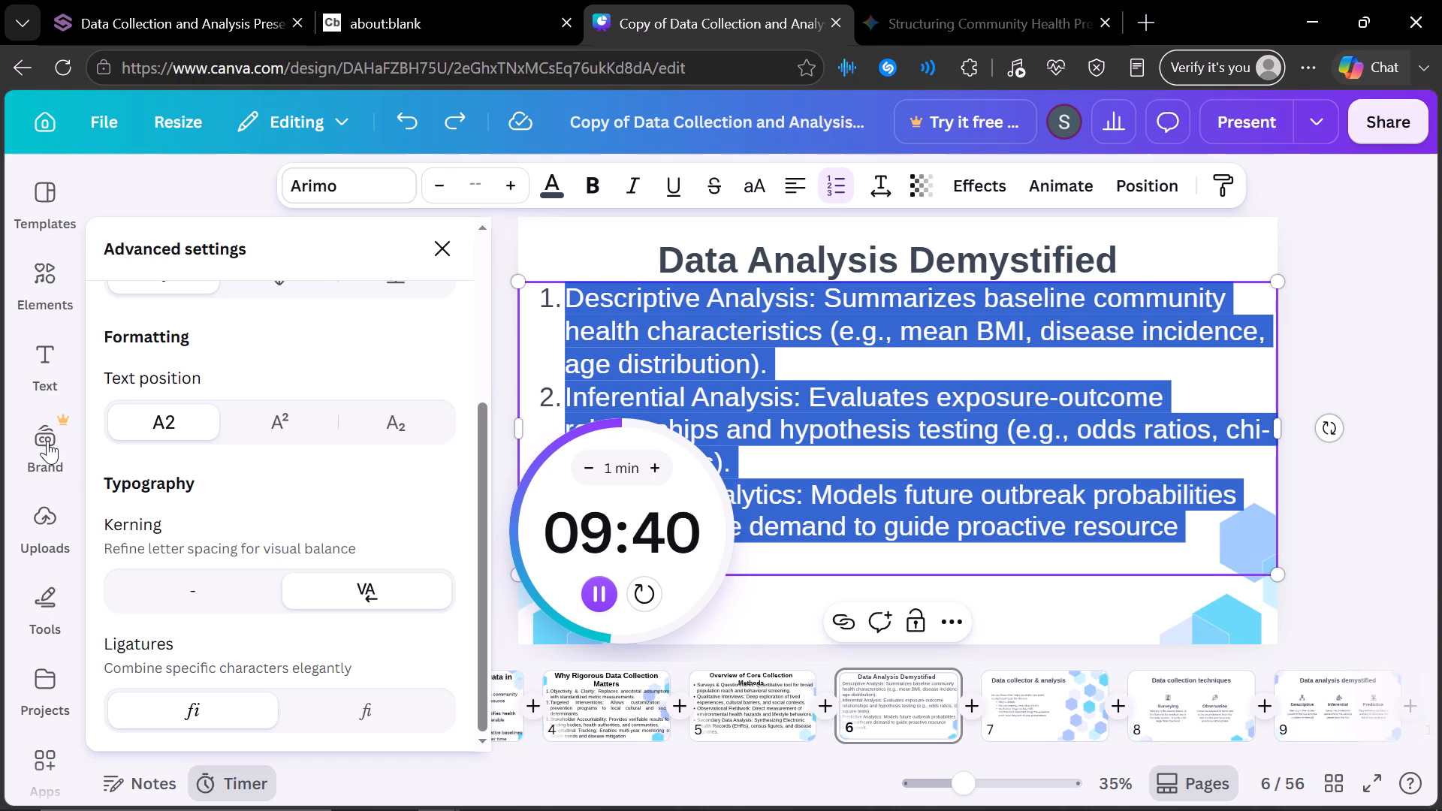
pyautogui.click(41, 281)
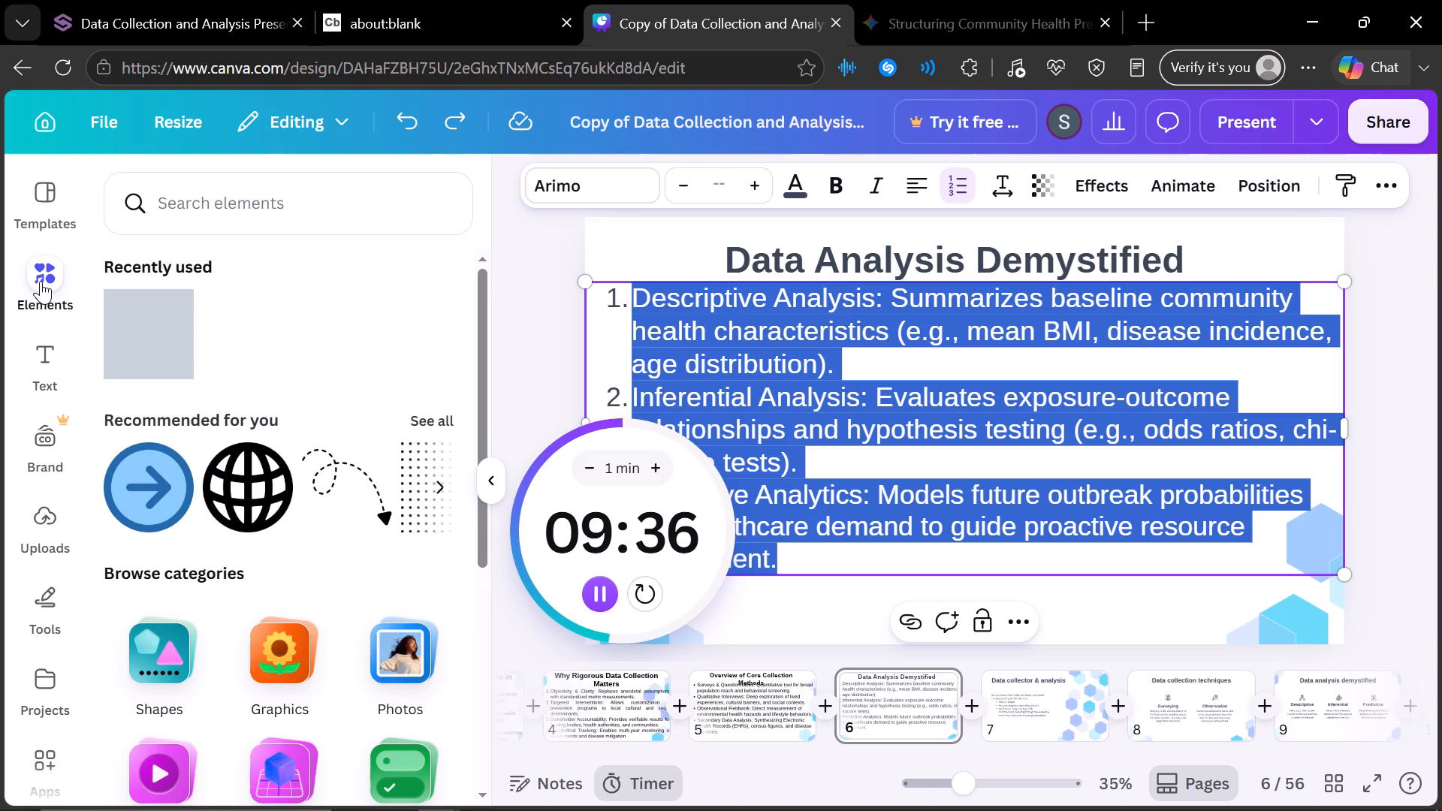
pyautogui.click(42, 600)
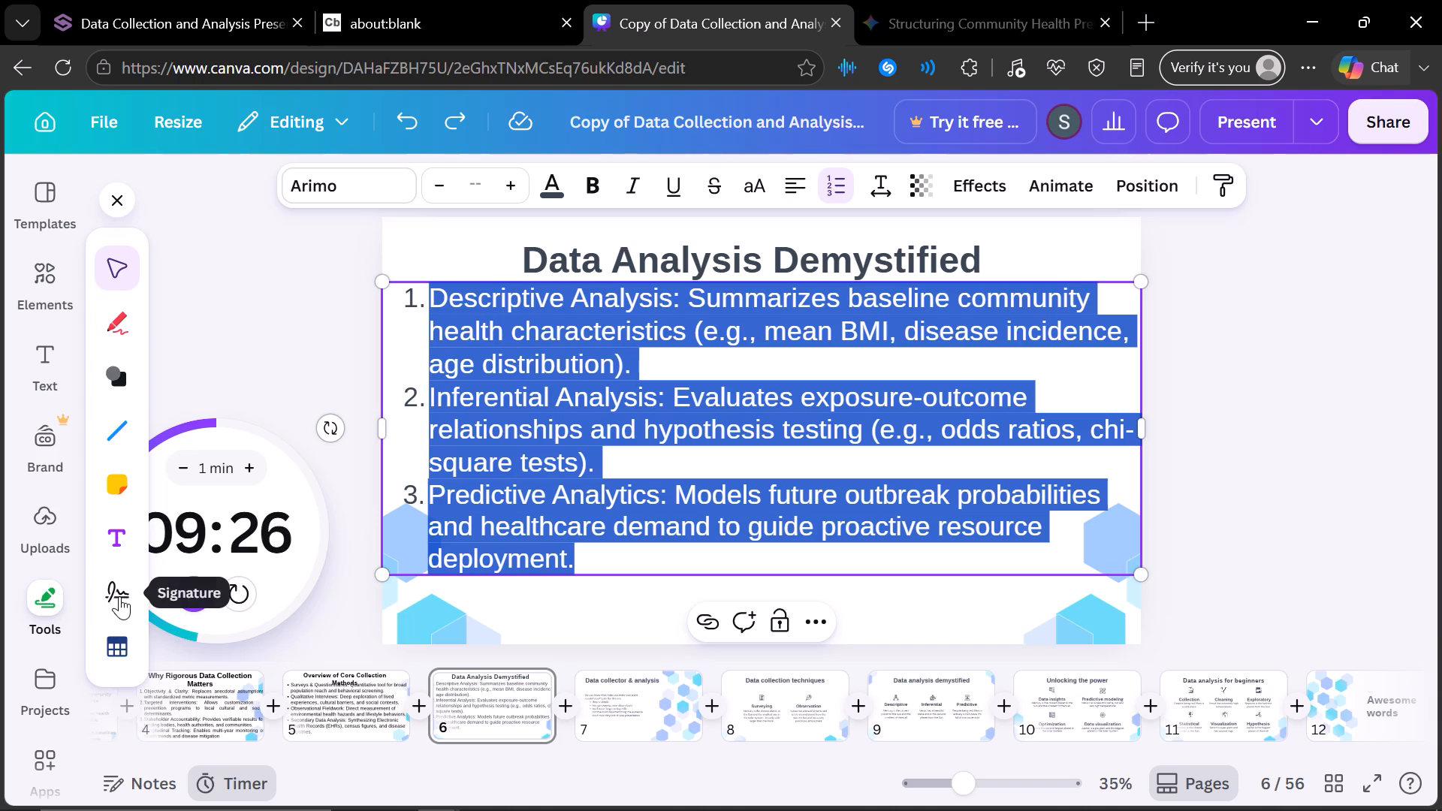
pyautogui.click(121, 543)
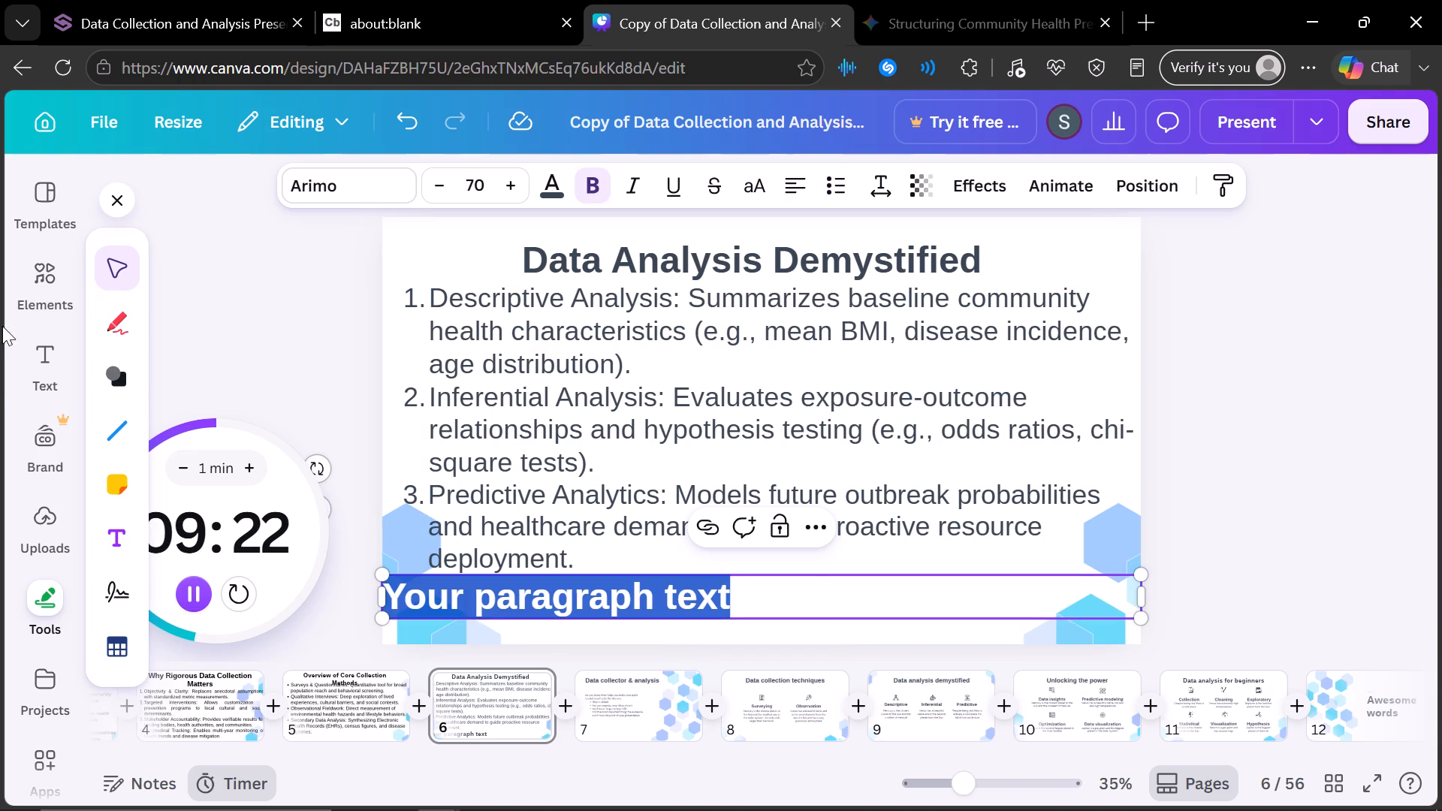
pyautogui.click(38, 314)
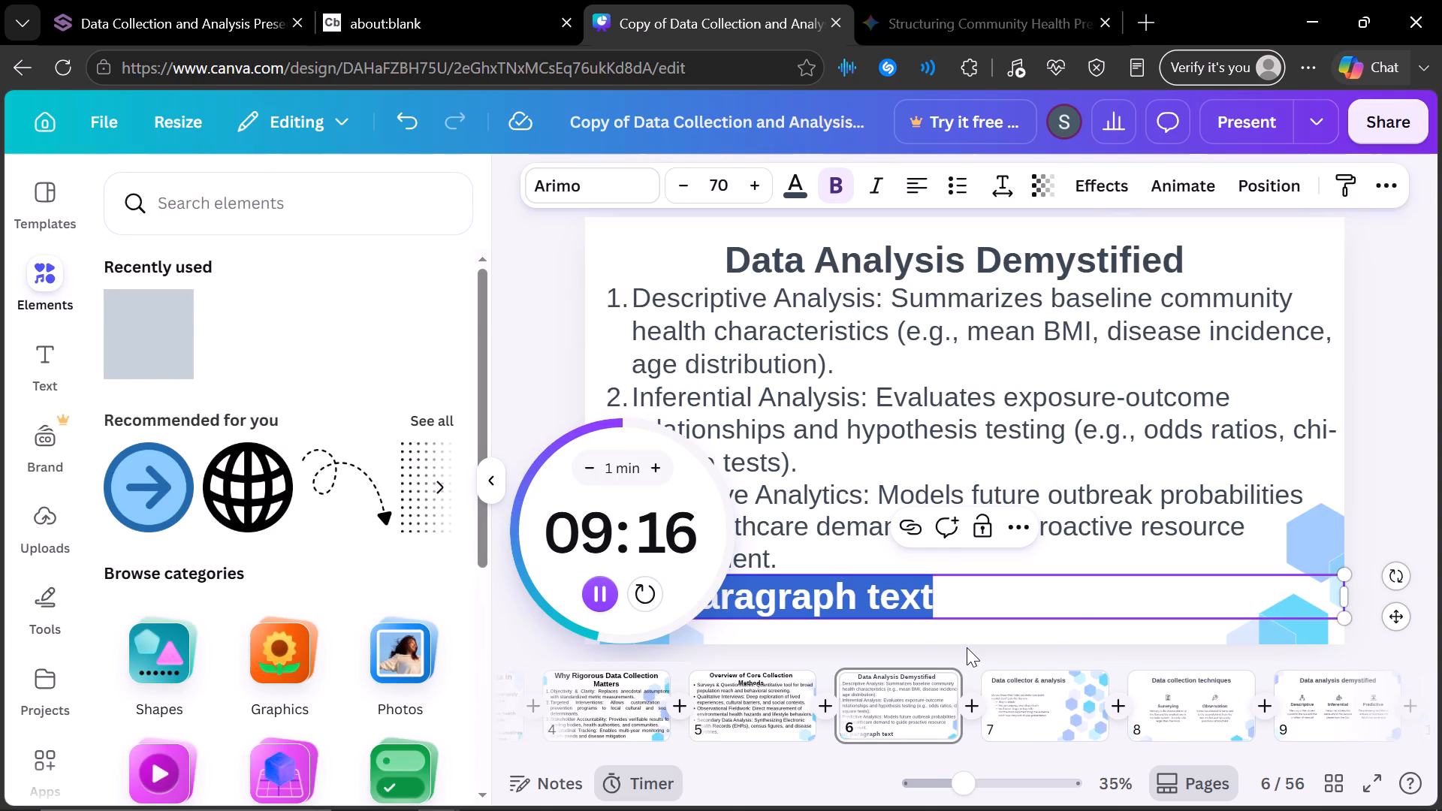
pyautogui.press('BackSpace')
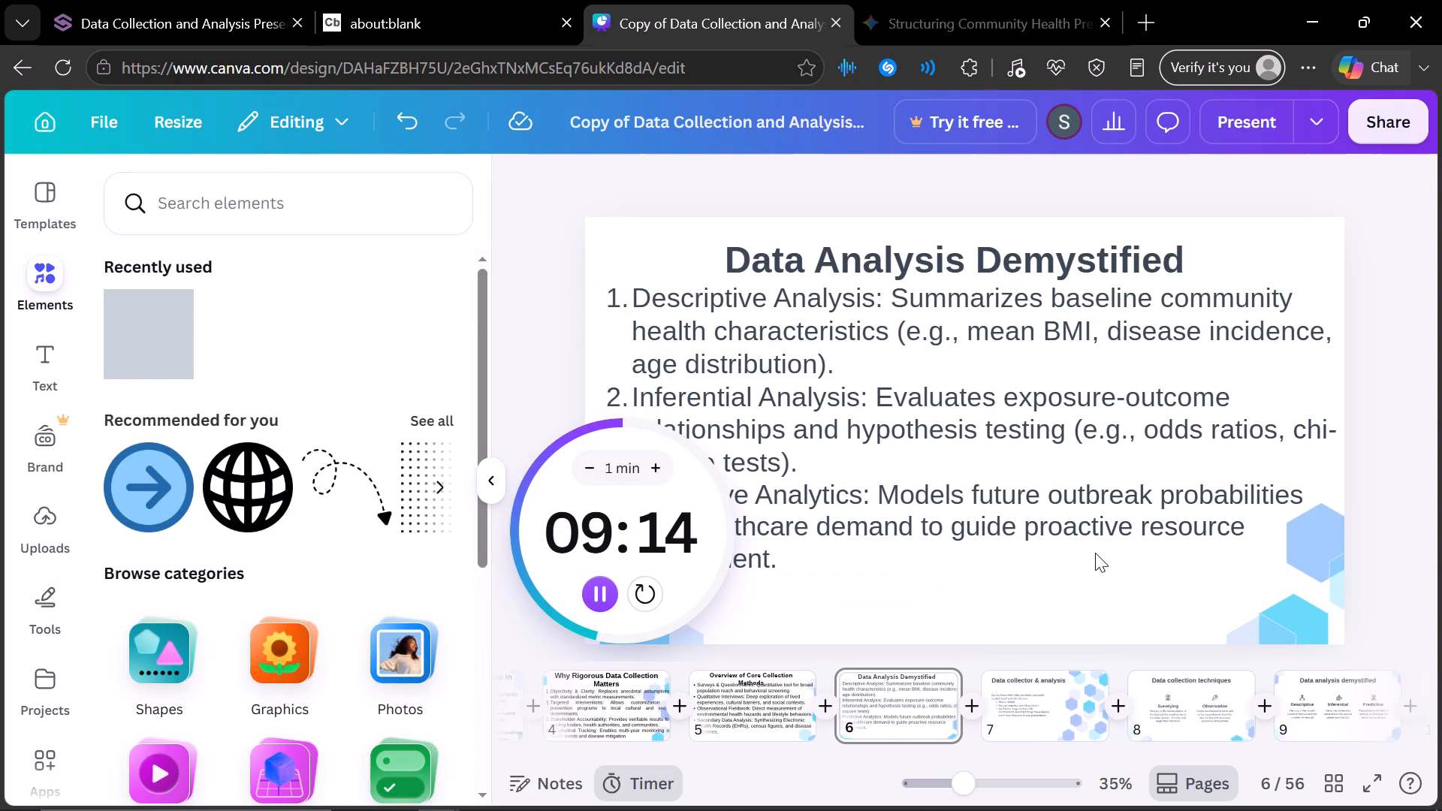
# Change the text colour of slide 6's numbered list to black.
pyautogui.click(1095, 553)
pyautogui.click(794, 177)
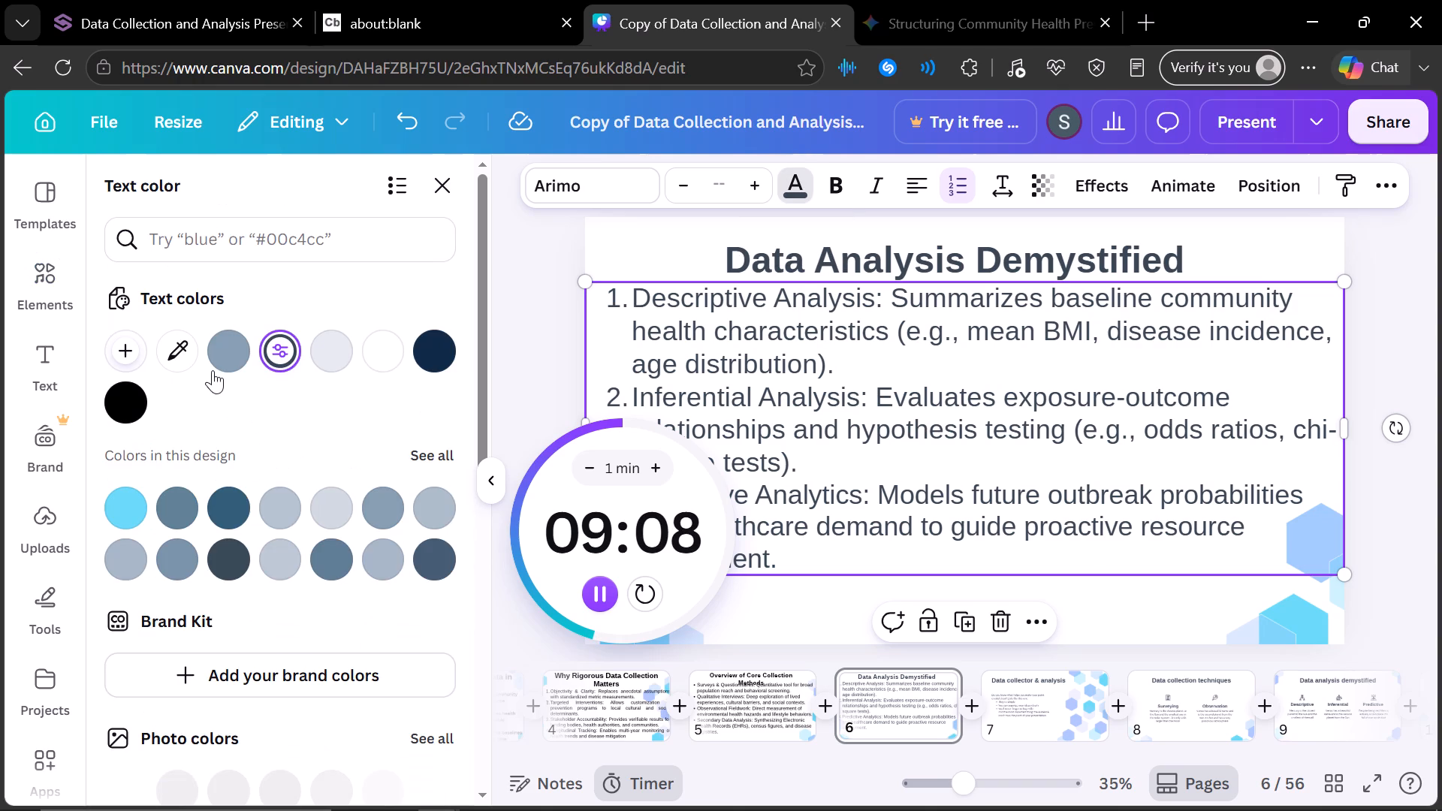
pyautogui.click(139, 399)
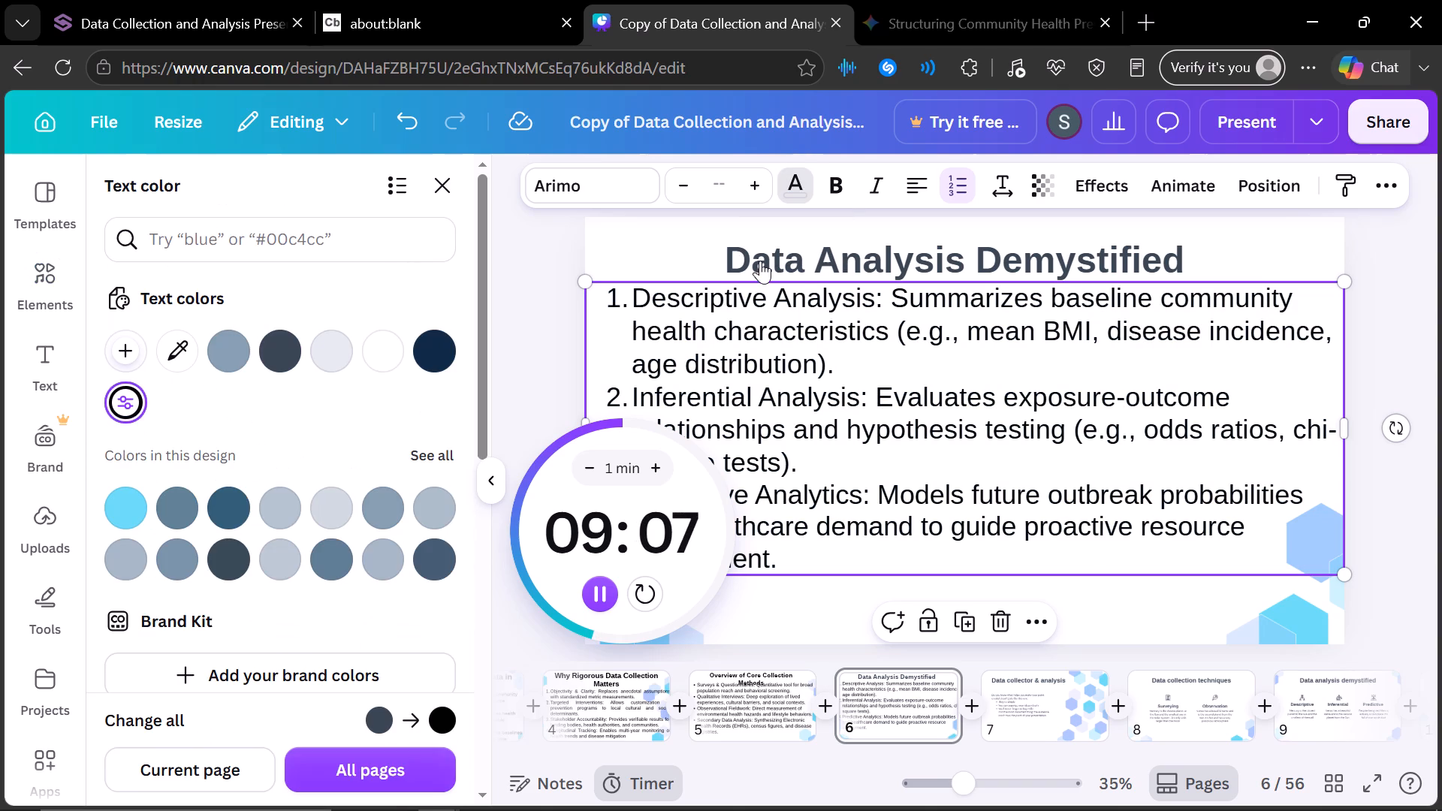
pyautogui.moveTo(700, 284); pyautogui.dragTo(802, 273)
pyautogui.click(414, 113)
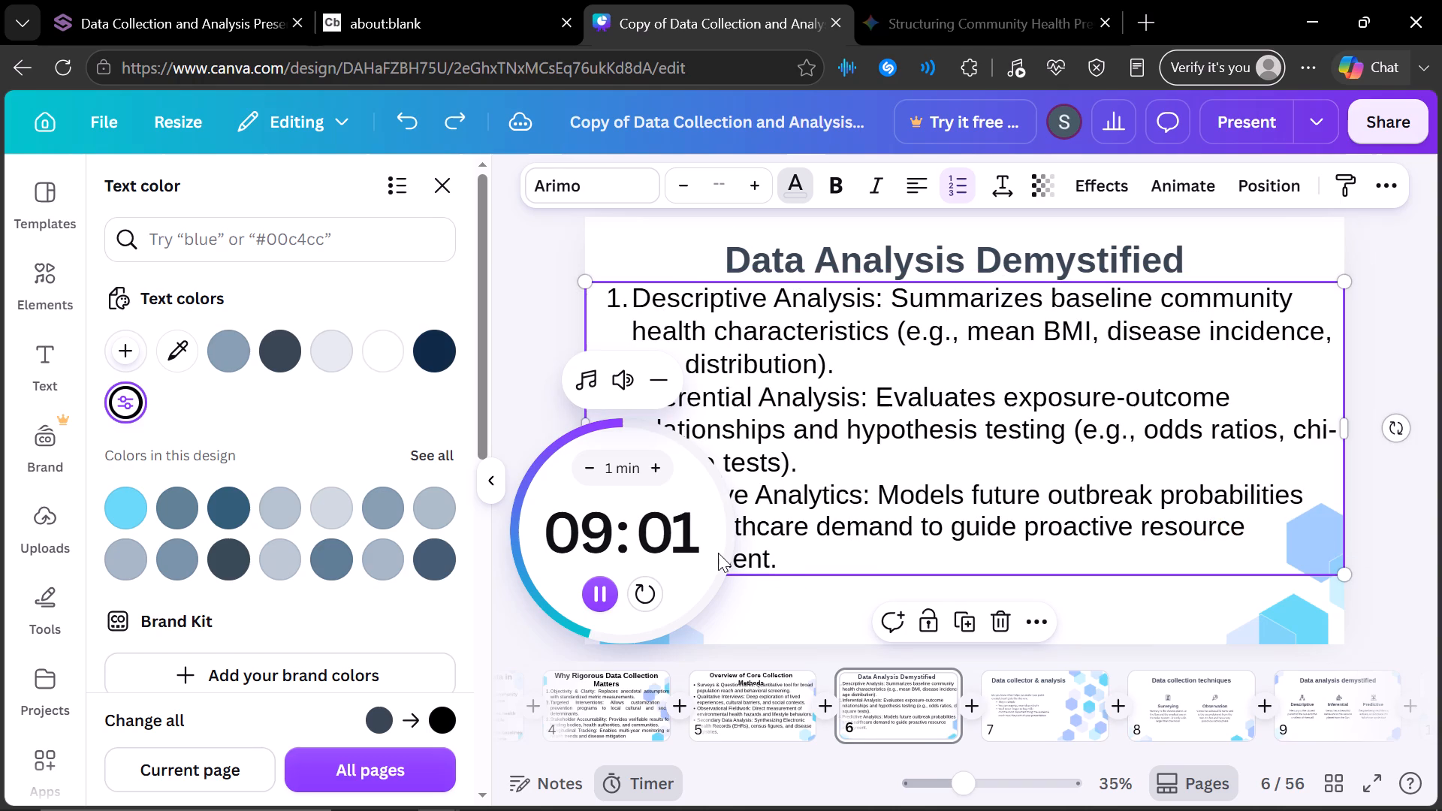
pyautogui.click(445, 184)
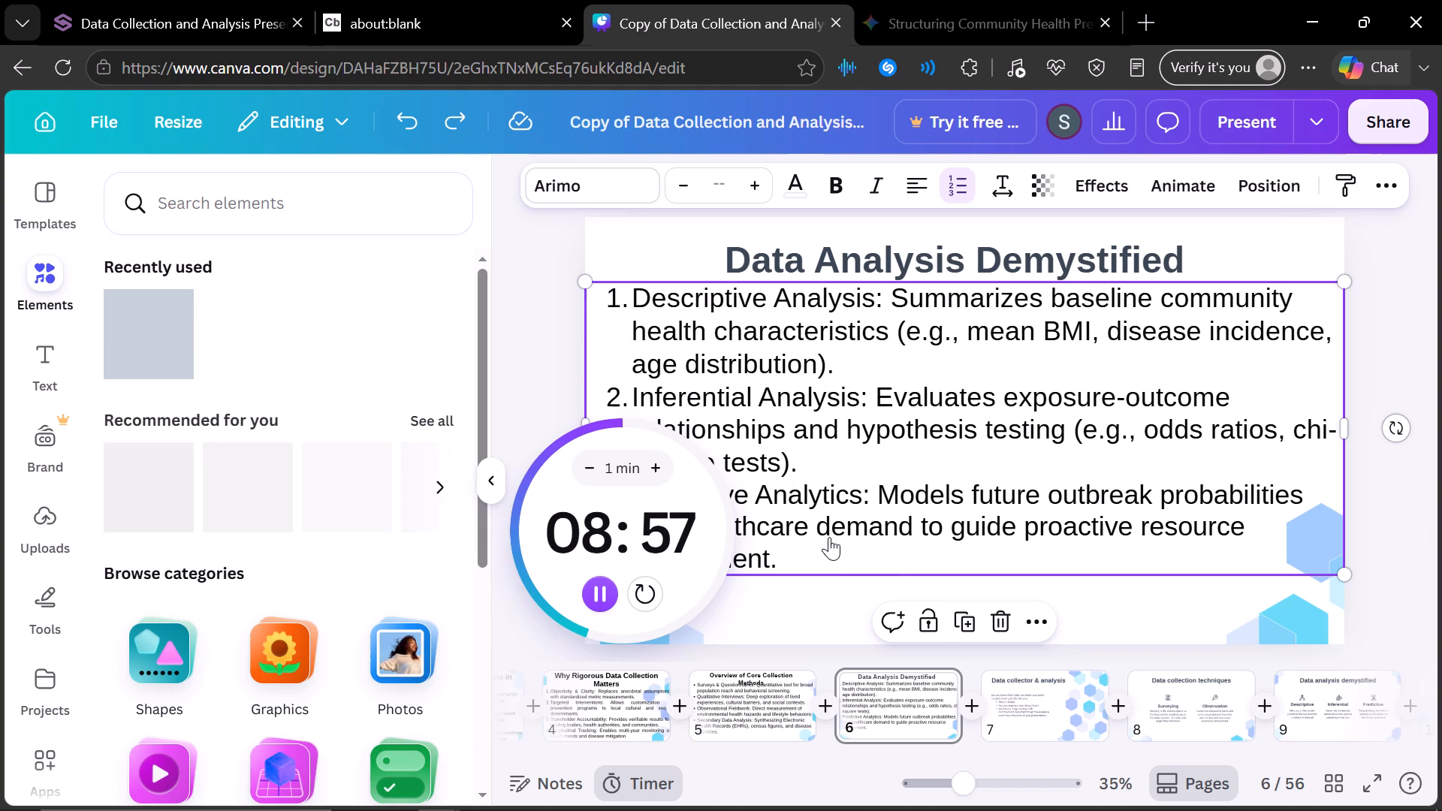
pyautogui.click(552, 325)
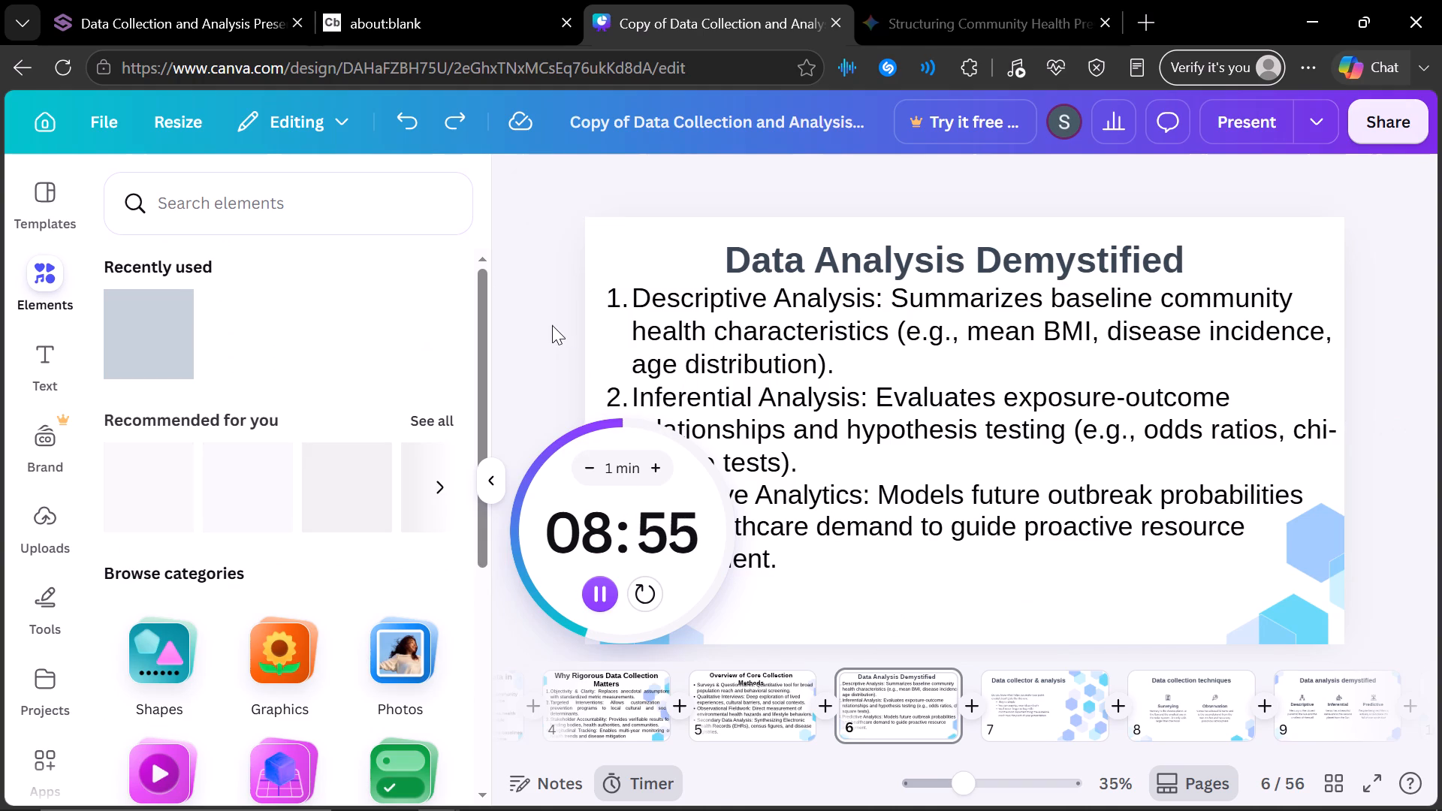
pyautogui.click(533, 330)
pyautogui.click(54, 207)
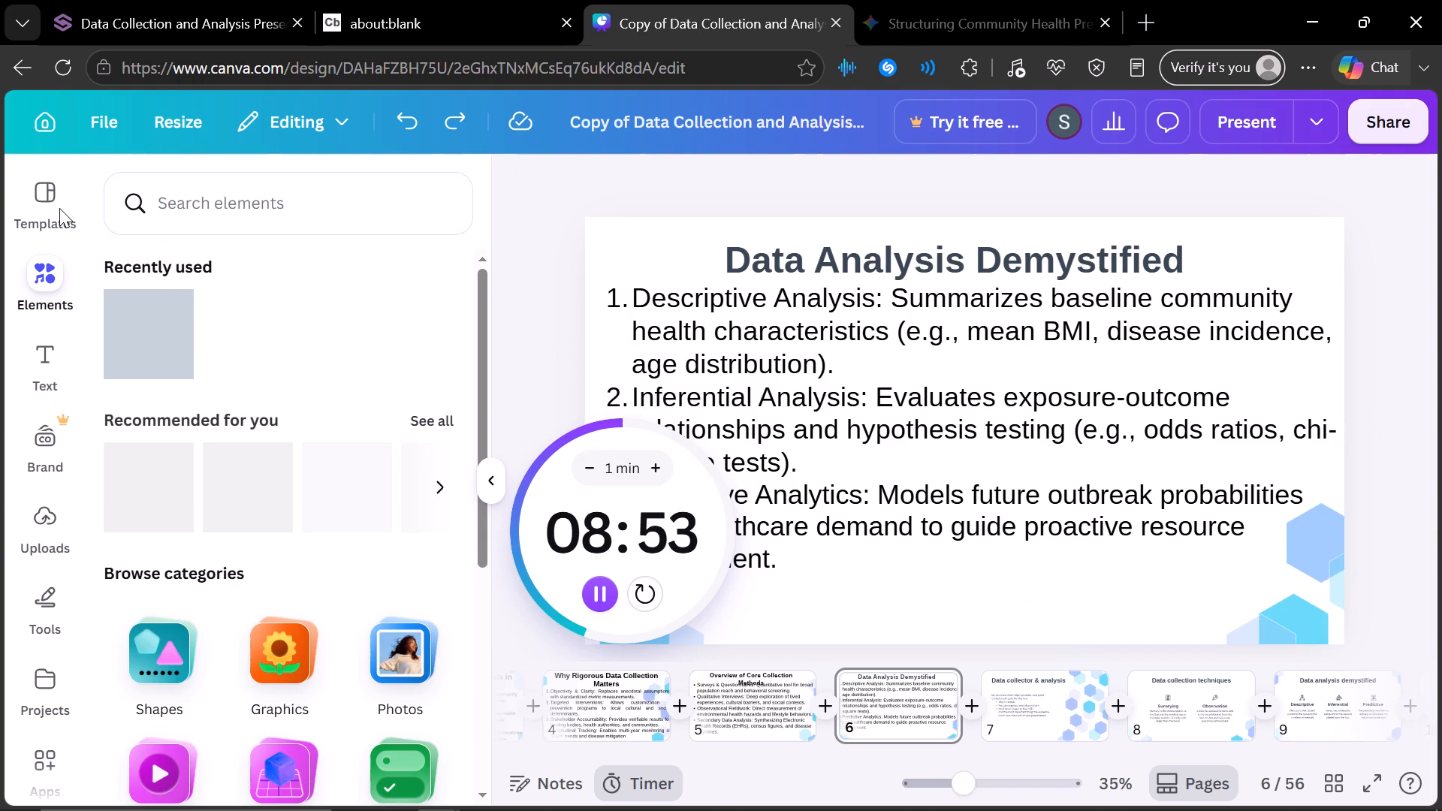
pyautogui.click(69, 199)
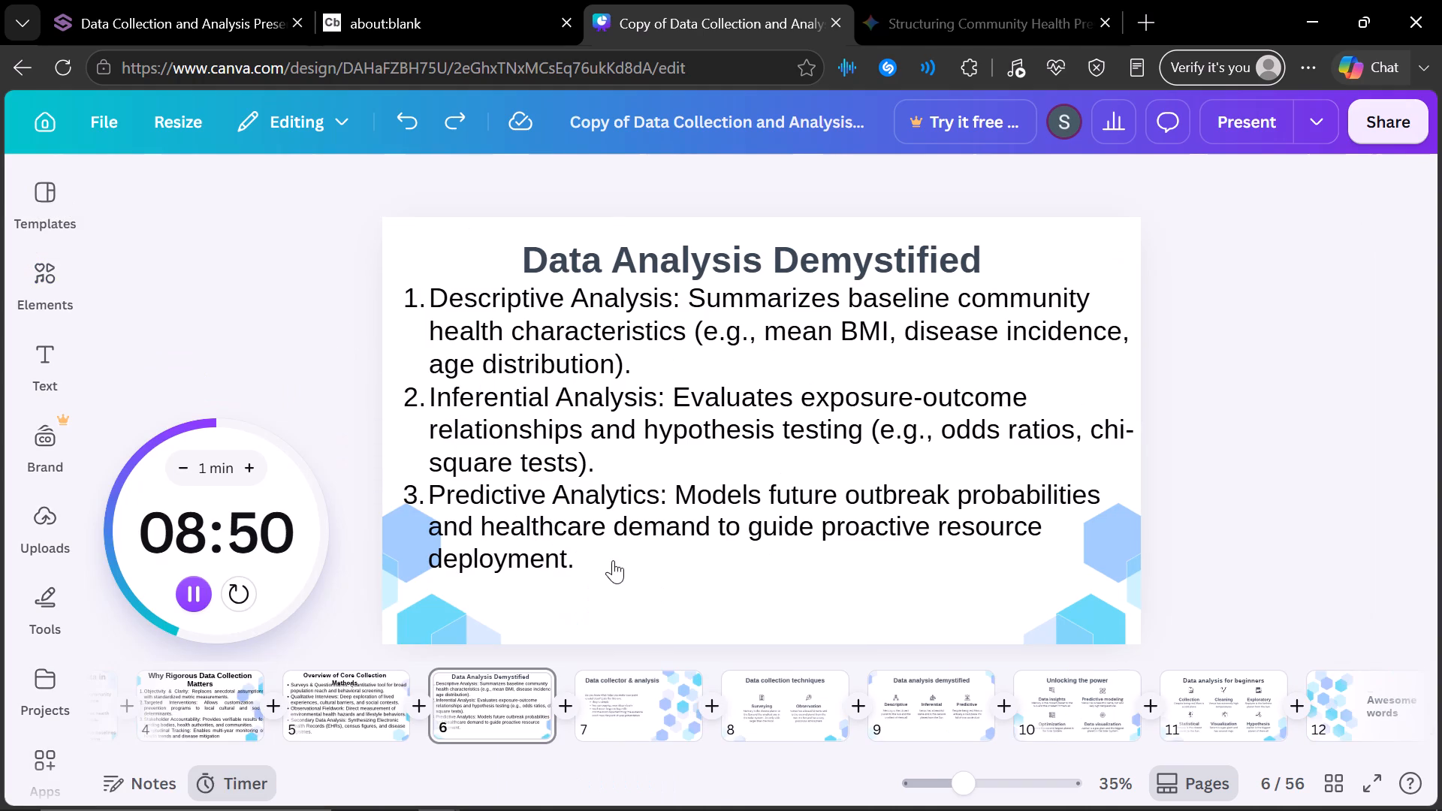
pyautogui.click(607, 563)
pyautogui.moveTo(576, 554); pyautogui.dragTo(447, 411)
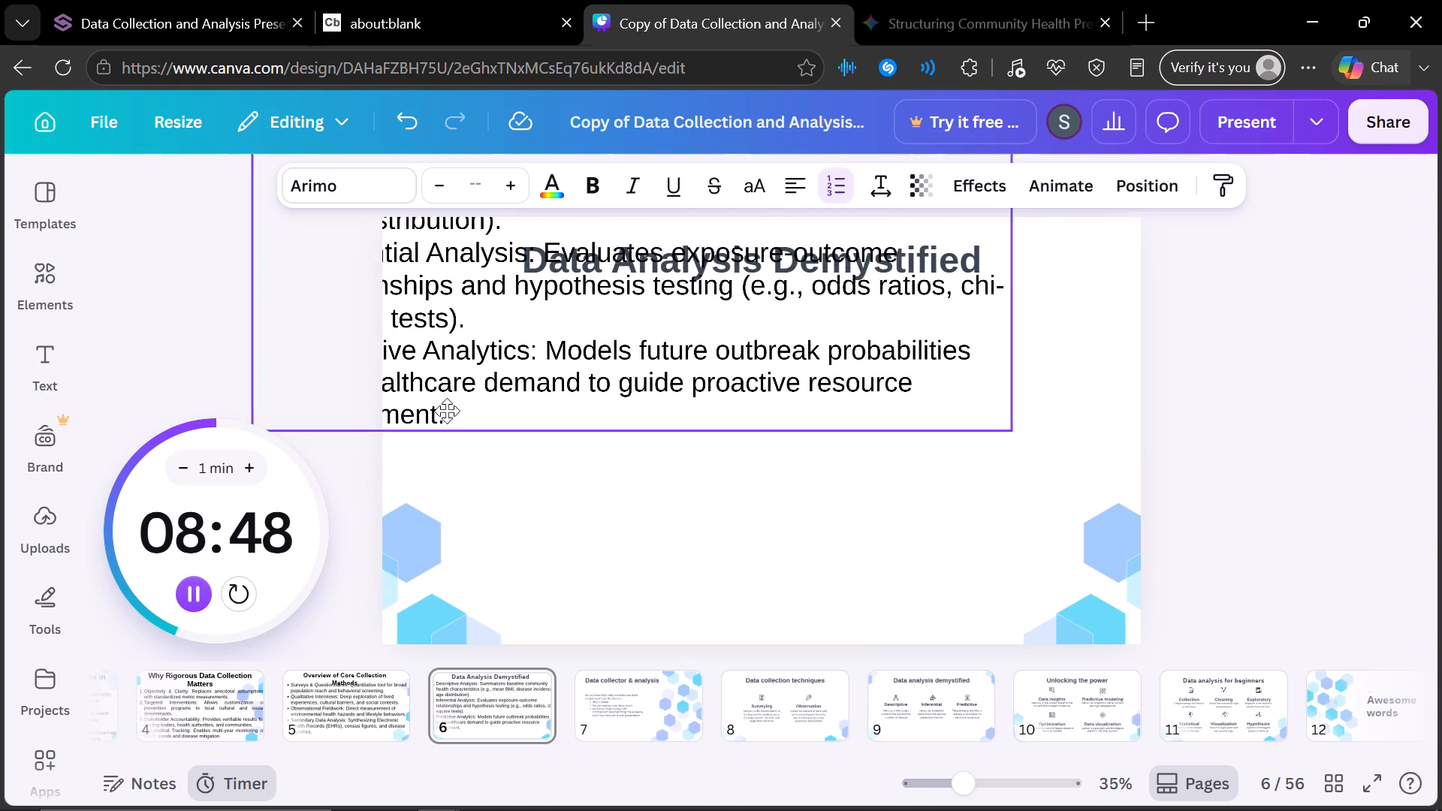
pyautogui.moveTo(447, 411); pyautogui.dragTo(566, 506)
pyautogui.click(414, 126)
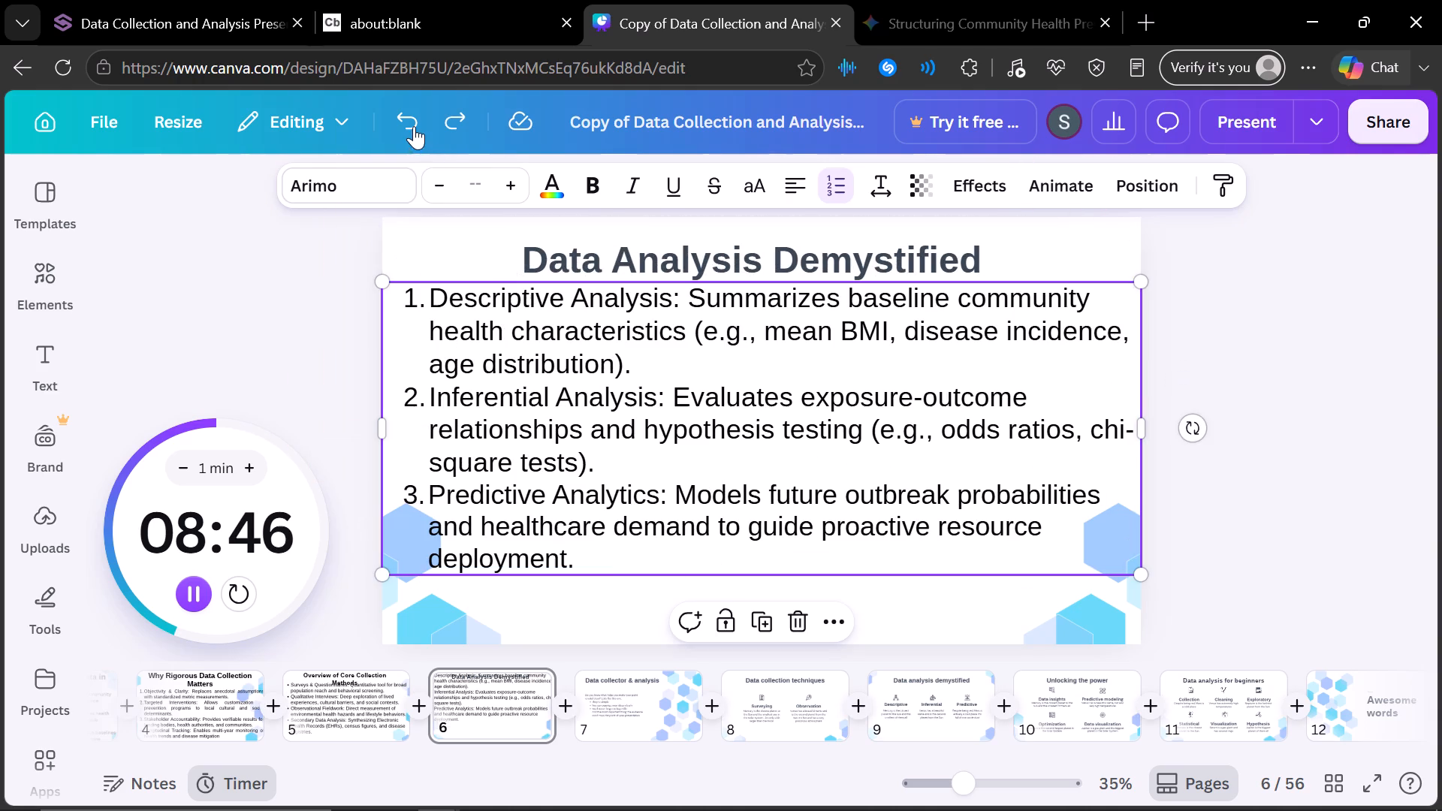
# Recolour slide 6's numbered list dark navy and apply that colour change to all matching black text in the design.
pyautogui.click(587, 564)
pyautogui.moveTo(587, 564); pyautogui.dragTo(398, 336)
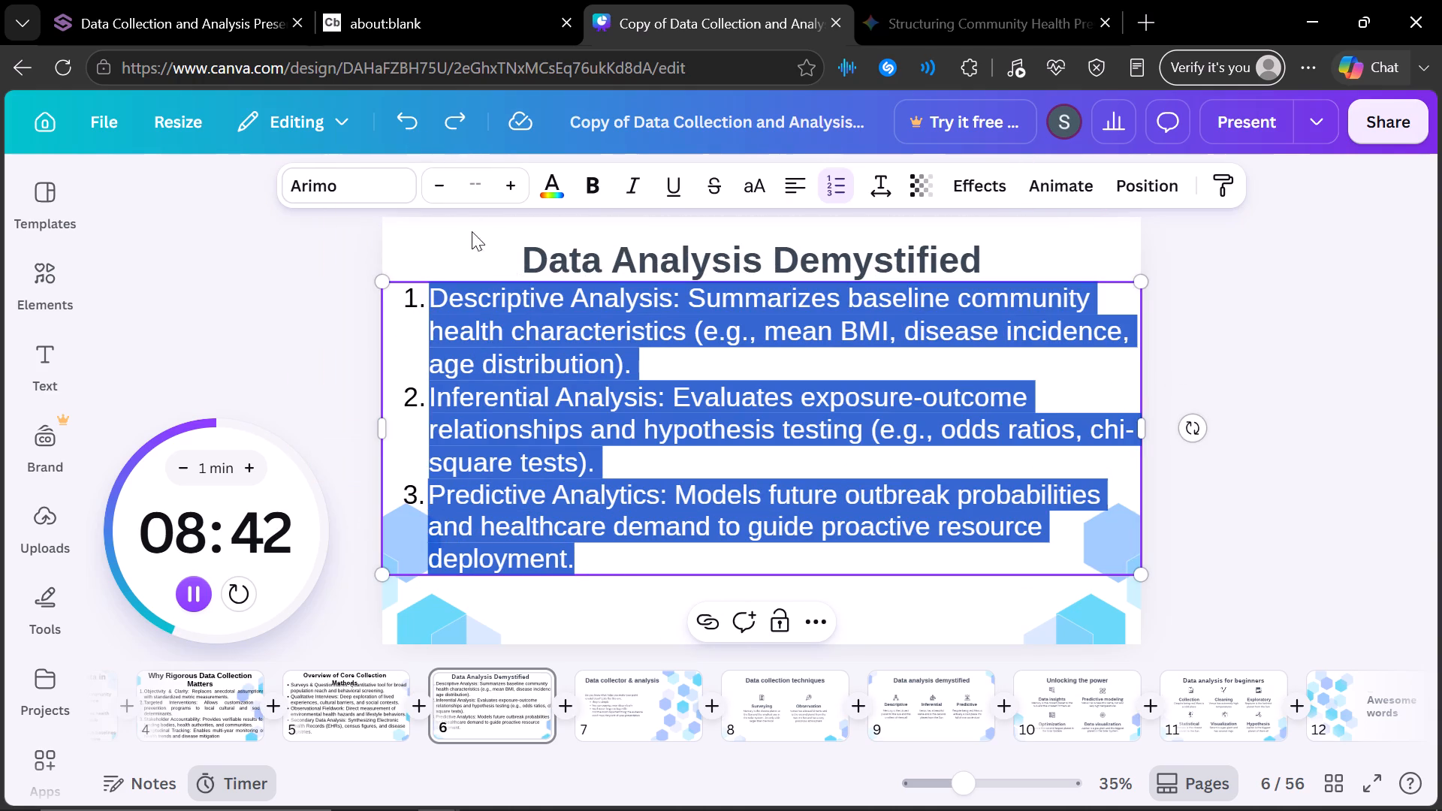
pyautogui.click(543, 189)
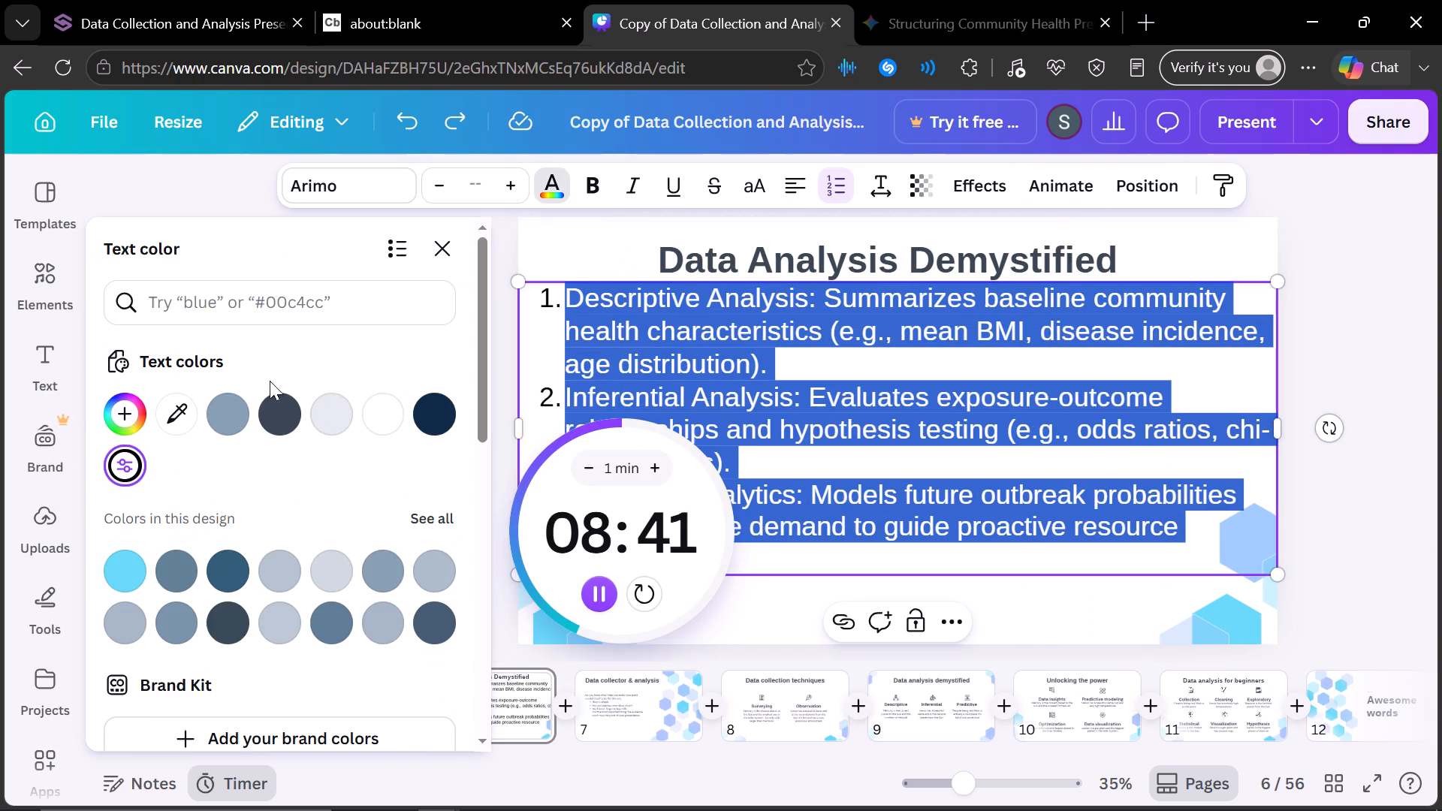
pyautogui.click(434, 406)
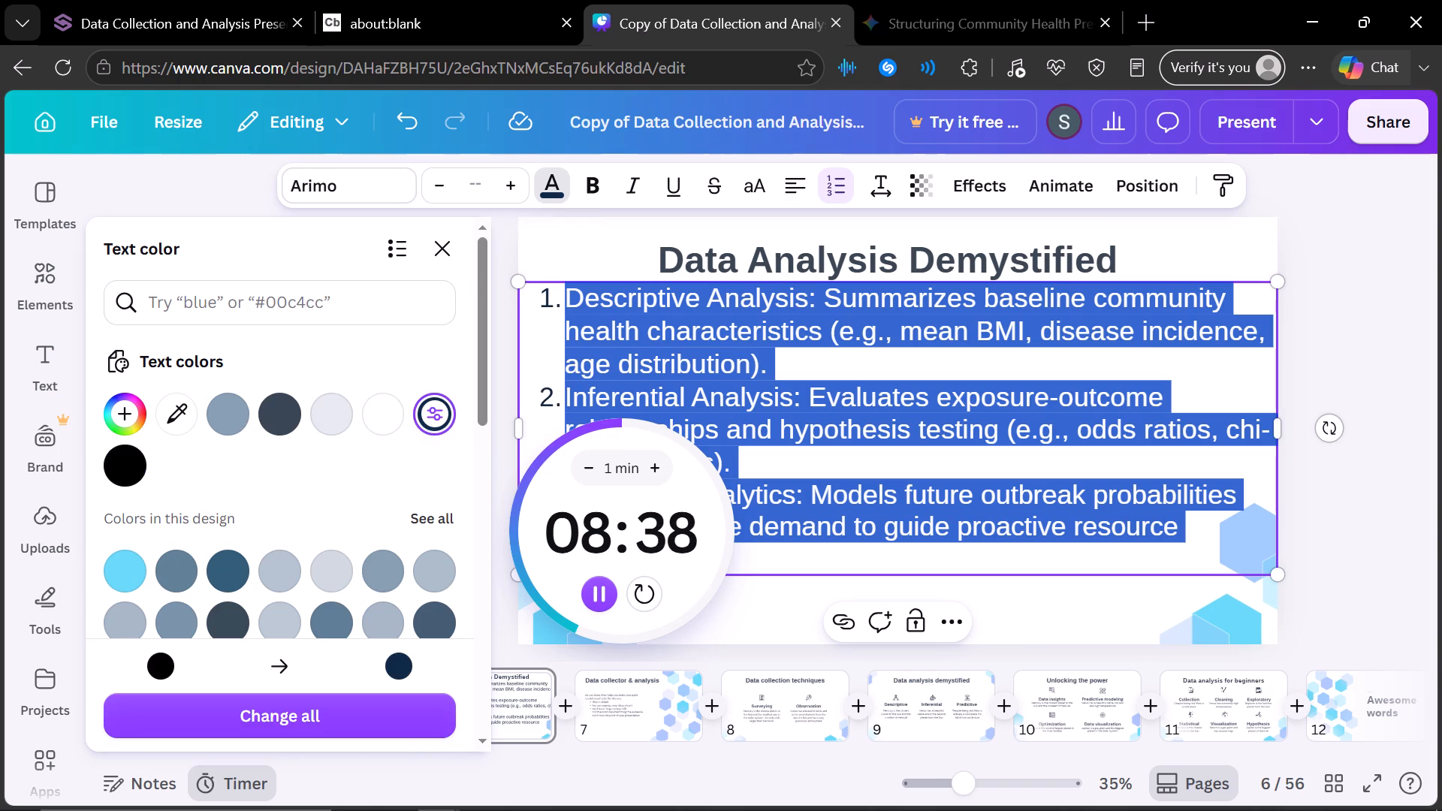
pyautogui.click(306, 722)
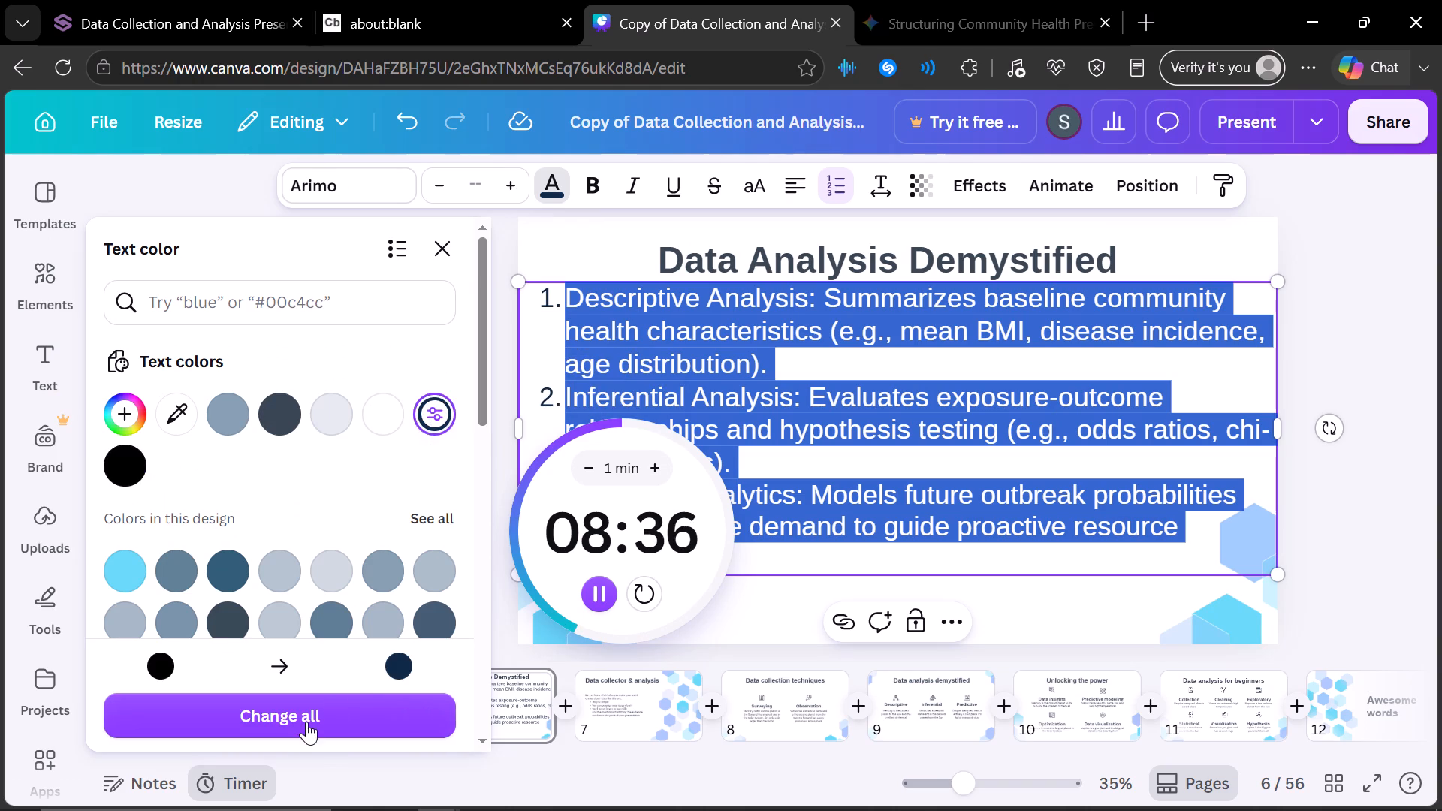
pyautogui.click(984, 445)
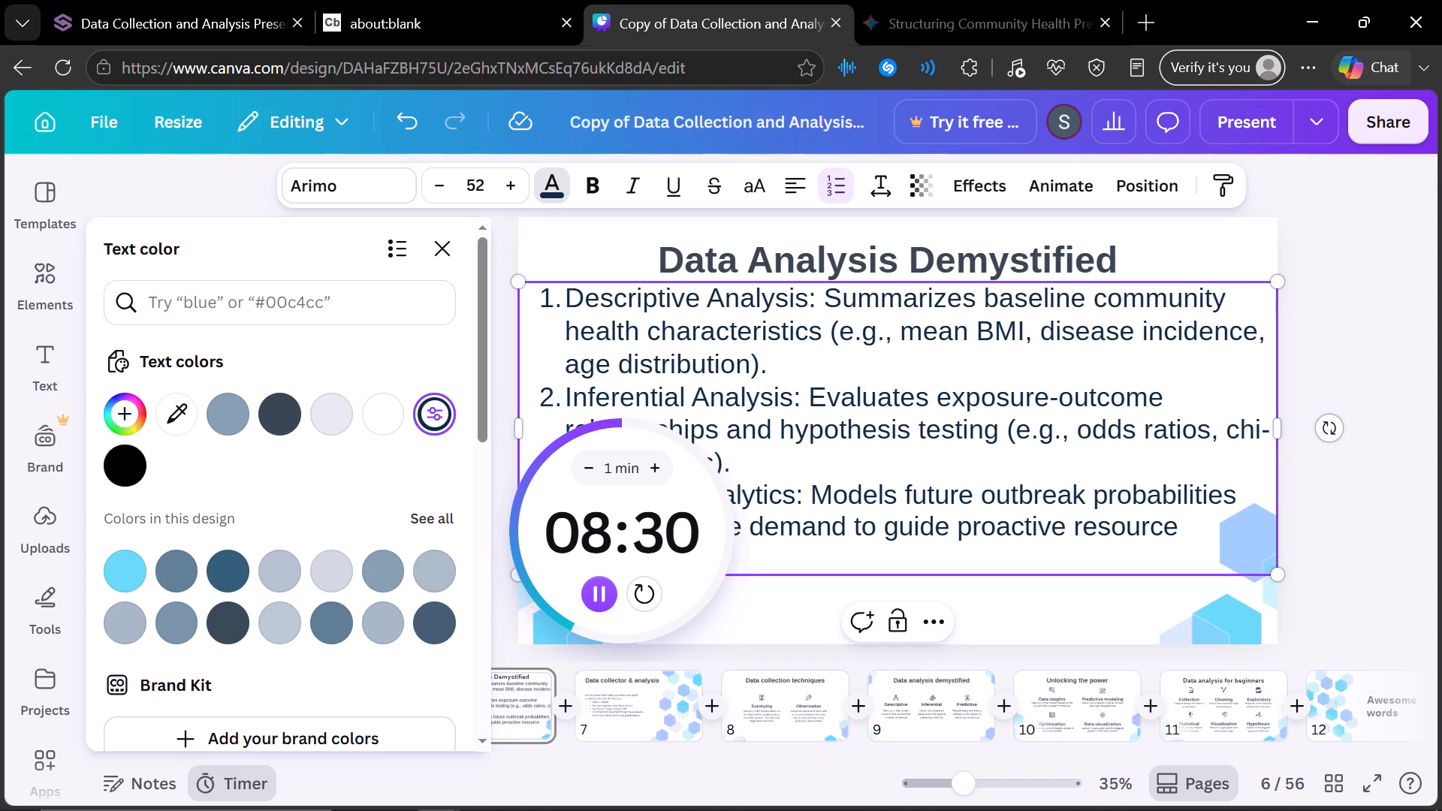
# Change the title "Data Analysis Demystified" on slide 6 to black and apply the colour change across all pages.
pyautogui.click(943, 260)
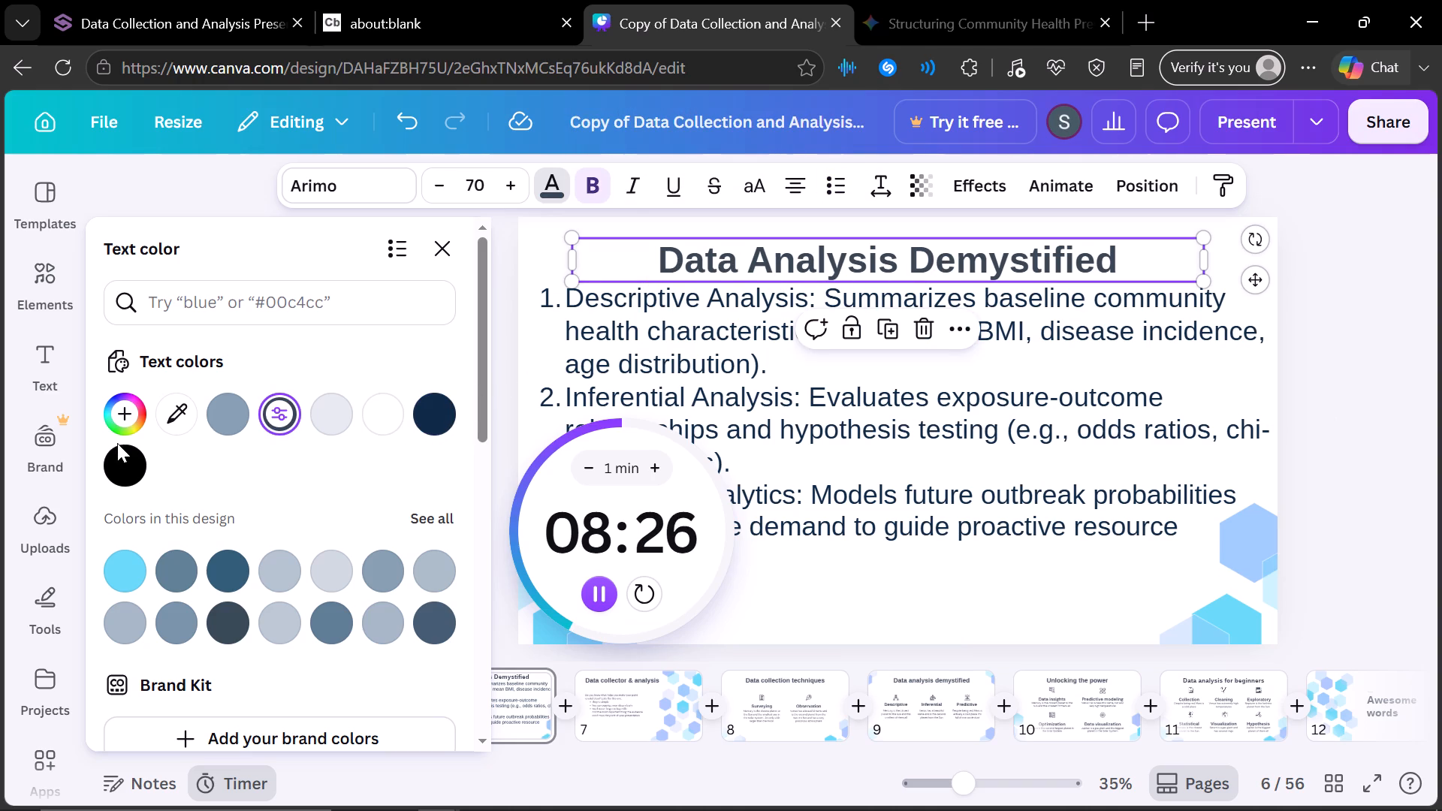
pyautogui.click(112, 471)
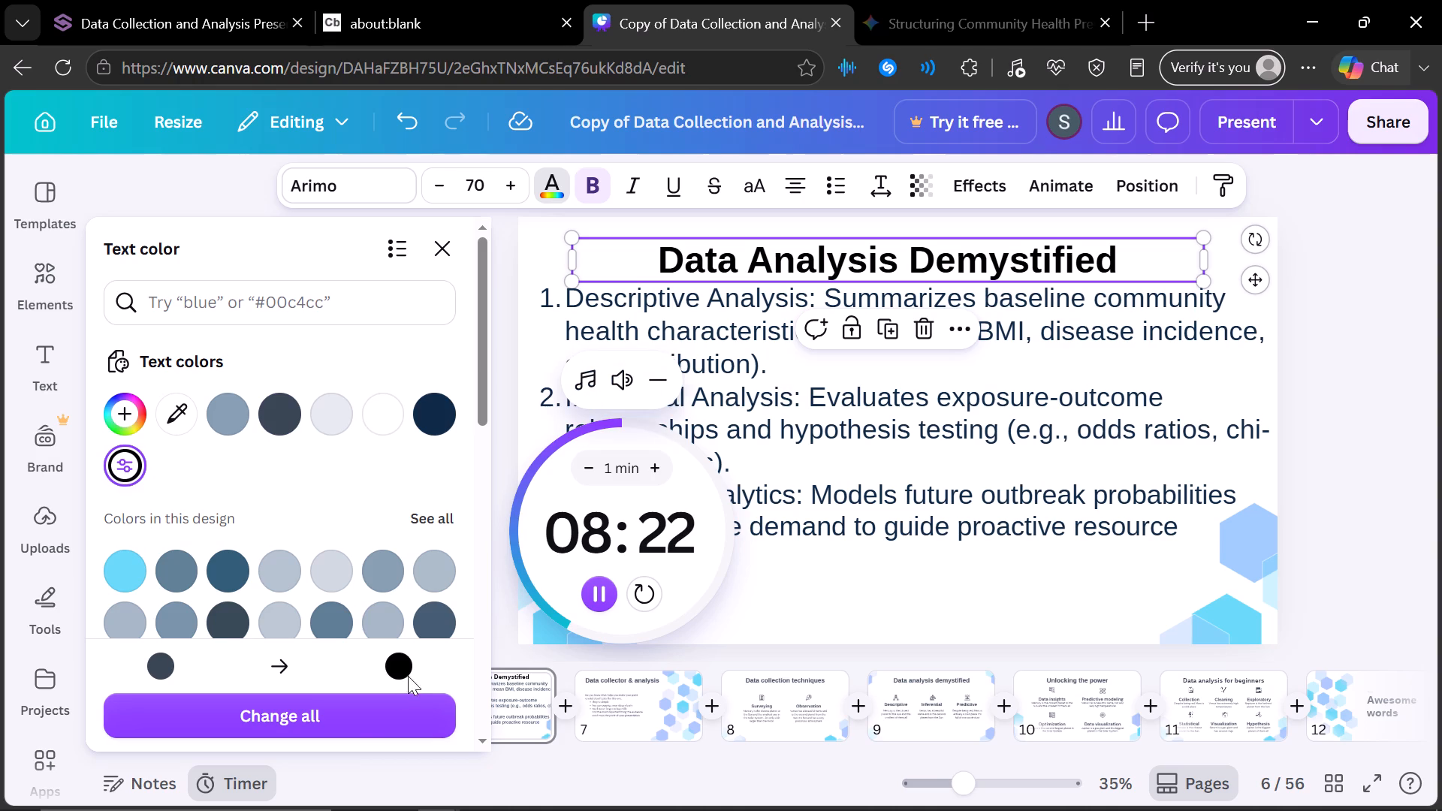
pyautogui.click(358, 713)
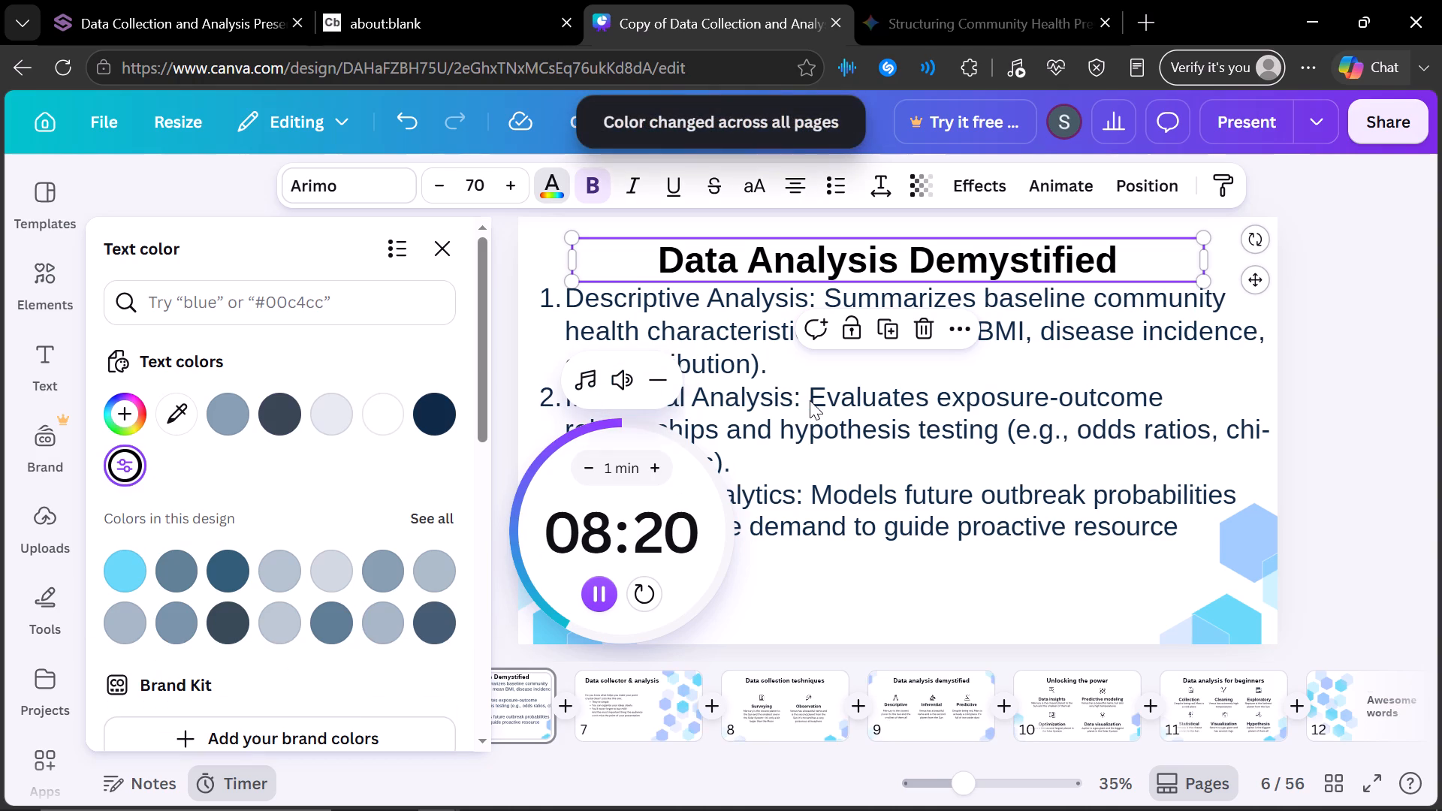
# Change slide 6's numbered list to black and apply the colour change to all matching navy text across the pages.
pyautogui.click(813, 397)
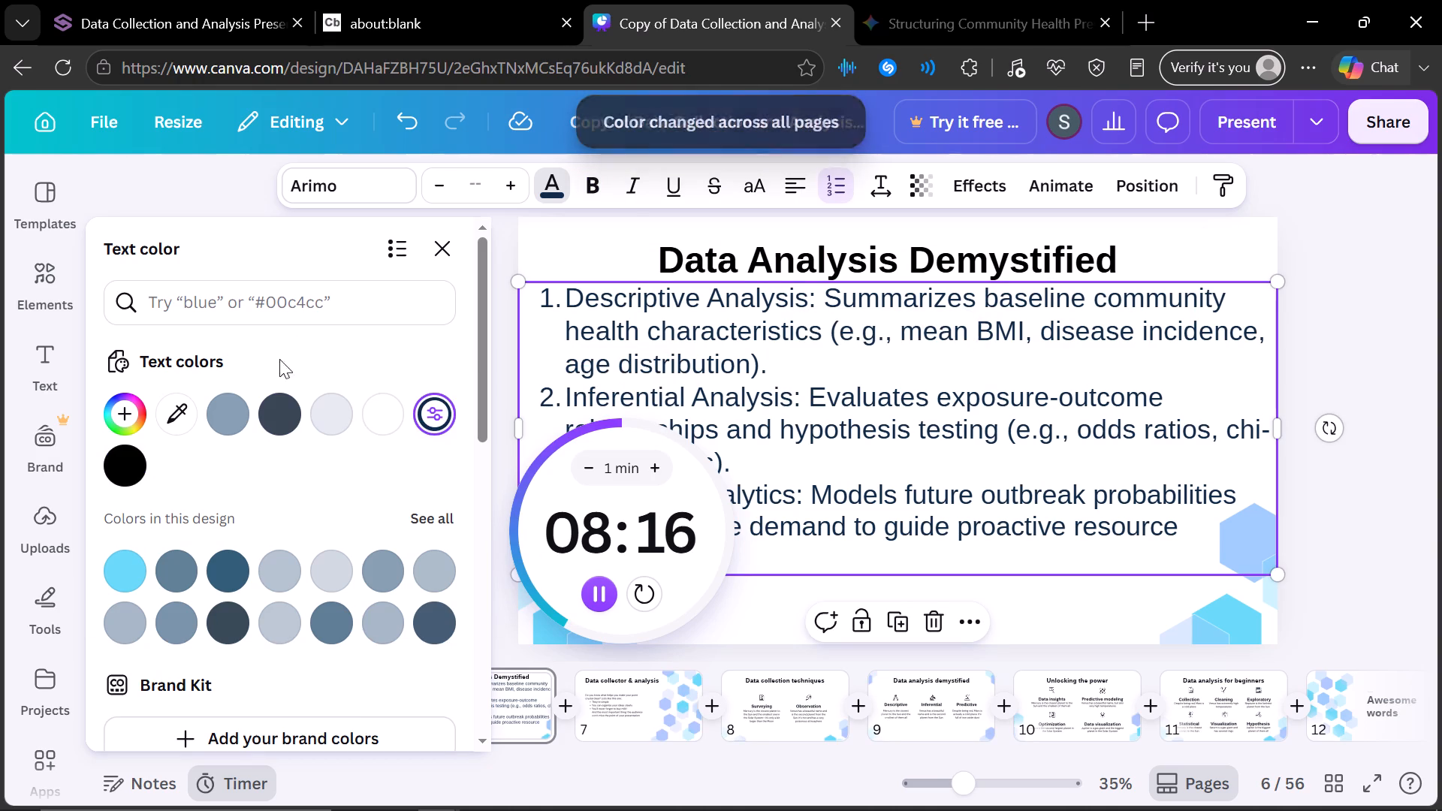
pyautogui.click(116, 460)
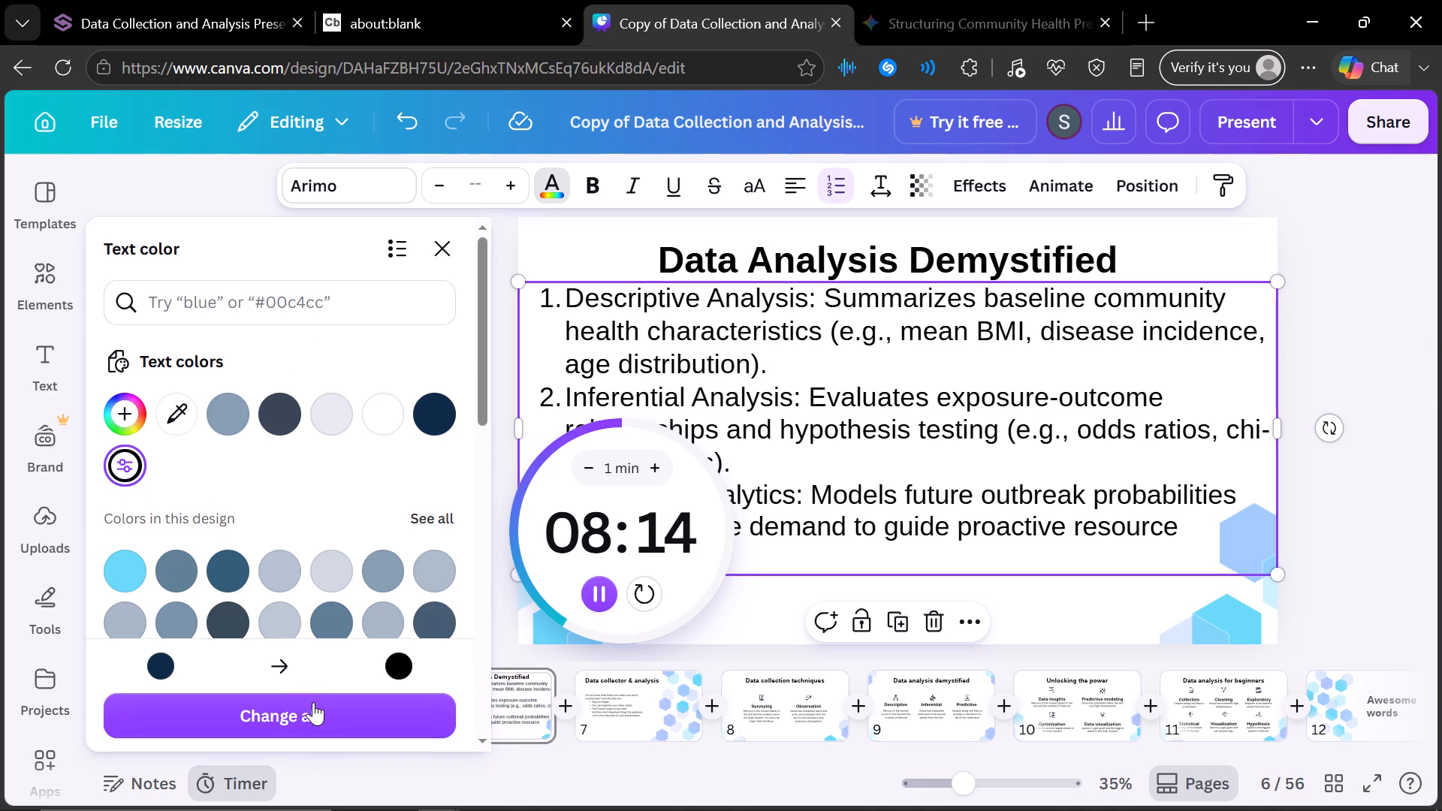
pyautogui.click(313, 707)
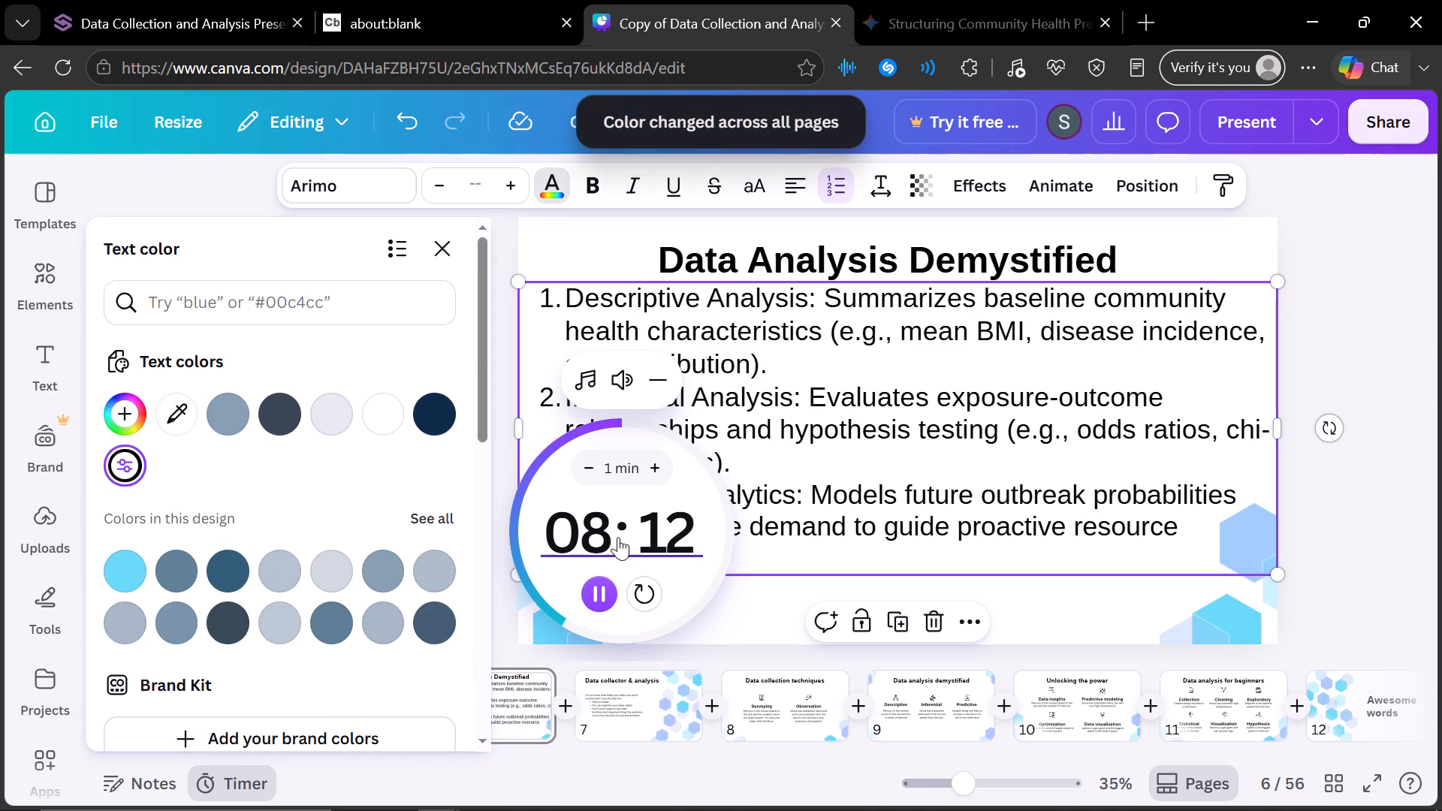
pyautogui.click(446, 245)
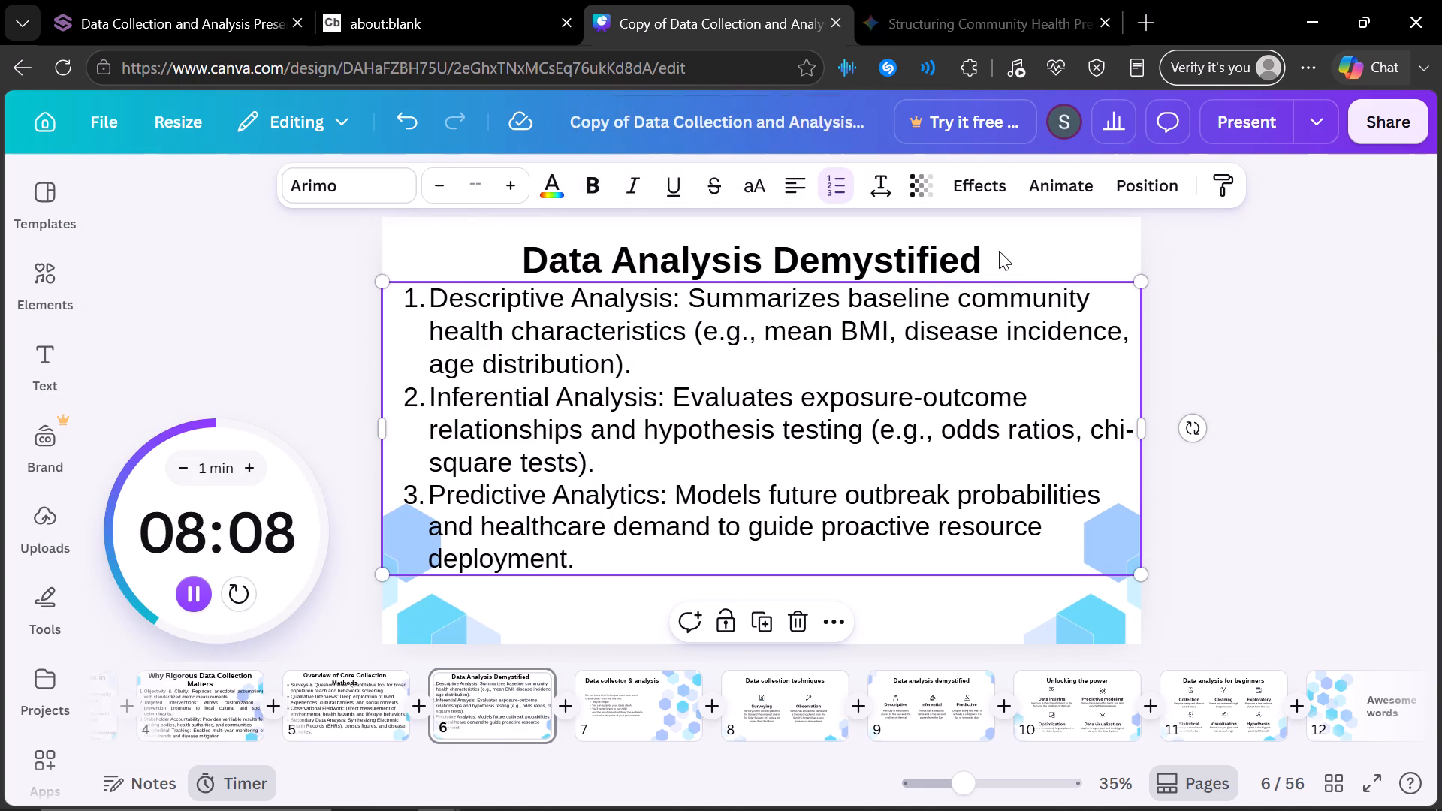
pyautogui.click(1082, 251)
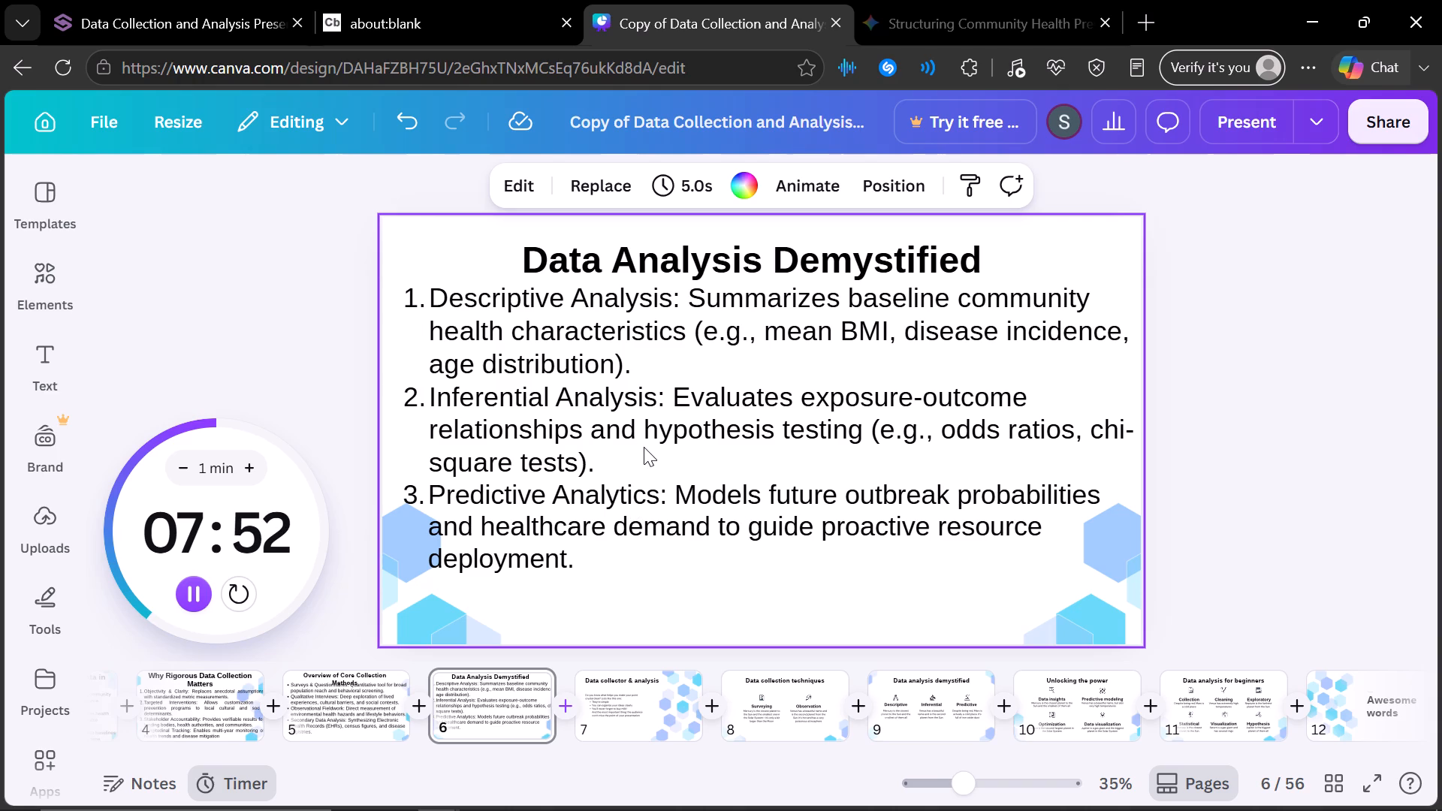
# Replace slide 7's title with "Unlocking the Power of Data Insights", copied from the WordPad script.
pyautogui.click(645, 694)
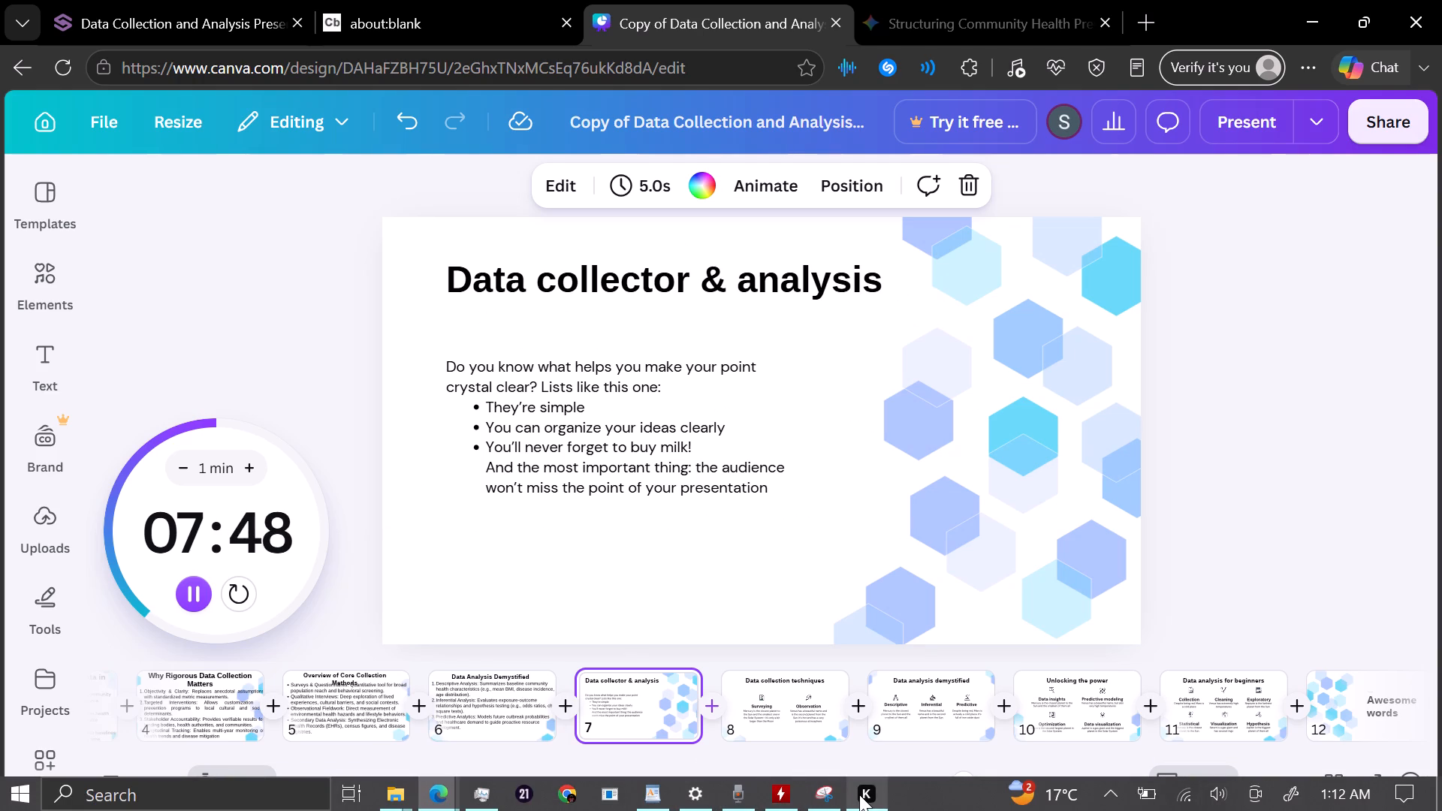
pyautogui.click(662, 803)
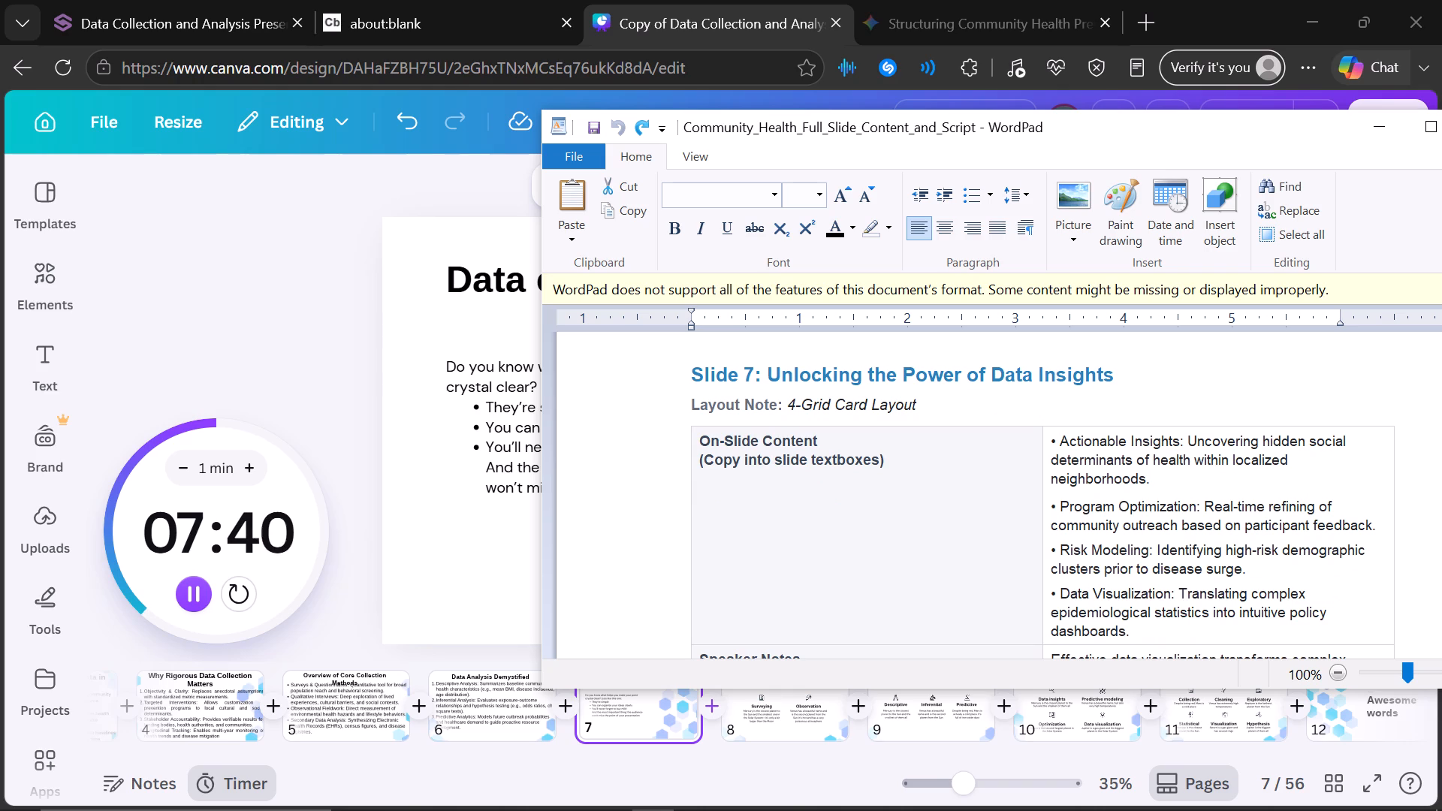
pyautogui.moveTo(771, 376); pyautogui.dragTo(1075, 381)
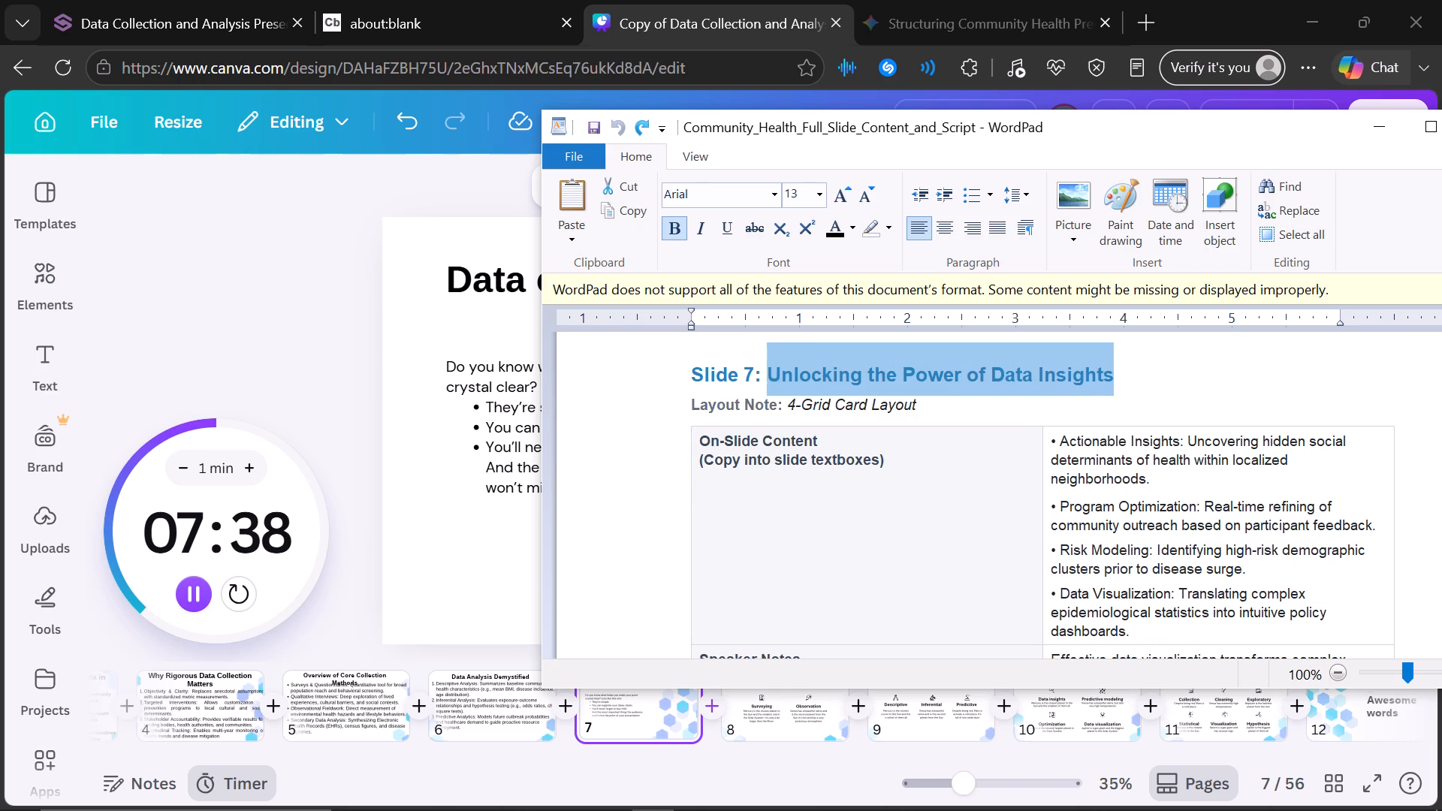
pyautogui.moveTo(1075, 381); pyautogui.dragTo(1080, 381)
pyautogui.rightClick(987, 351)
pyautogui.click(894, 399)
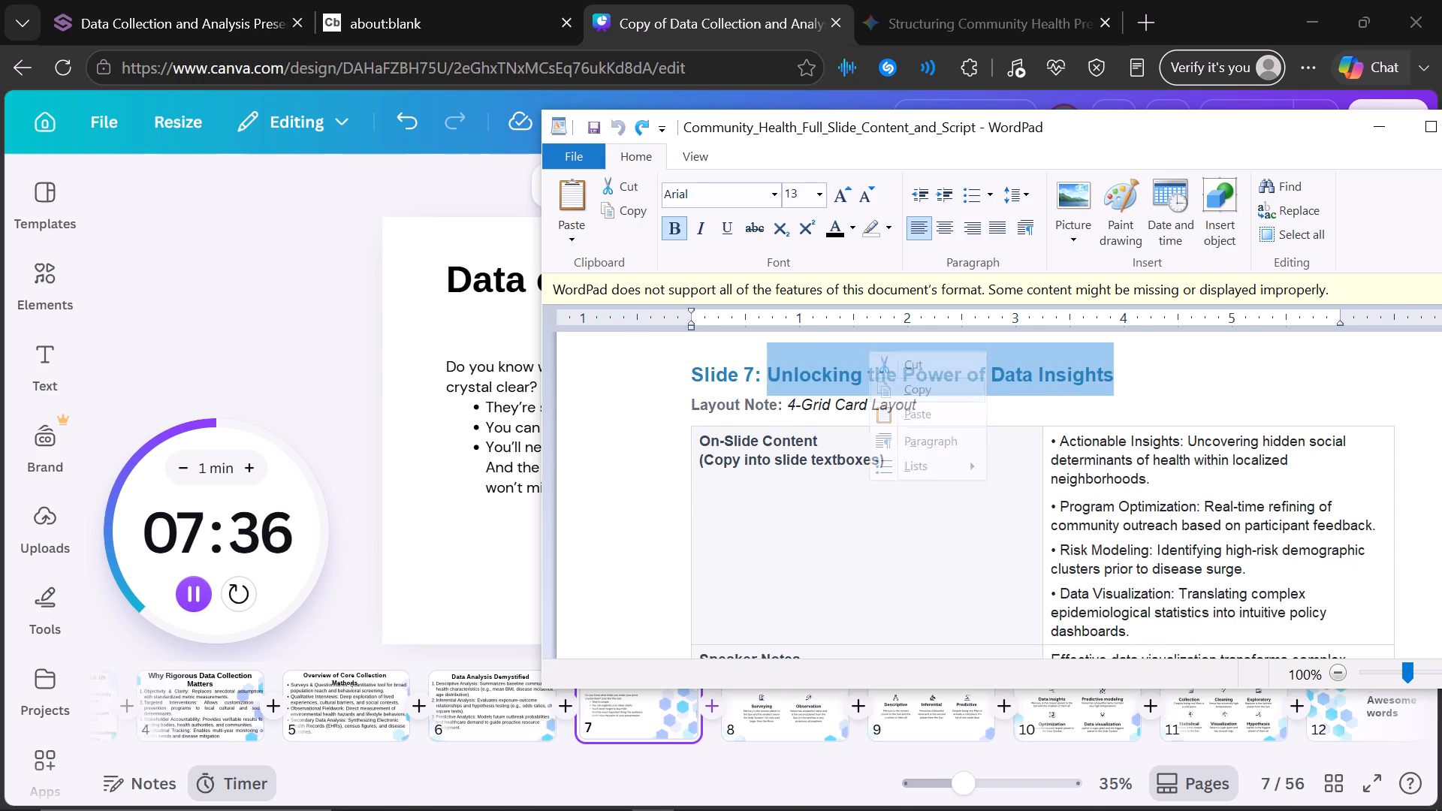
pyautogui.click(473, 496)
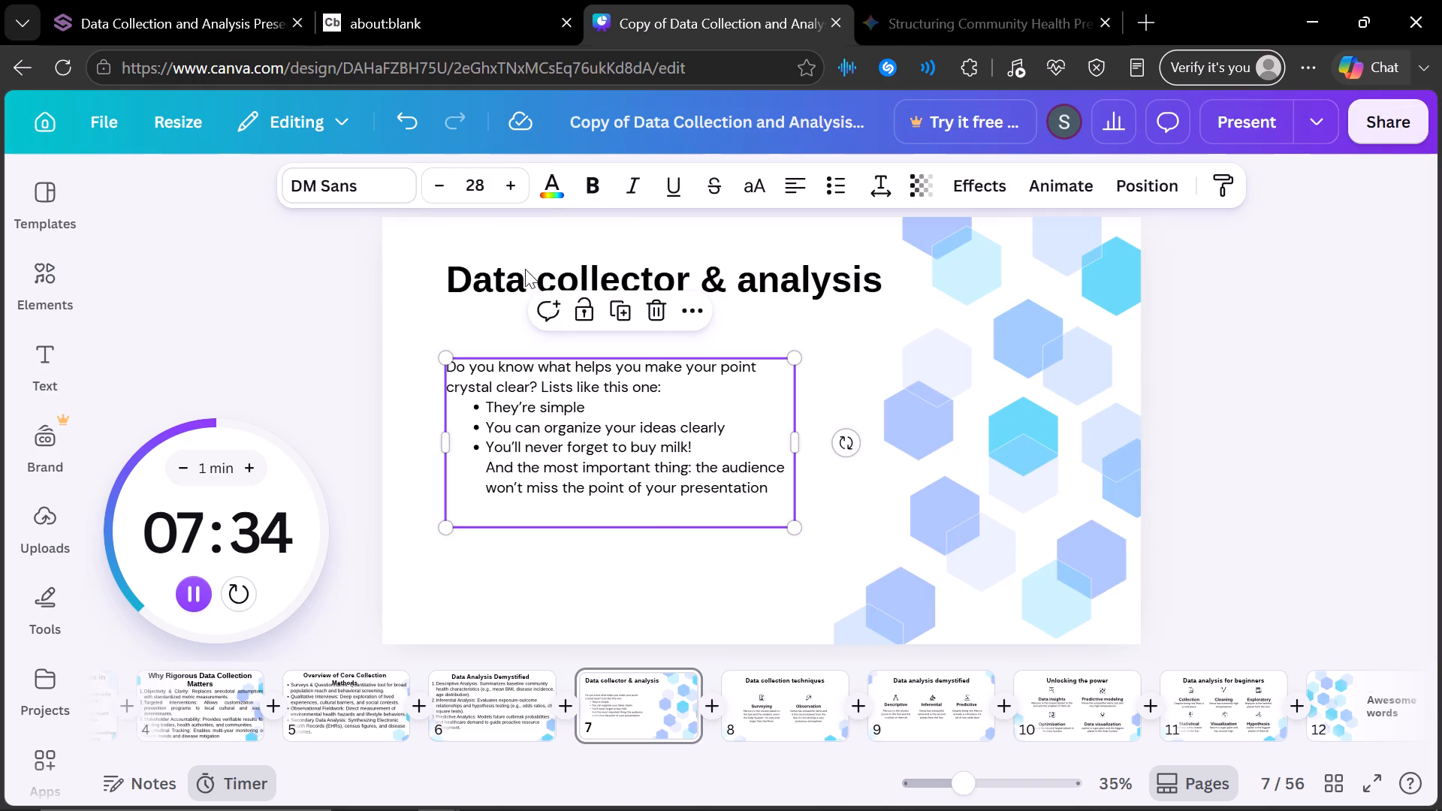
pyautogui.click(506, 269)
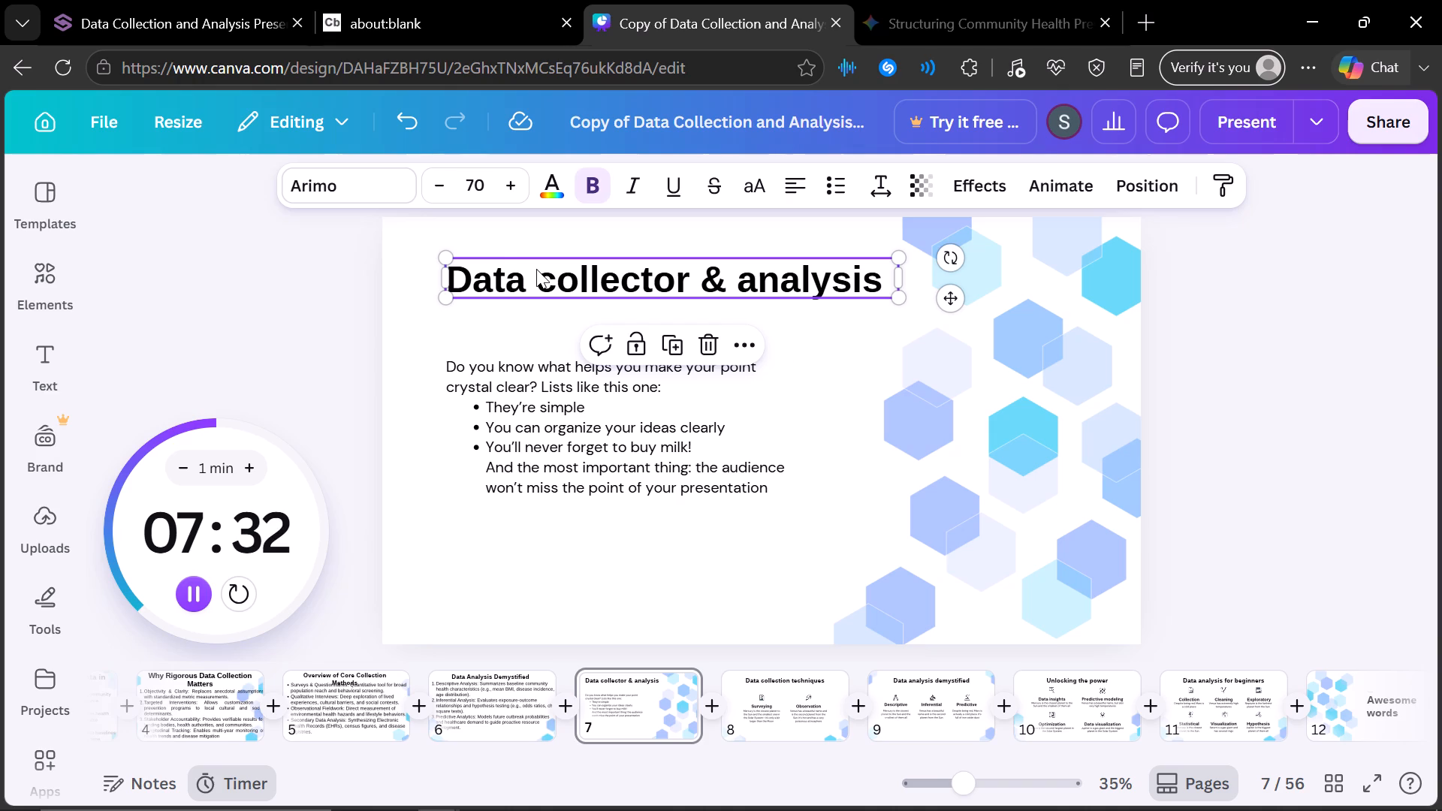
pyautogui.hotkey('ctrl', 'v')
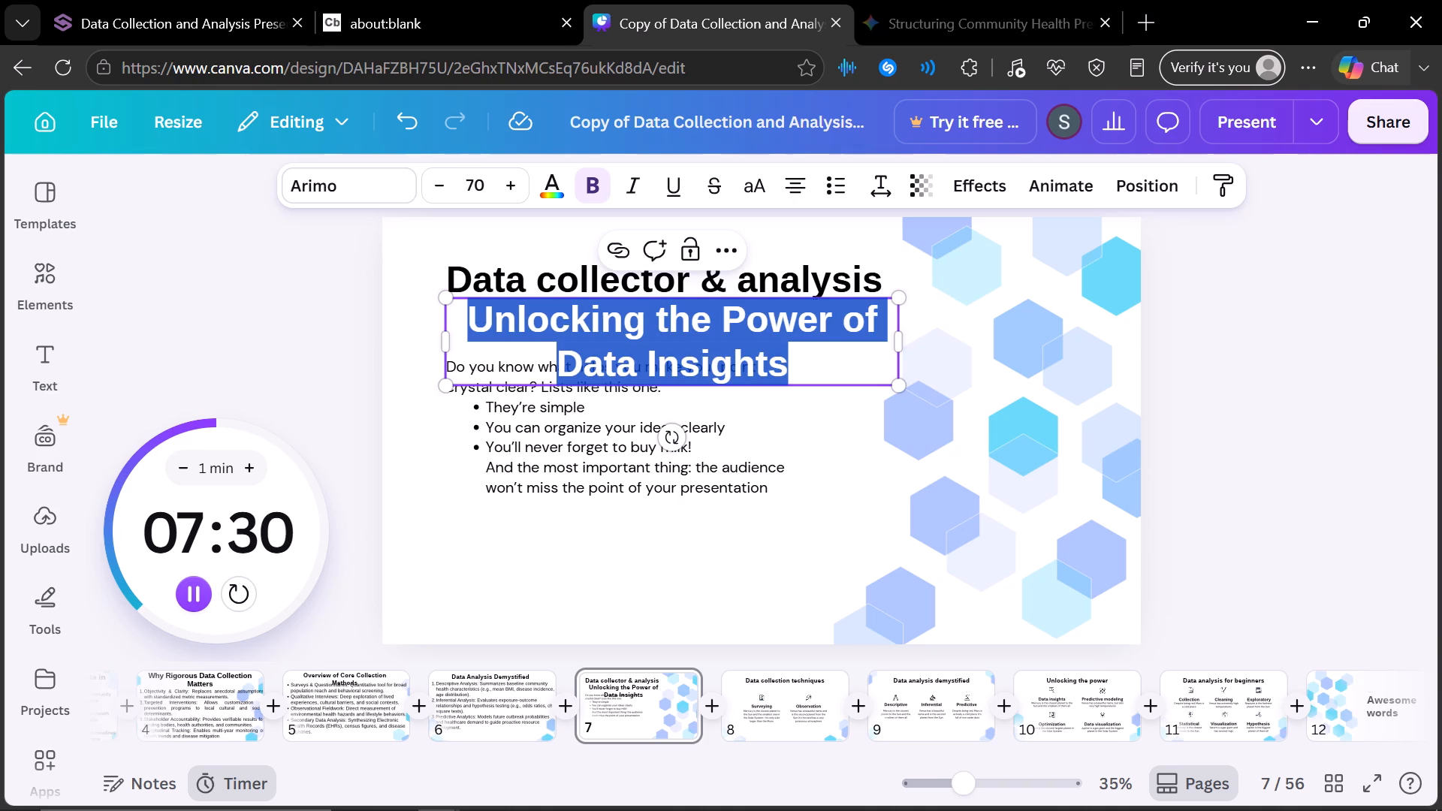
pyautogui.click(513, 286)
pyautogui.press('BackSpace')
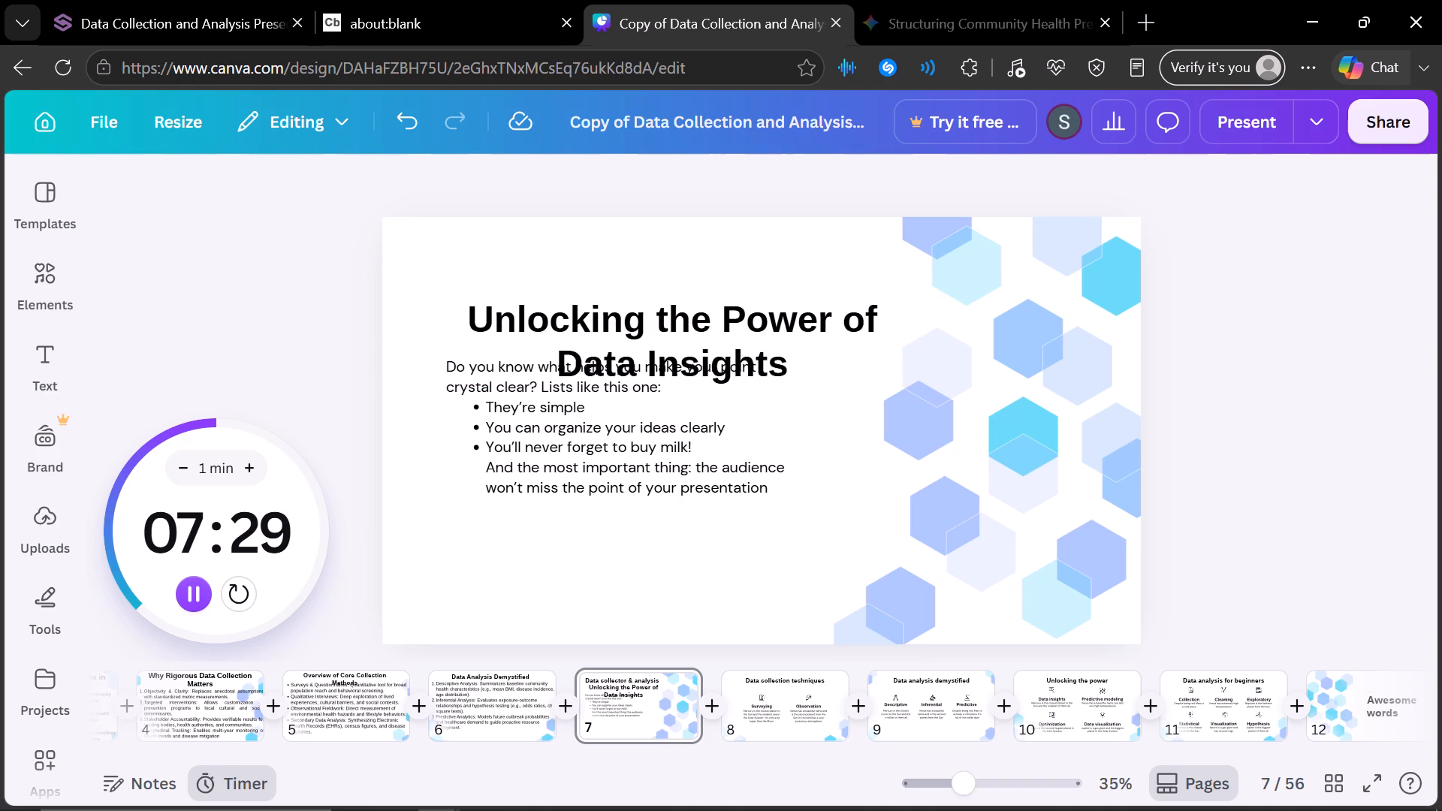
# Move slide 7's new title up into the space above the body text, near the slide's left margin.
pyautogui.moveTo(599, 324); pyautogui.dragTo(578, 278)
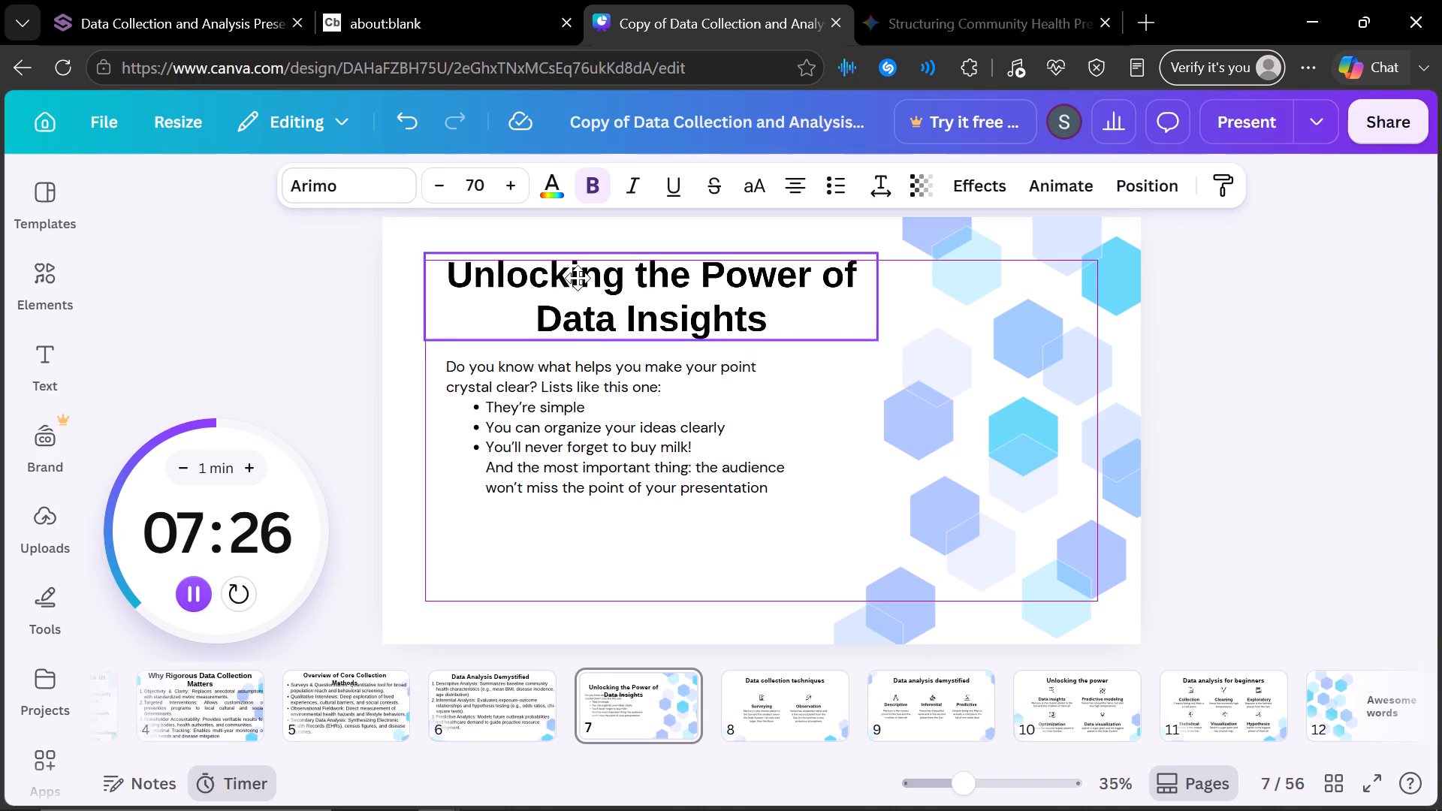
pyautogui.moveTo(578, 278); pyautogui.dragTo(575, 297)
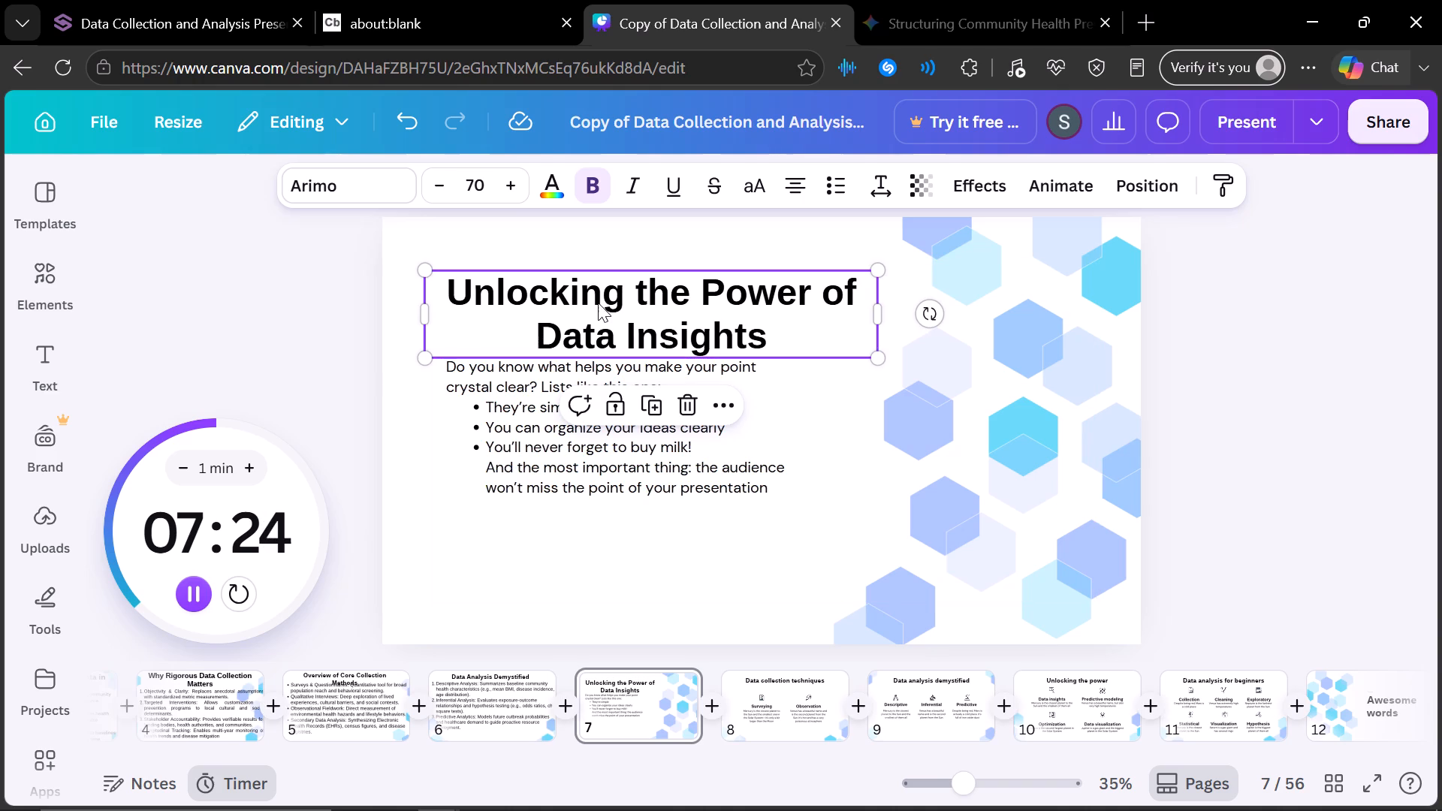
pyautogui.moveTo(602, 303); pyautogui.dragTo(596, 289)
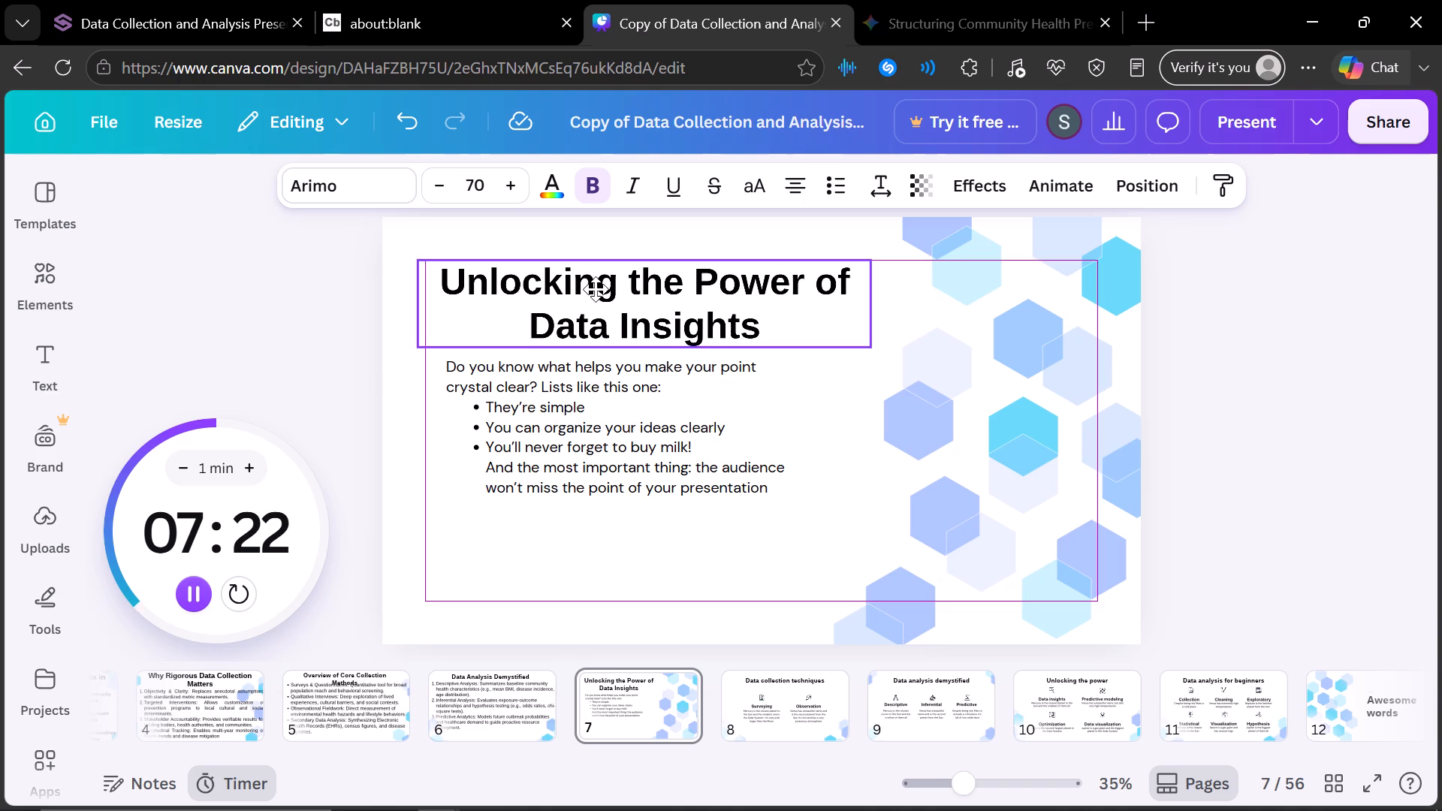
pyautogui.moveTo(596, 289); pyautogui.dragTo(603, 258)
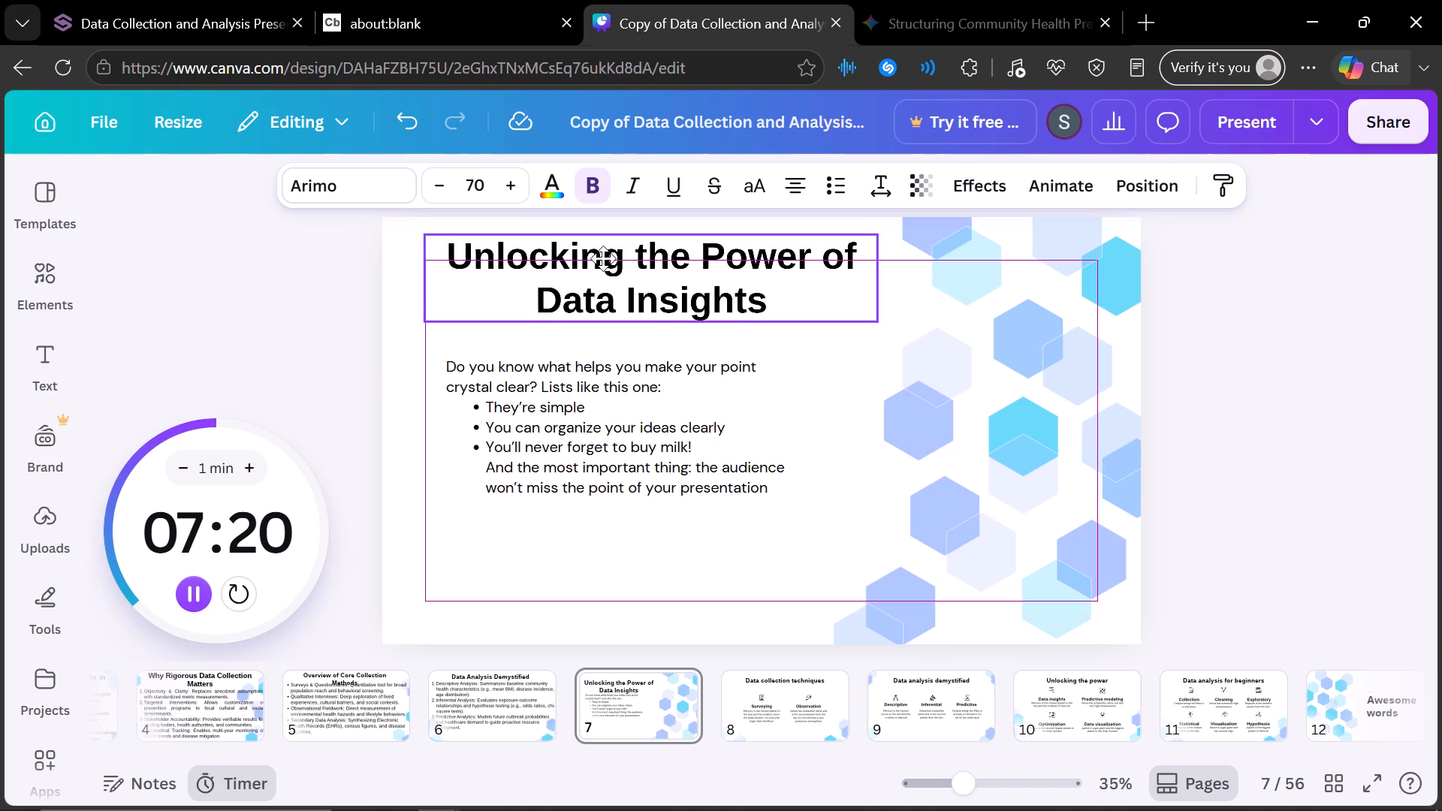
pyautogui.moveTo(603, 258); pyautogui.dragTo(600, 304)
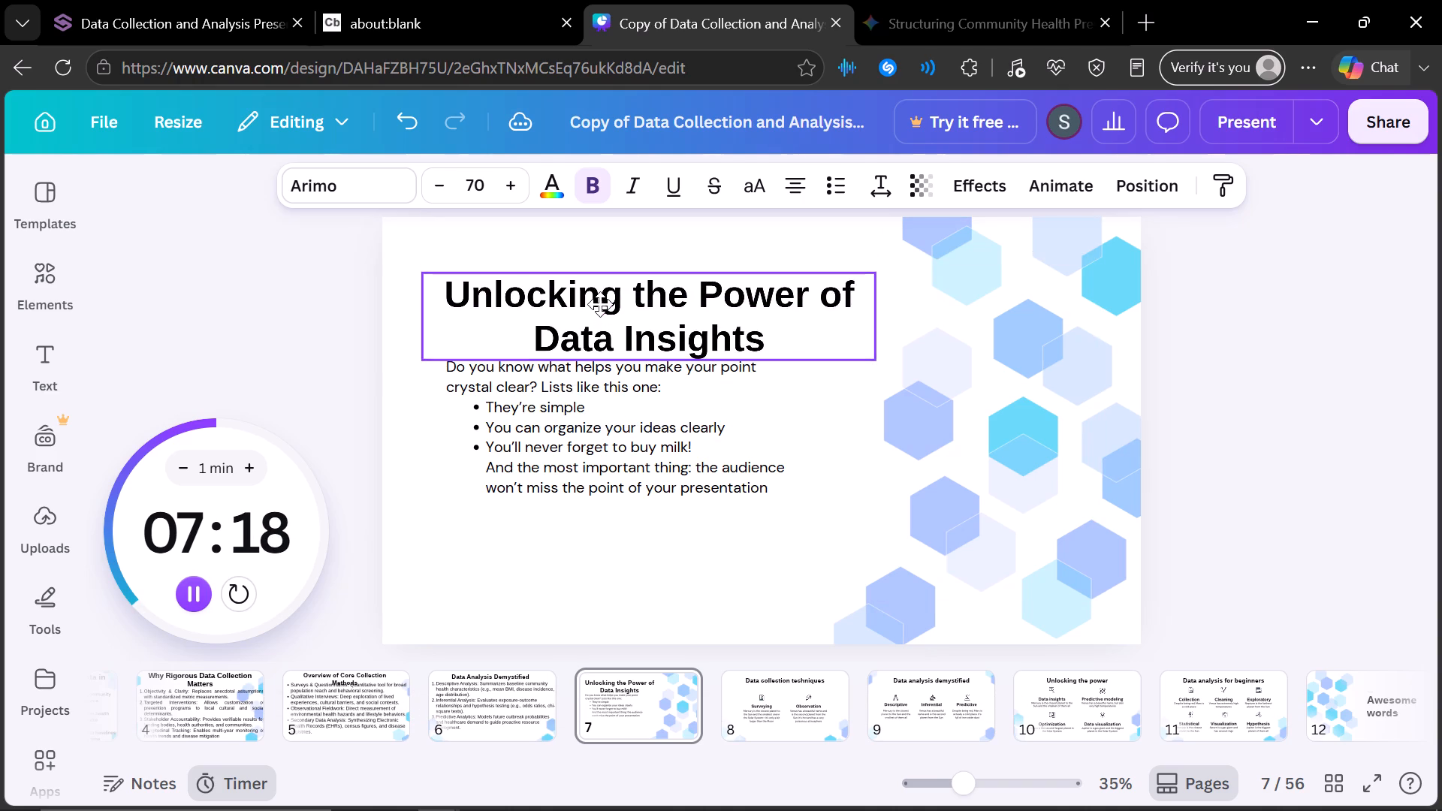
pyautogui.moveTo(600, 304); pyautogui.dragTo(600, 288)
pyautogui.click(748, 545)
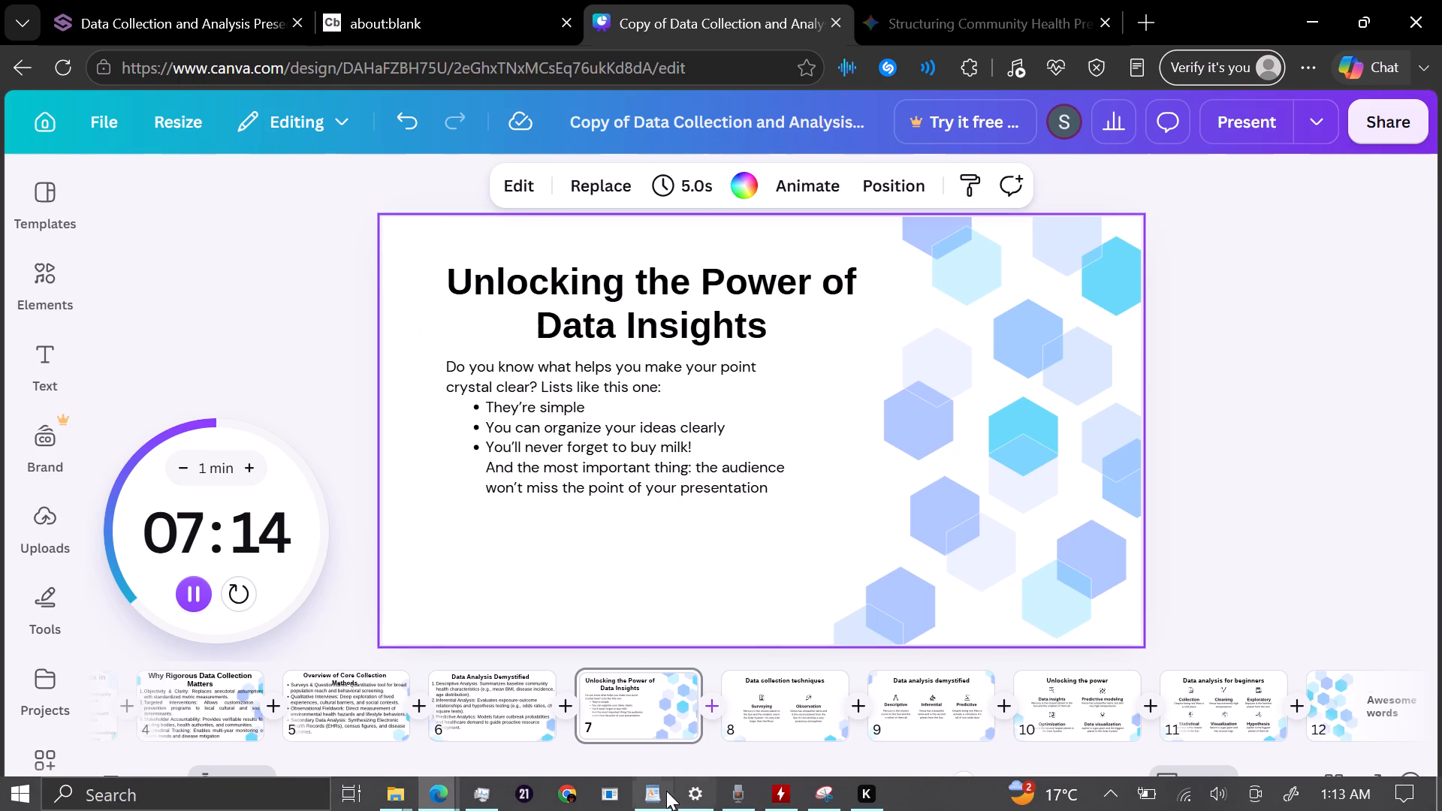
# Replace slide 7's placeholder body text with the four on-slide content bullets, from Actionable Insights to Data Visualization, copied from the WordPad script.
pyautogui.click(666, 791)
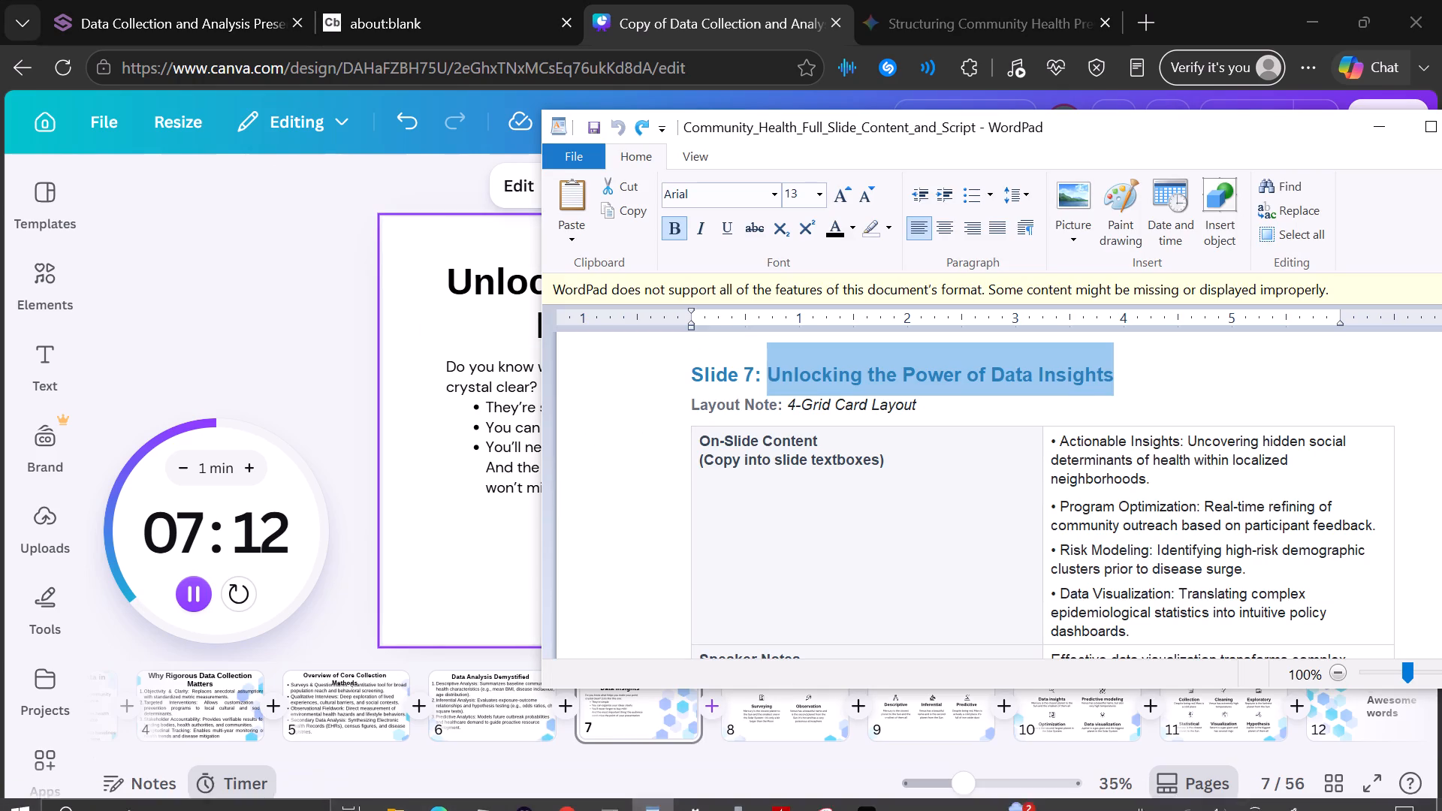
pyautogui.click(1045, 433)
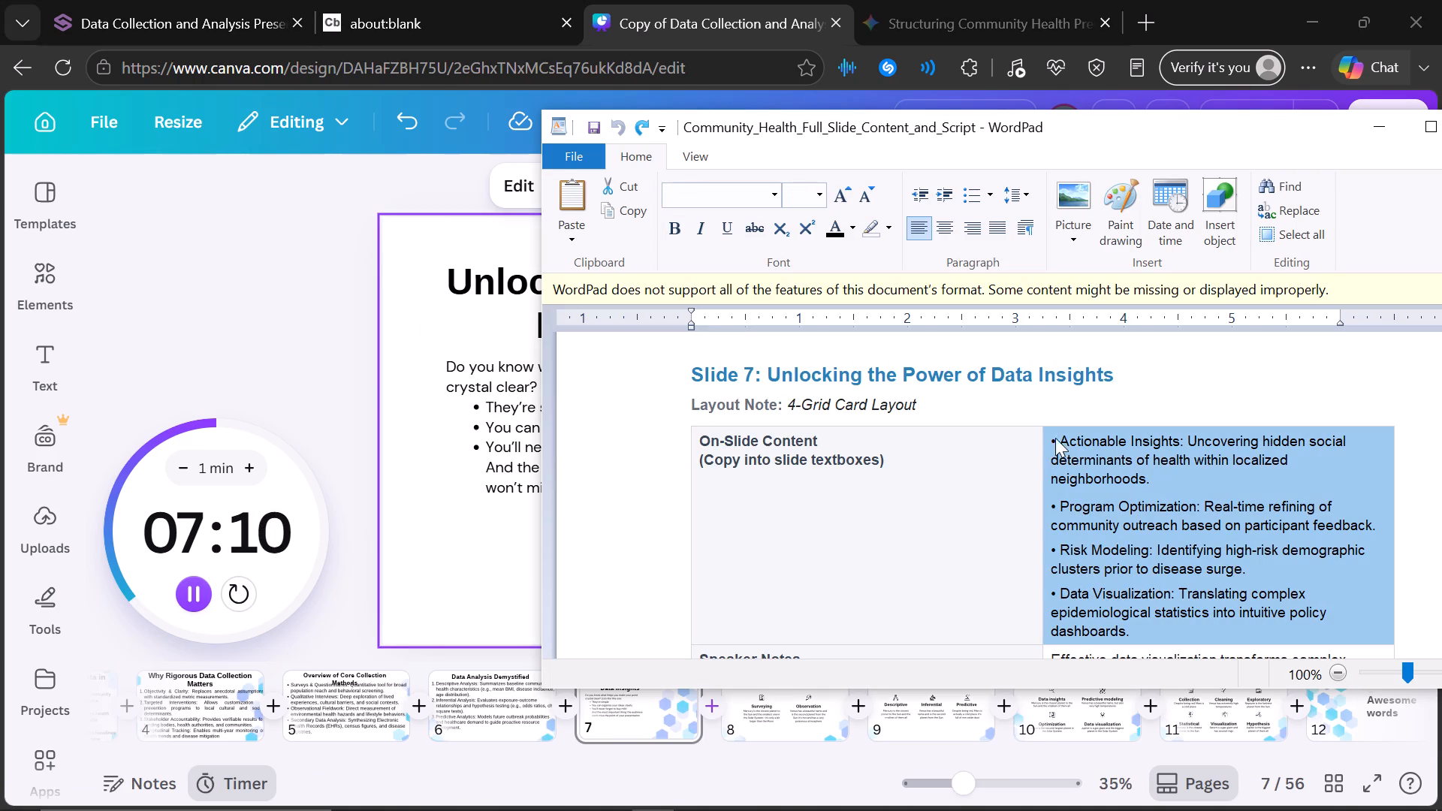
pyautogui.rightClick(1078, 460)
pyautogui.click(1030, 488)
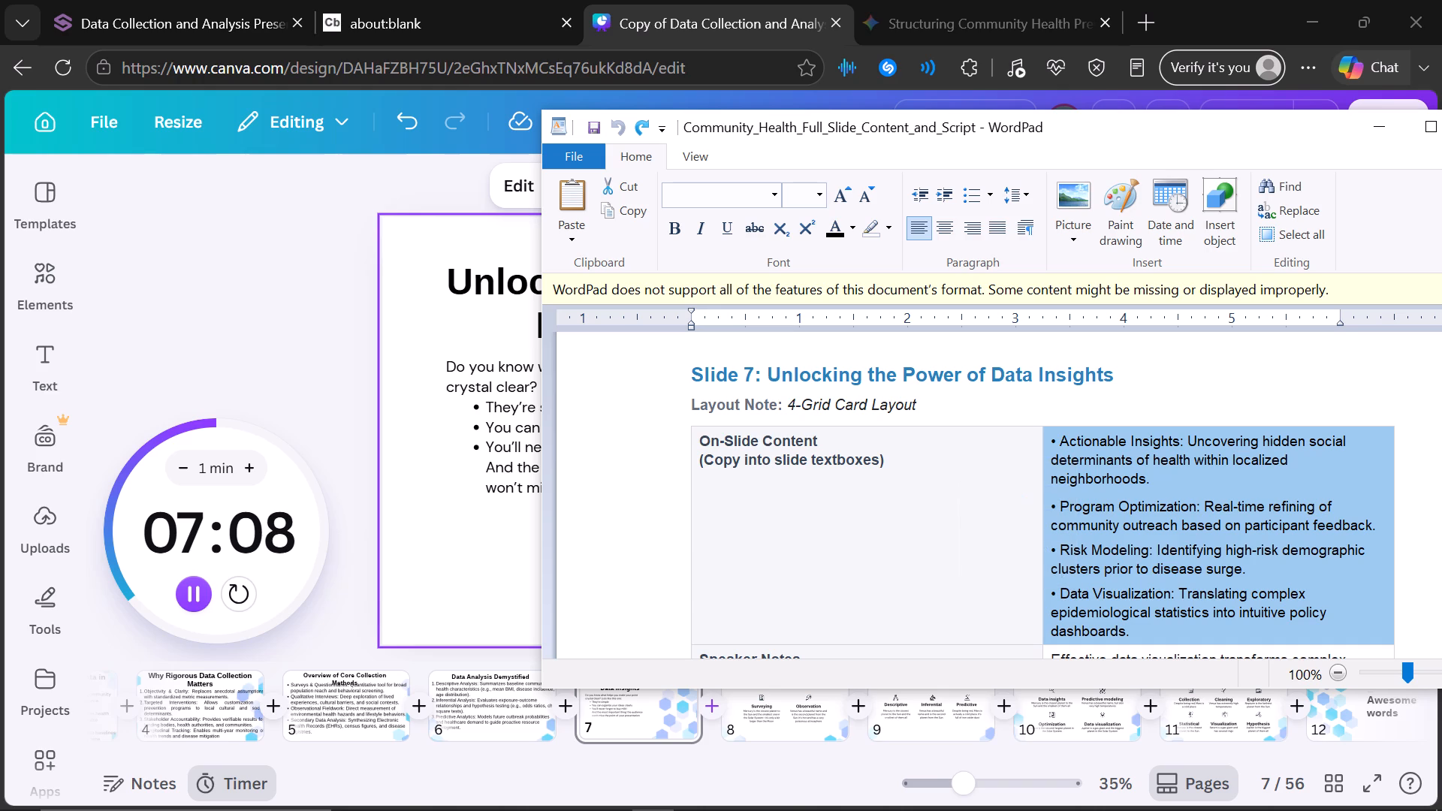
pyautogui.click(520, 474)
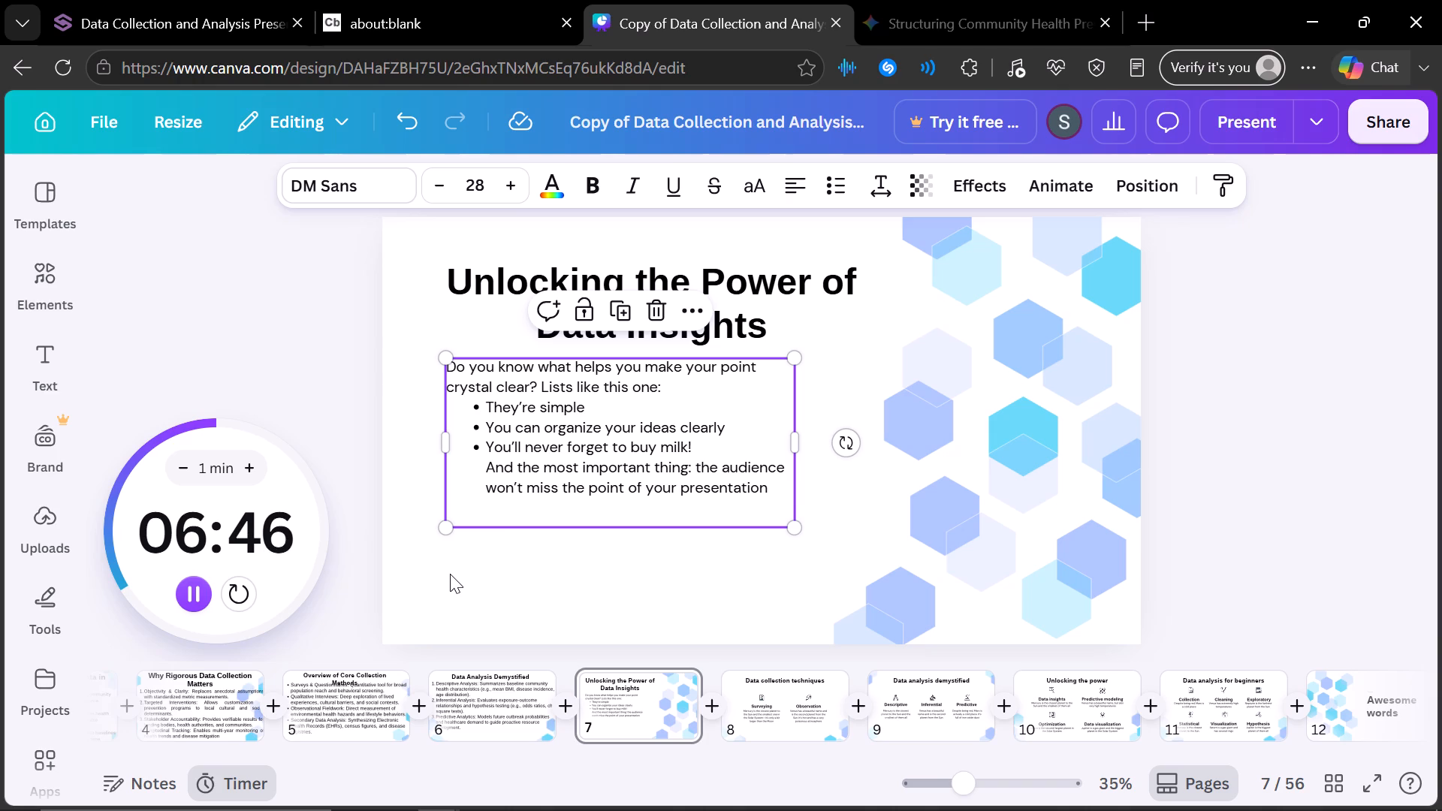
pyautogui.press('BackSpace')
pyautogui.hotkey('ctrl', 'v')
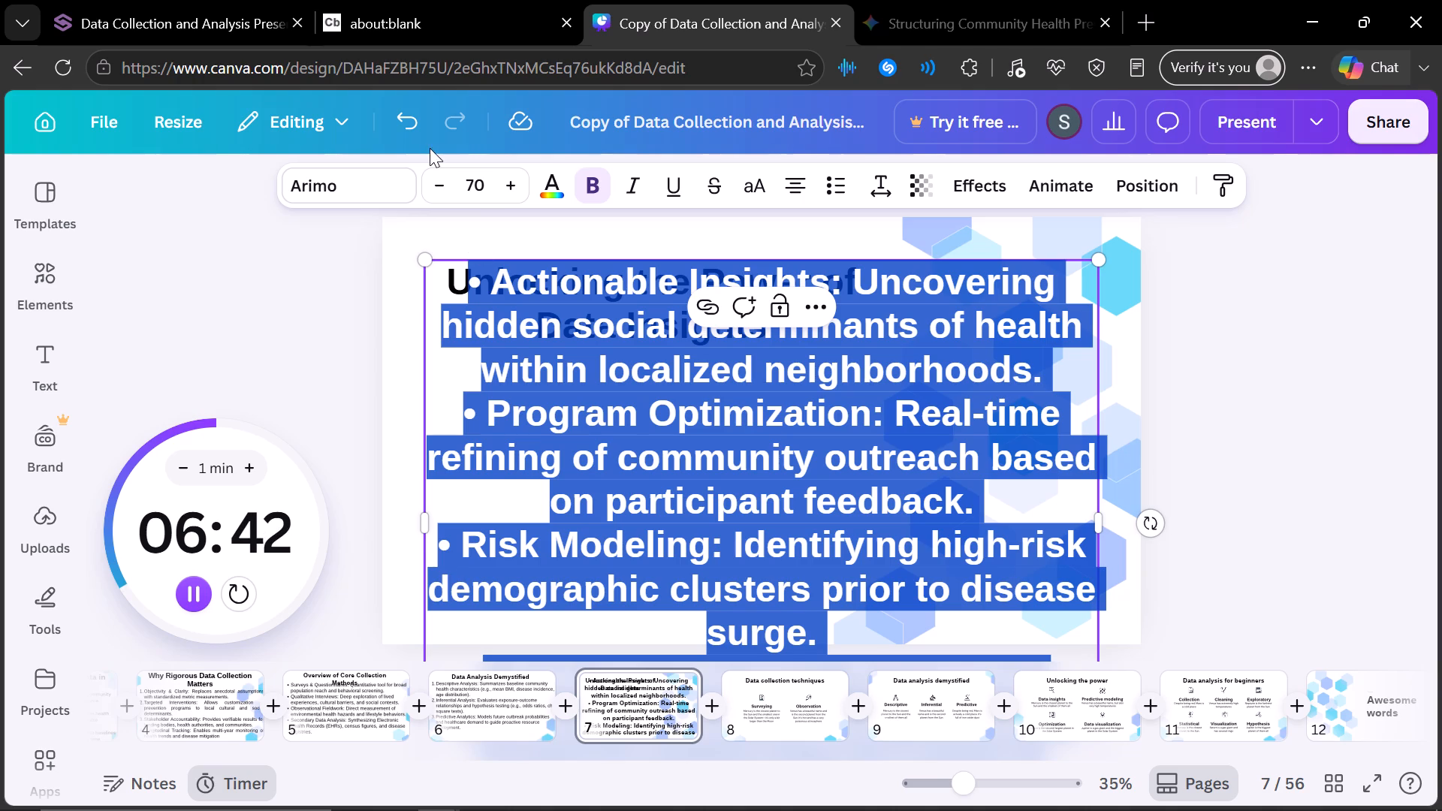
# Reduce slide 7's four-bullet body text to font size 51 and left-align it.
pyautogui.click(430, 185)
pyautogui.click(430, 185)
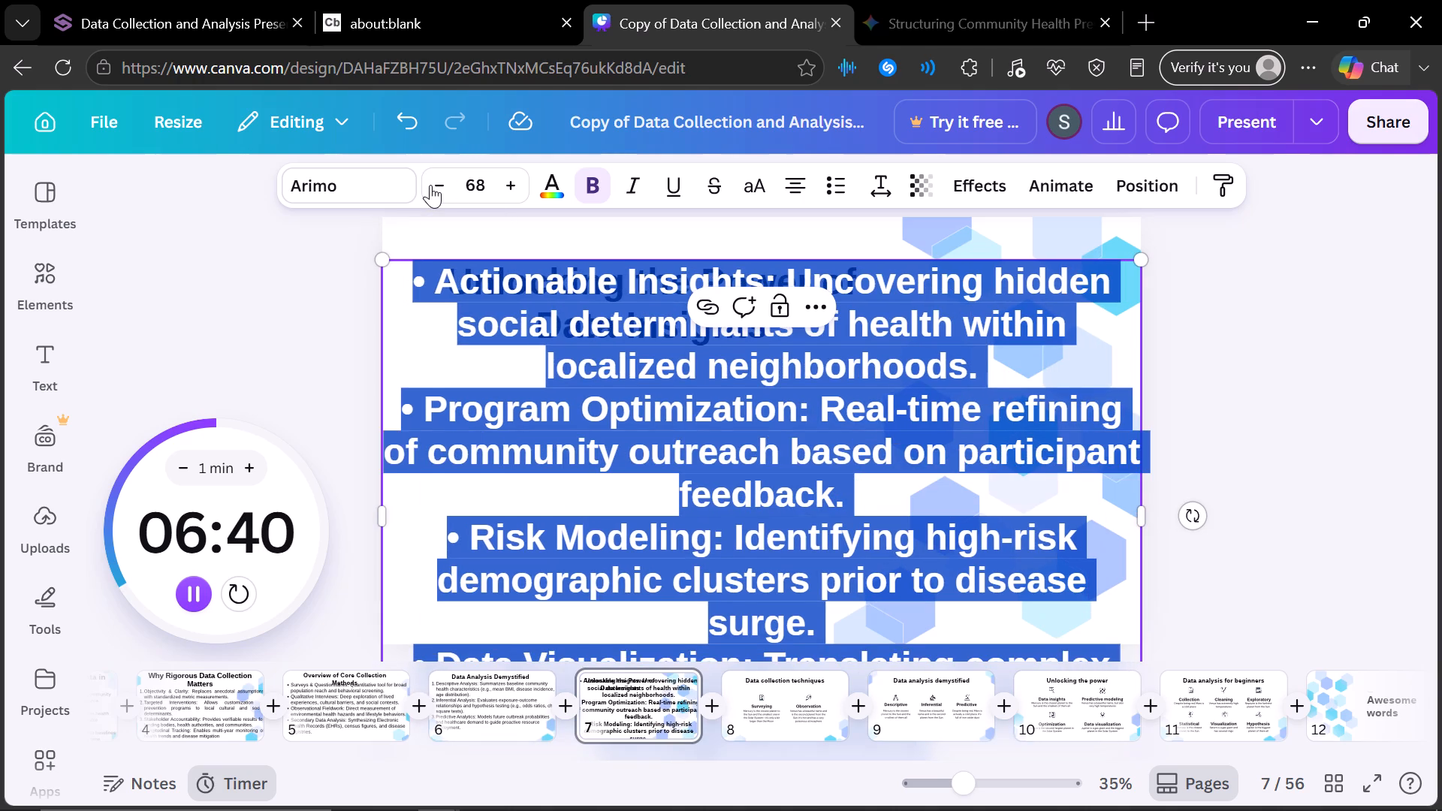
pyautogui.click(430, 185)
pyautogui.click(430, 185)
pyautogui.click(430, 185)
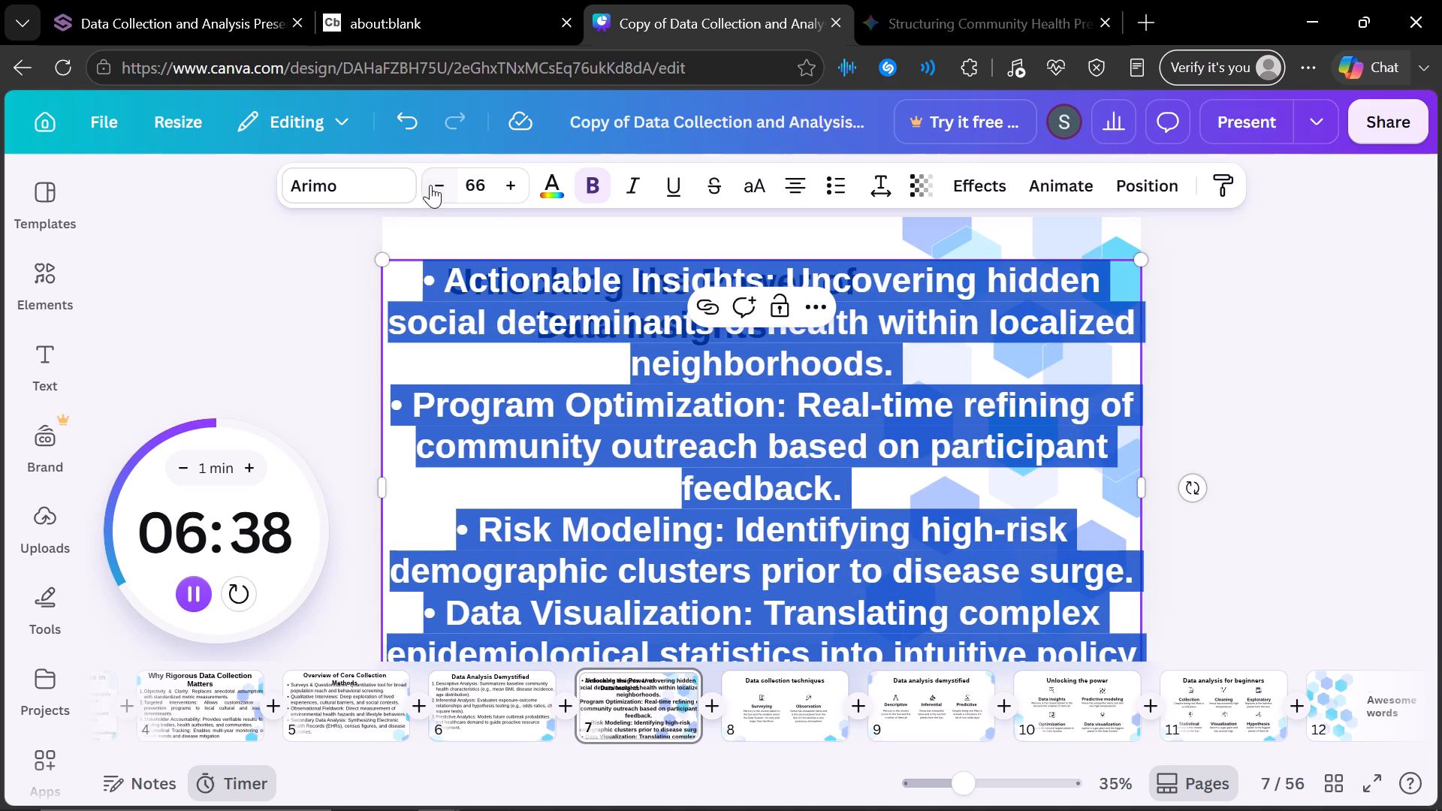
pyautogui.click(430, 185)
pyautogui.click(430, 185)
pyautogui.click(430, 185)
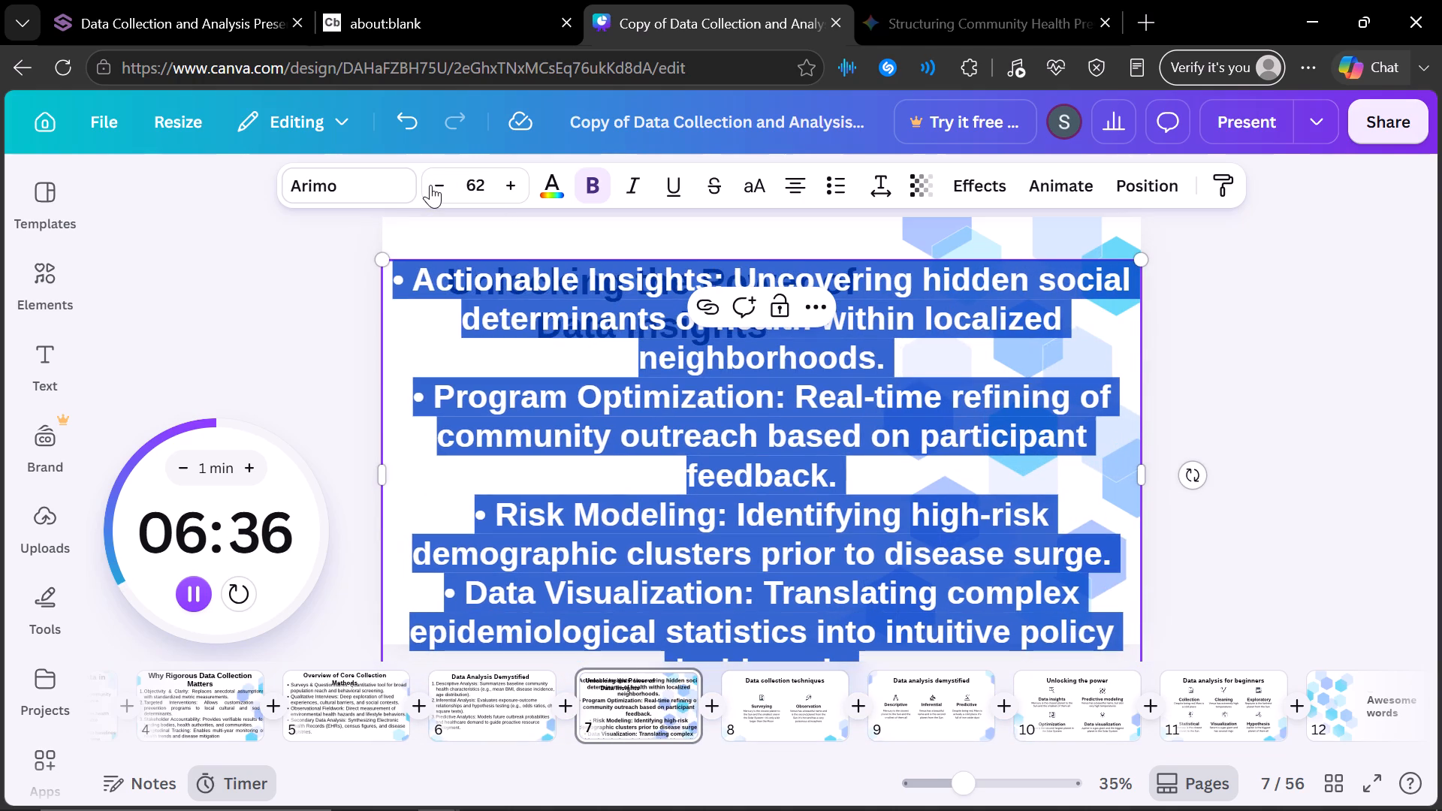
pyautogui.click(430, 185)
pyautogui.click(430, 185)
pyautogui.click(430, 185)
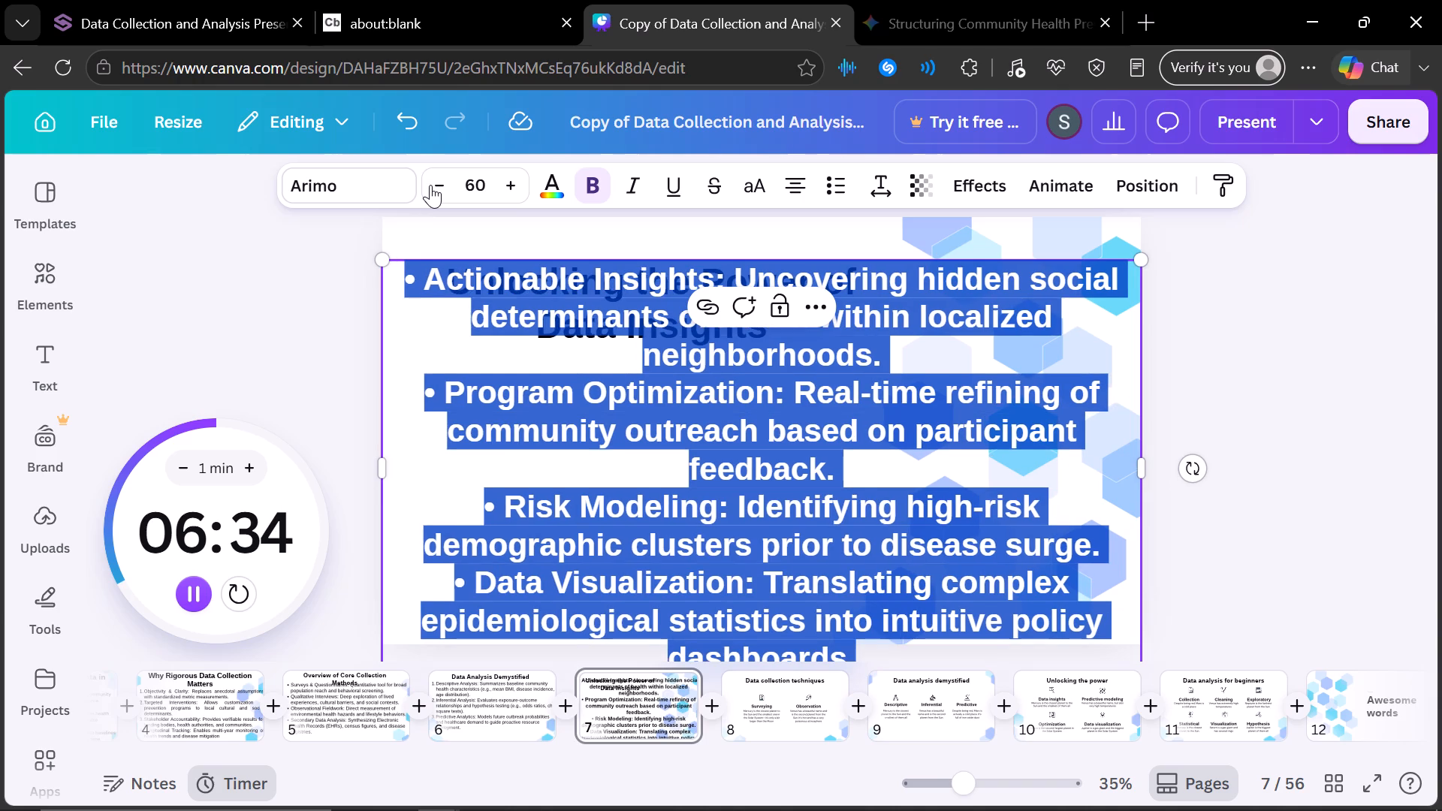
pyautogui.click(430, 185)
pyautogui.click(430, 185)
pyautogui.click(430, 185)
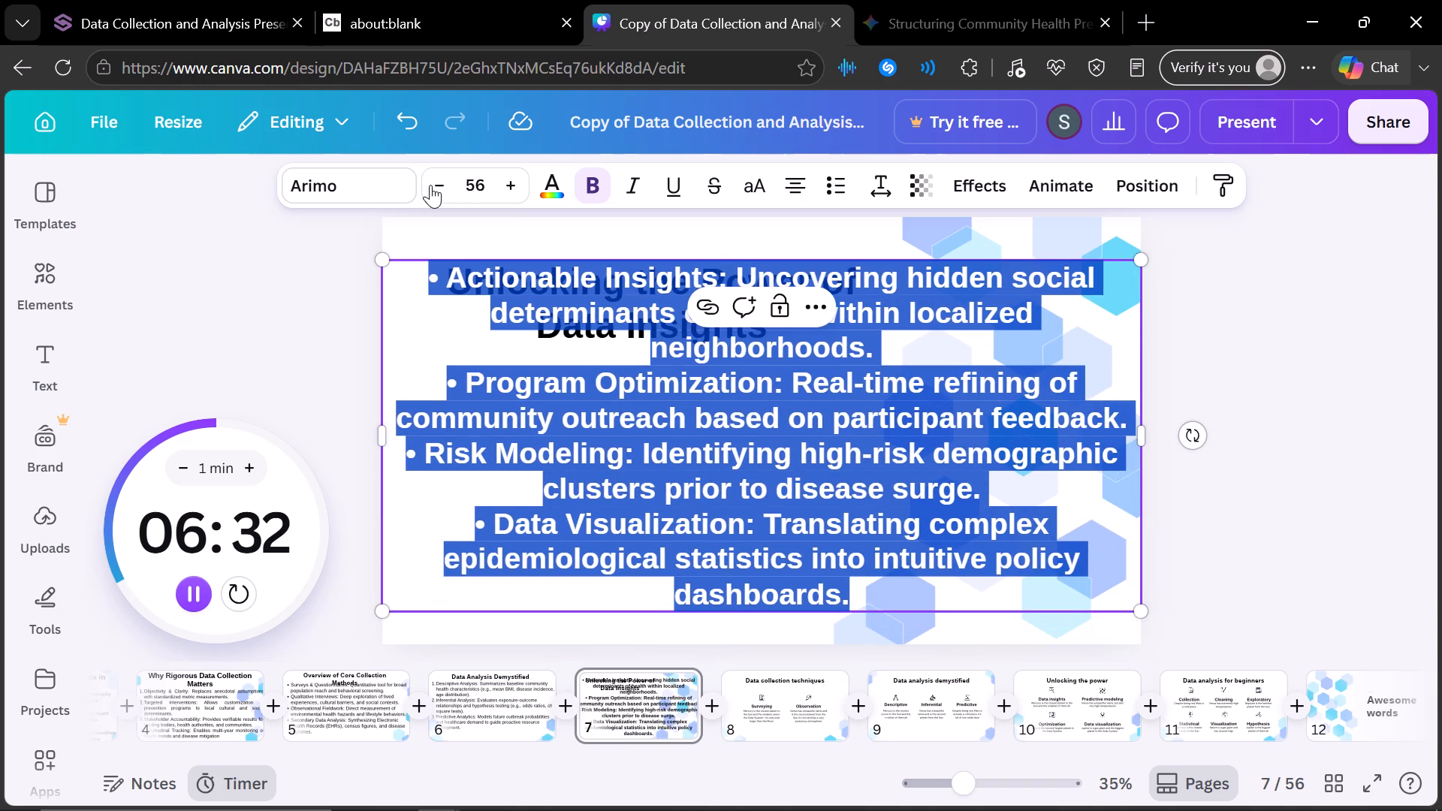
pyautogui.click(430, 185)
pyautogui.click(430, 185)
pyautogui.click(430, 185)
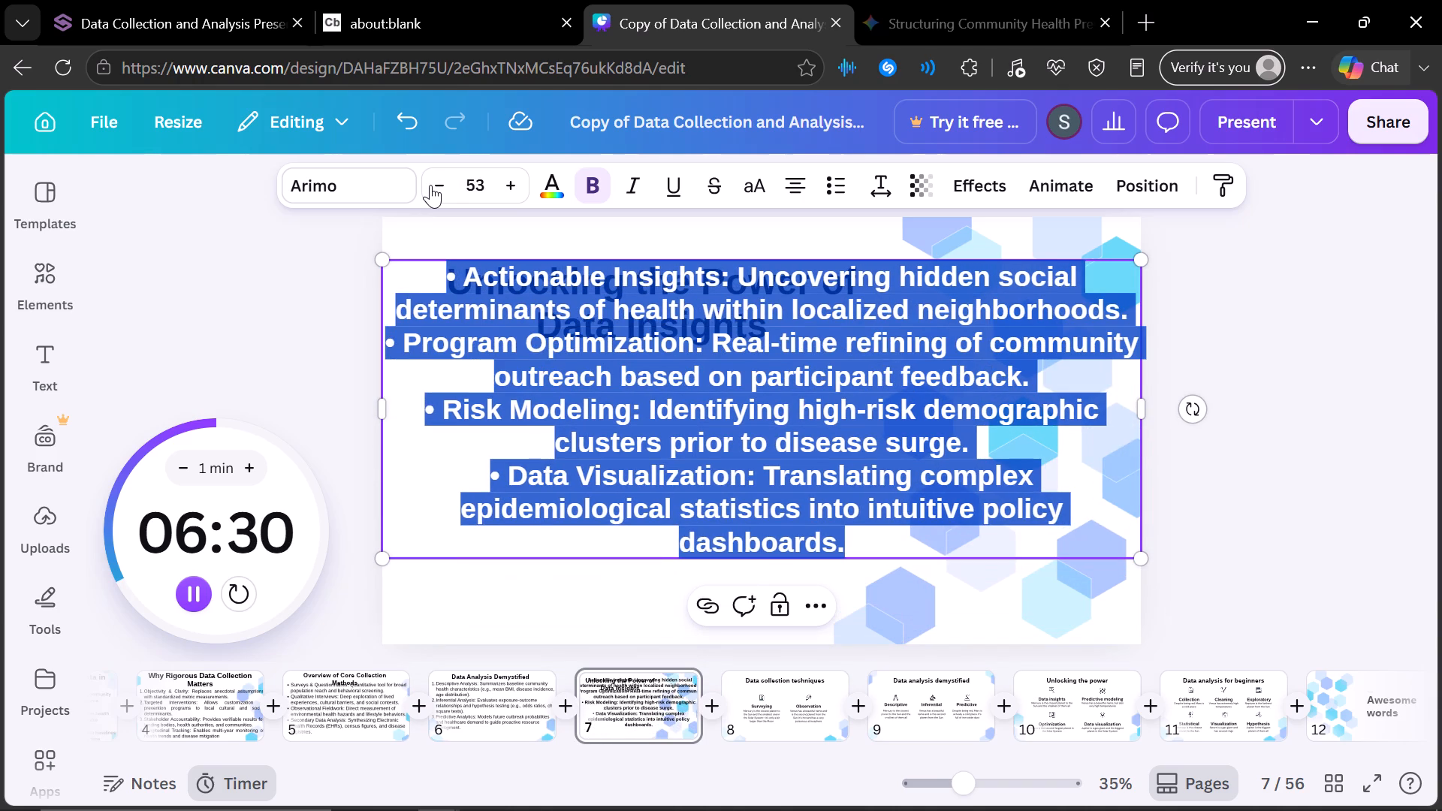
pyautogui.click(430, 185)
pyautogui.click(430, 185)
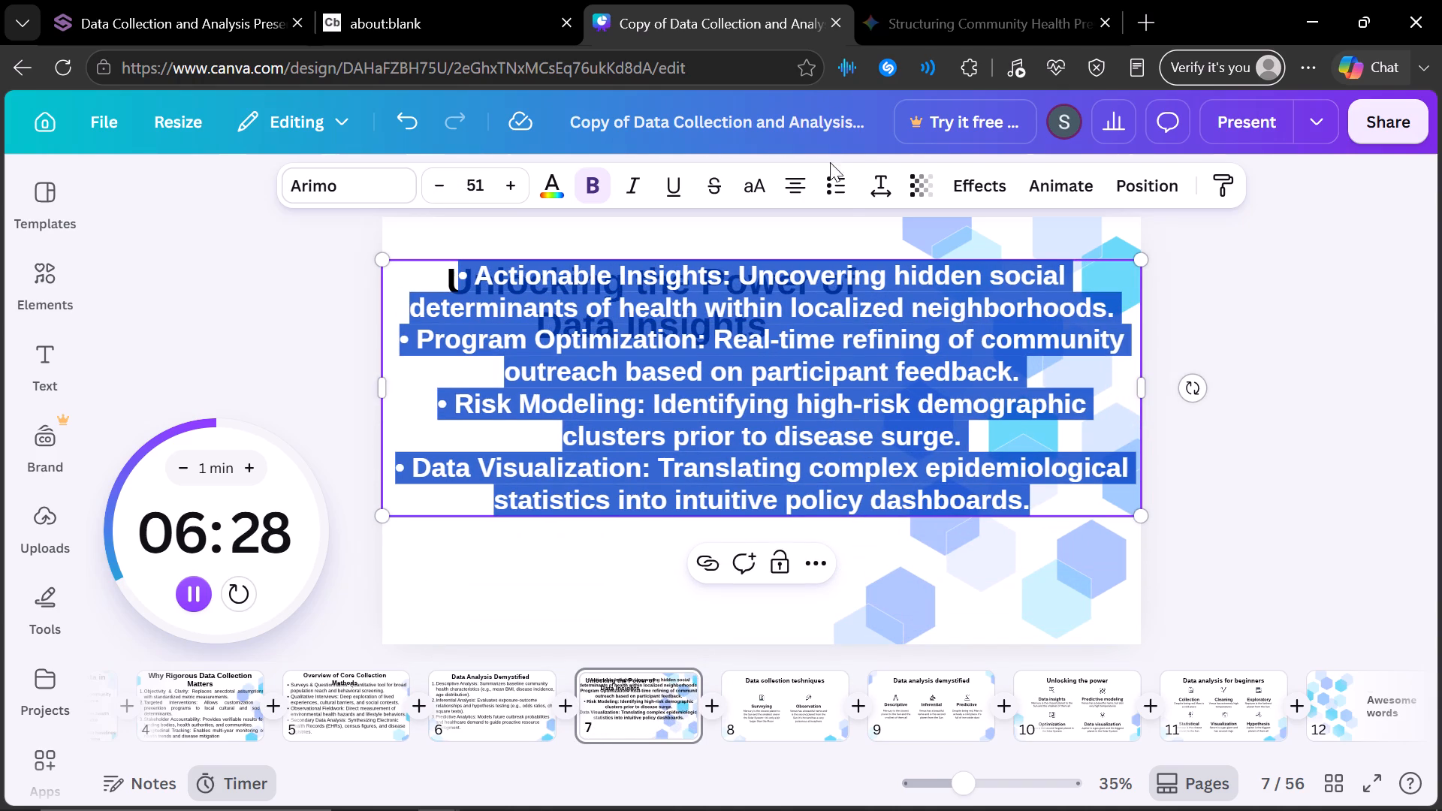
pyautogui.click(802, 184)
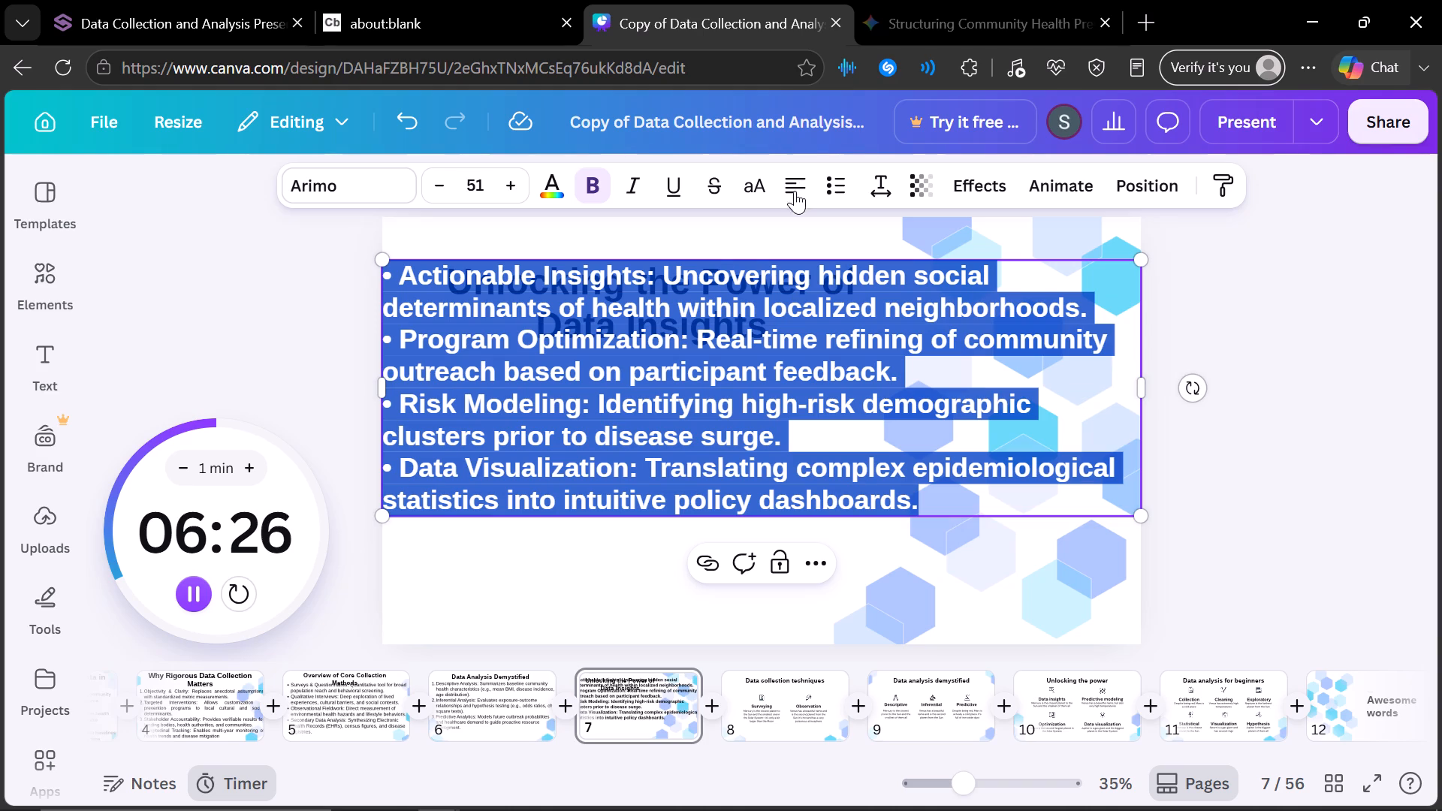
# Move slide 7's body text block down so it sits just below the two-line title, spanning the slide's width.
pyautogui.moveTo(569, 430); pyautogui.dragTo(579, 481)
pyautogui.click(579, 481)
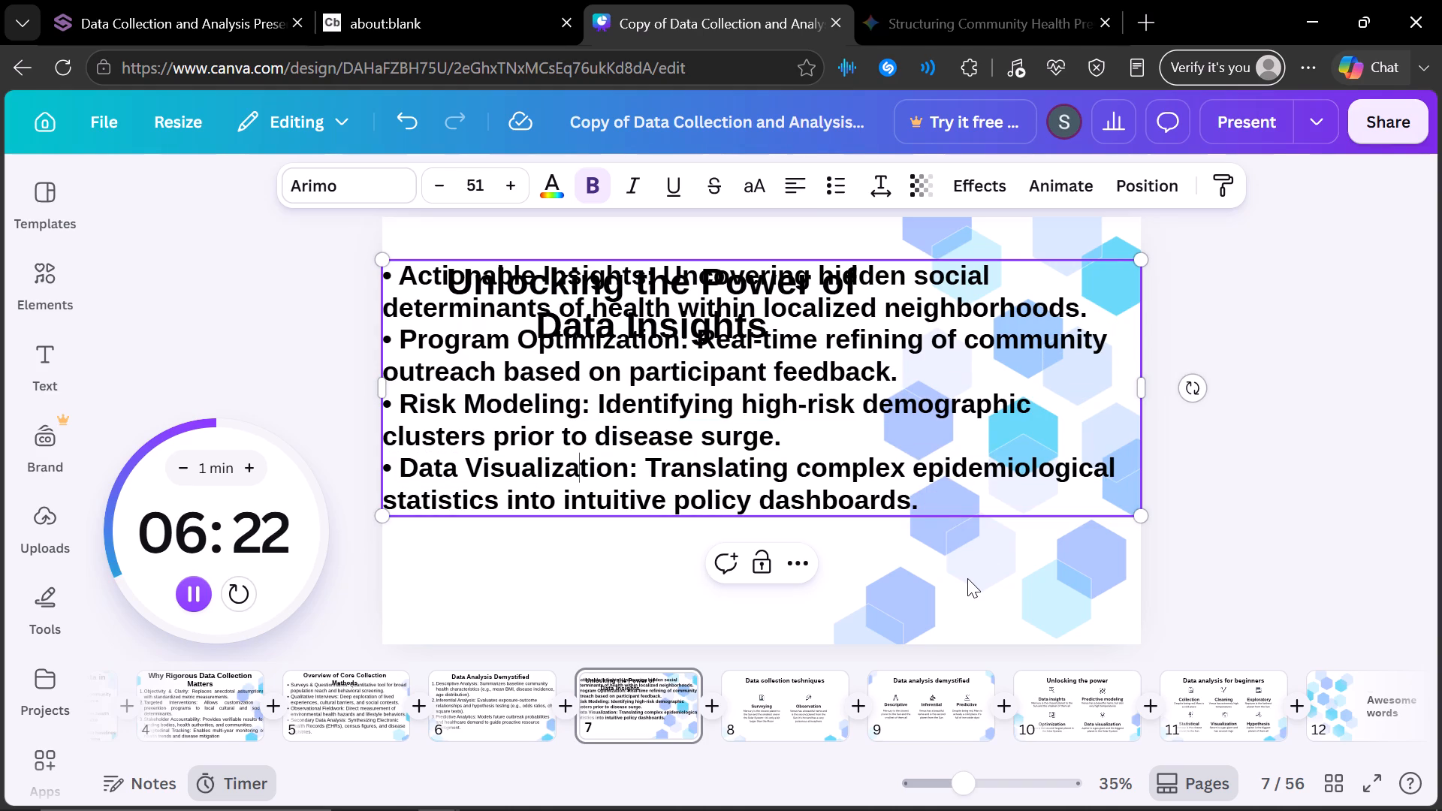
pyautogui.click(1287, 524)
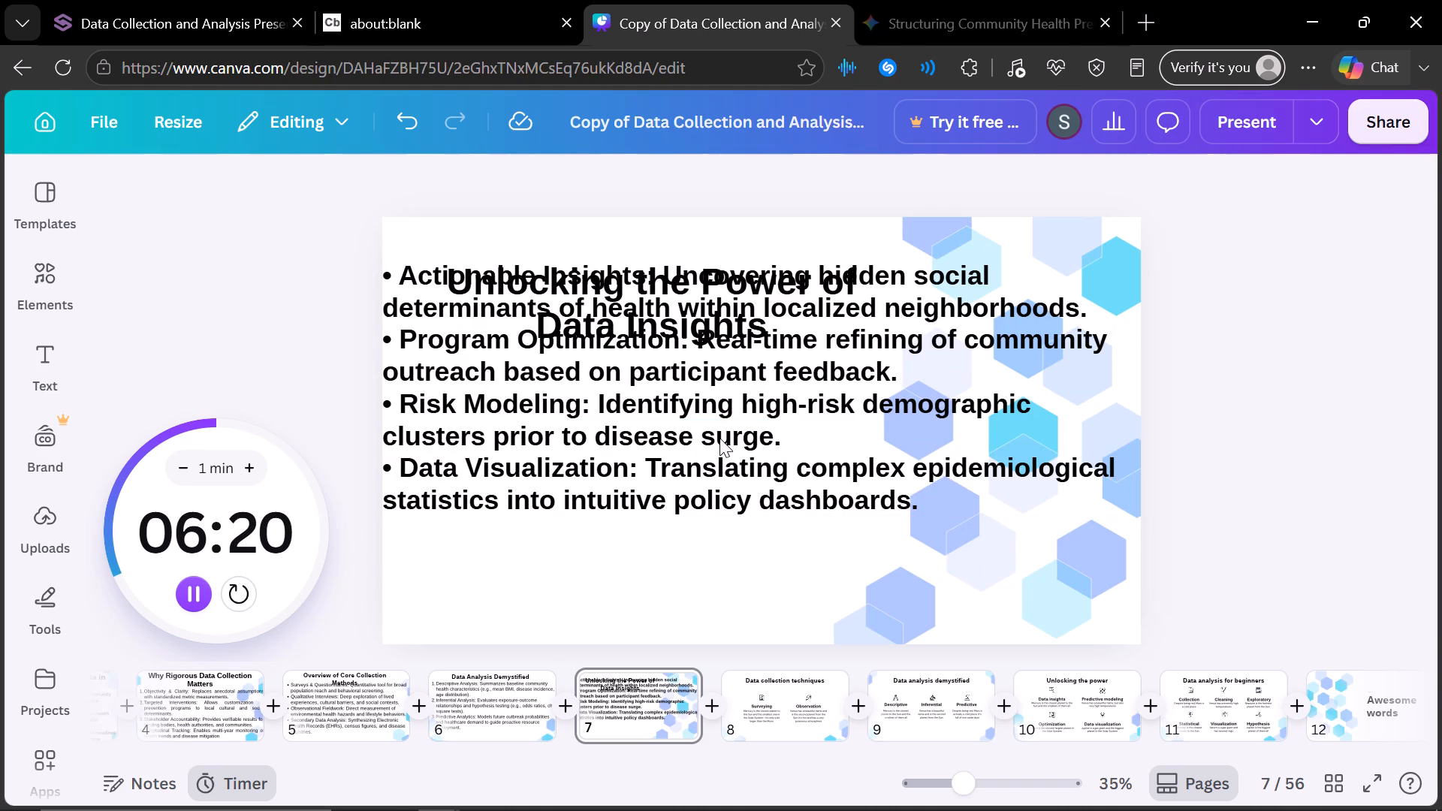
pyautogui.click(659, 434)
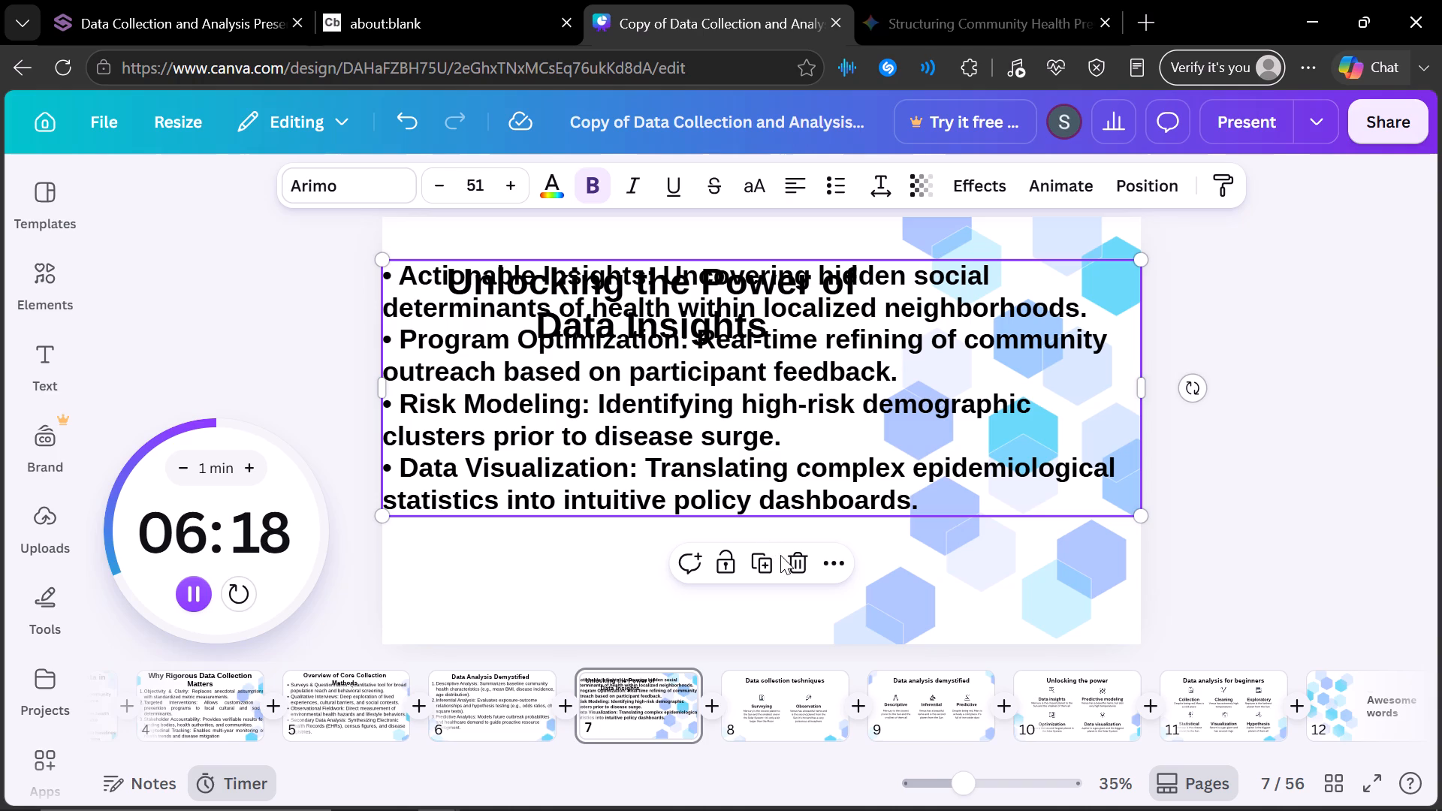
pyautogui.click(546, 577)
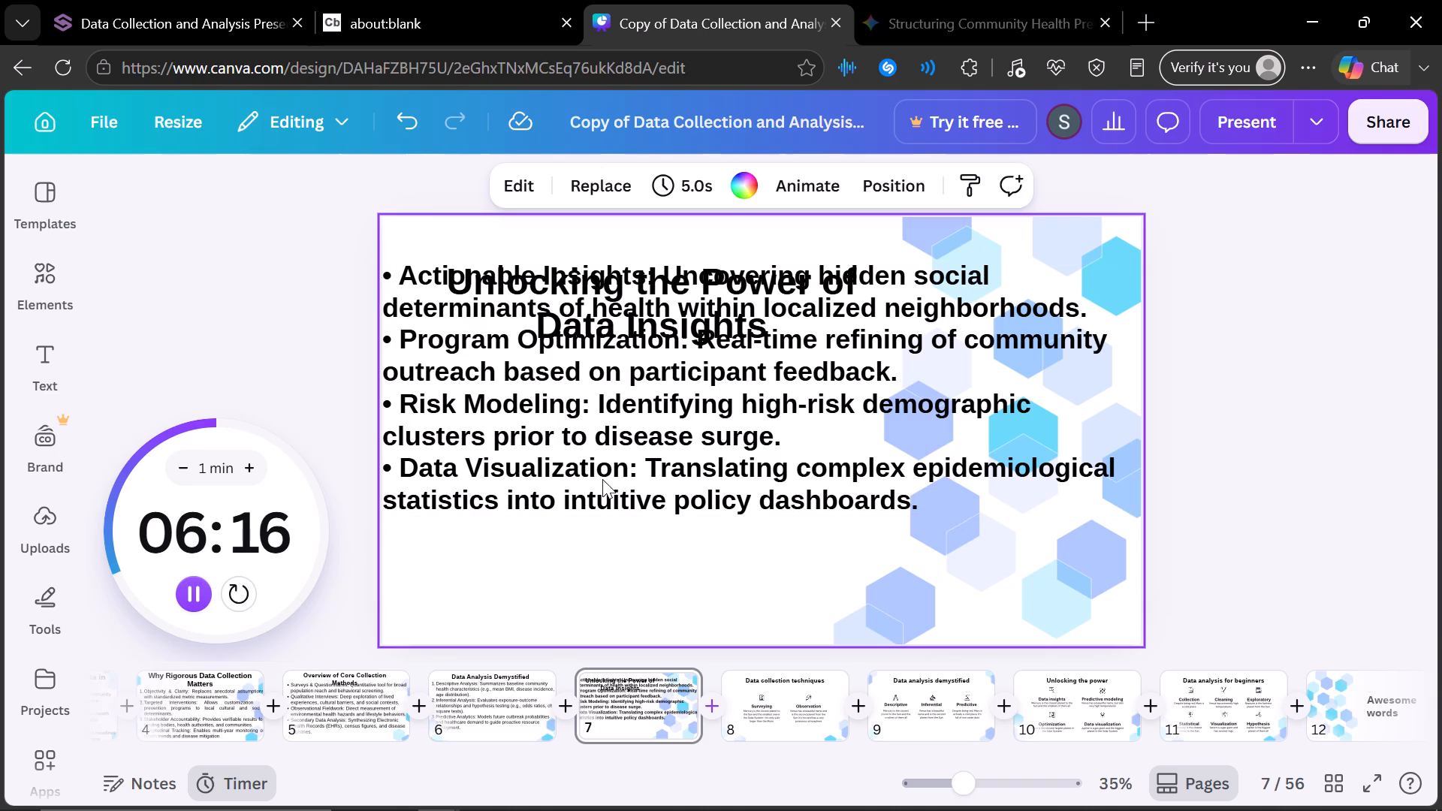
pyautogui.moveTo(632, 446); pyautogui.dragTo(634, 496)
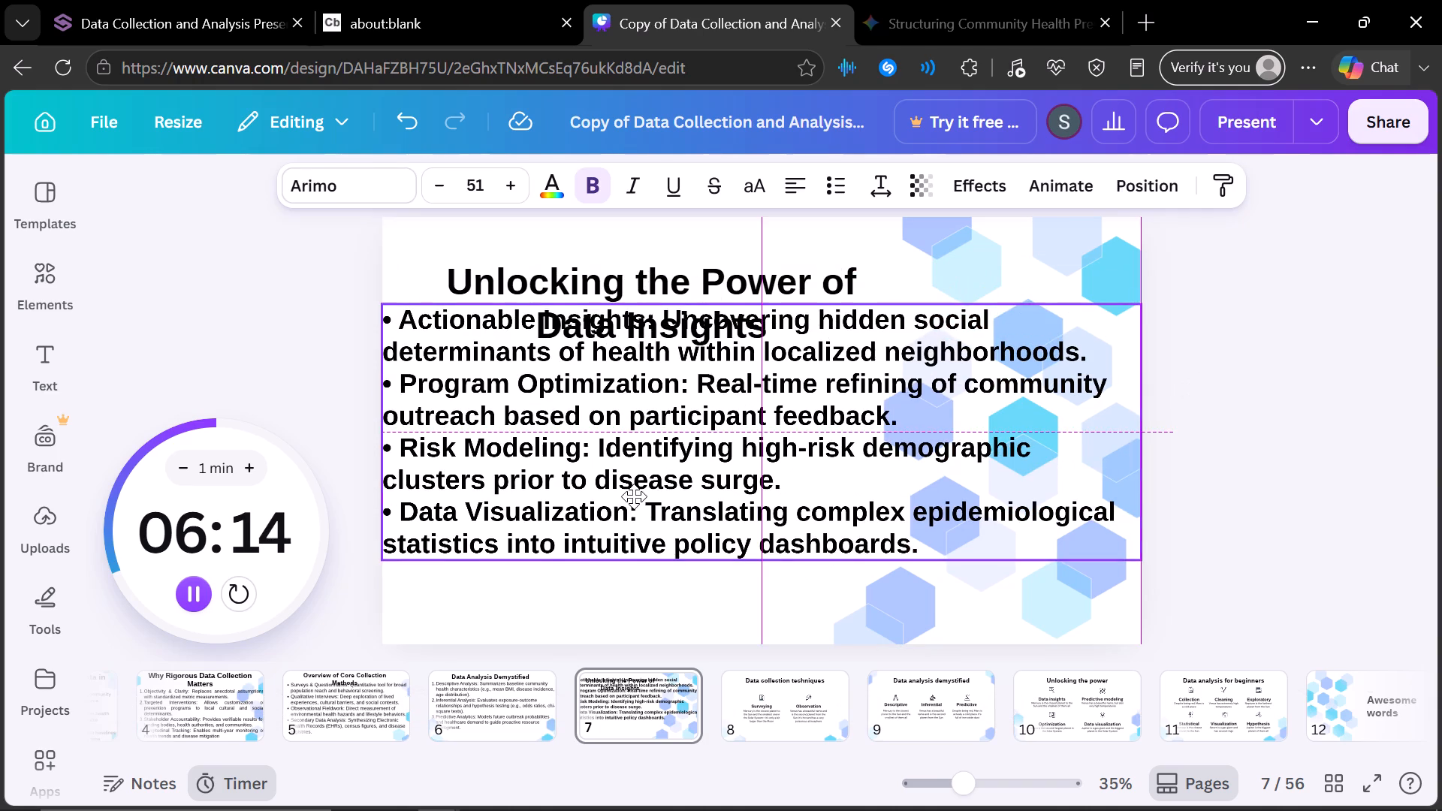
pyautogui.moveTo(634, 496); pyautogui.dragTo(641, 541)
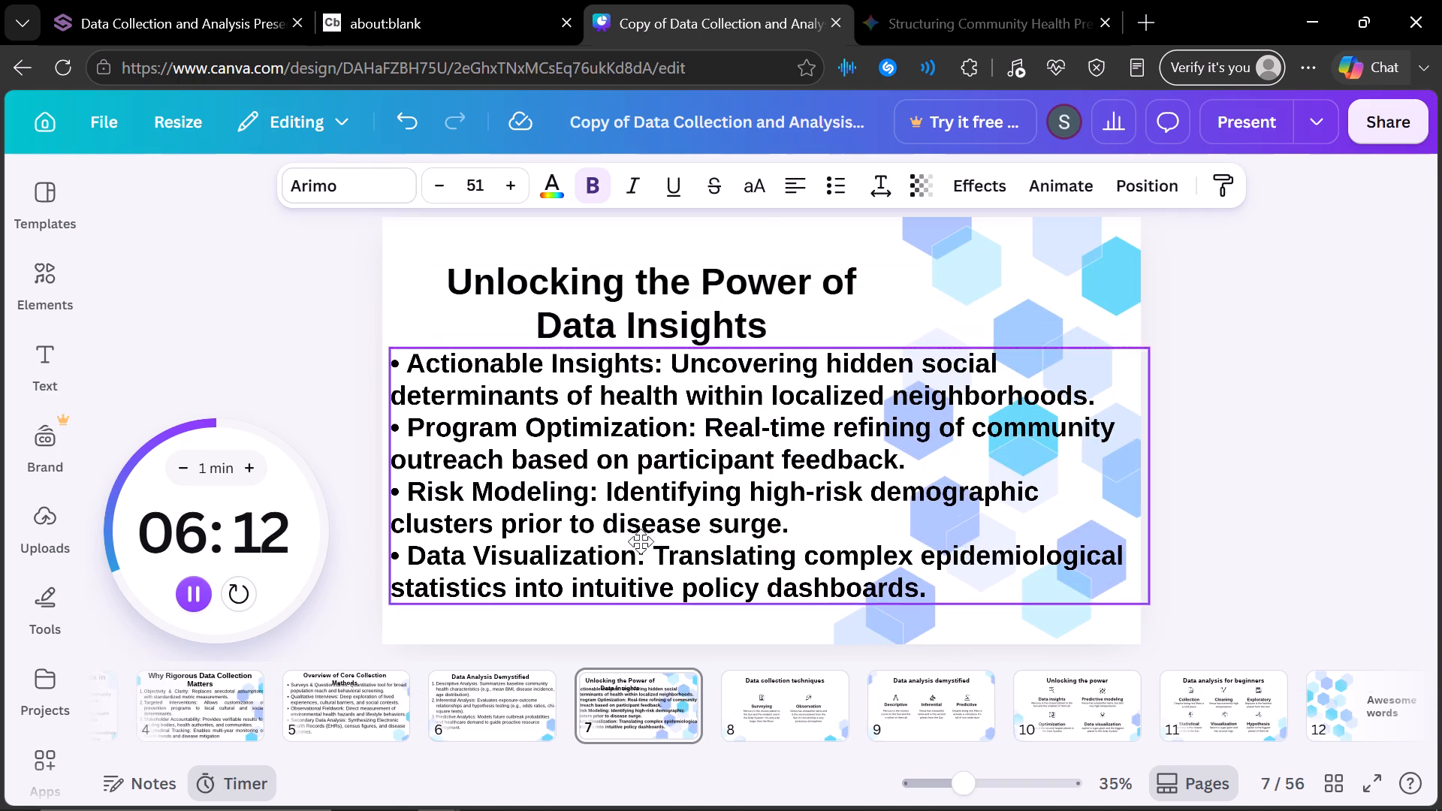
pyautogui.moveTo(641, 541); pyautogui.dragTo(634, 543)
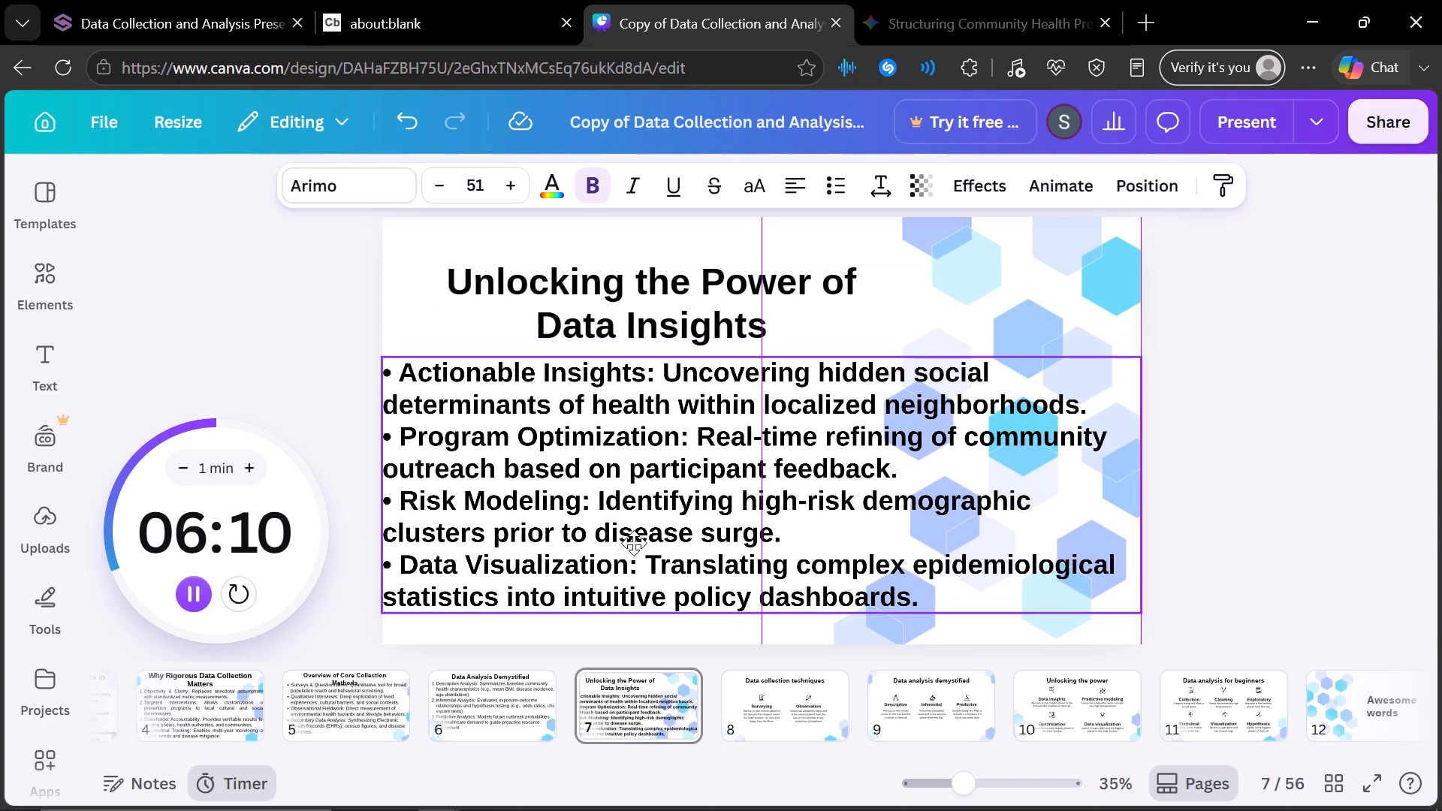
pyautogui.moveTo(634, 543); pyautogui.dragTo(634, 528)
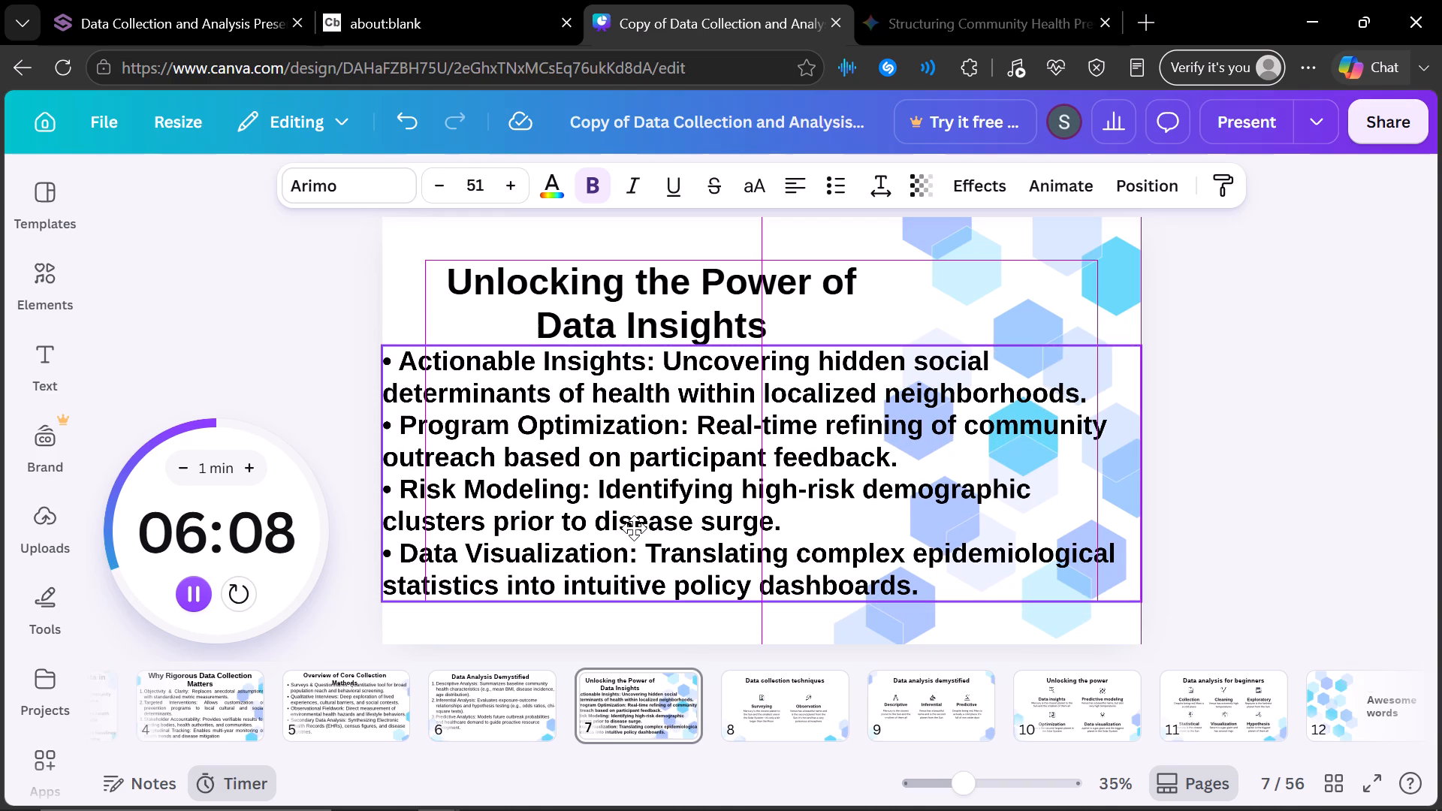
pyautogui.moveTo(634, 528); pyautogui.dragTo(629, 554)
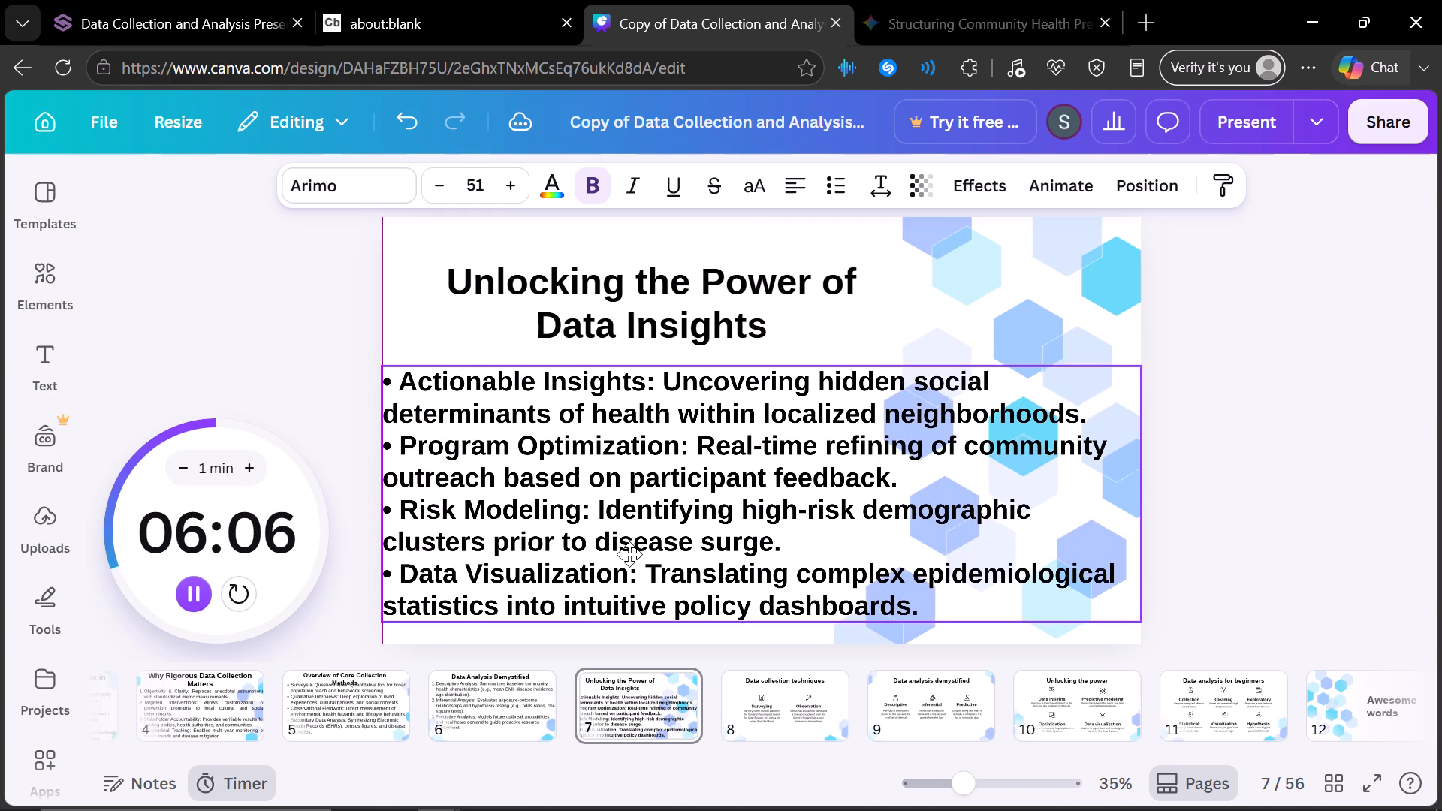
pyautogui.moveTo(629, 554); pyautogui.dragTo(629, 538)
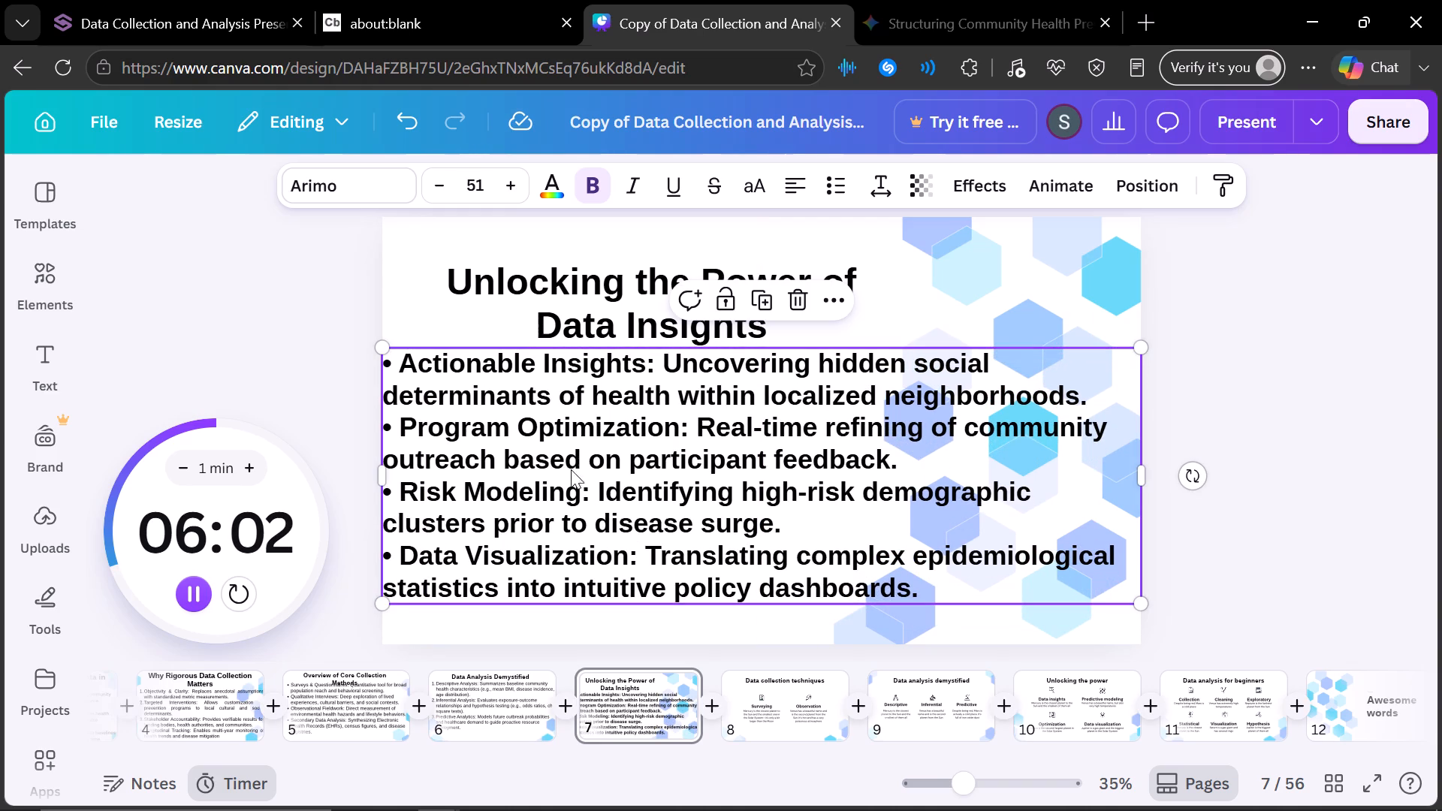
# Remove the bold from slide 7's body text and format its four items as a bulleted list.
pyautogui.click(586, 194)
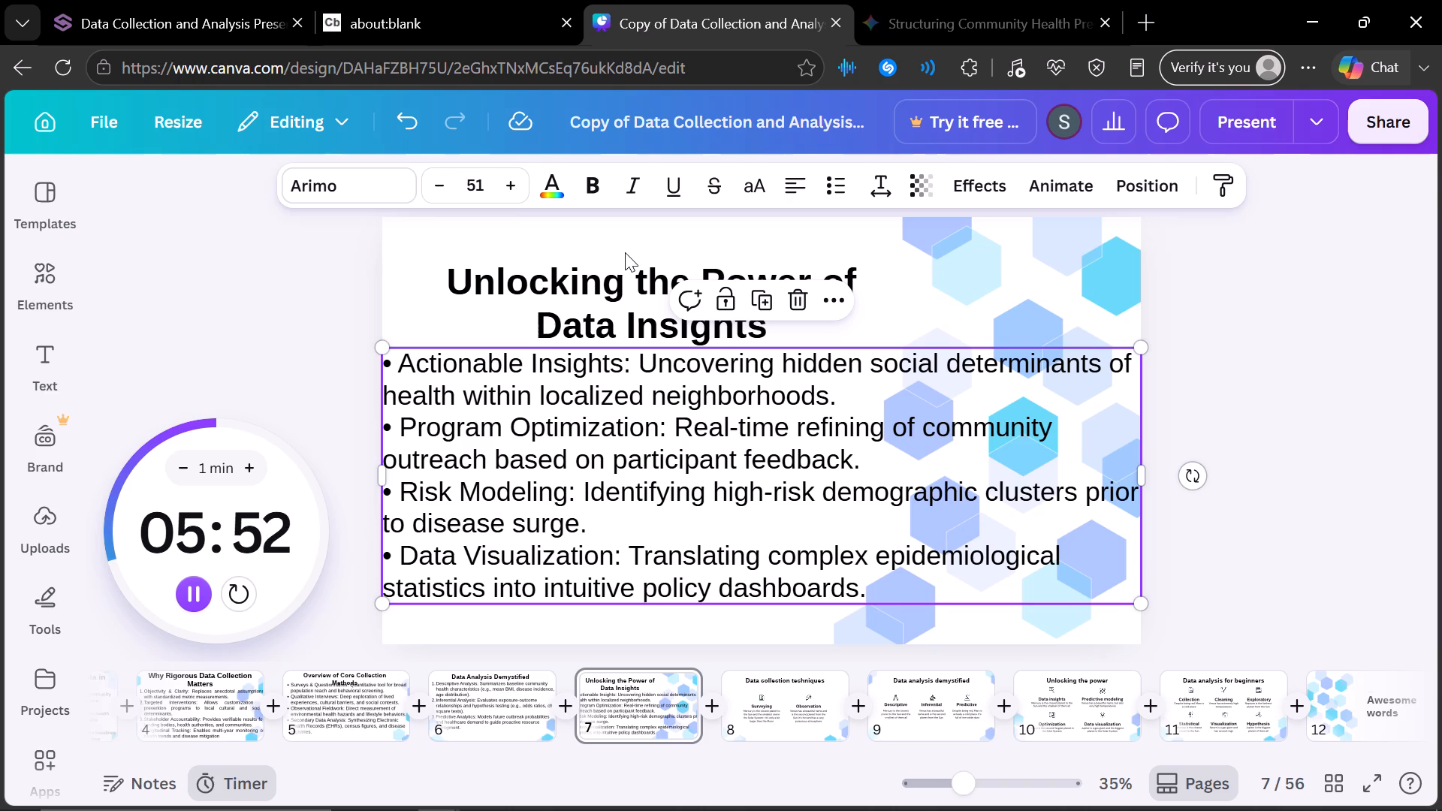
pyautogui.click(830, 183)
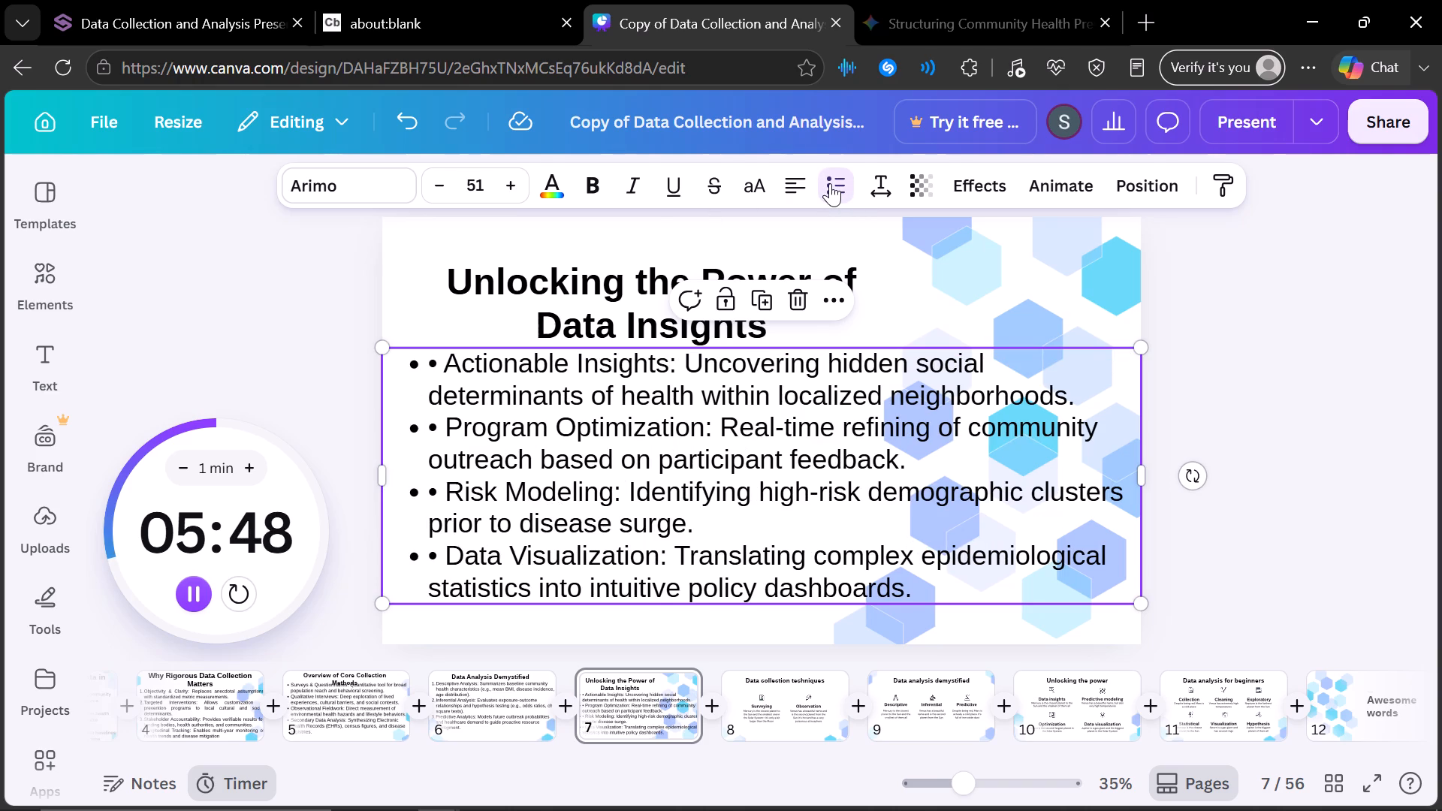
# Remove the duplicate typed bullet character before "Actionable Insights" in slide 7's list.
pyautogui.click(444, 356)
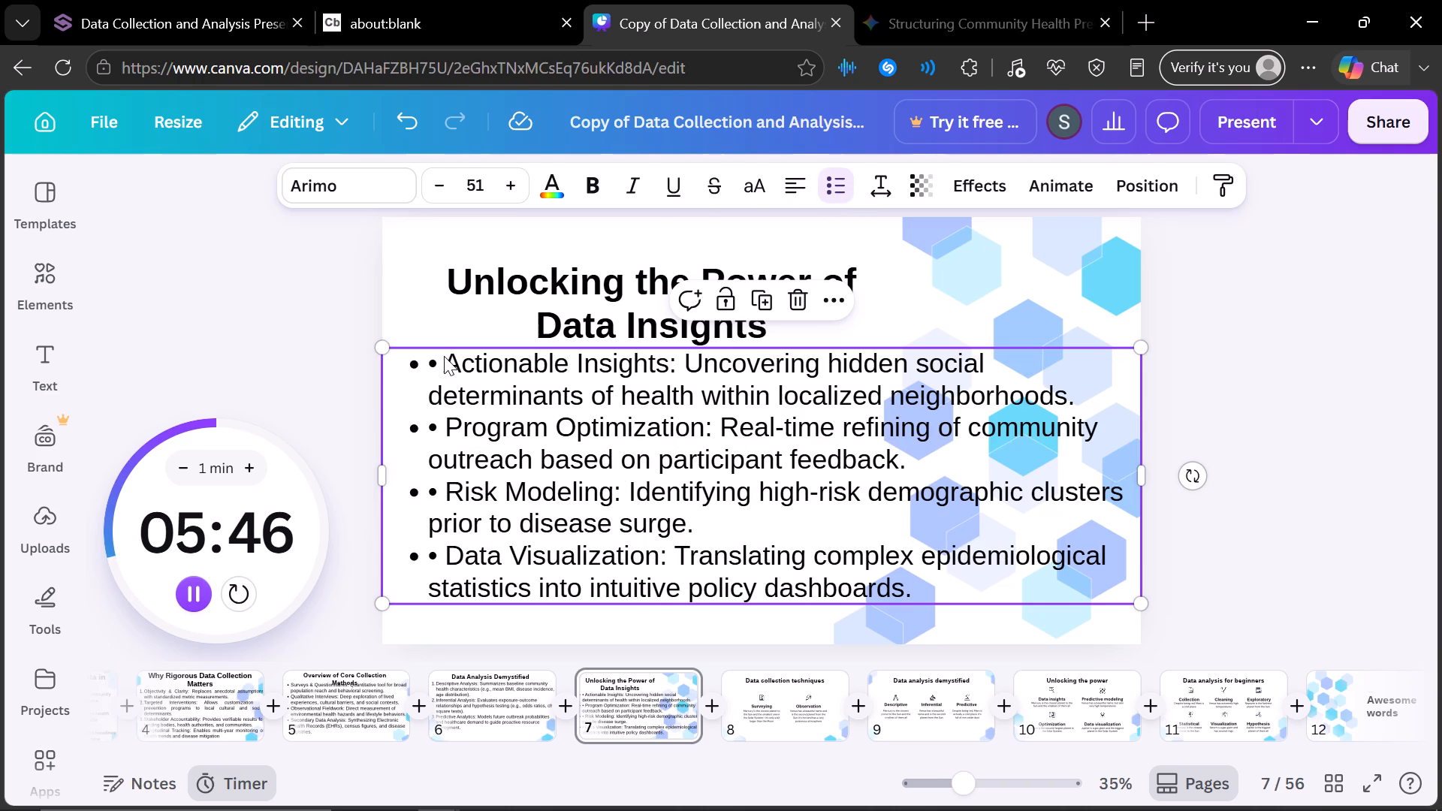
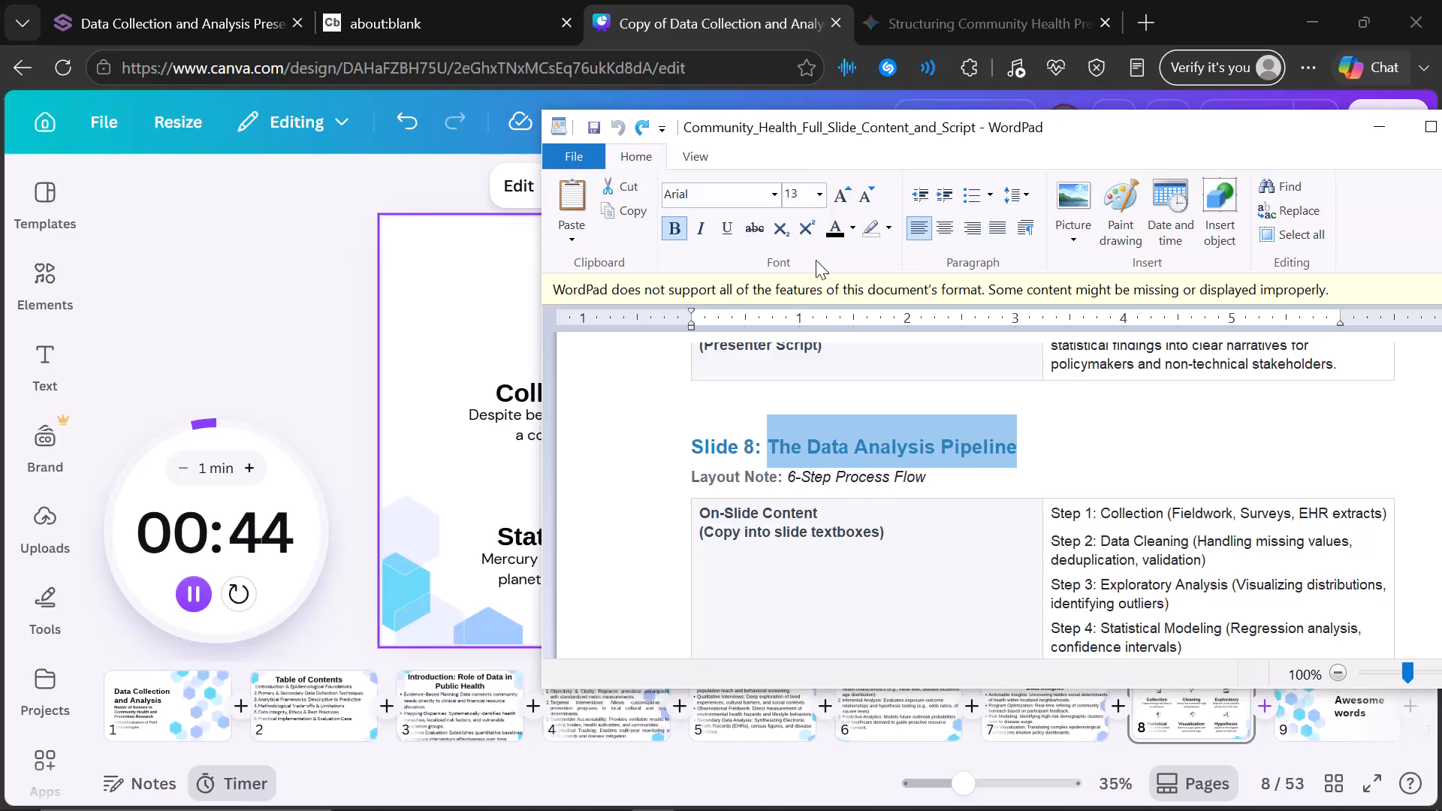
# Copy Step 1's parenthetical details, "(Fieldwork, Surveys, EHR extracts", from Slide 8 of the WordPad script and return to the Canva presentation.
pyautogui.moveTo(833, 122); pyautogui.dragTo(1161, 373)
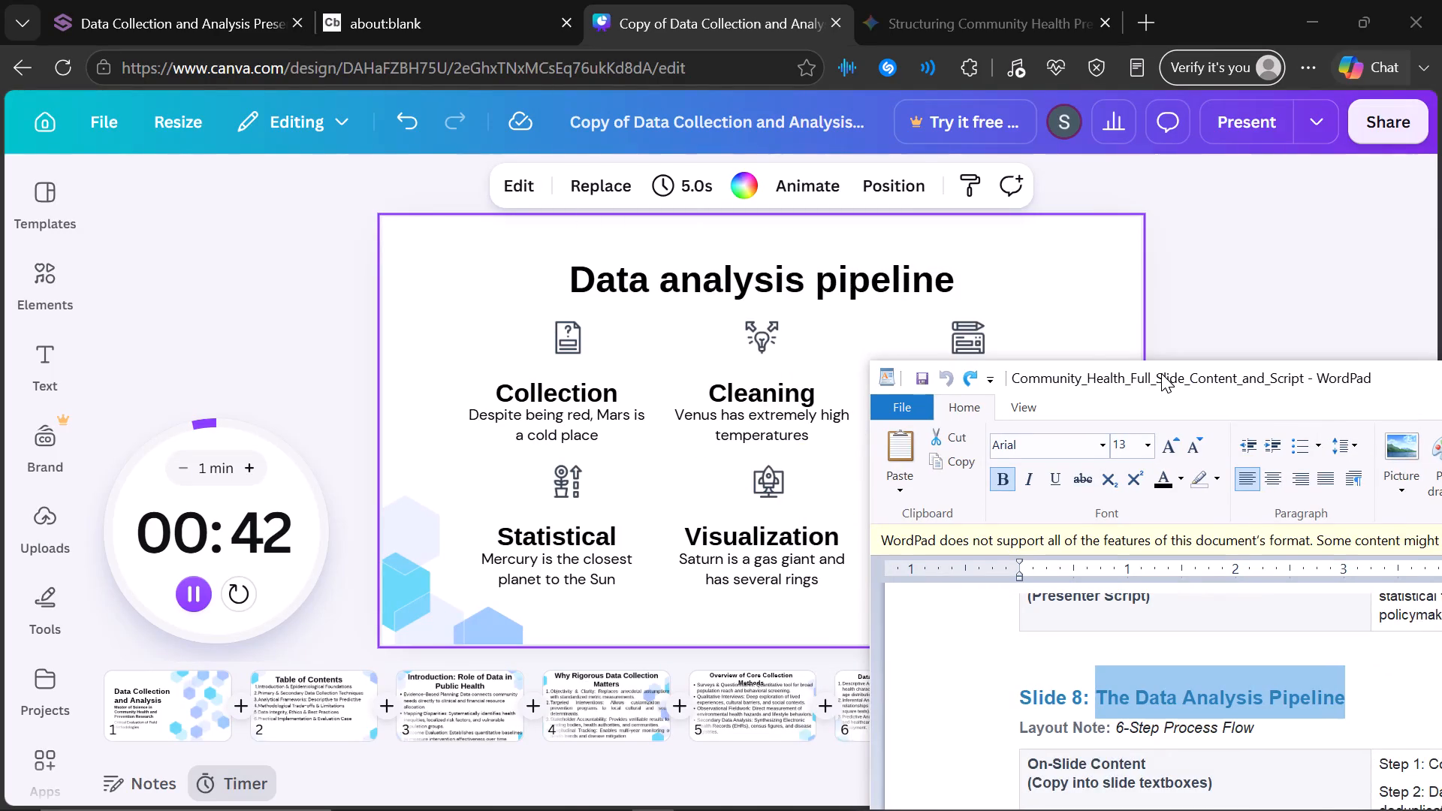
pyautogui.moveTo(1161, 373); pyautogui.dragTo(996, 366)
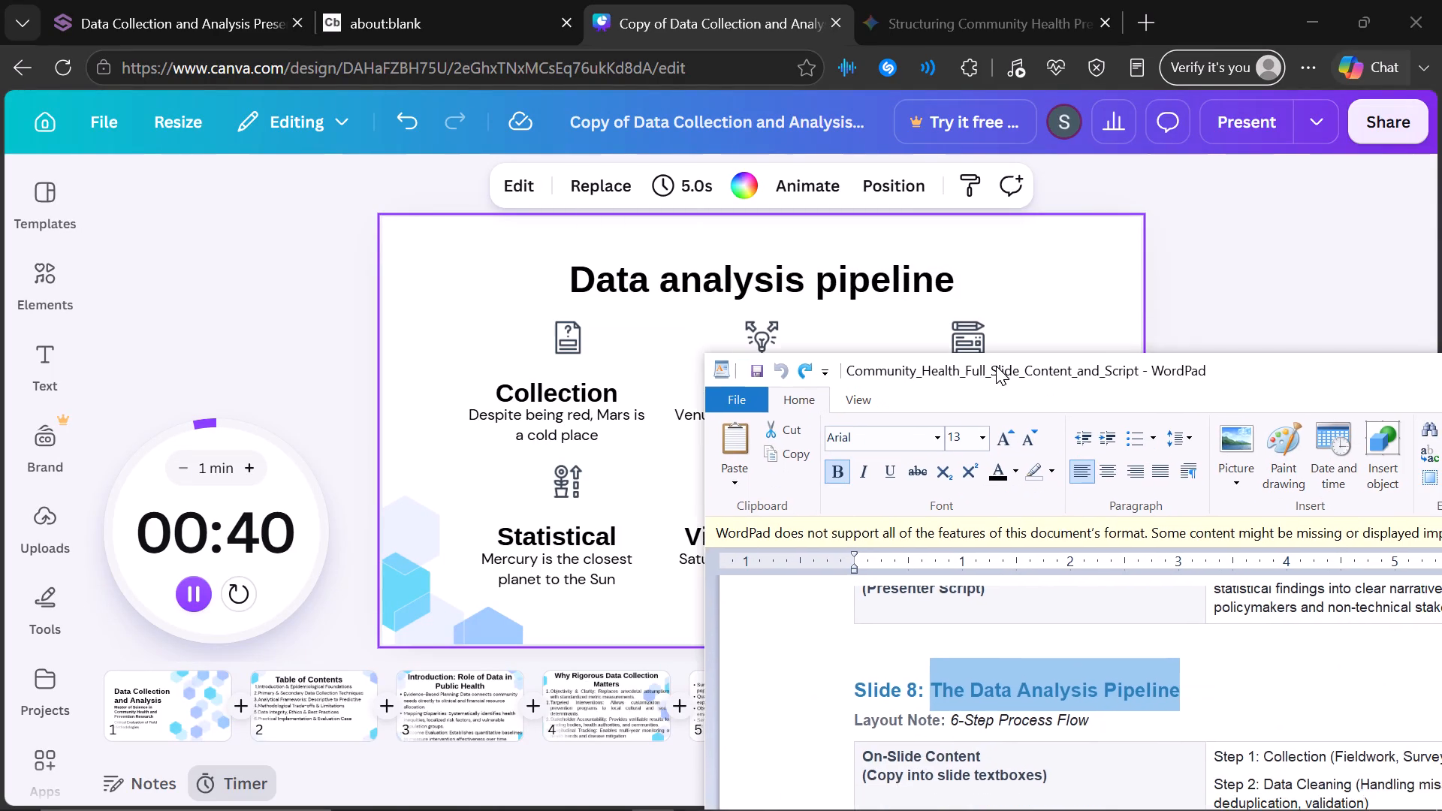
pyautogui.moveTo(996, 366); pyautogui.dragTo(578, 220)
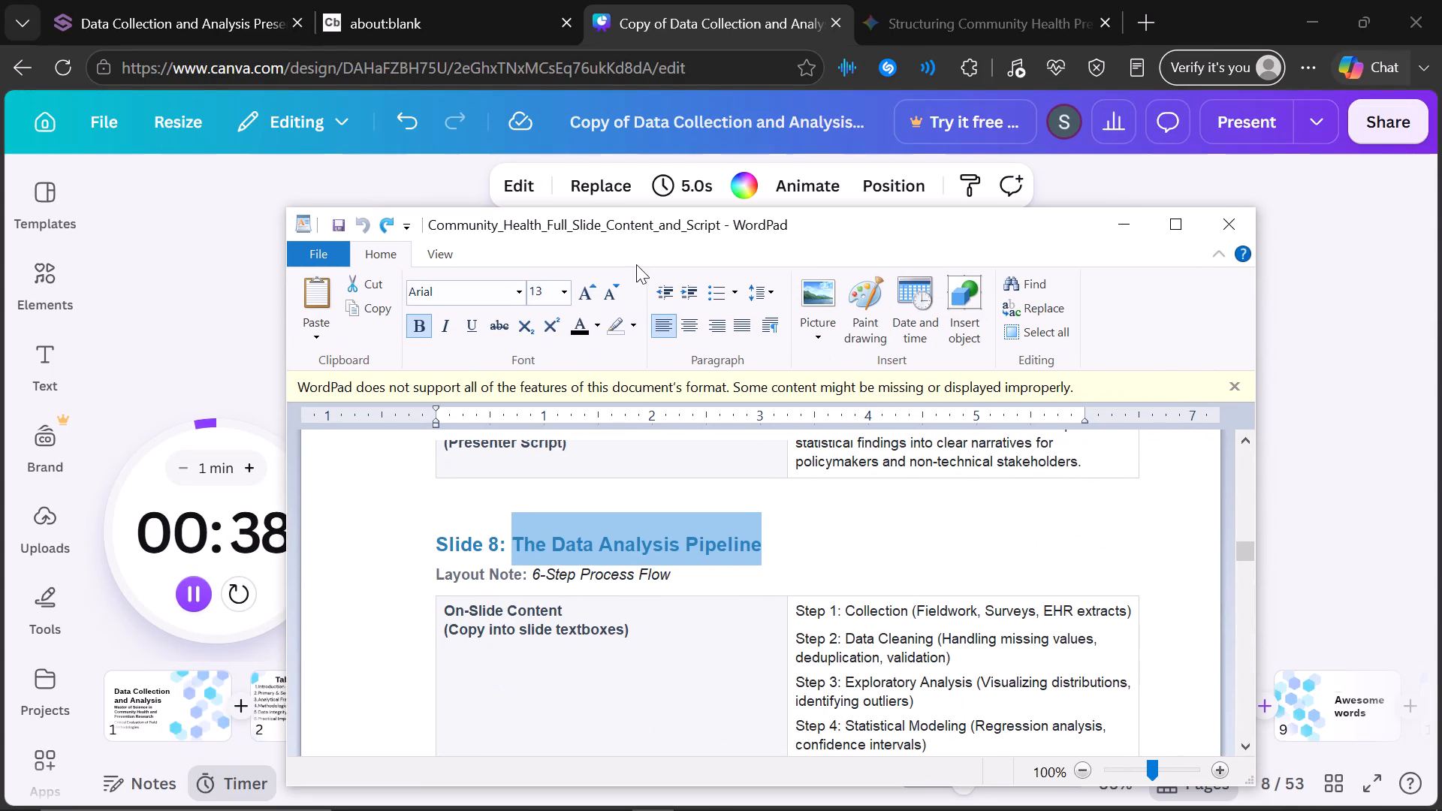
pyautogui.moveTo(915, 610); pyautogui.dragTo(1023, 623)
pyautogui.click(918, 611)
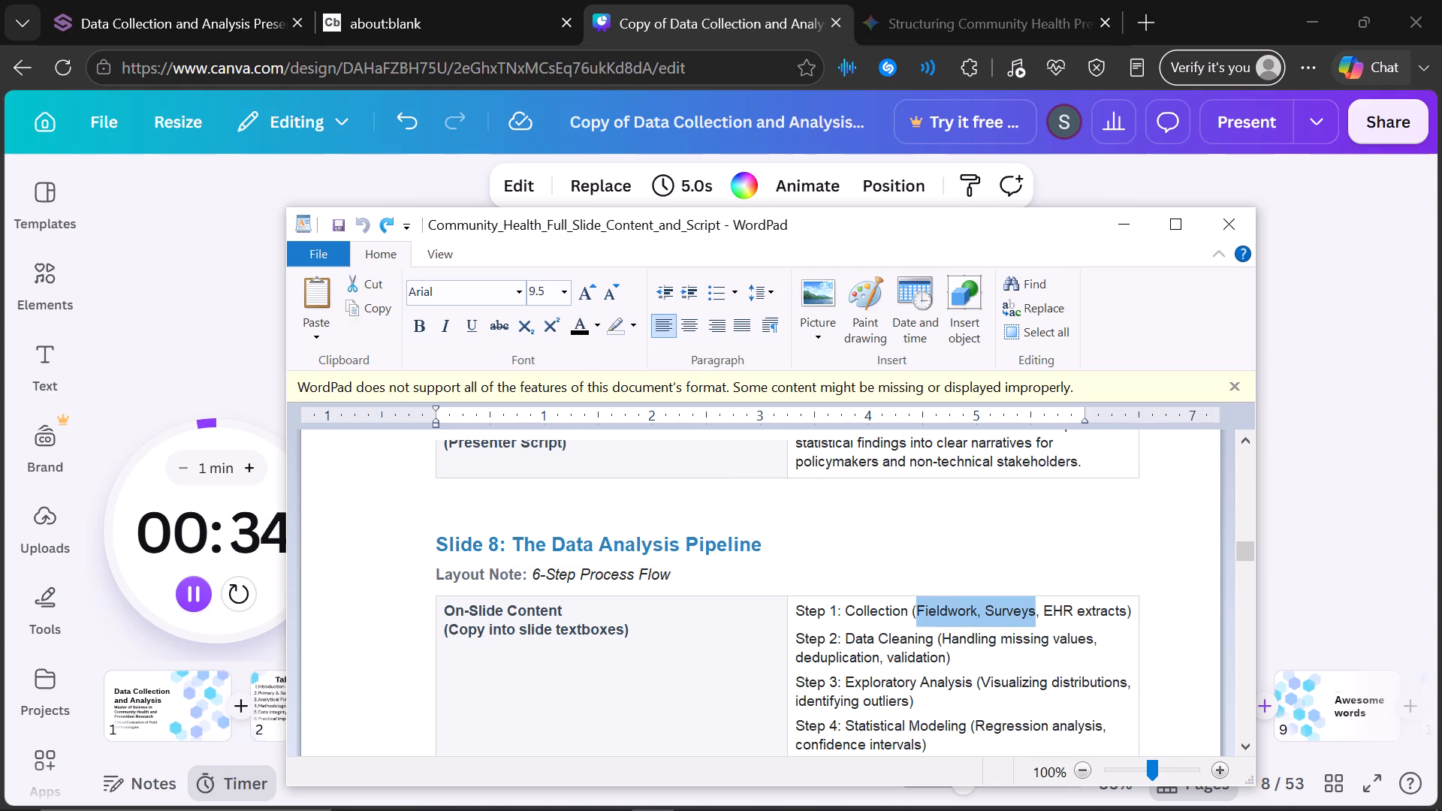
pyautogui.moveTo(910, 611); pyautogui.dragTo(1016, 627)
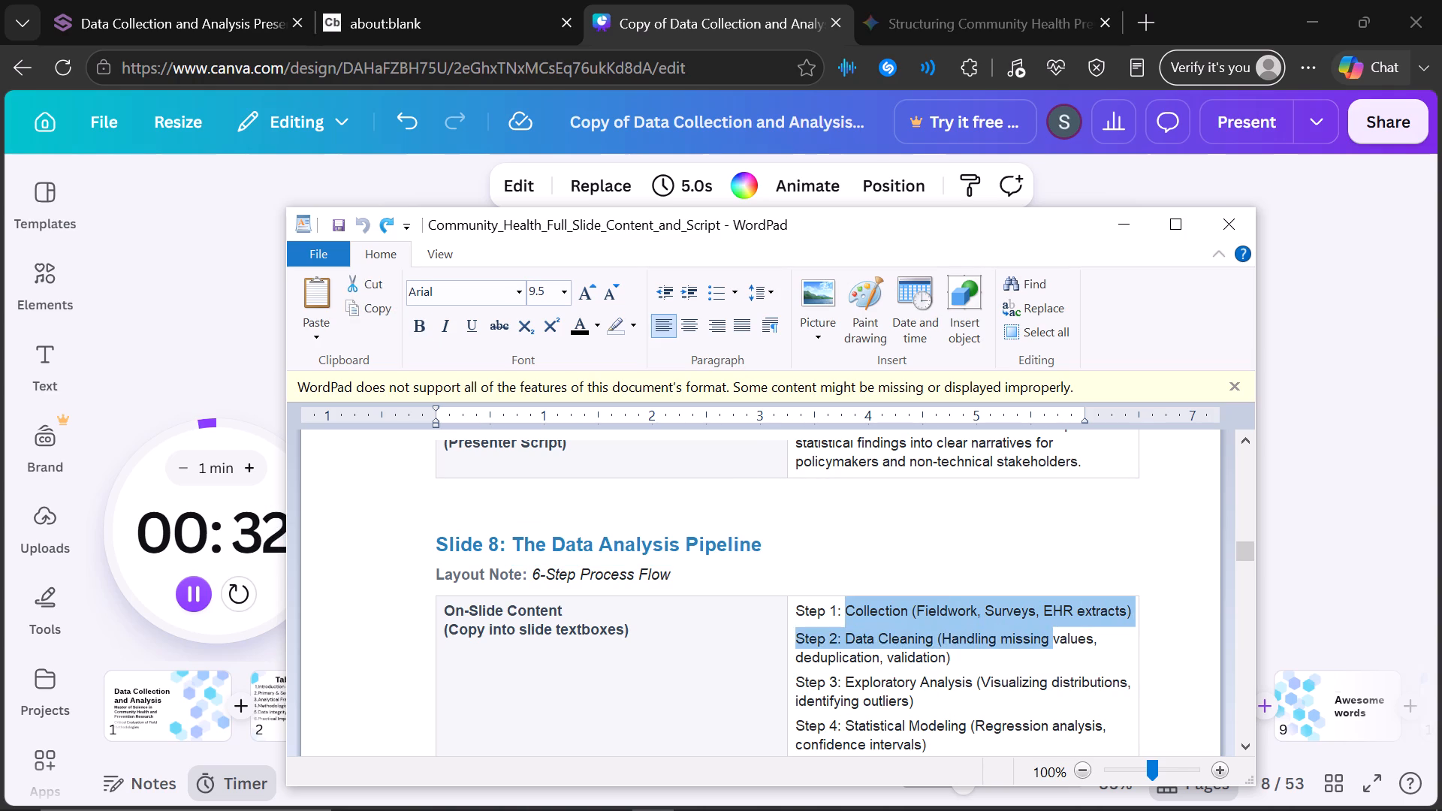
pyautogui.moveTo(1016, 627); pyautogui.dragTo(1033, 592)
pyautogui.click(967, 614)
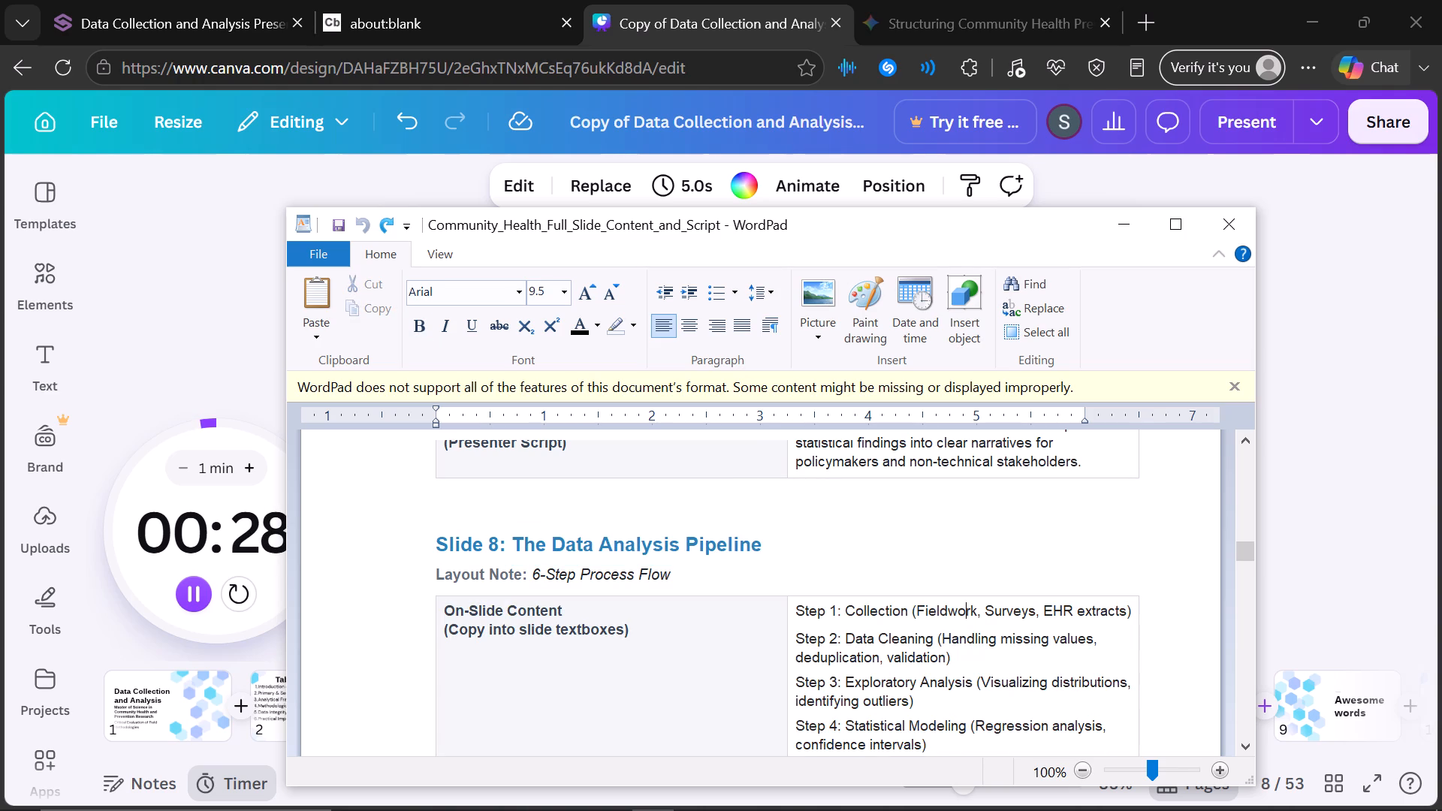
pyautogui.moveTo(911, 610); pyautogui.dragTo(1126, 609)
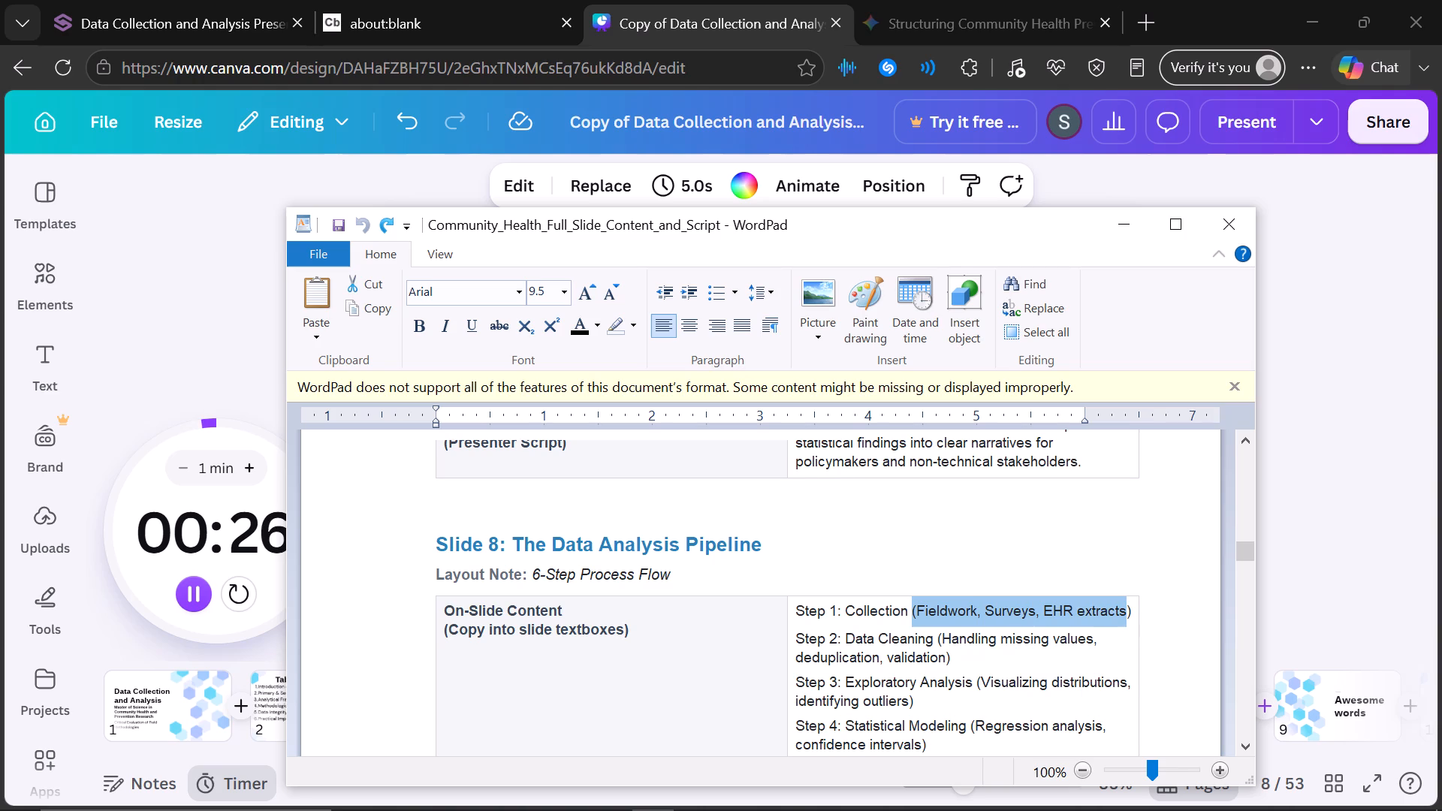
pyautogui.moveTo(1126, 609); pyautogui.dragTo(1129, 609)
pyautogui.rightClick(1042, 609)
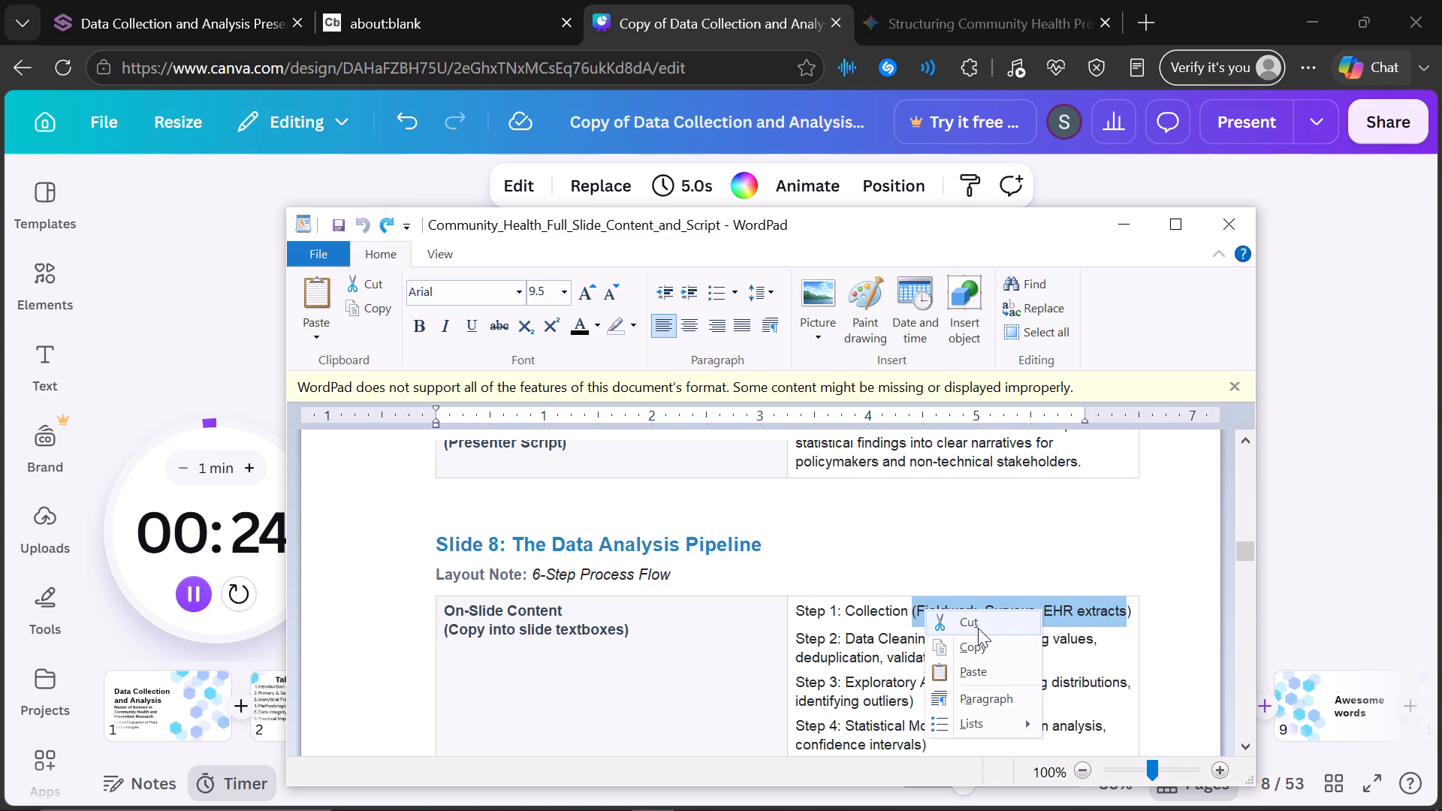
pyautogui.click(964, 638)
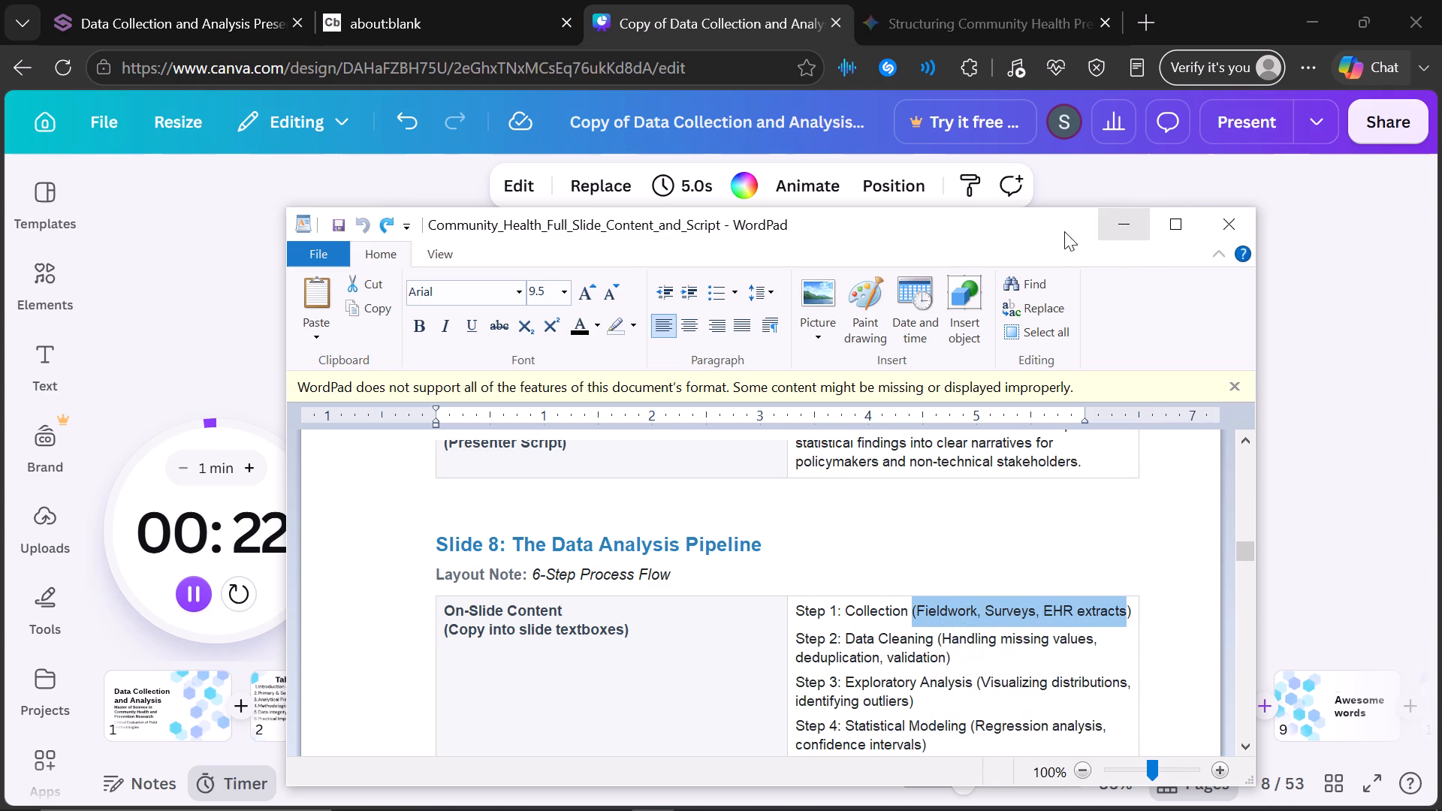
pyautogui.moveTo(1018, 243); pyautogui.dragTo(1127, 304)
pyautogui.click(1276, 446)
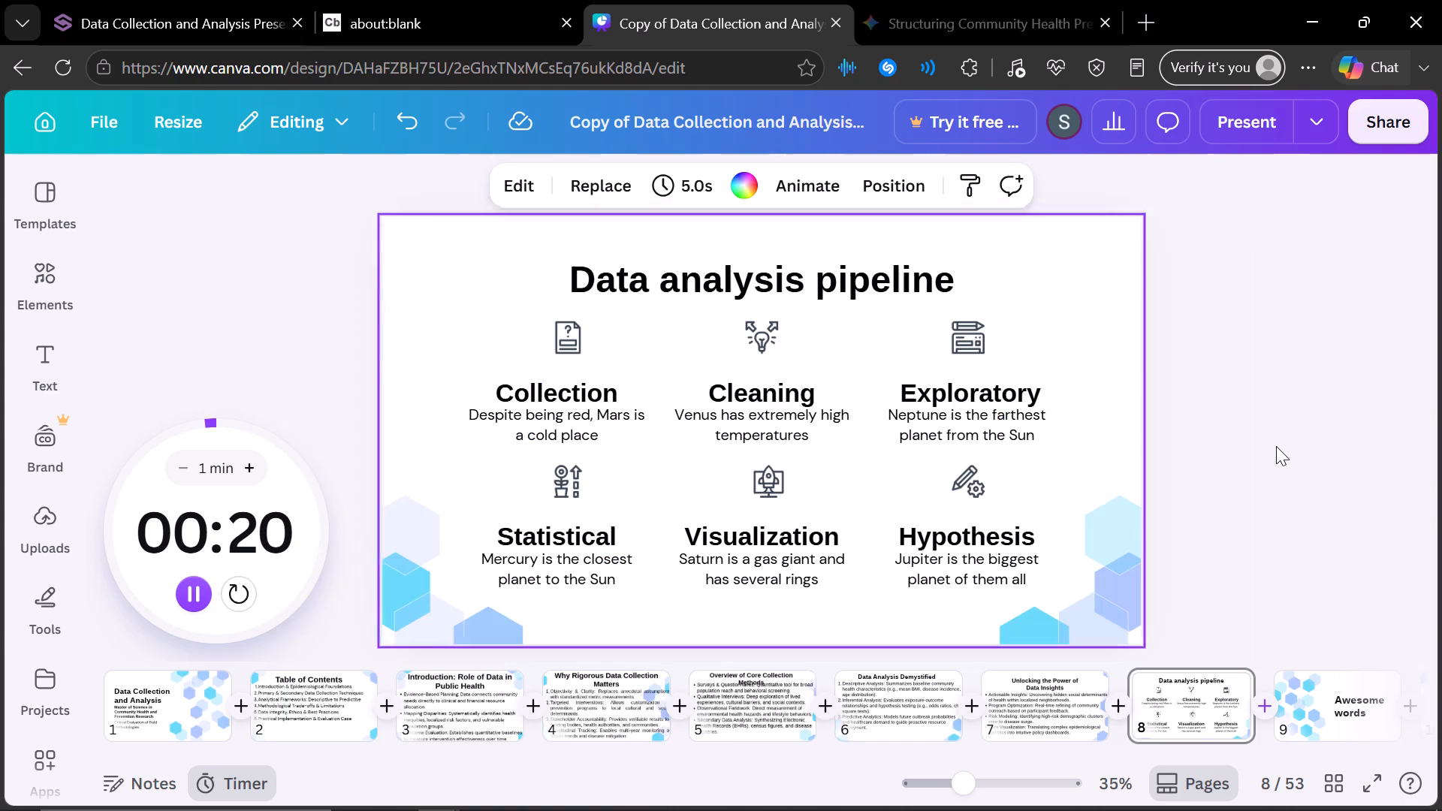
# Replace the placeholder description under slide 8's "Collection" heading with "(Fieldwork, Surveys, EHR extracts)", including the closing parenthesis.
pyautogui.click(566, 426)
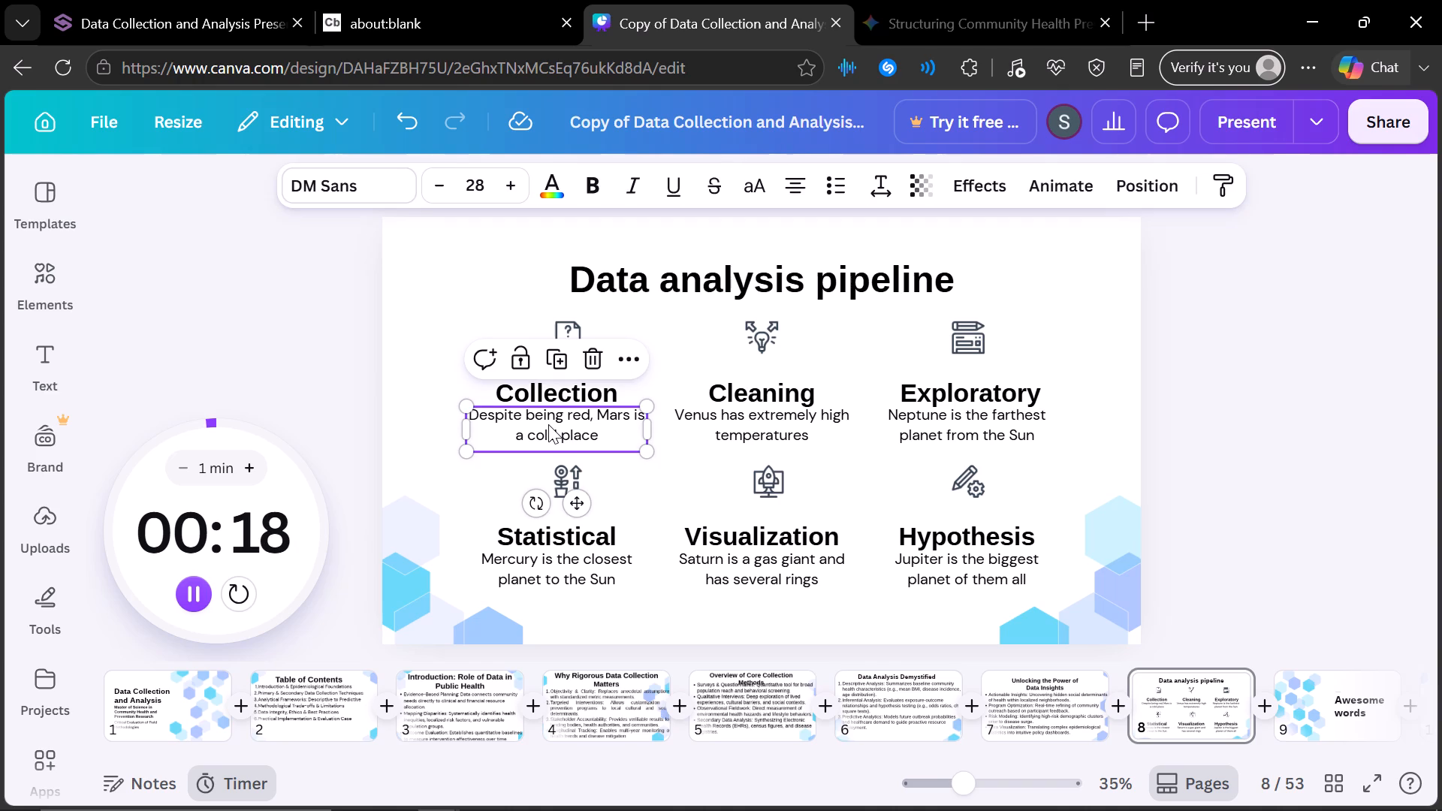
pyautogui.click(548, 424)
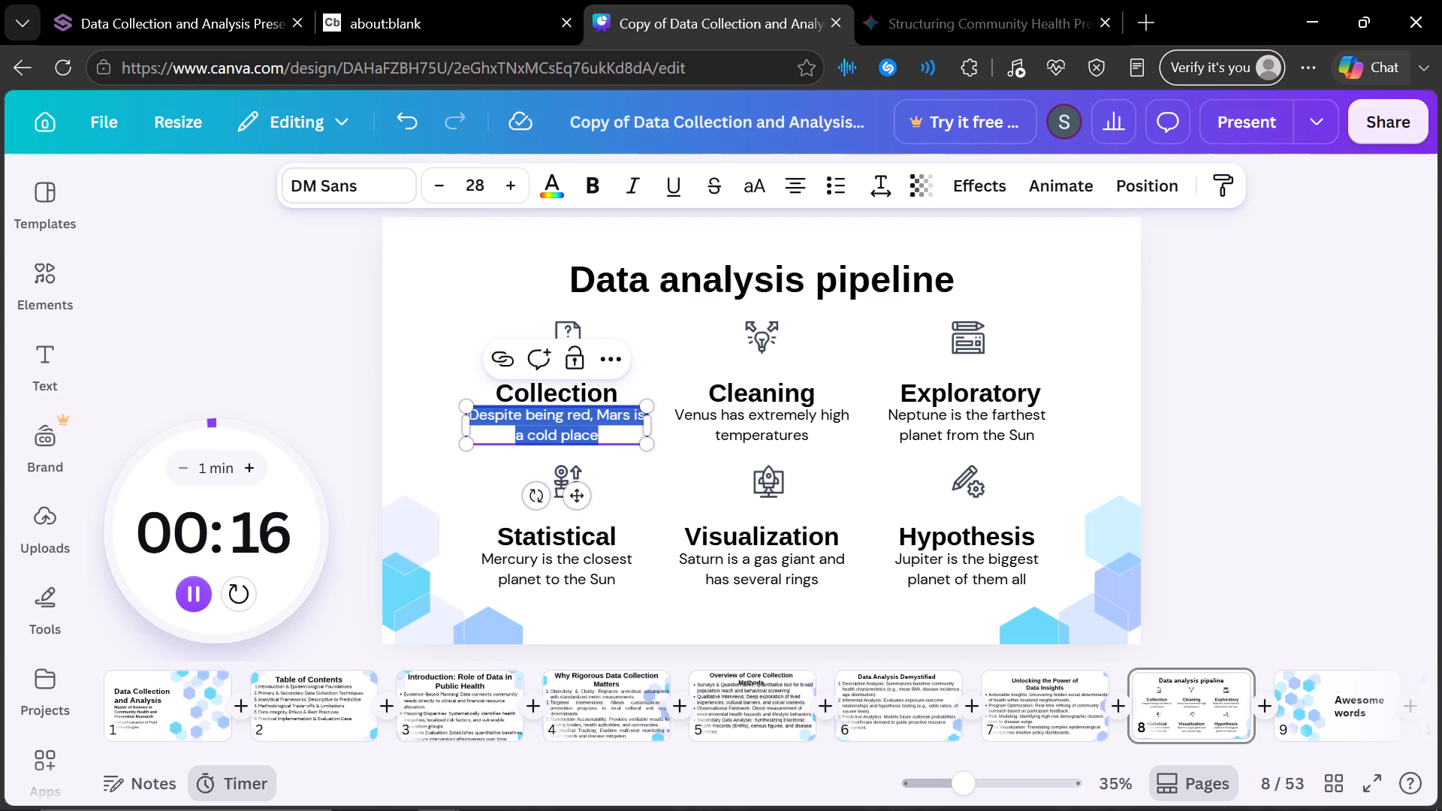
pyautogui.press('BackSpace')
pyautogui.hotkey('ctrl', 'v')
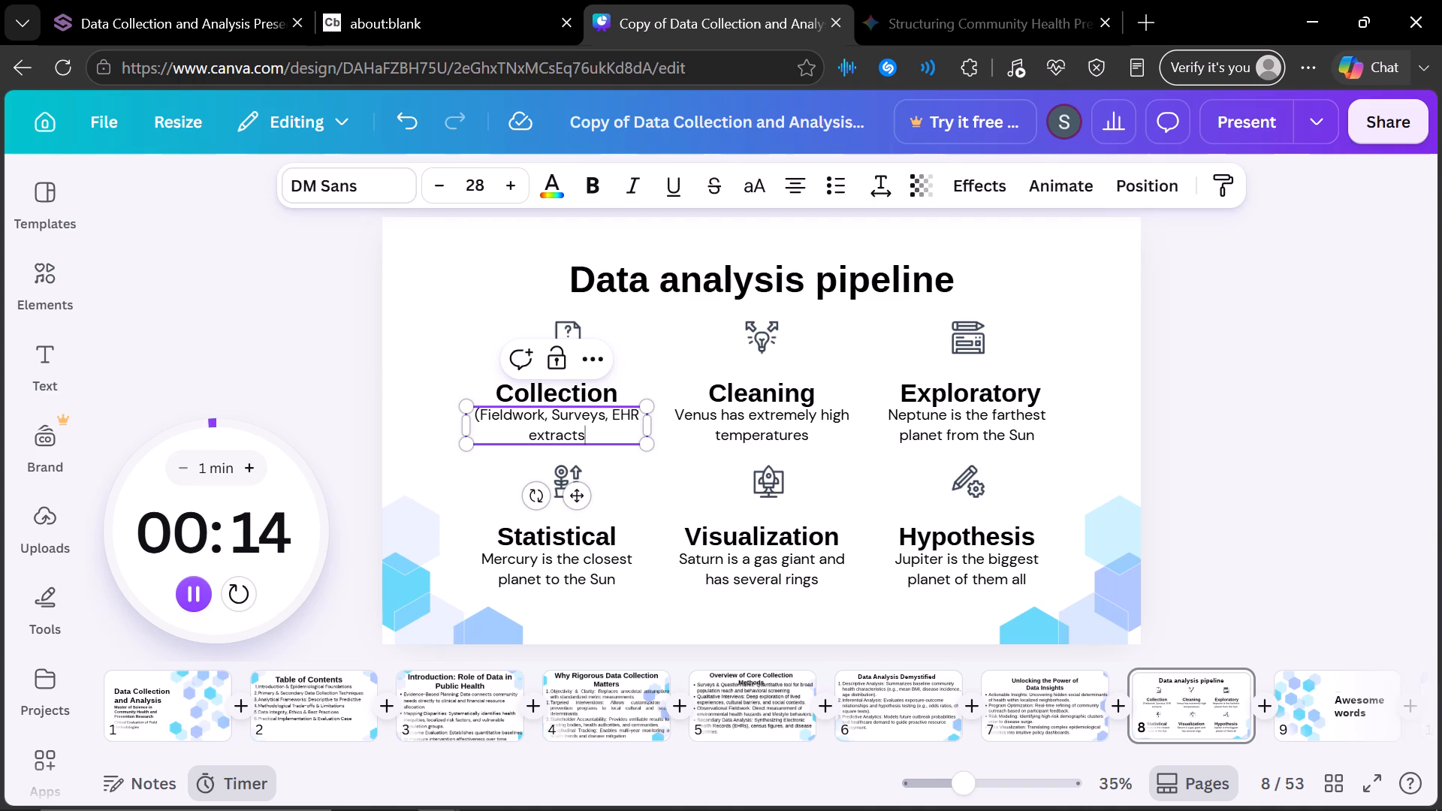
pyautogui.click(680, 491)
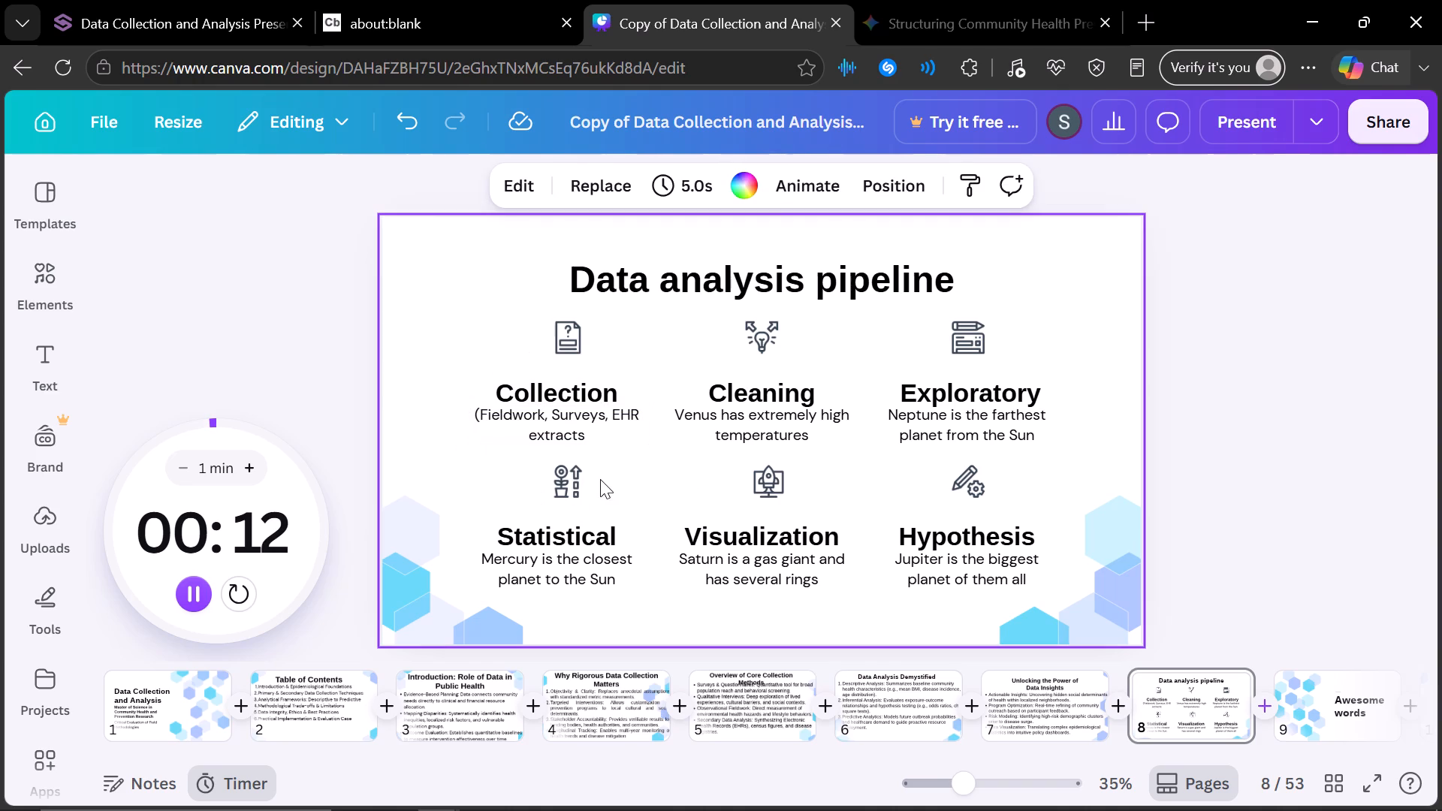
pyautogui.click(605, 434)
pyautogui.click(592, 434)
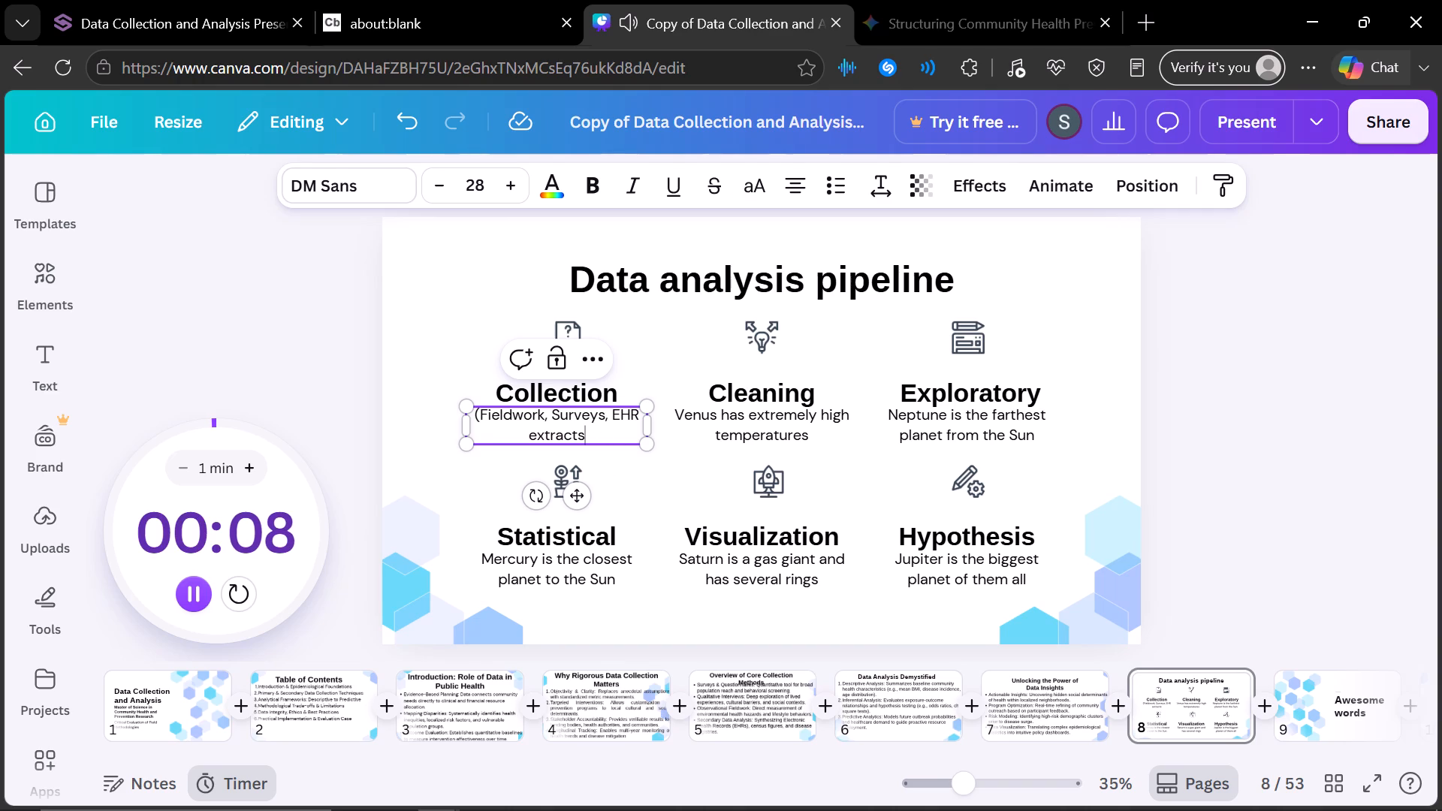
pyautogui.hotkey('shift', ')')
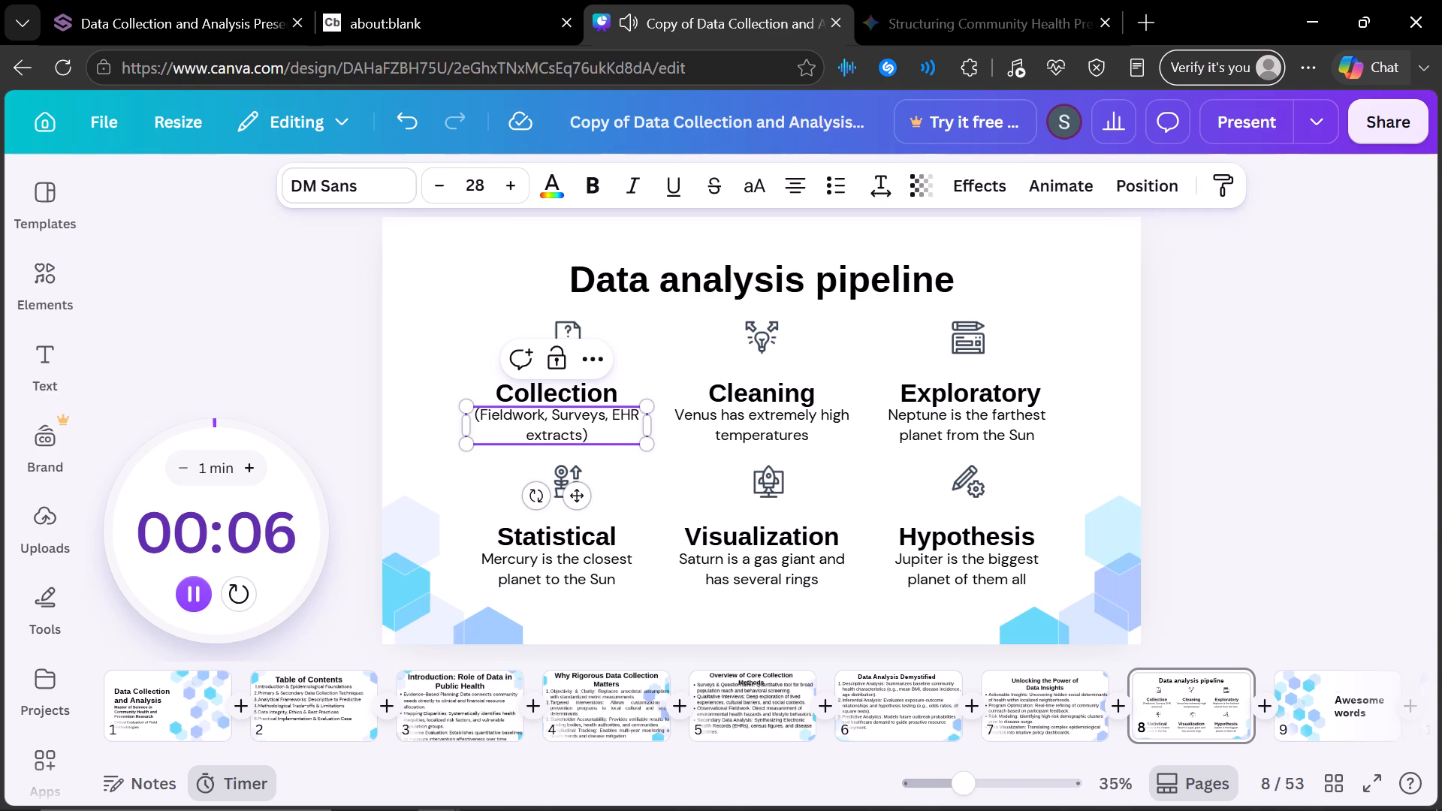
pyautogui.click(623, 480)
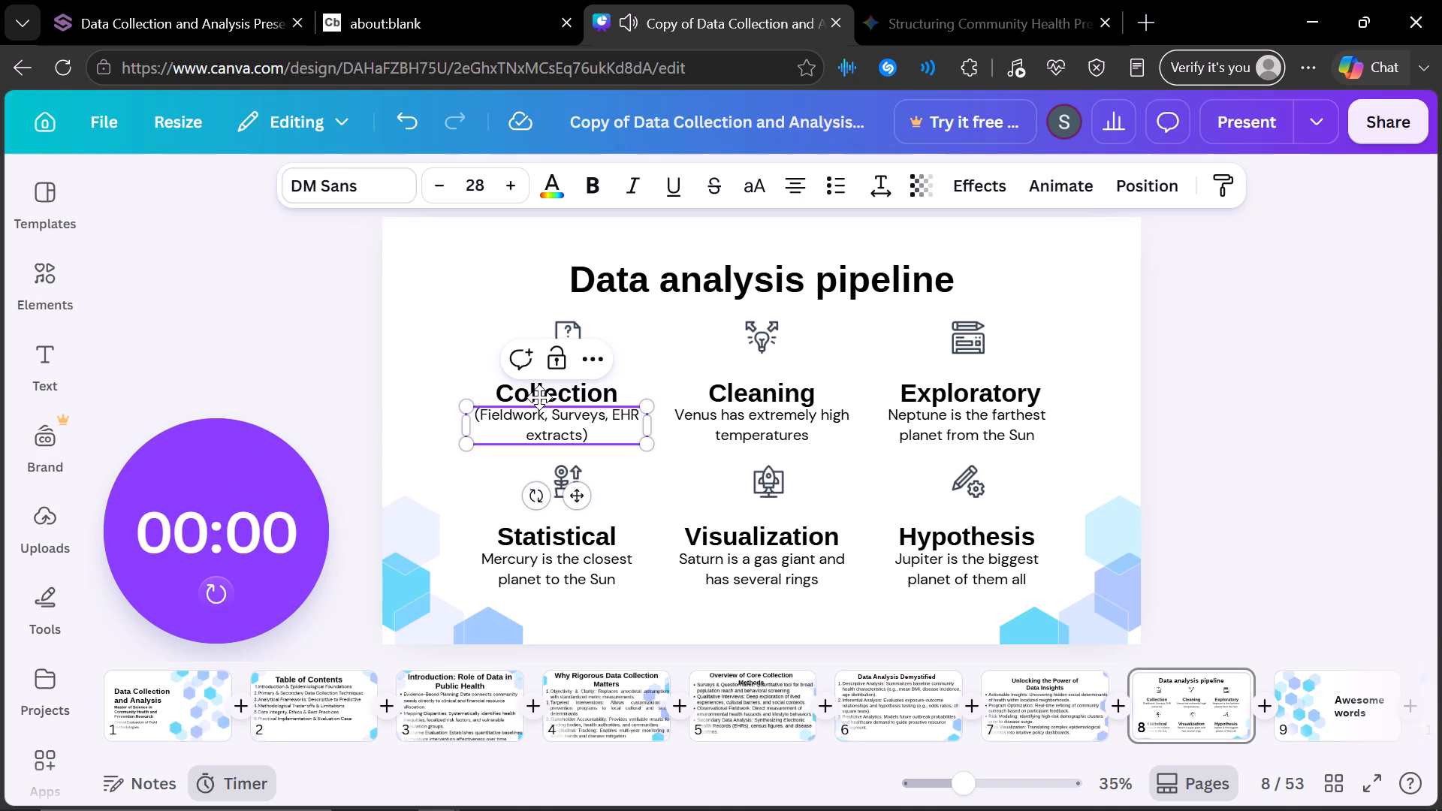
# Select the "Cleaning" heading on slide 8.
pyautogui.click(686, 520)
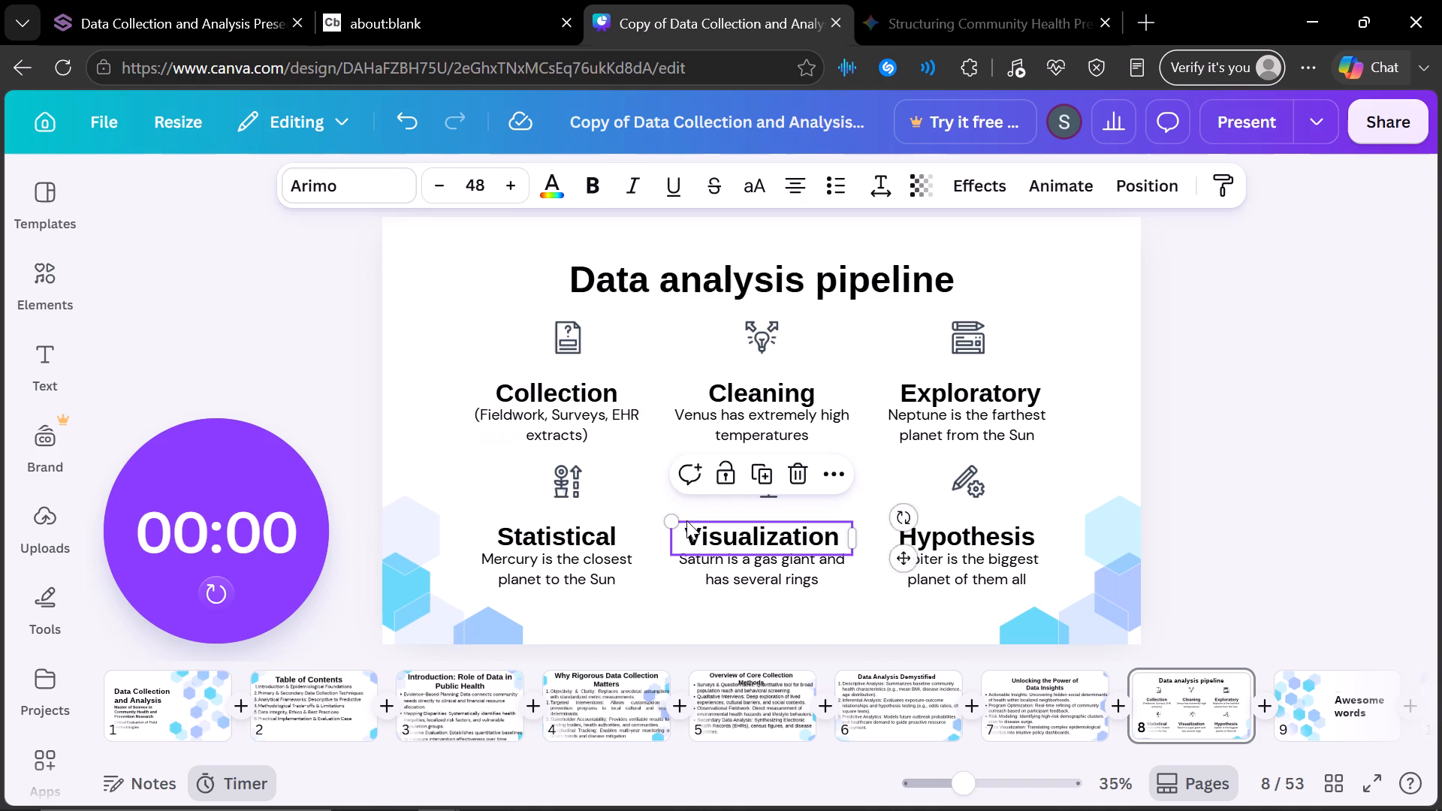
pyautogui.click(698, 394)
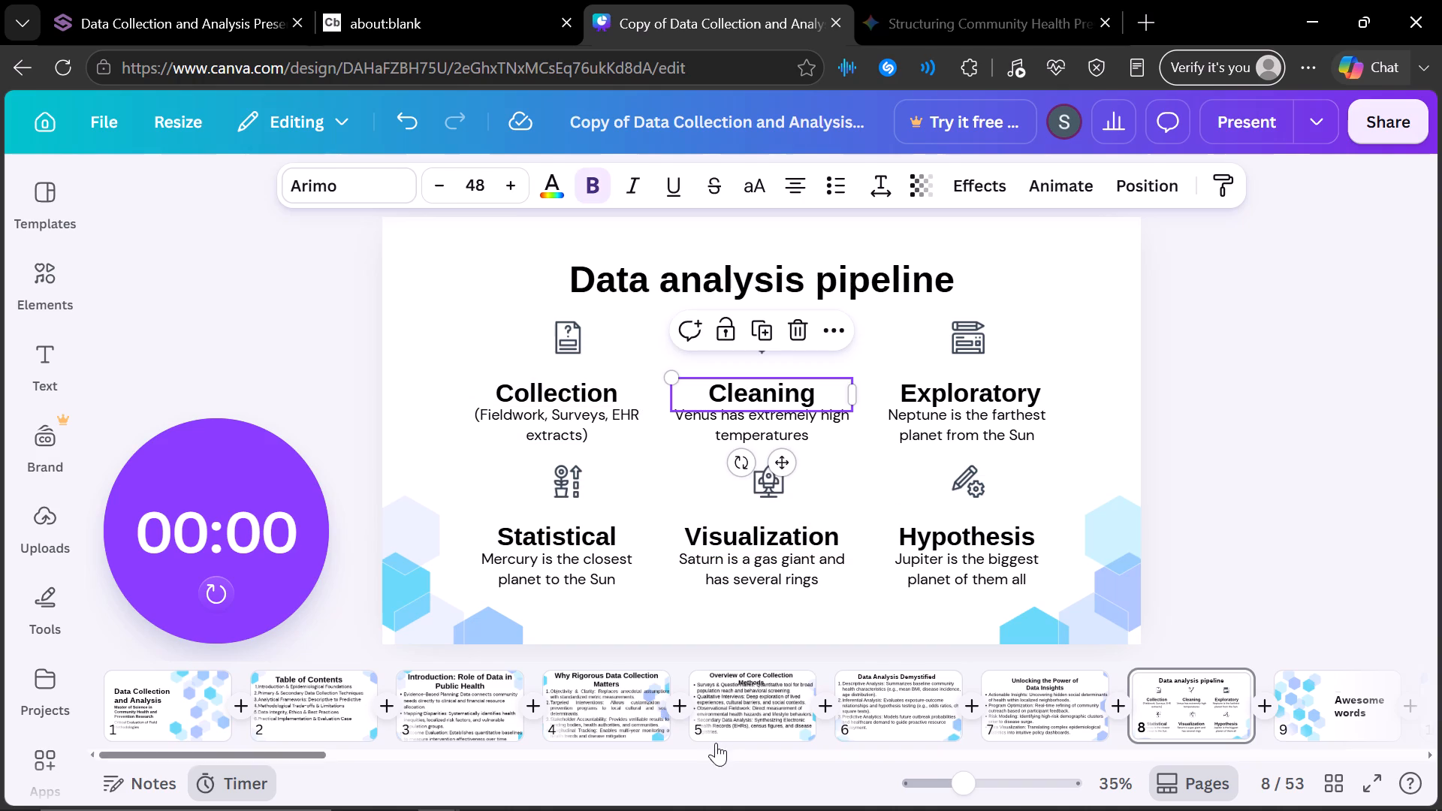